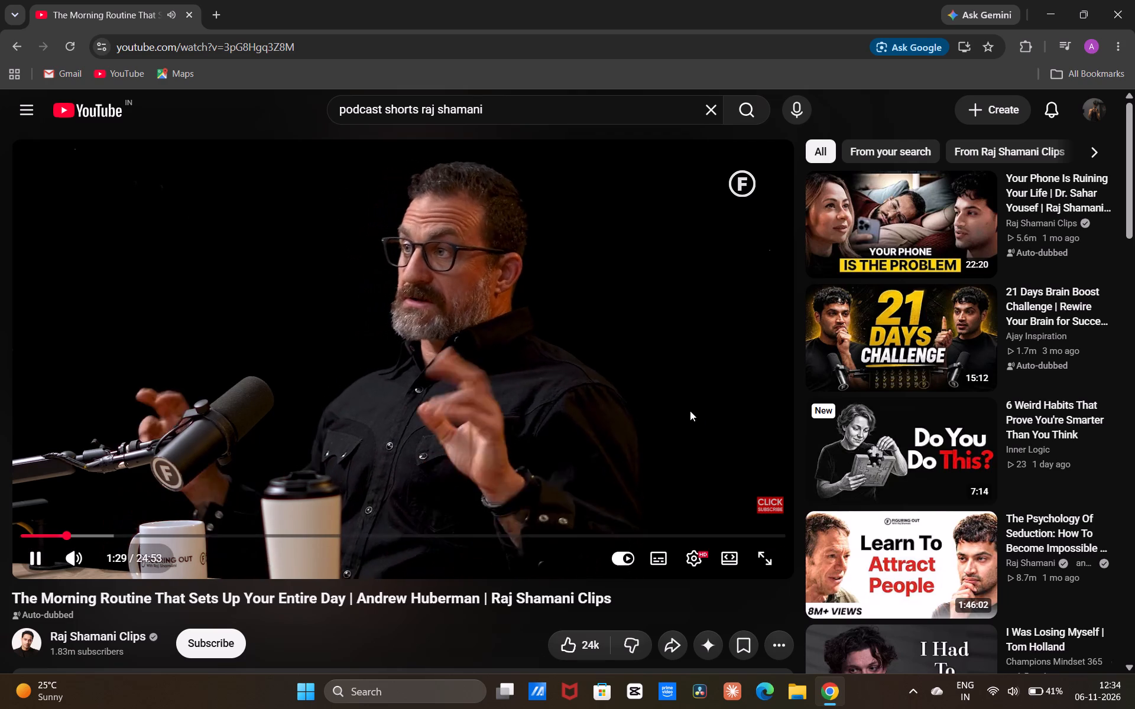
Examine the comments and sample different moments of the Andrew Huberman morning routine video.
{"action": "scroll", "coordinate": [724, 432], "scroll_direction": "down", "scroll_amount": 6}
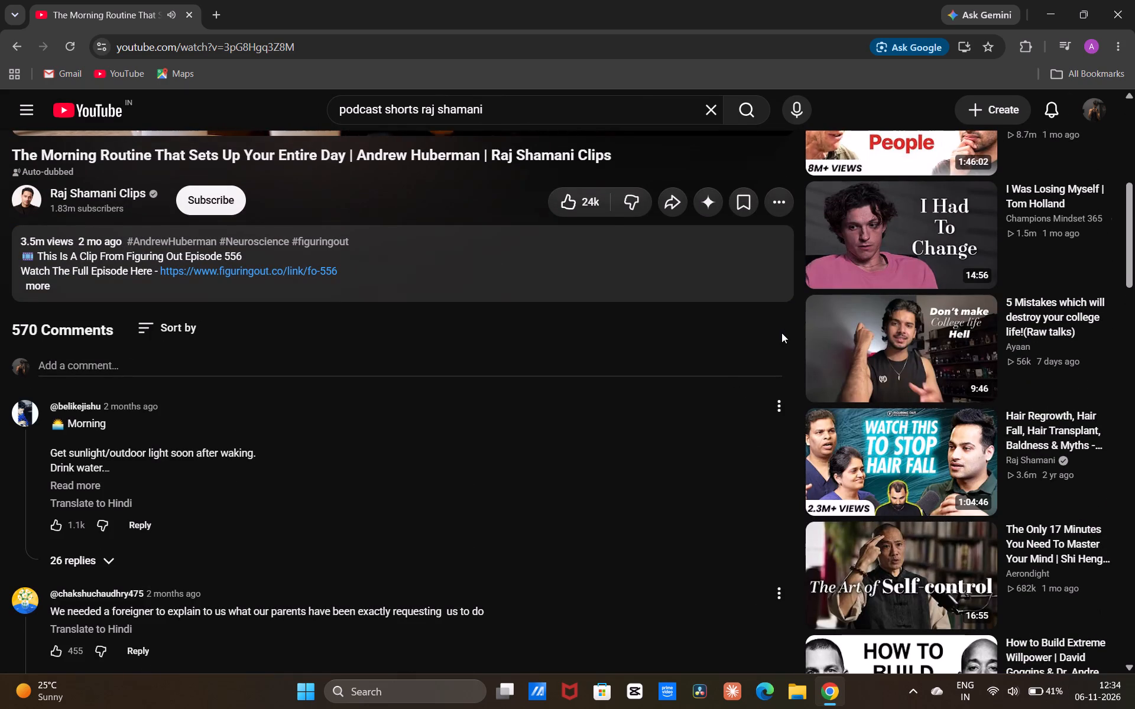
{"action": "scroll", "coordinate": [781, 333], "scroll_direction": "down", "scroll_amount": 2}
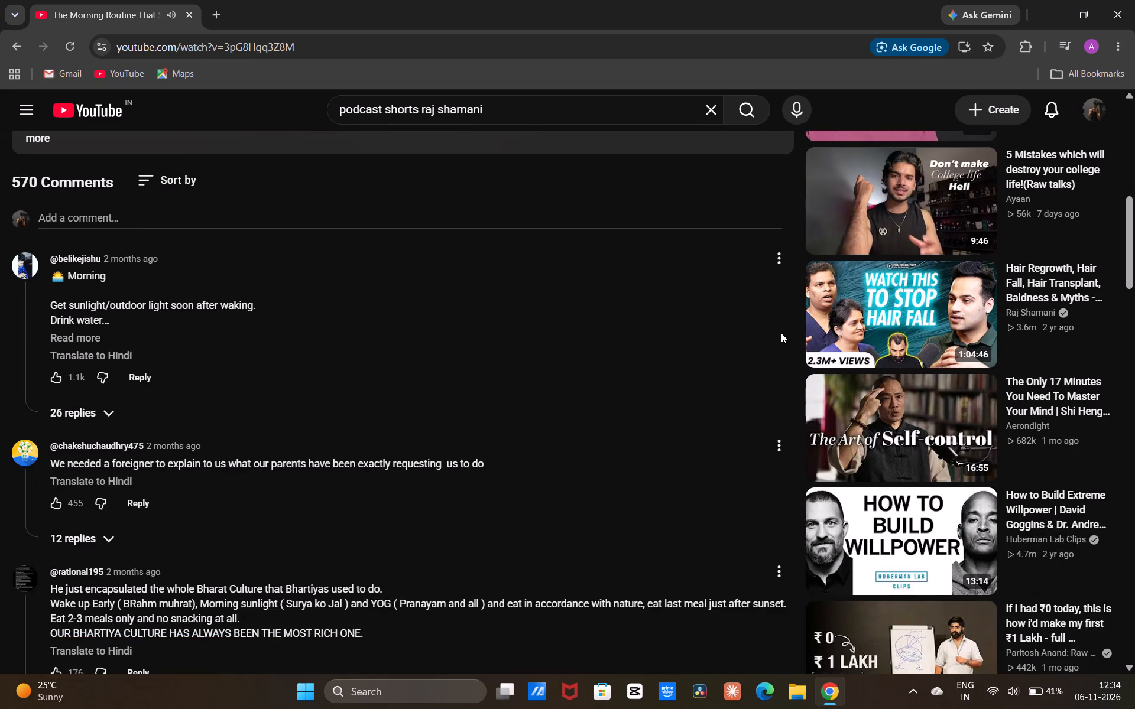
{"action": "scroll", "coordinate": [777, 336], "scroll_direction": "down", "scroll_amount": 2}
{"action": "scroll", "coordinate": [774, 338], "scroll_direction": "up", "scroll_amount": 2}
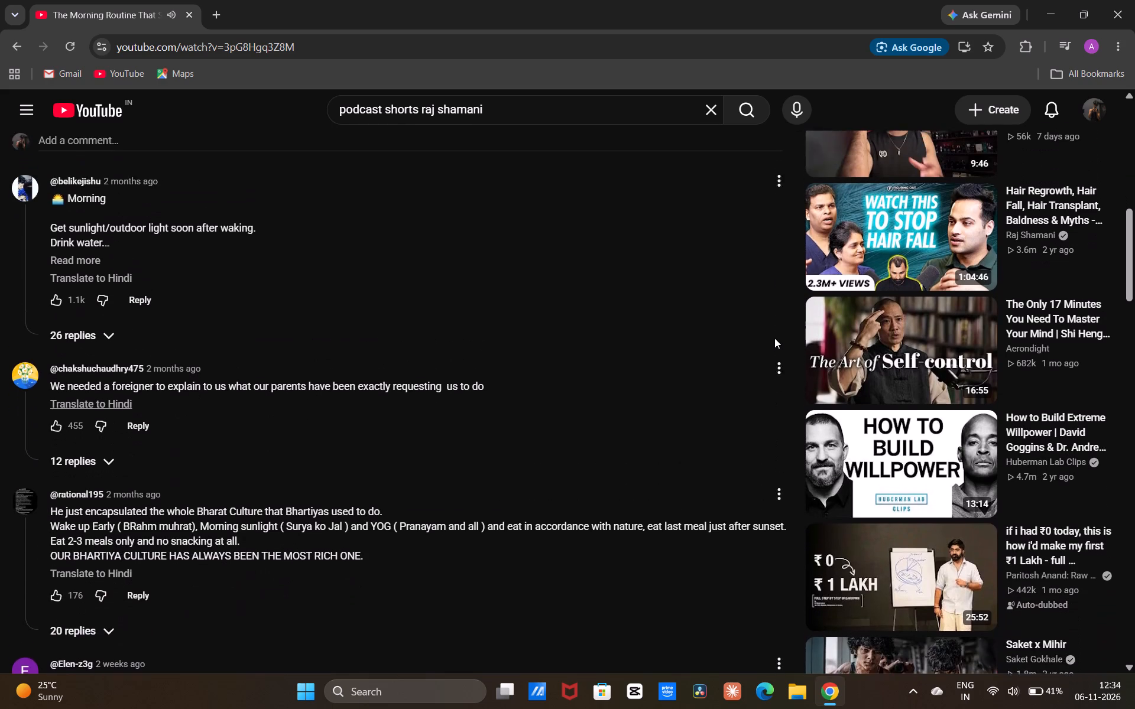
{"action": "scroll", "coordinate": [774, 338], "scroll_direction": "up", "scroll_amount": 6}
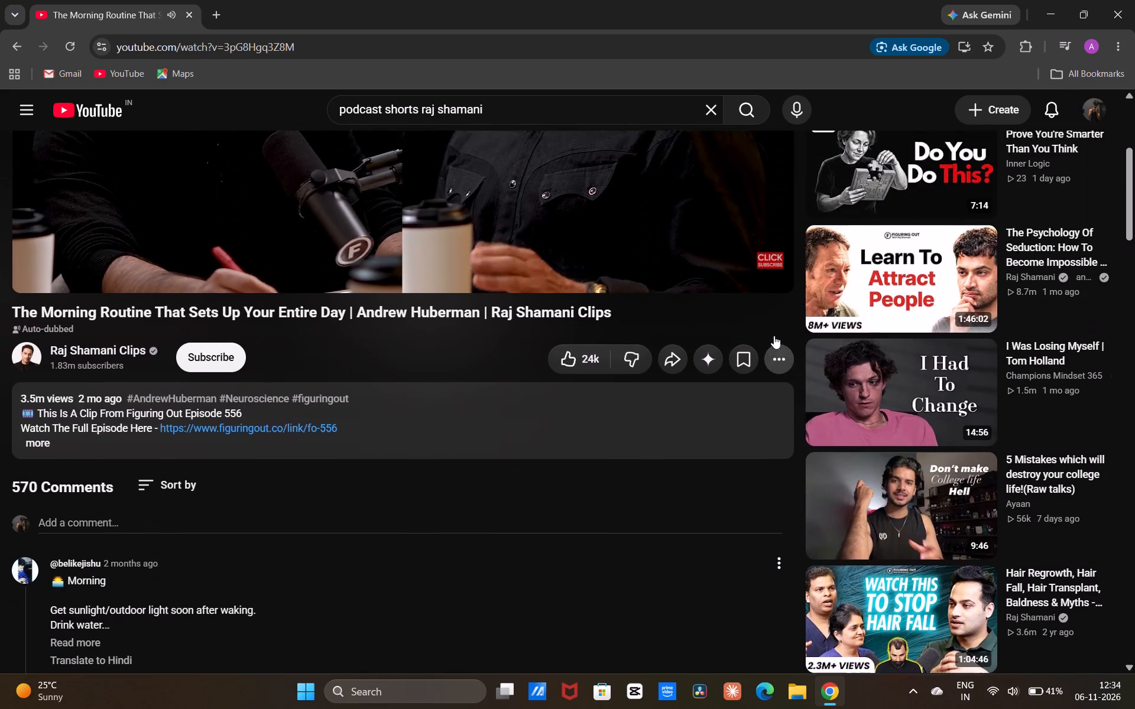
{"action": "scroll", "coordinate": [774, 336], "scroll_direction": "up", "scroll_amount": 5}
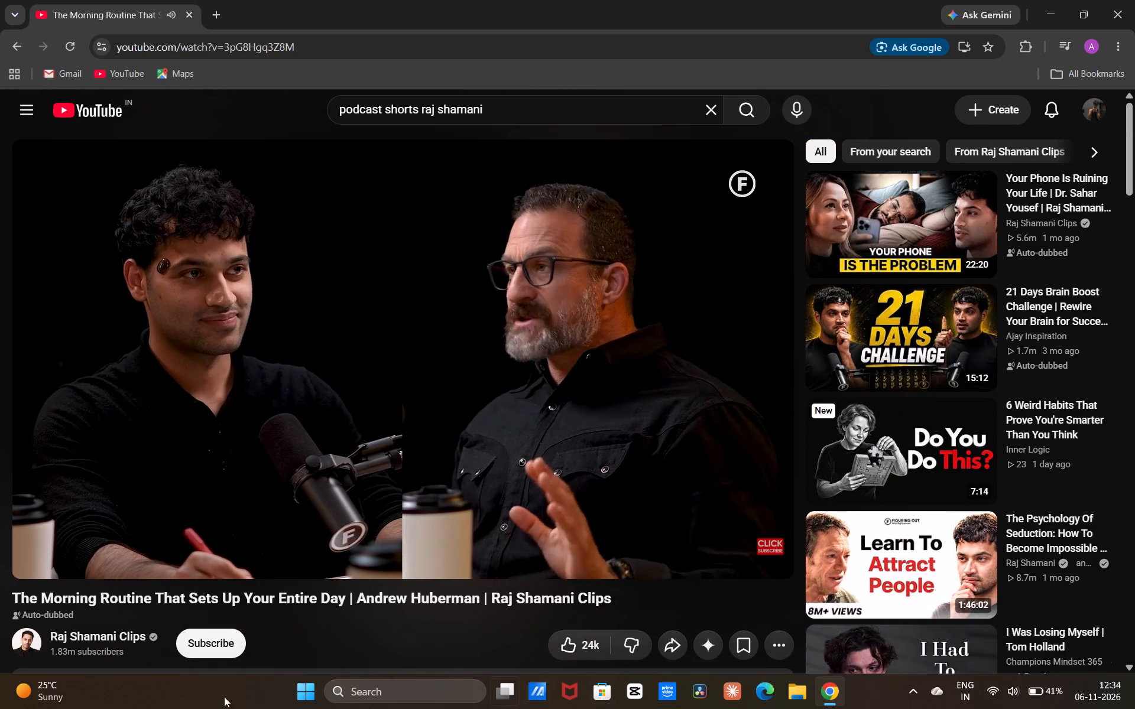
{"action": "left_click", "coordinate": [112, 536]}
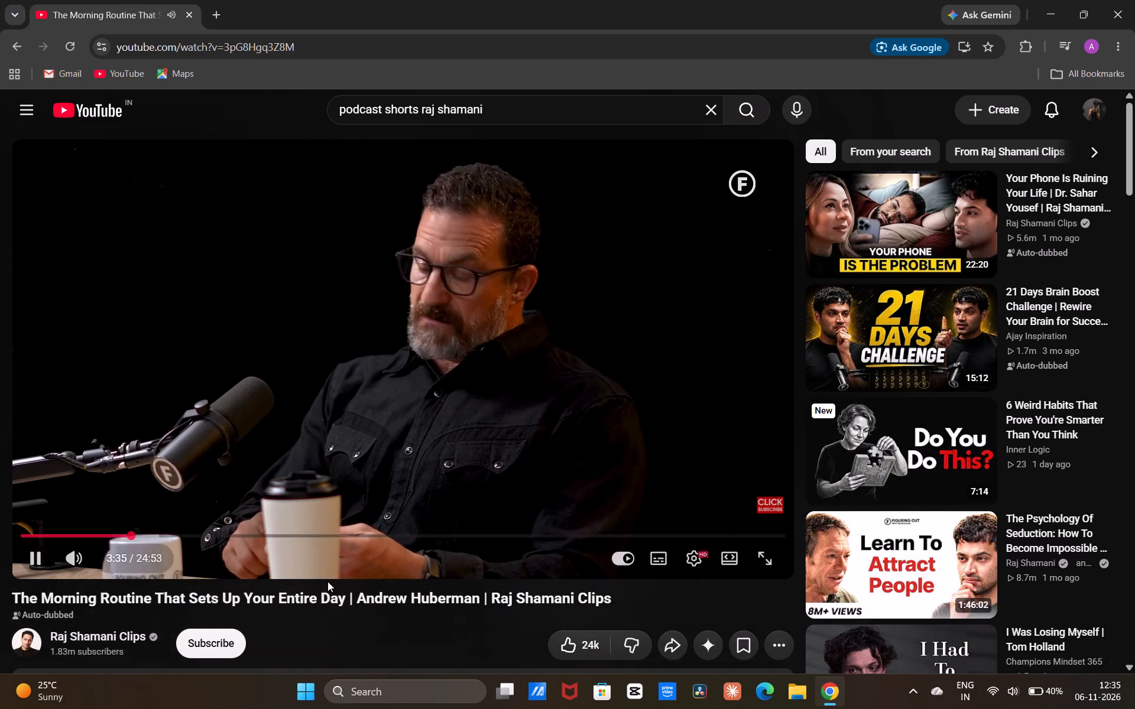
{"action": "left_click", "coordinate": [64, 536]}
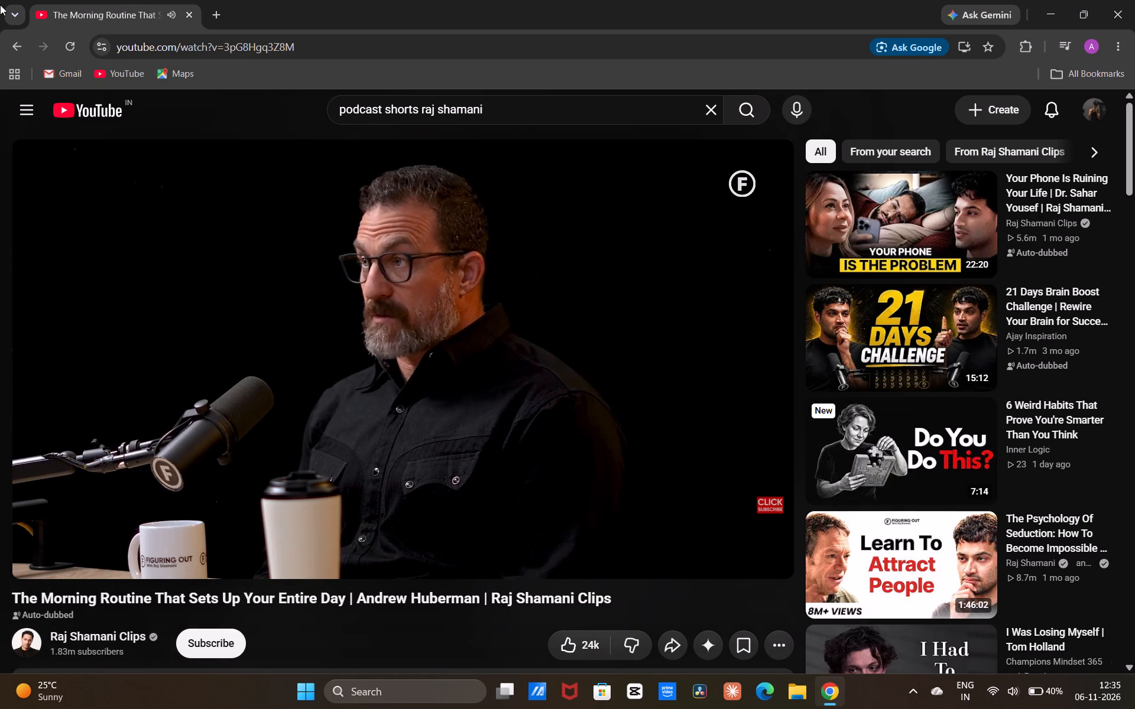
Return to the "podcast shorts raj shamani" results and preview "Watch This To Become Successful In Your 20s" with playback moved to about 0:19.
{"action": "left_click", "coordinate": [13, 45]}
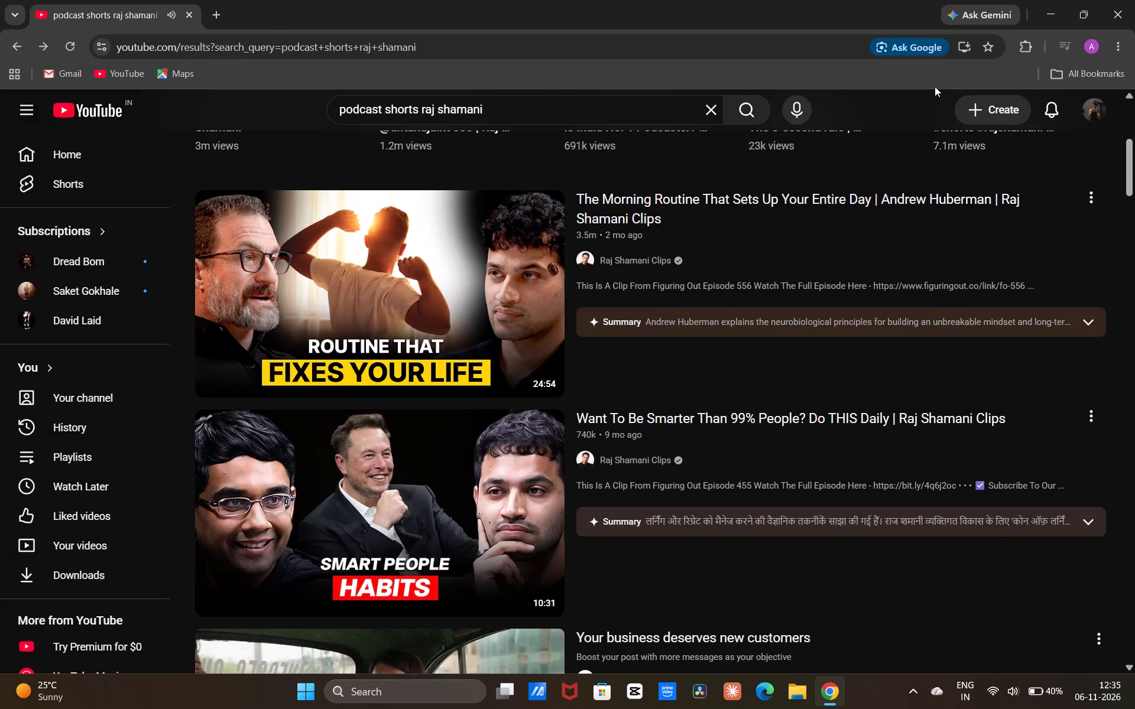
{"action": "scroll", "coordinate": [842, 323], "scroll_direction": "down", "scroll_amount": 8}
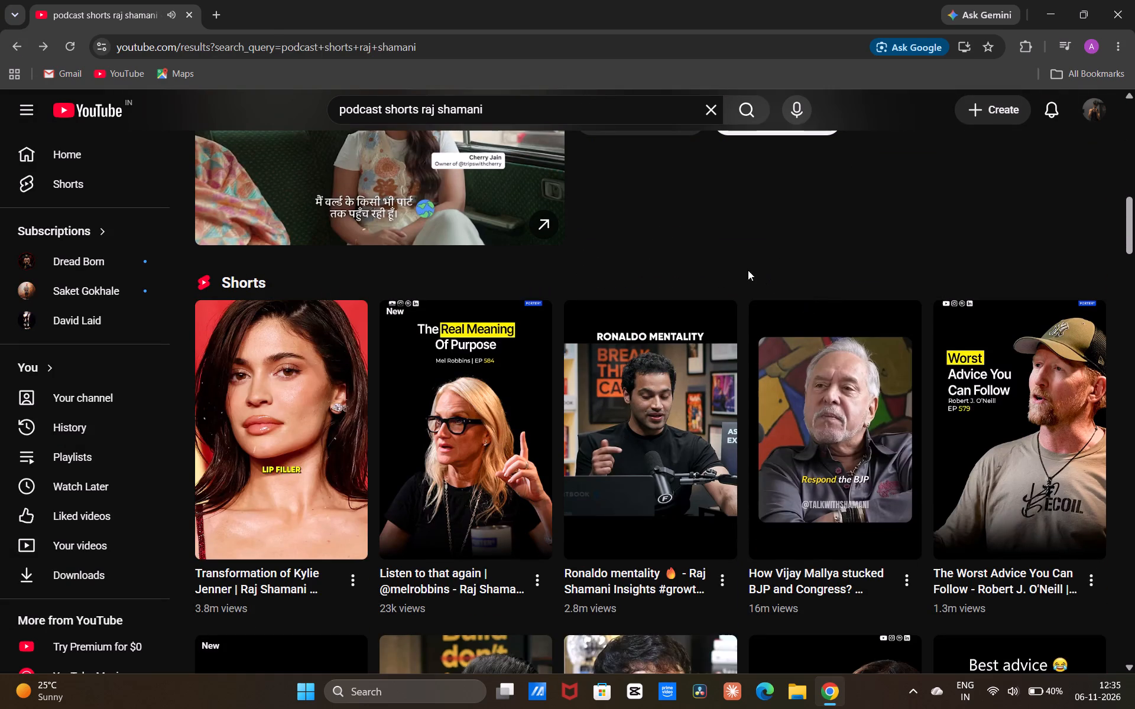
{"action": "scroll", "coordinate": [636, 259], "scroll_direction": "down", "scroll_amount": 1}
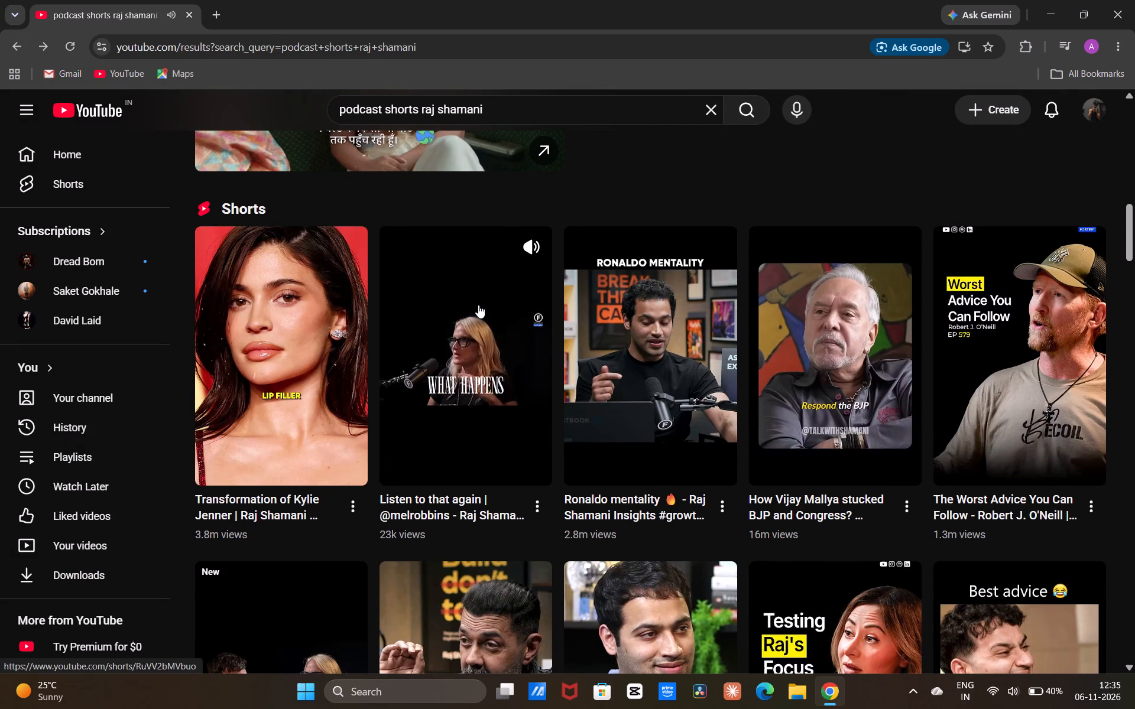
{"action": "scroll", "coordinate": [466, 333], "scroll_direction": "down", "scroll_amount": 5}
{"action": "scroll", "coordinate": [514, 310], "scroll_direction": "down", "scroll_amount": 5}
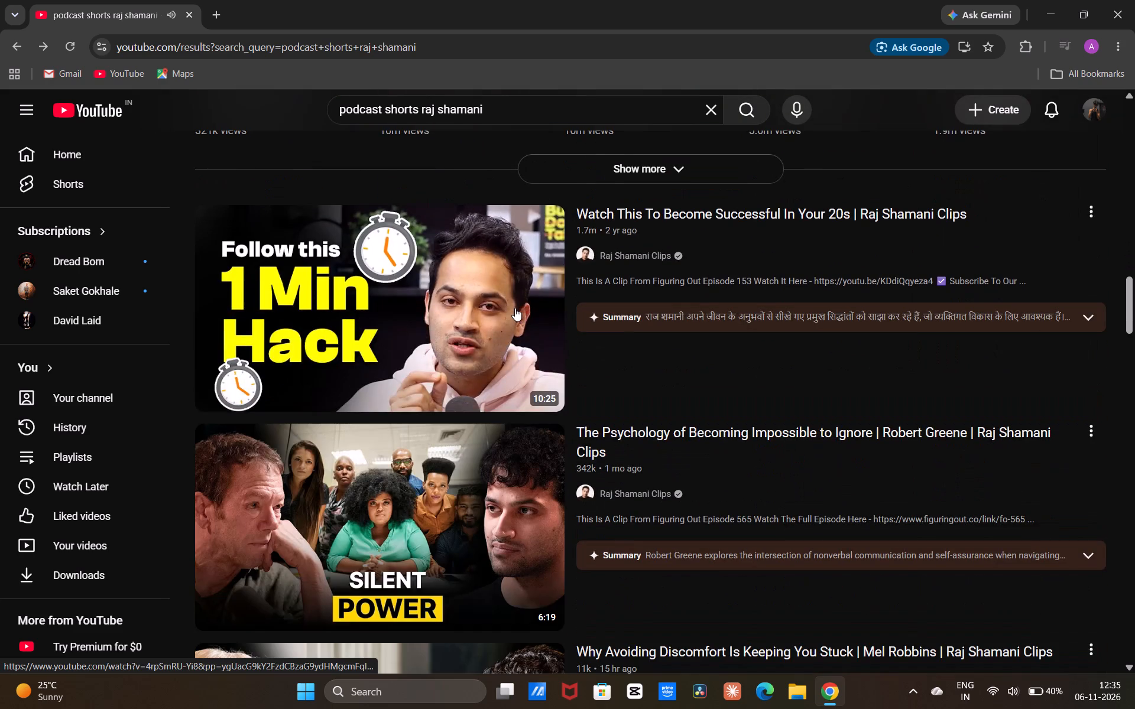
{"action": "left_click", "coordinate": [549, 233]}
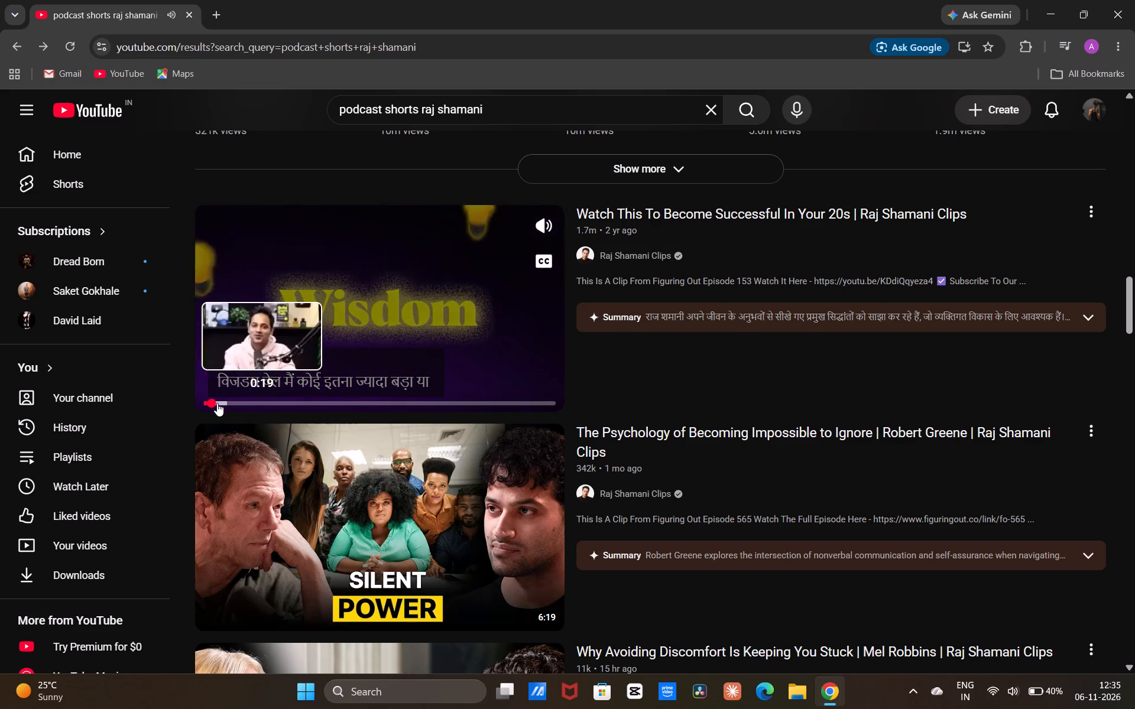
{"action": "left_click", "coordinate": [218, 403]}
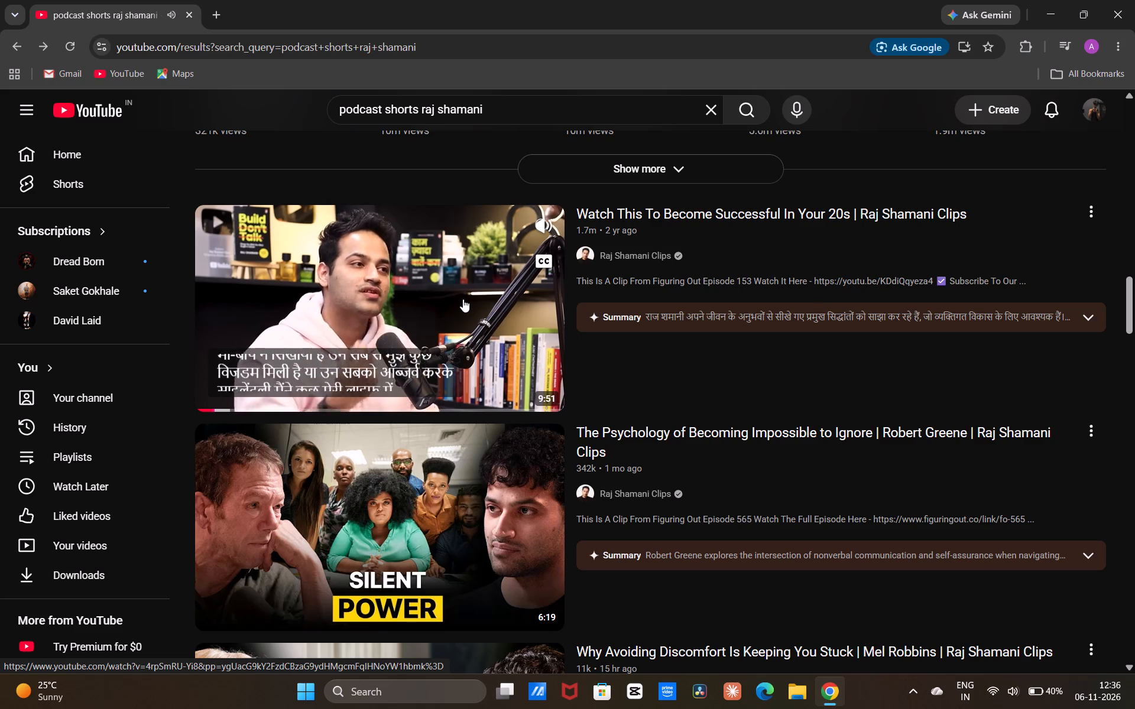
Browse further search results for a podcast clip, previewing "This One Mindset Will Change Your Life" with sound.
{"action": "scroll", "coordinate": [463, 299], "scroll_direction": "down", "scroll_amount": 4}
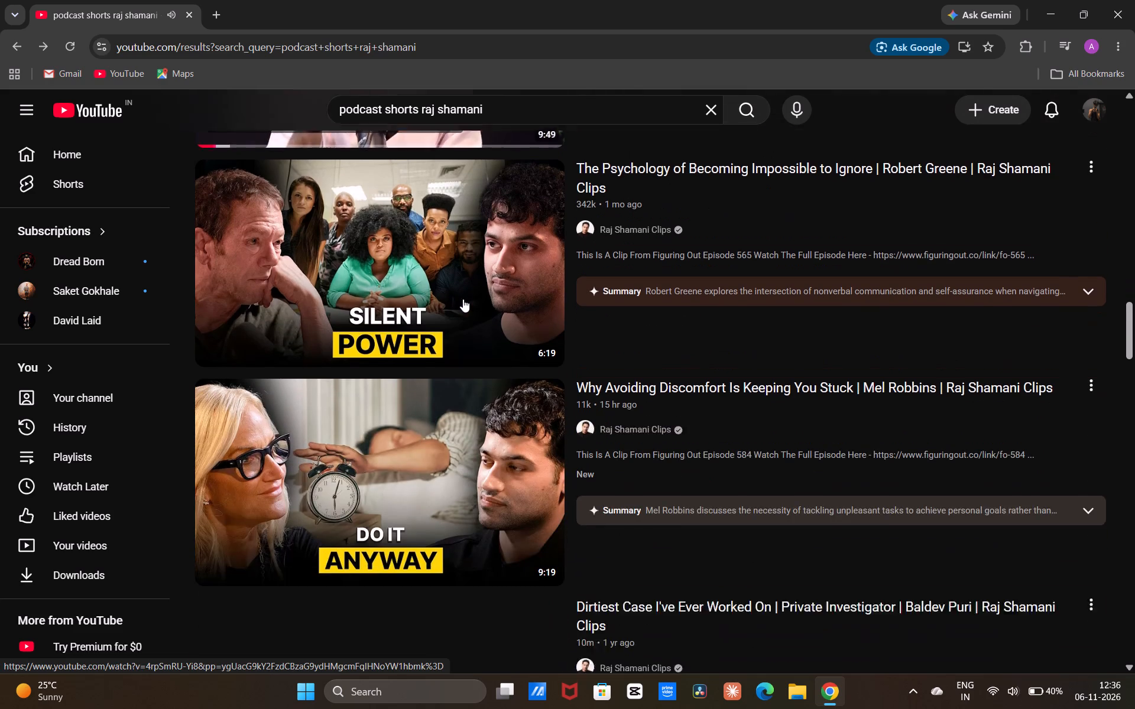
{"action": "scroll", "coordinate": [463, 299], "scroll_direction": "down", "scroll_amount": 4}
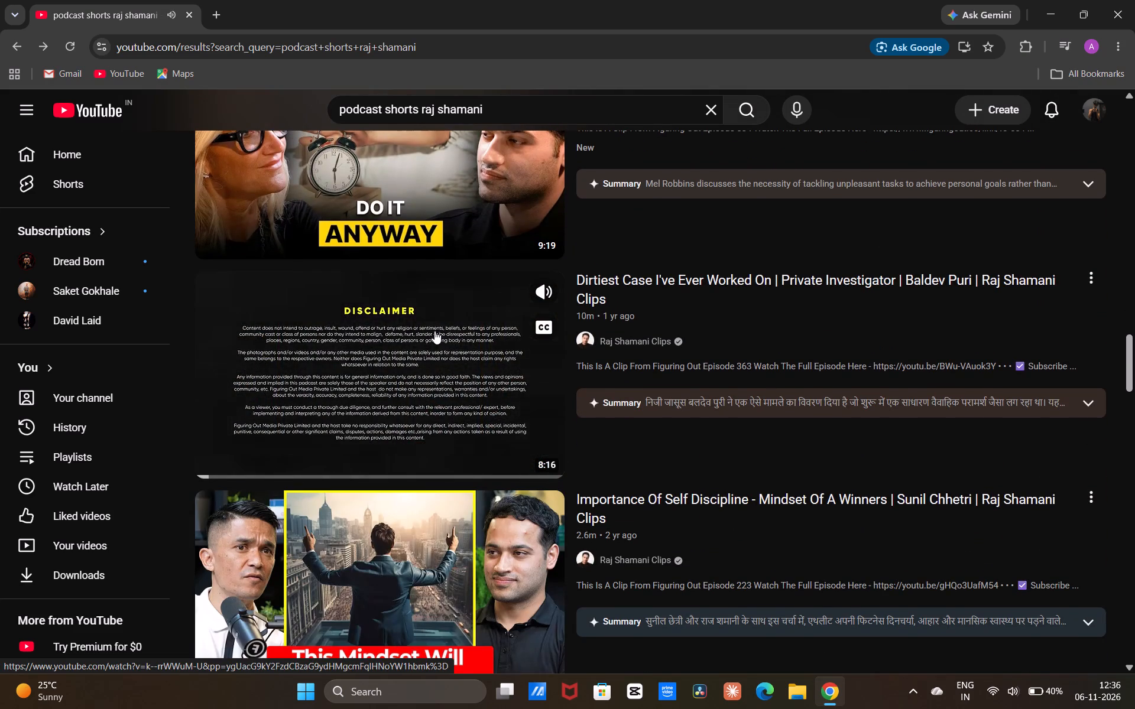
{"action": "scroll", "coordinate": [434, 324], "scroll_direction": "down", "scroll_amount": 9}
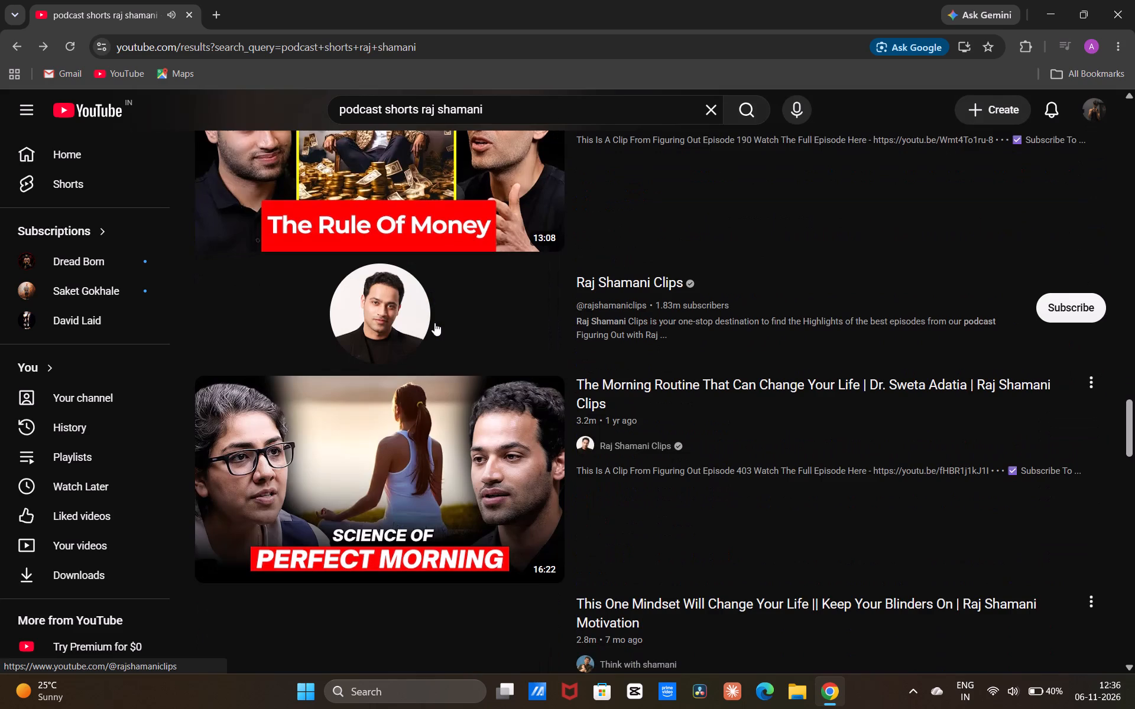
{"action": "scroll", "coordinate": [434, 321], "scroll_direction": "down", "scroll_amount": 4}
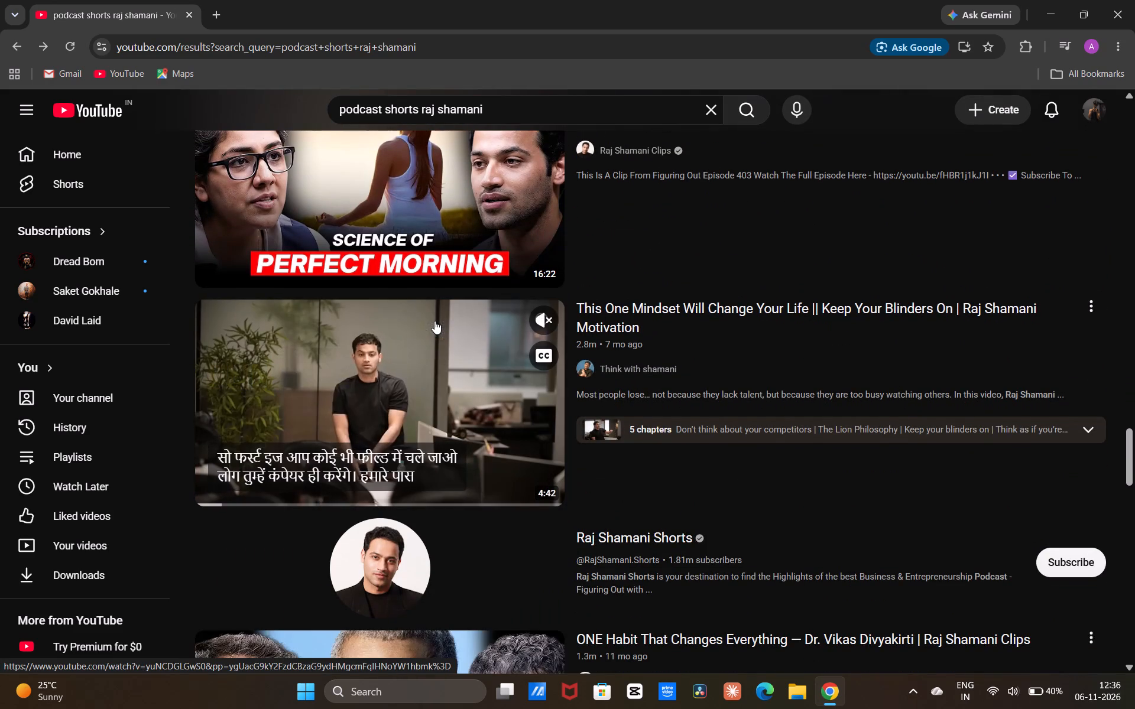
{"action": "left_click", "coordinate": [552, 320]}
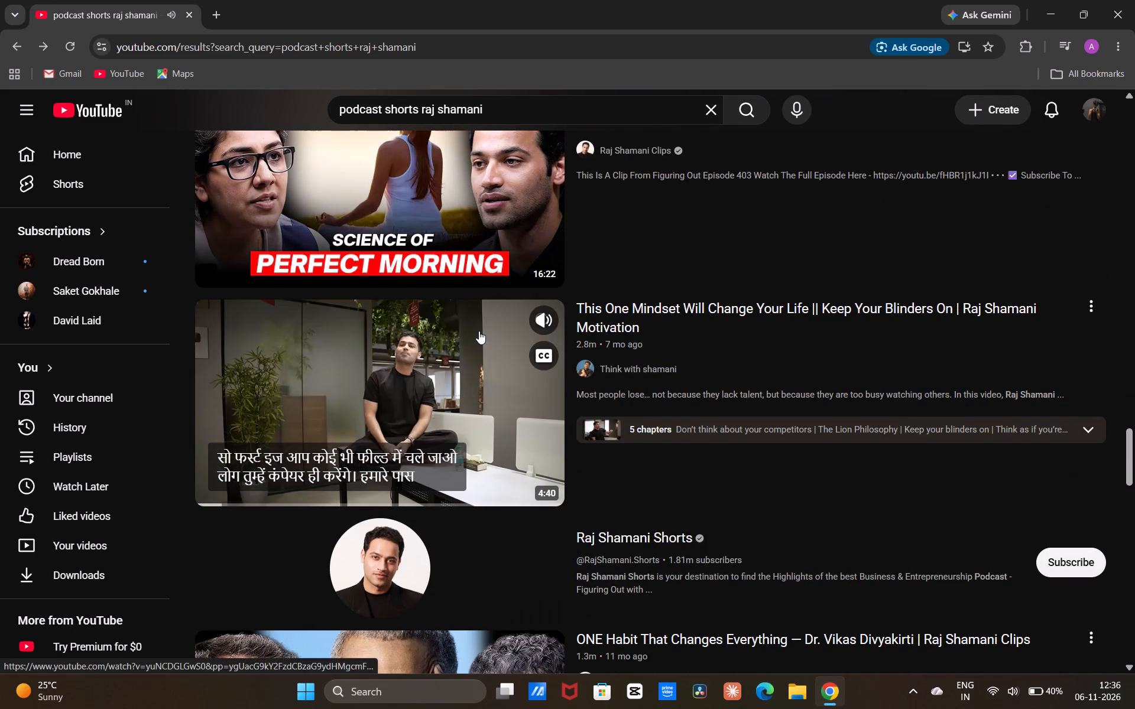
{"action": "scroll", "coordinate": [479, 331], "scroll_direction": "down", "scroll_amount": 3}
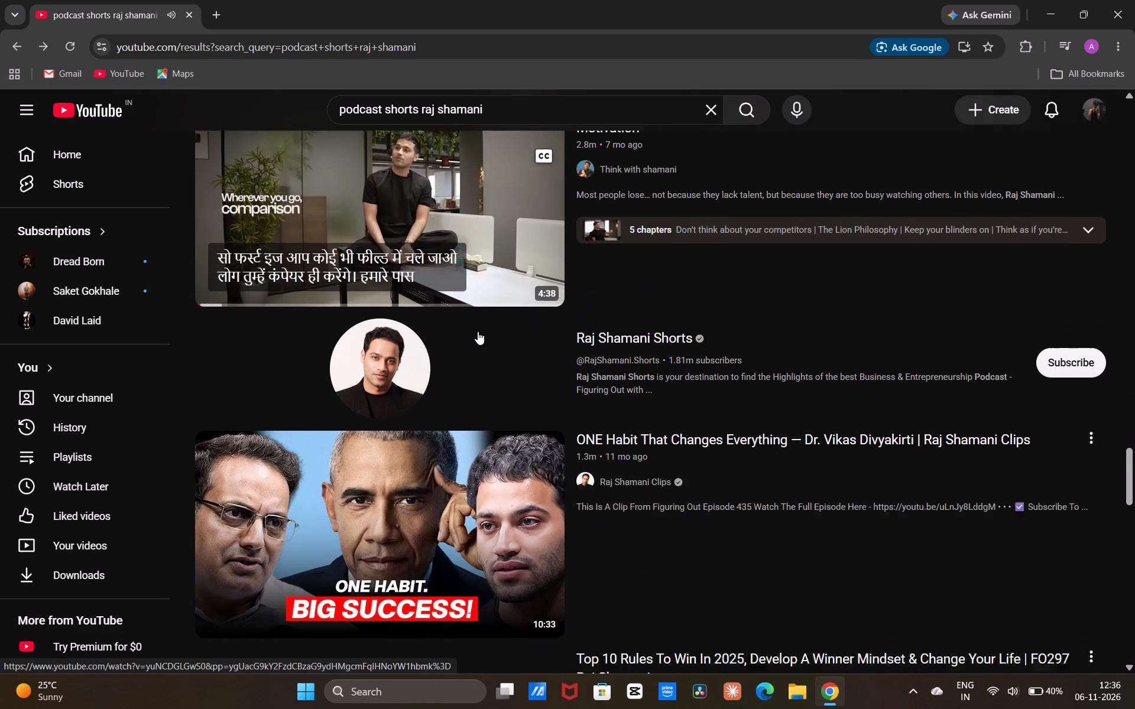
{"action": "scroll", "coordinate": [478, 332], "scroll_direction": "down", "scroll_amount": 8}
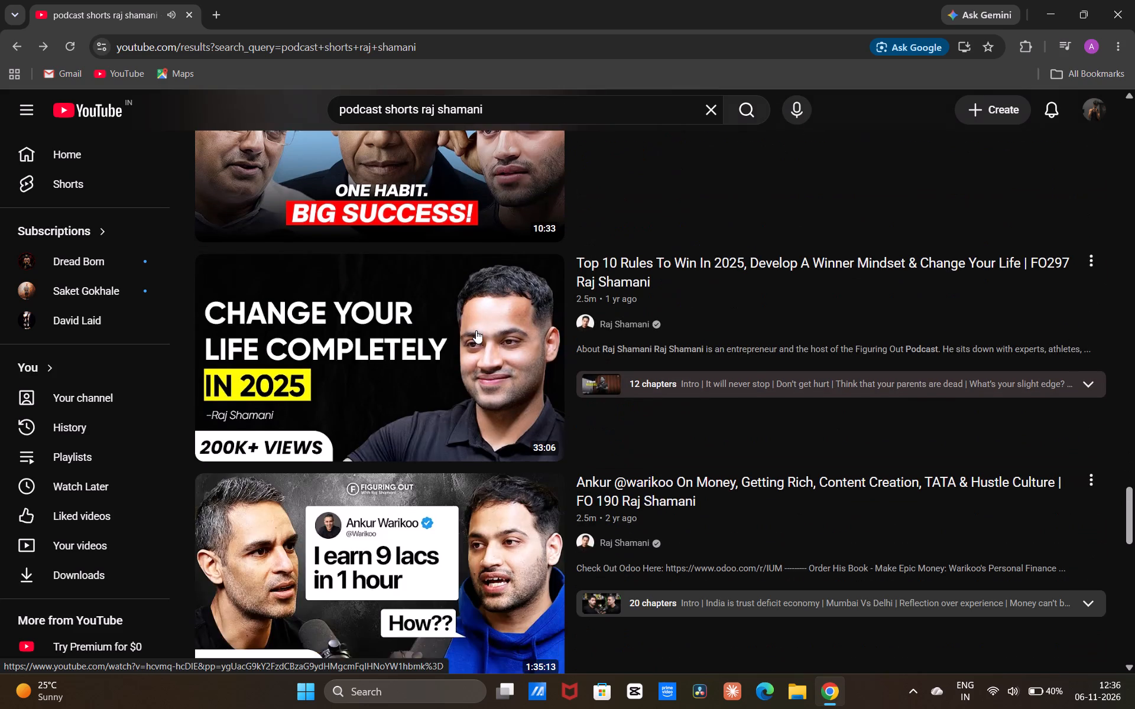
{"action": "scroll", "coordinate": [476, 330], "scroll_direction": "down", "scroll_amount": 5}
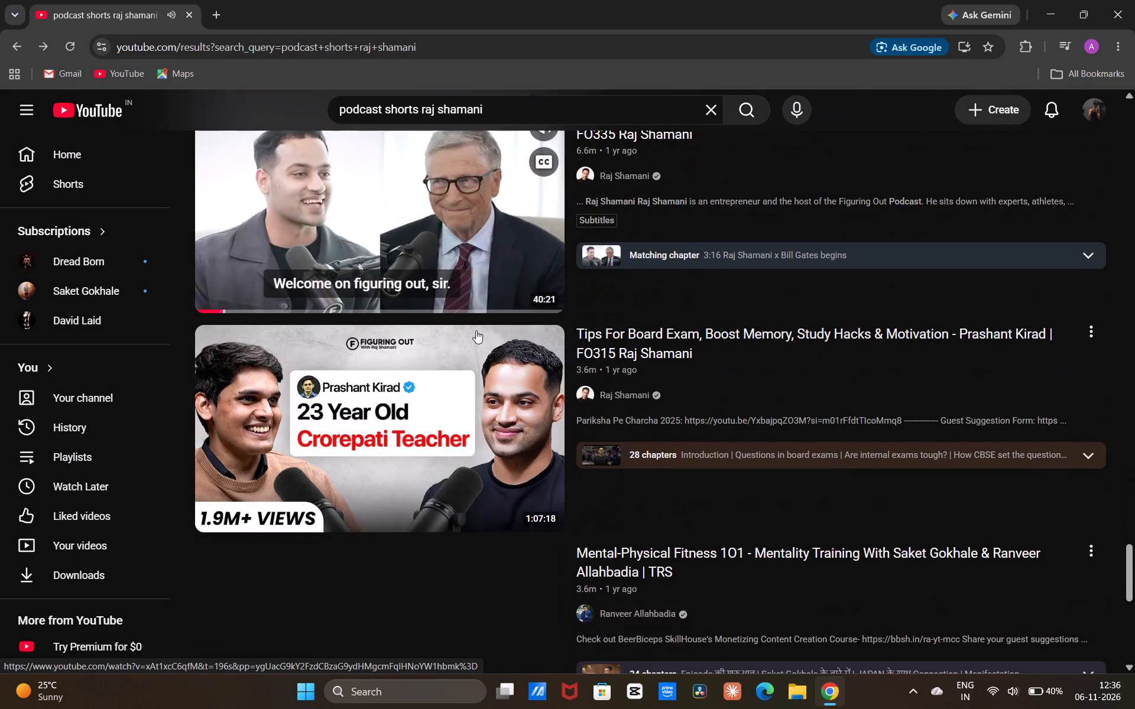
{"action": "scroll", "coordinate": [475, 329], "scroll_direction": "down", "scroll_amount": 5}
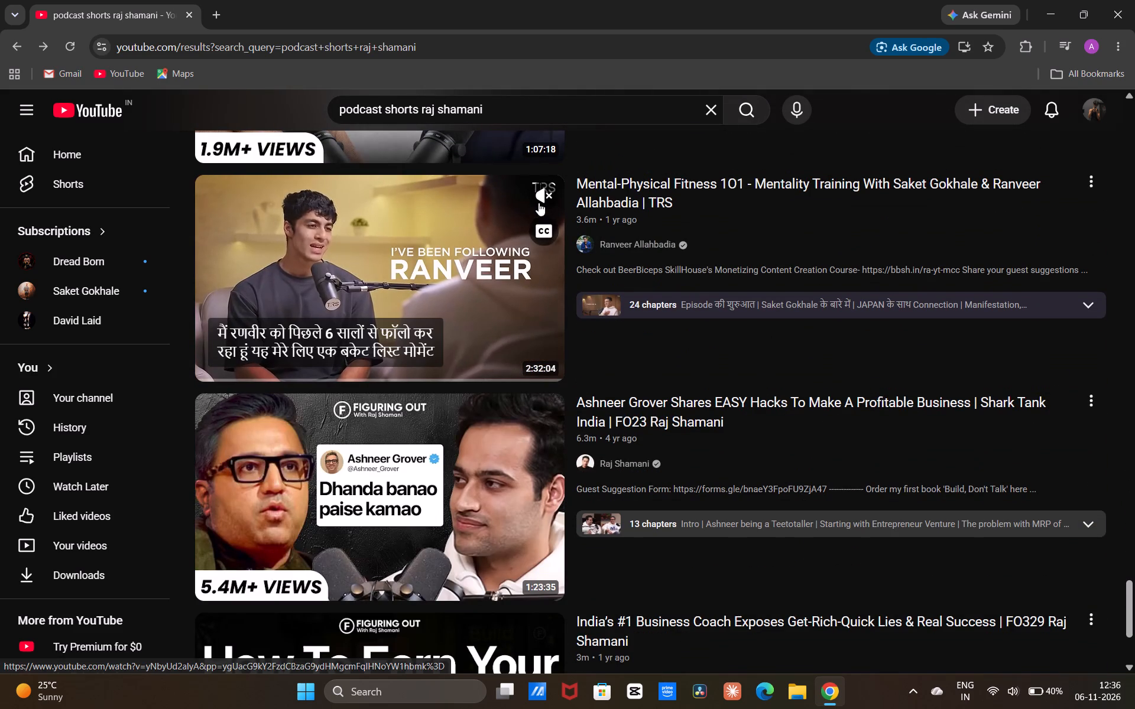
Preview "Mental-Physical Fitness 101" with sound from about 5:30 and open its video page.
{"action": "left_click", "coordinate": [539, 203]}
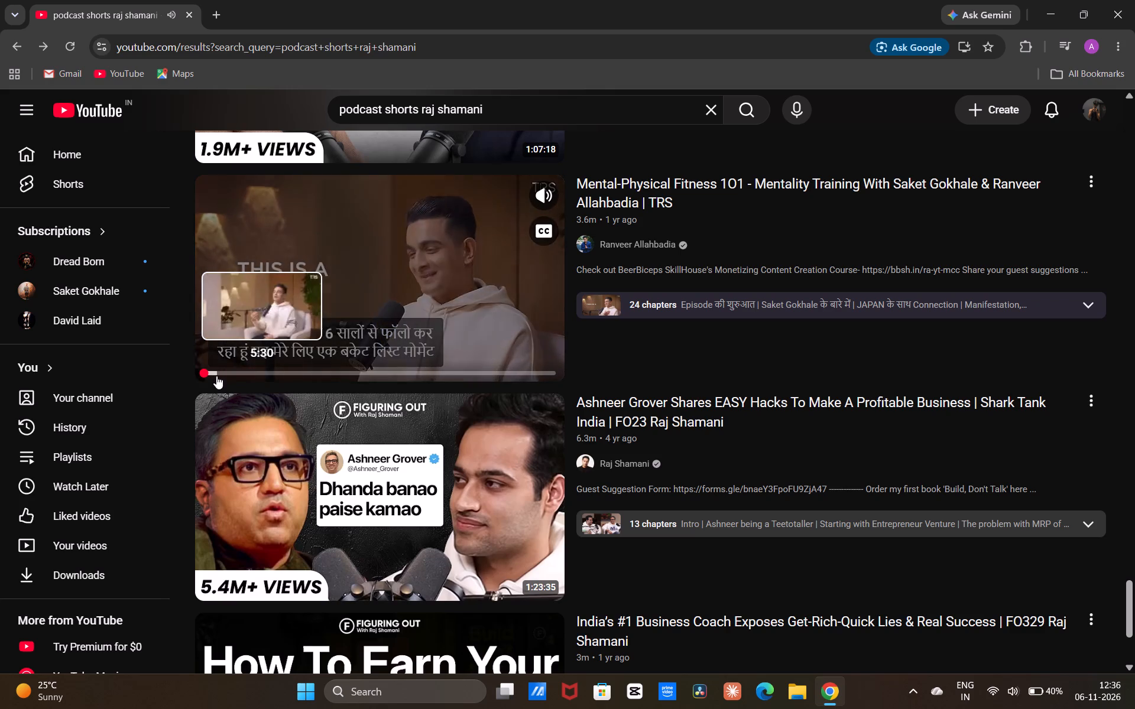
{"action": "left_click", "coordinate": [216, 376]}
{"action": "left_click", "coordinate": [469, 266]}
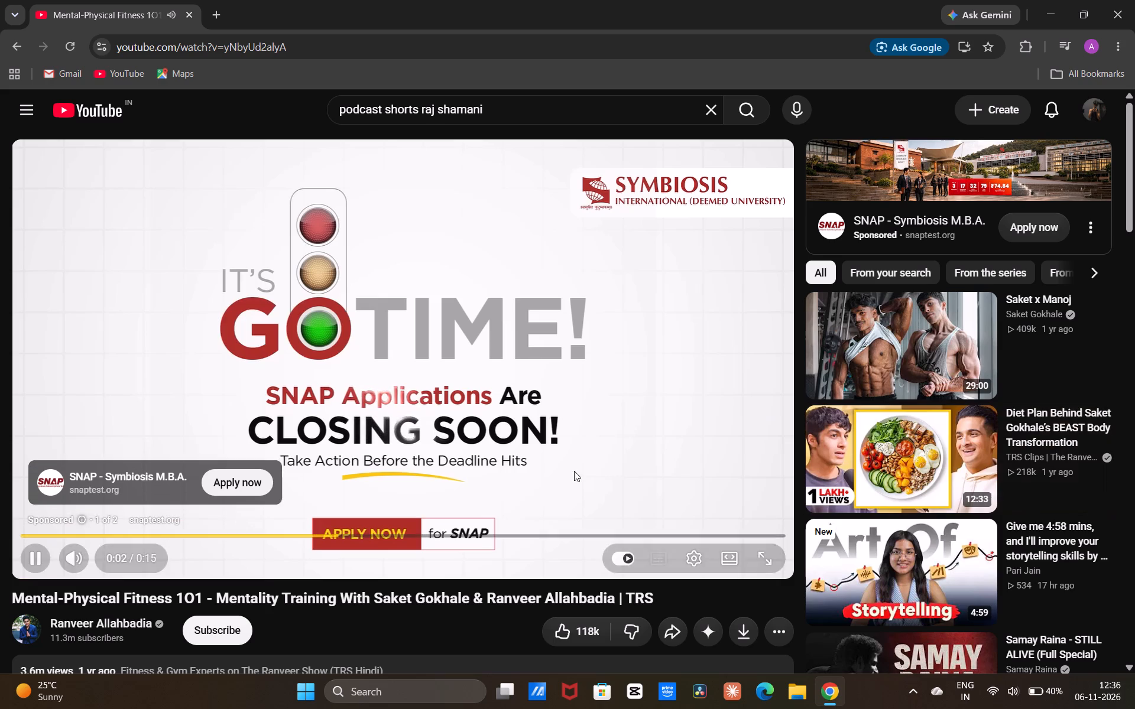
Open the related video "Diet Plan Behind Saket Gokhale's BEAST Body Transformation", skip its ad, and play it from about 0:17.
{"action": "left_click", "coordinate": [901, 466]}
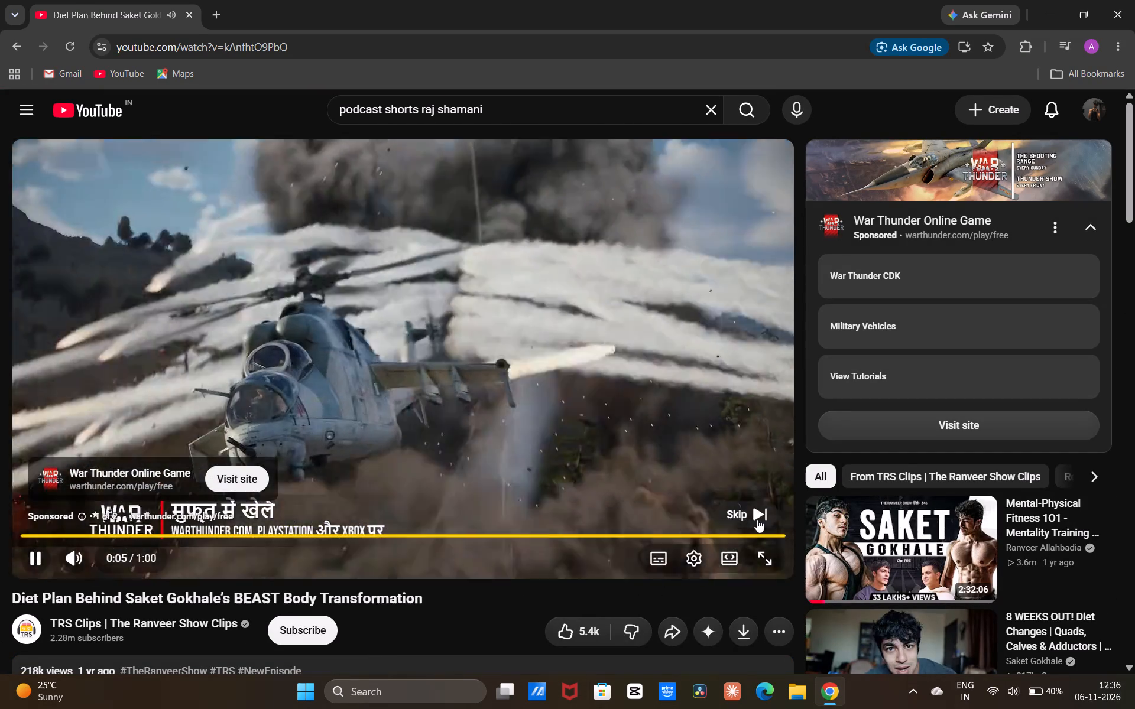
{"action": "left_click", "coordinate": [757, 517]}
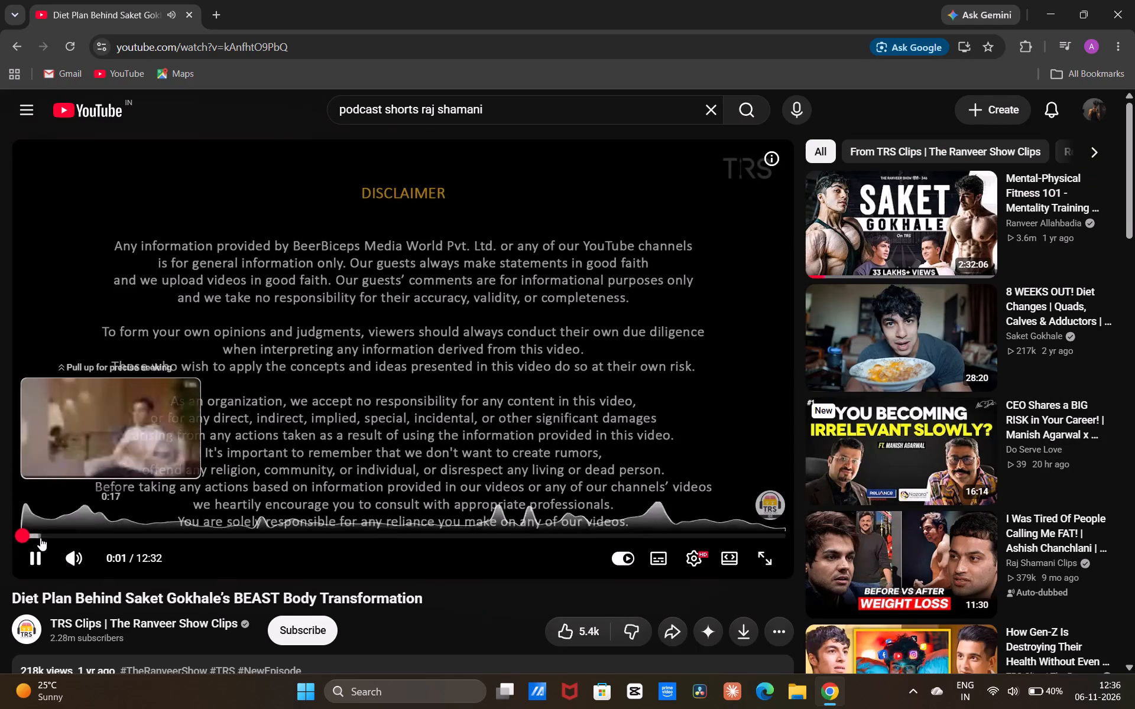
{"action": "left_click", "coordinate": [40, 538]}
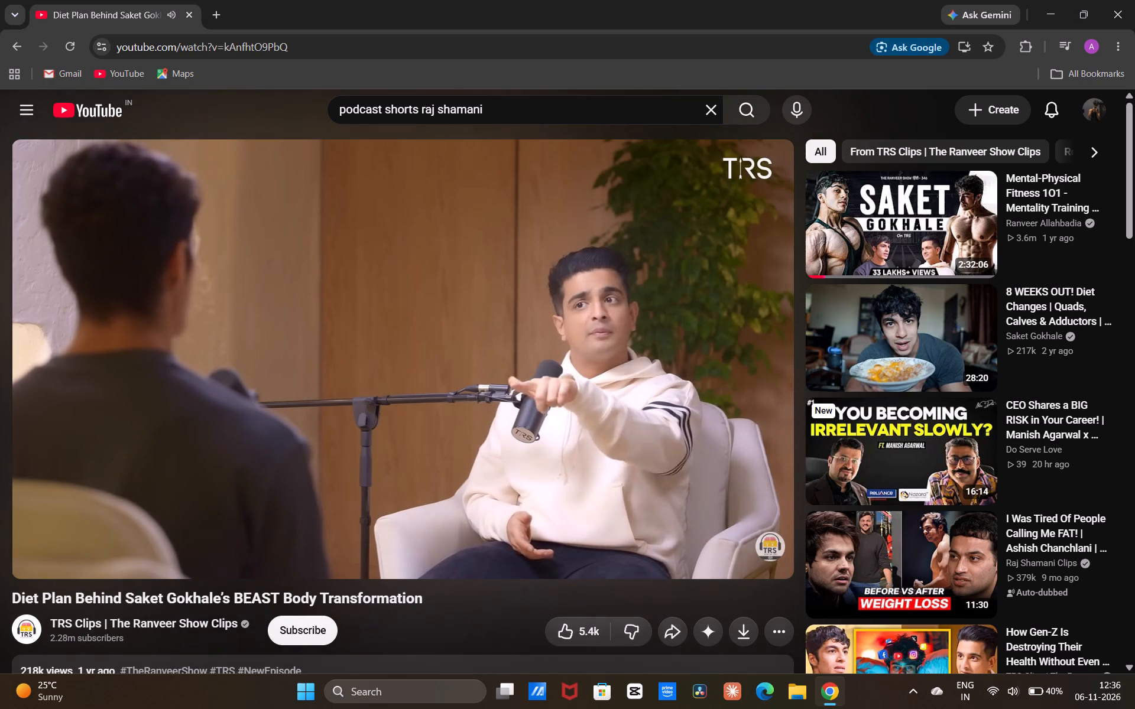
{"action": "left_click", "coordinate": [531, 398]}
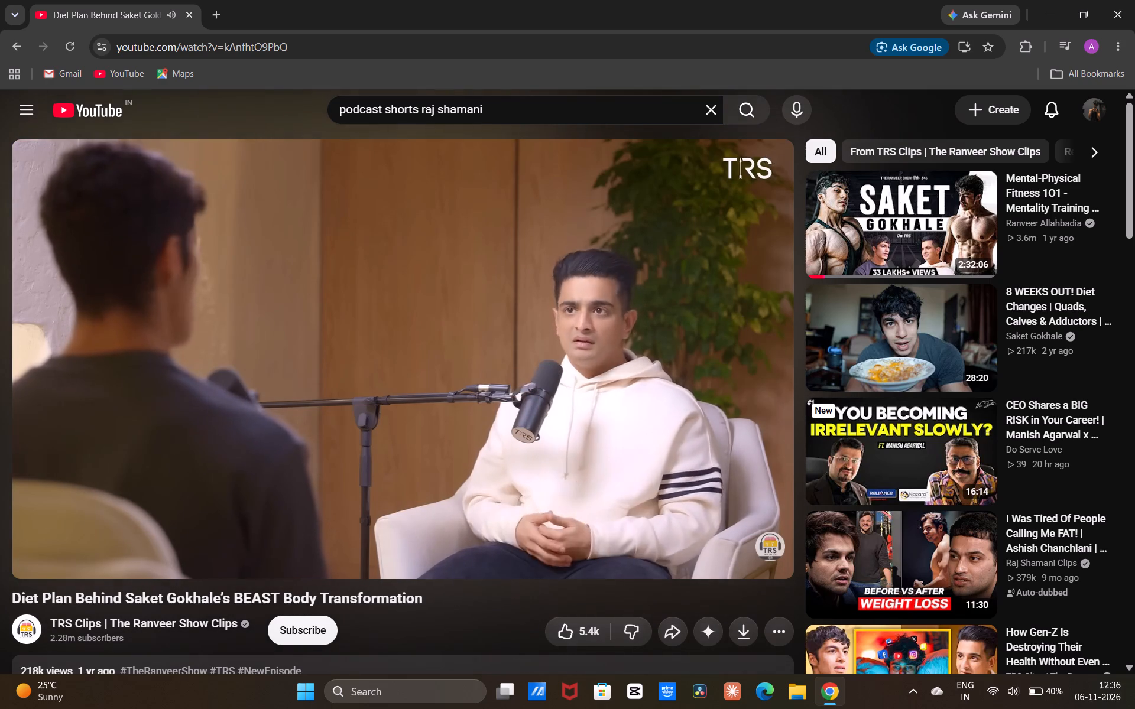
{"action": "left_click", "coordinate": [531, 398]}
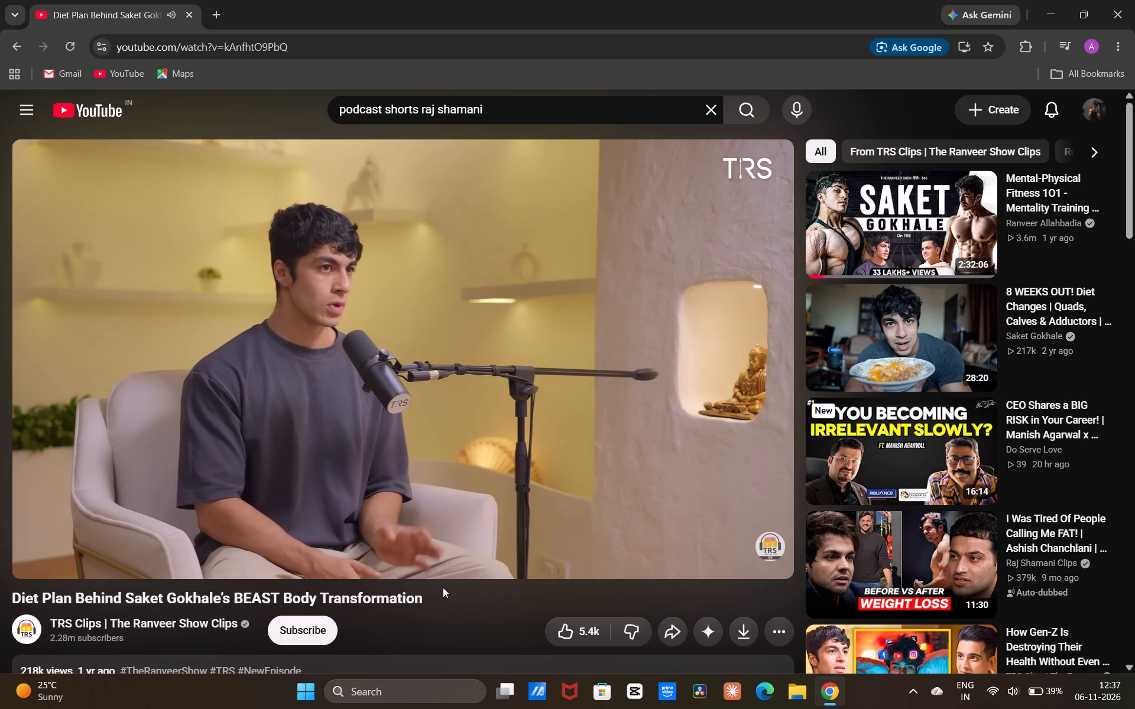
Copy the share link of the Saket Gokhale diet plan video and close the sharing options.
{"action": "left_click", "coordinate": [679, 631]}
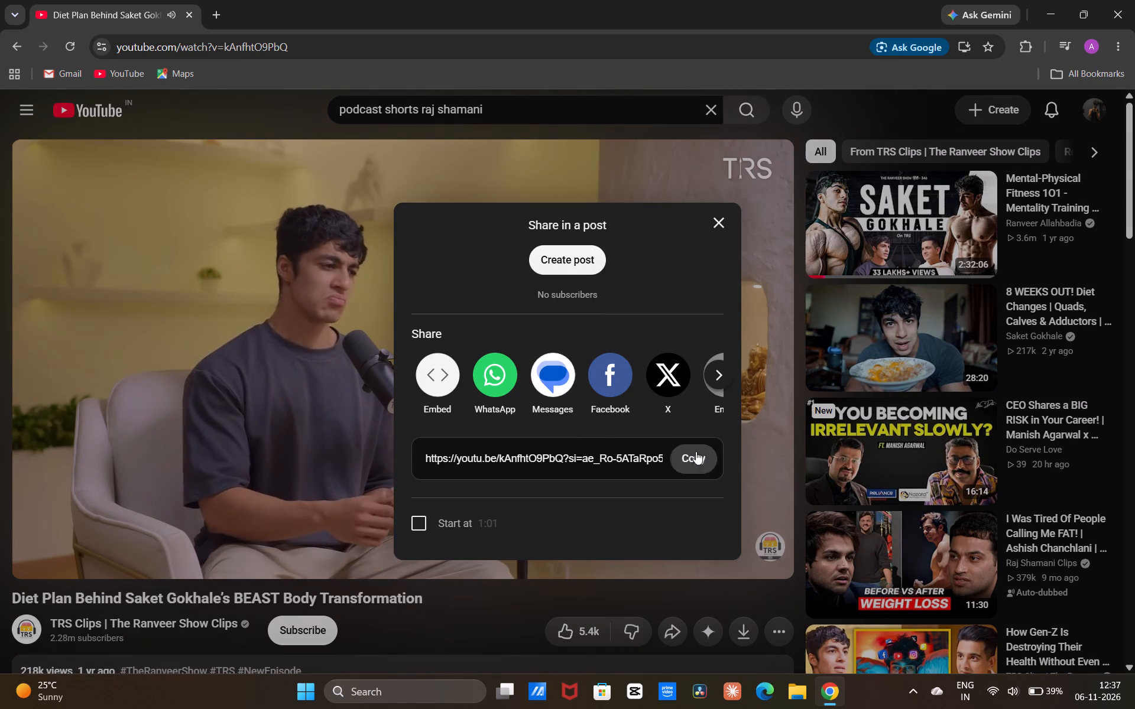
{"action": "left_click", "coordinate": [694, 461]}
{"action": "left_click", "coordinate": [717, 214]}
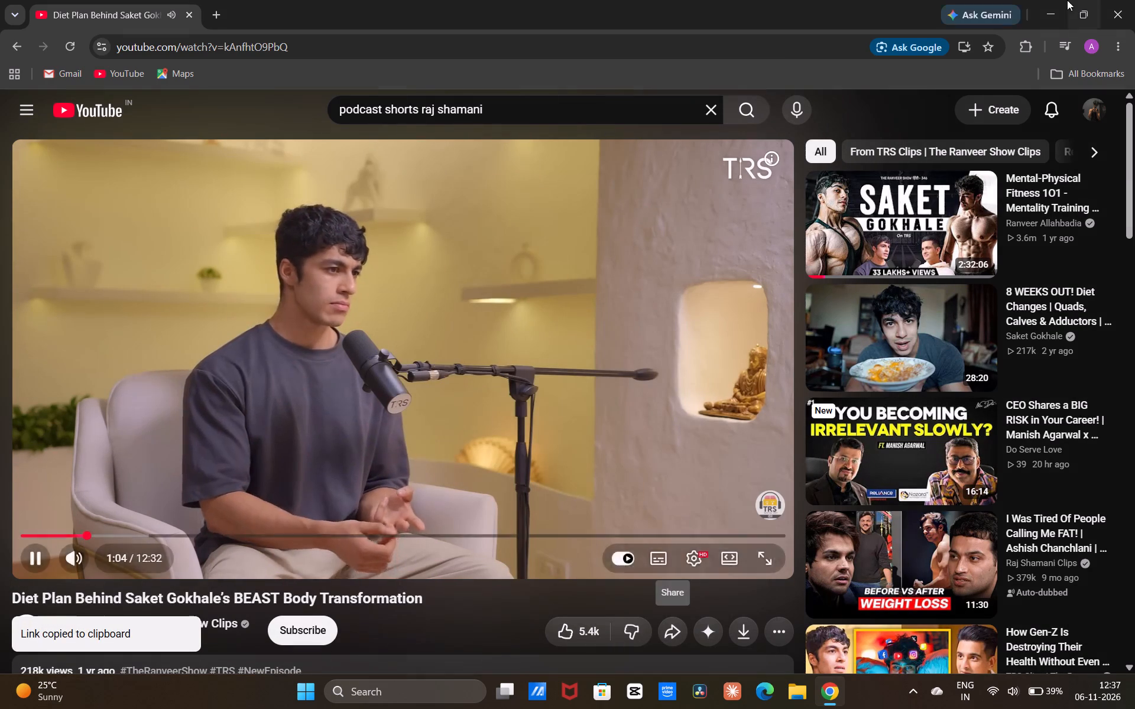
Pause playback of the Saket Gokhale diet plan video.
{"action": "left_click", "coordinate": [1059, 9]}
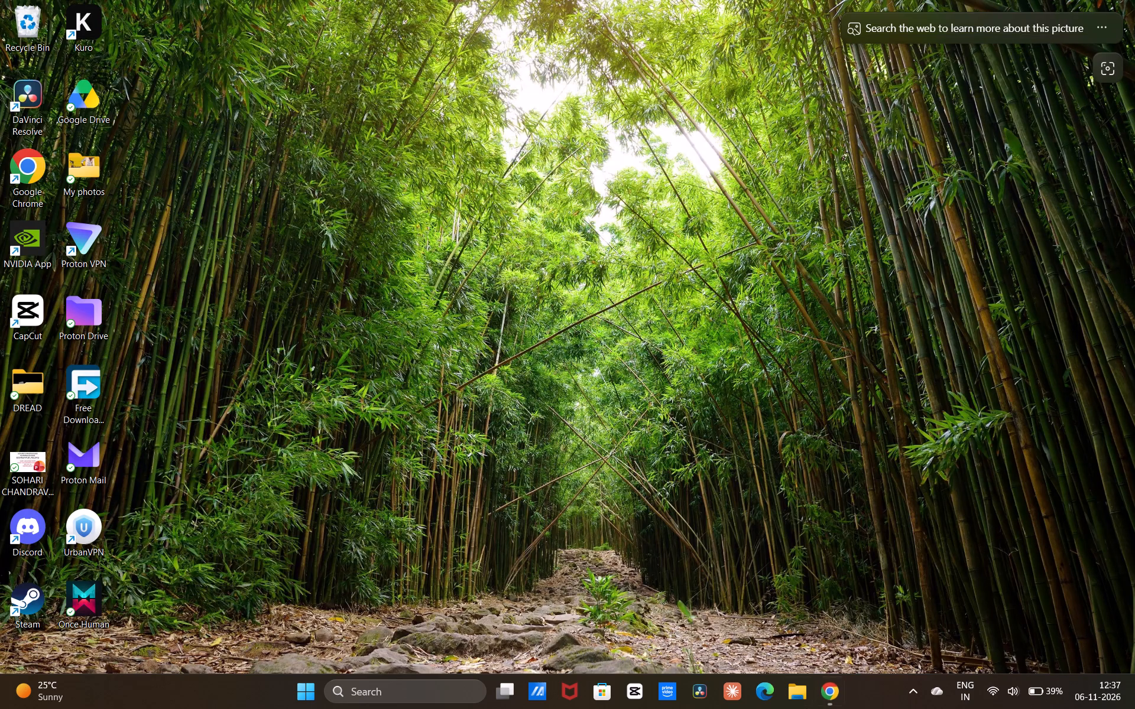
{"action": "left_click", "coordinate": [826, 697]}
{"action": "left_click", "coordinate": [401, 327]}
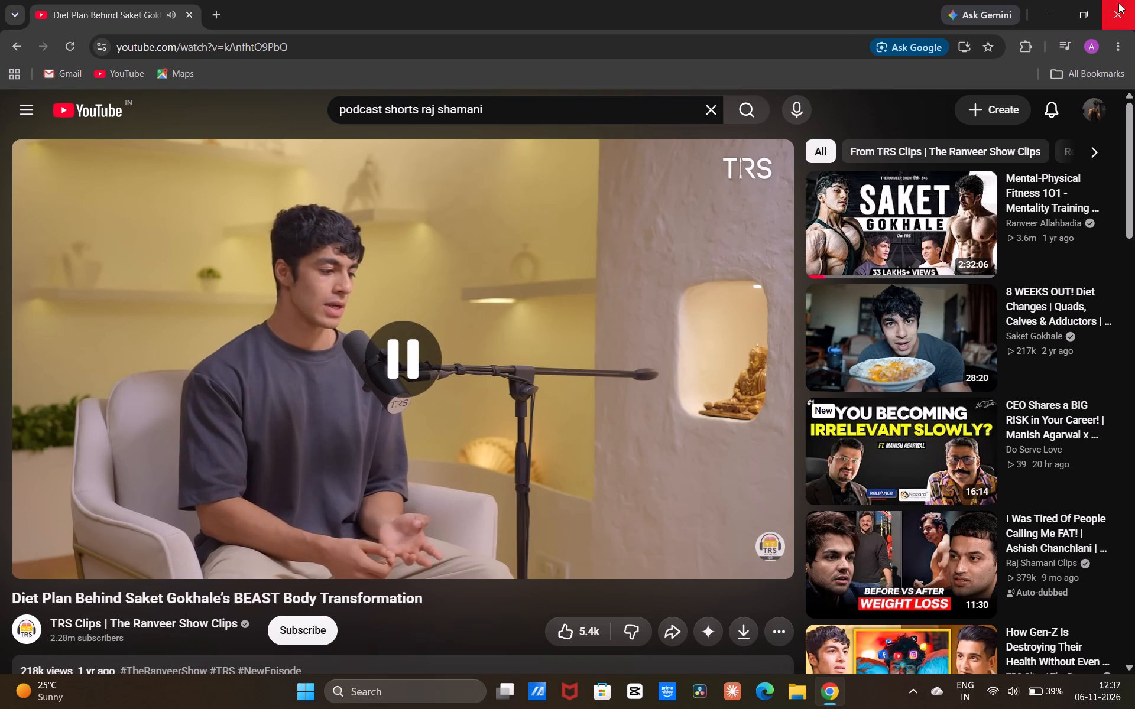
Search Google in a new tab for "youtube video downloader 4k" and open the YouTube Toolkit video downloader.
{"action": "left_click", "coordinate": [1050, 15]}
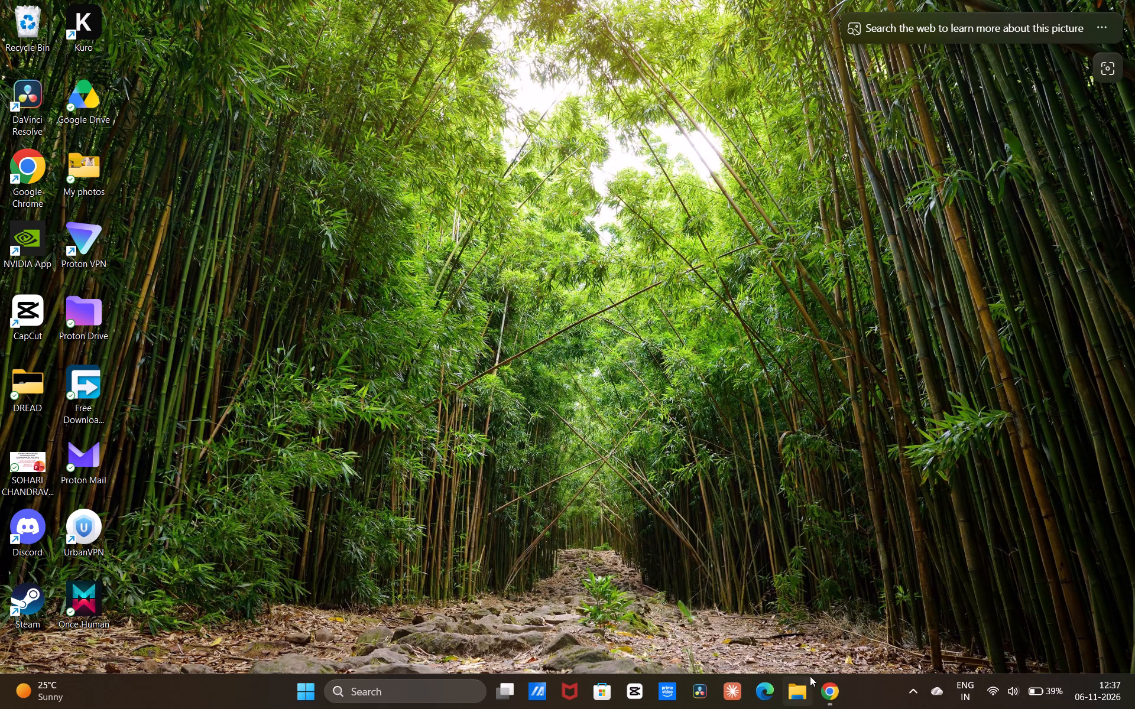
{"action": "left_click", "coordinate": [822, 688]}
{"action": "left_click", "coordinate": [220, 7]}
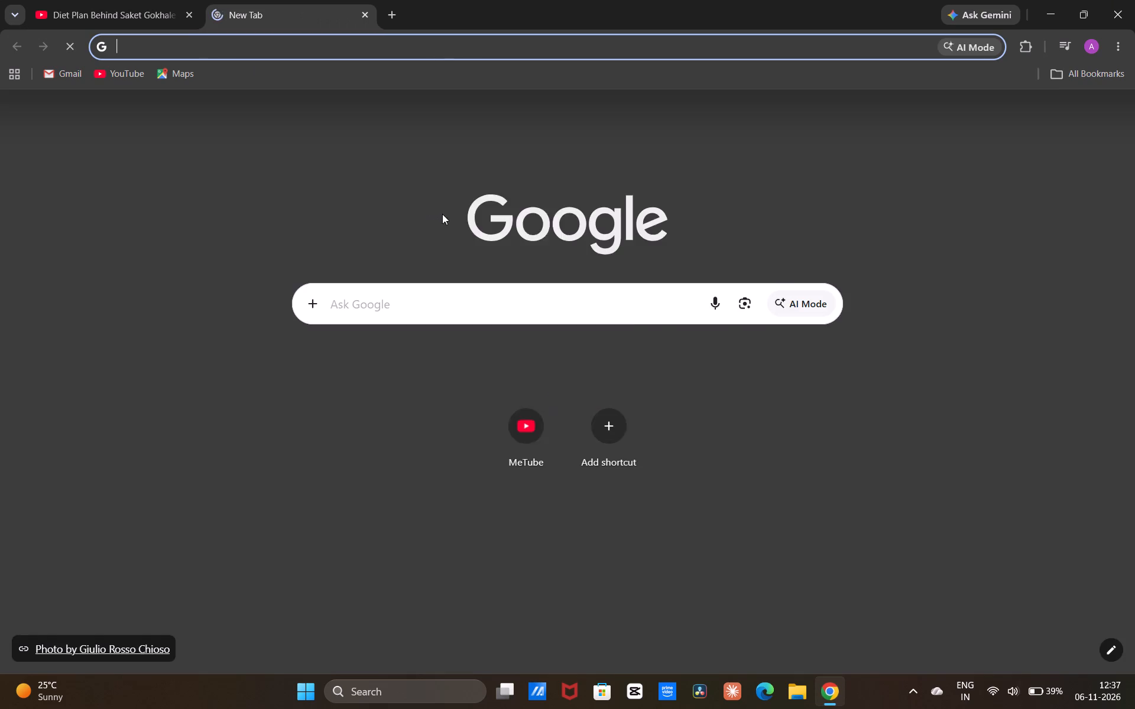
{"action": "left_click", "coordinate": [439, 284]}
{"action": "left_click", "coordinate": [397, 464]}
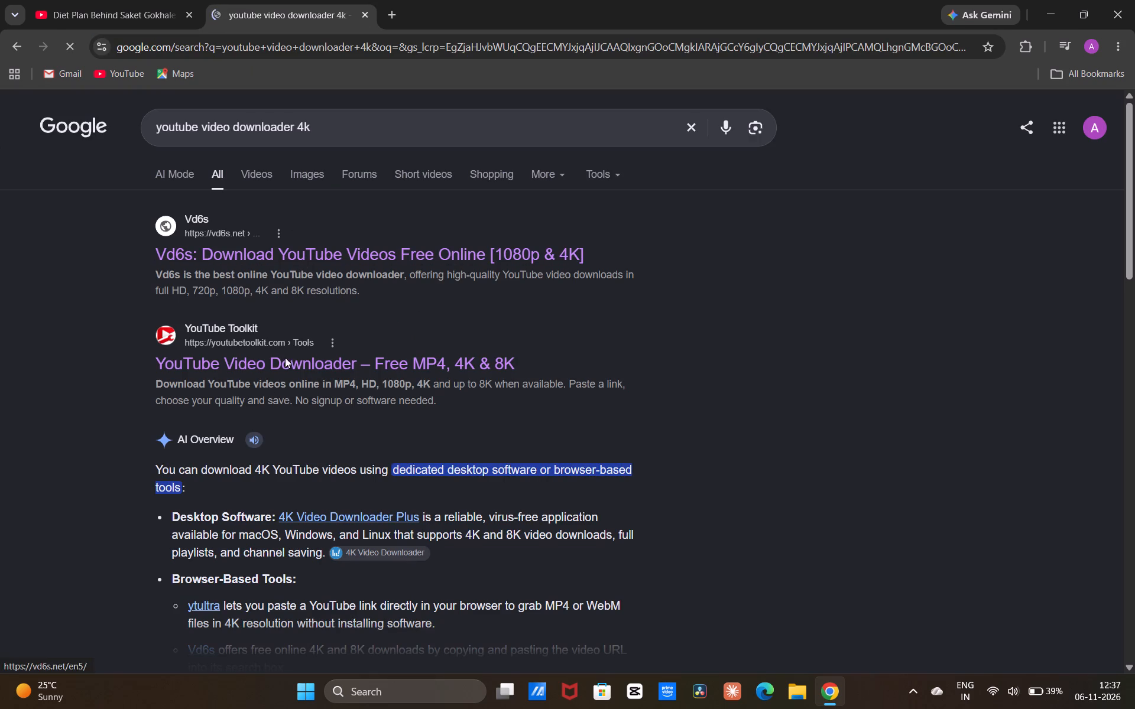
{"action": "left_click", "coordinate": [286, 367]}
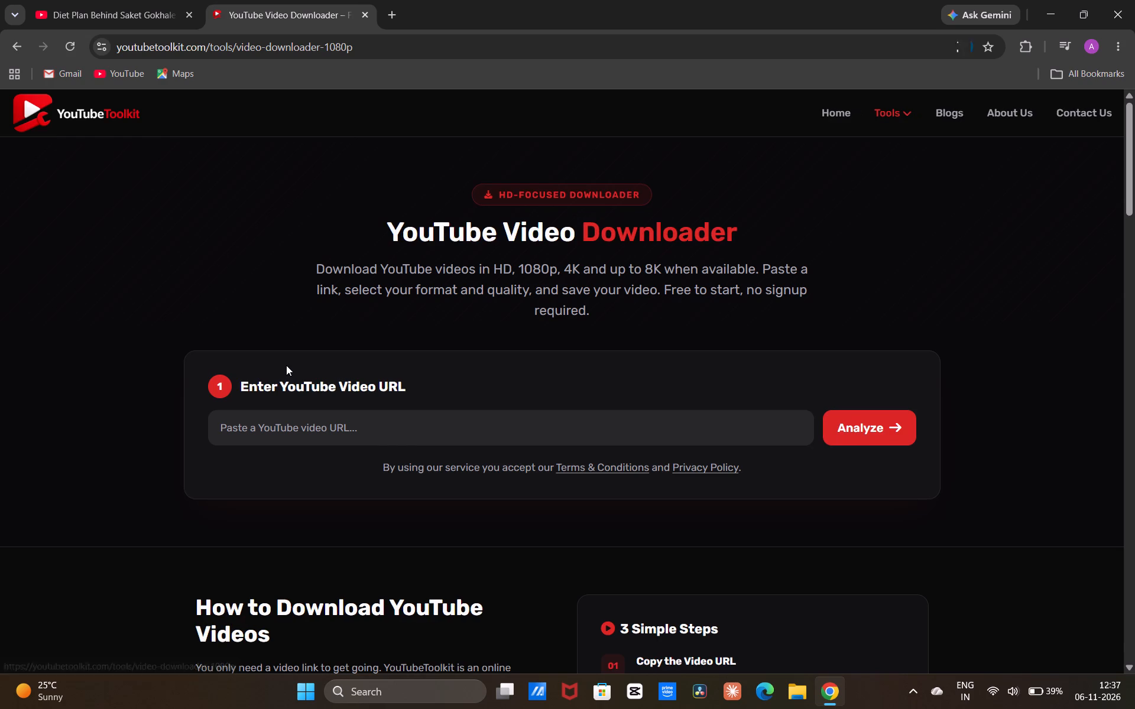
Enter the copied Saket Gokhale video link as the YouTube video URL, without stray characters, and analyze it.
{"action": "left_click", "coordinate": [307, 420]}
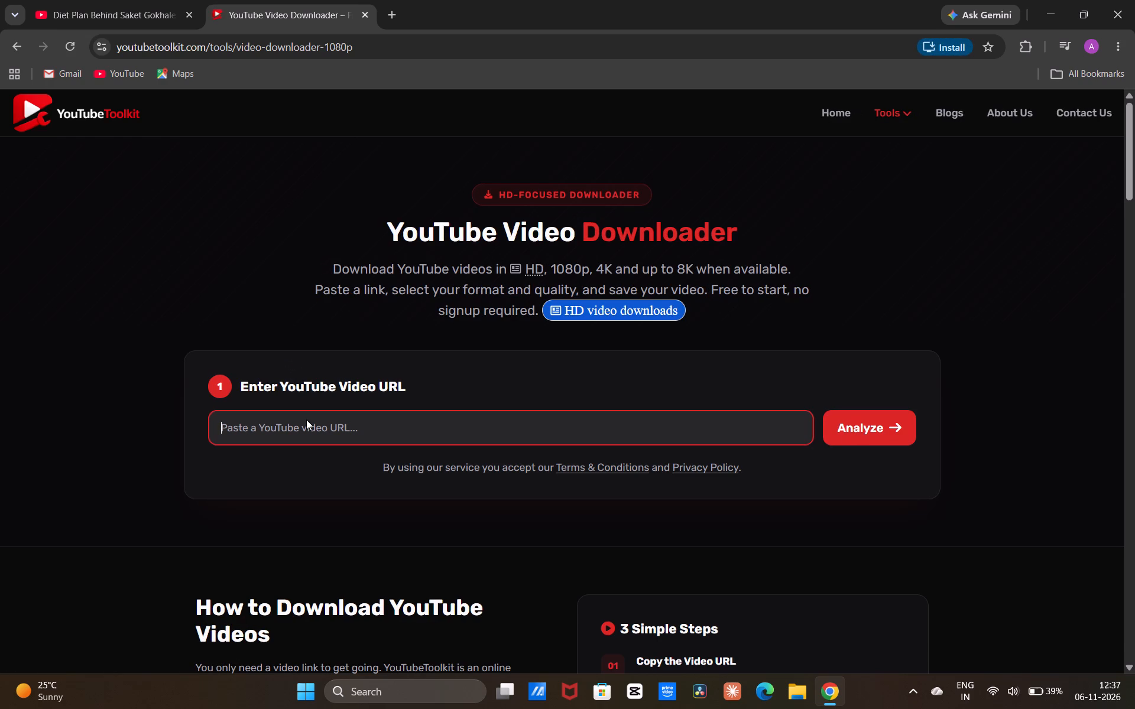
{"action": "key", "text": "v"}
{"action": "key", "text": "ctrl+c"}
{"action": "key", "text": "ctrl+v"}
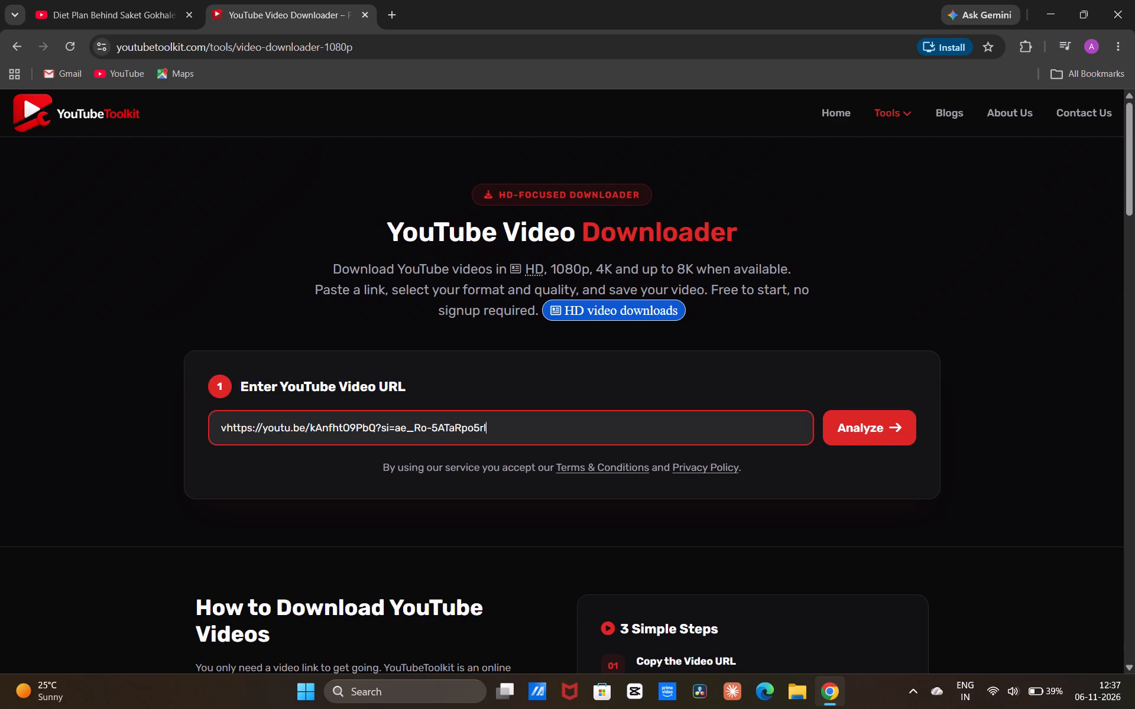
{"action": "left_click", "coordinate": [227, 428]}
{"action": "key", "text": "BackSpace"}
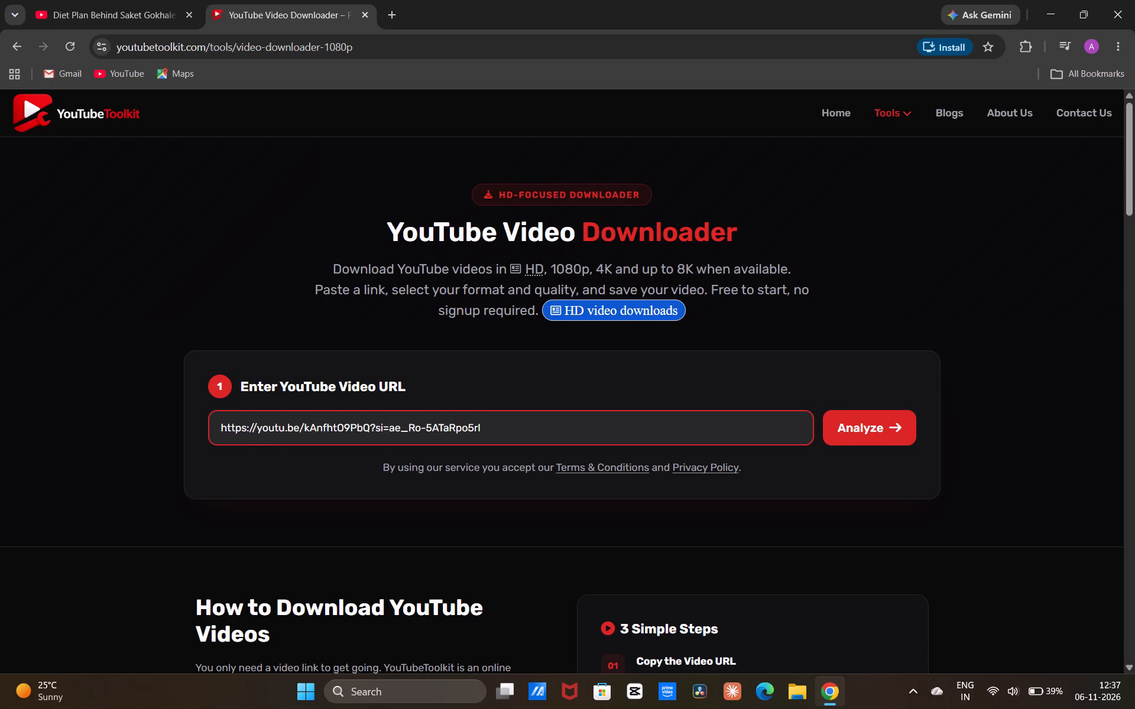
{"action": "left_click", "coordinate": [907, 441]}
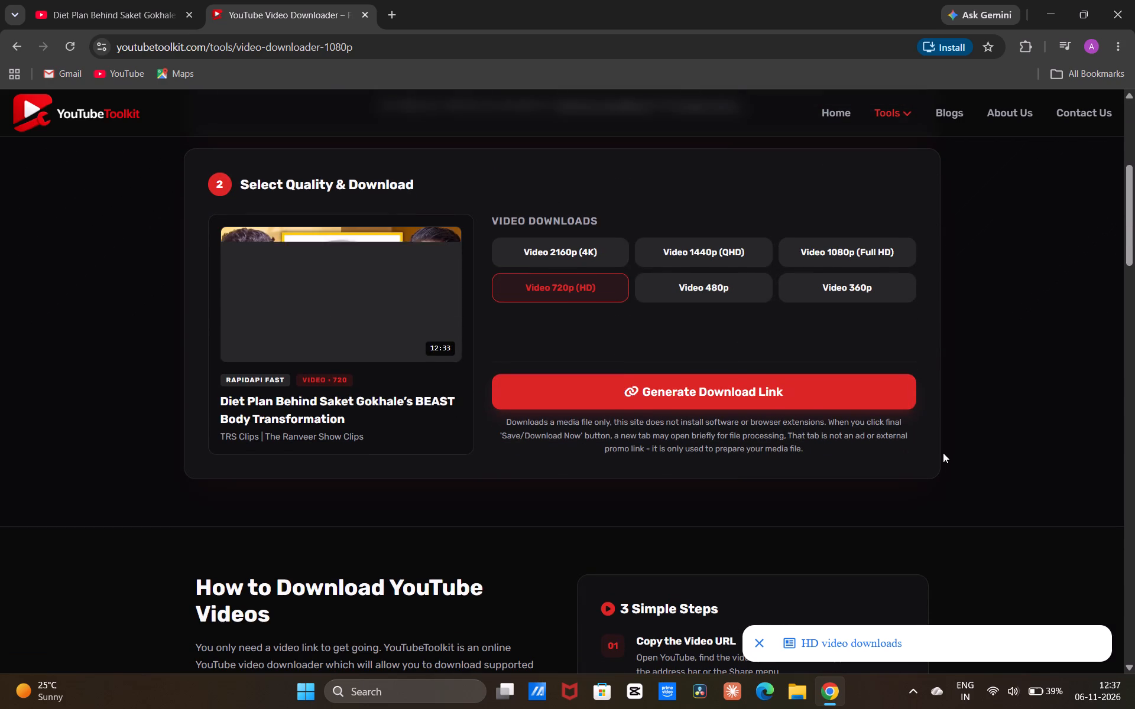
Generate the download link for the video, dismiss the ad, and choose the Video 2160p (4K) quality.
{"action": "left_click", "coordinate": [740, 384]}
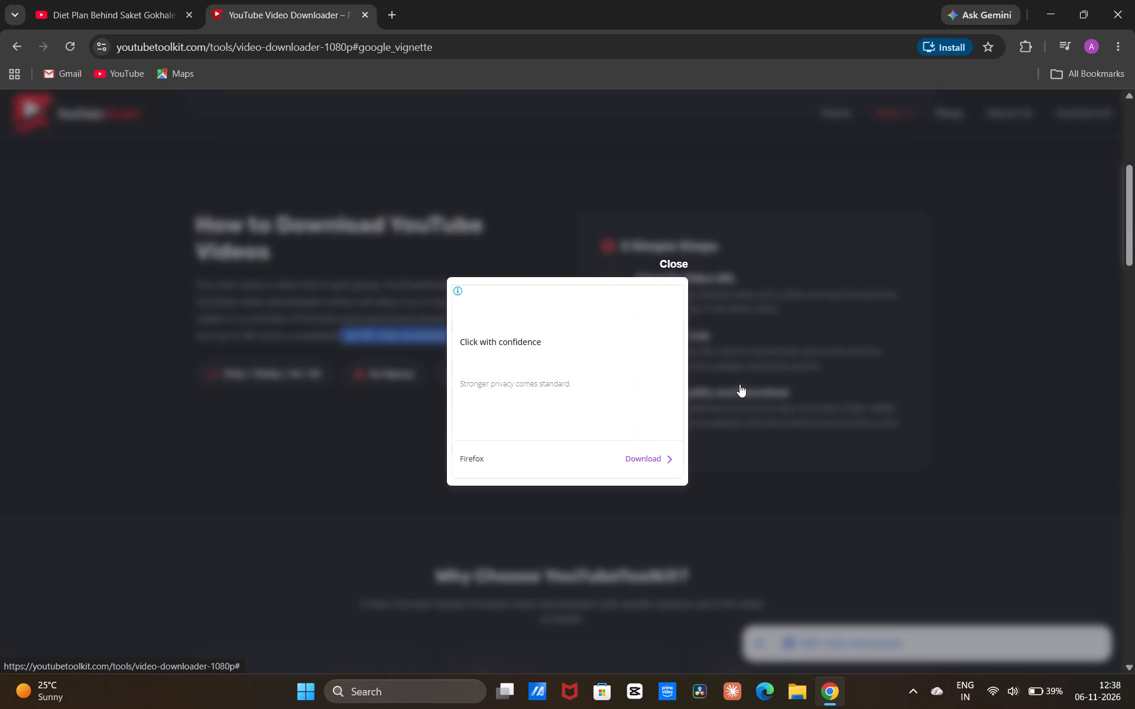
{"action": "left_click", "coordinate": [676, 258]}
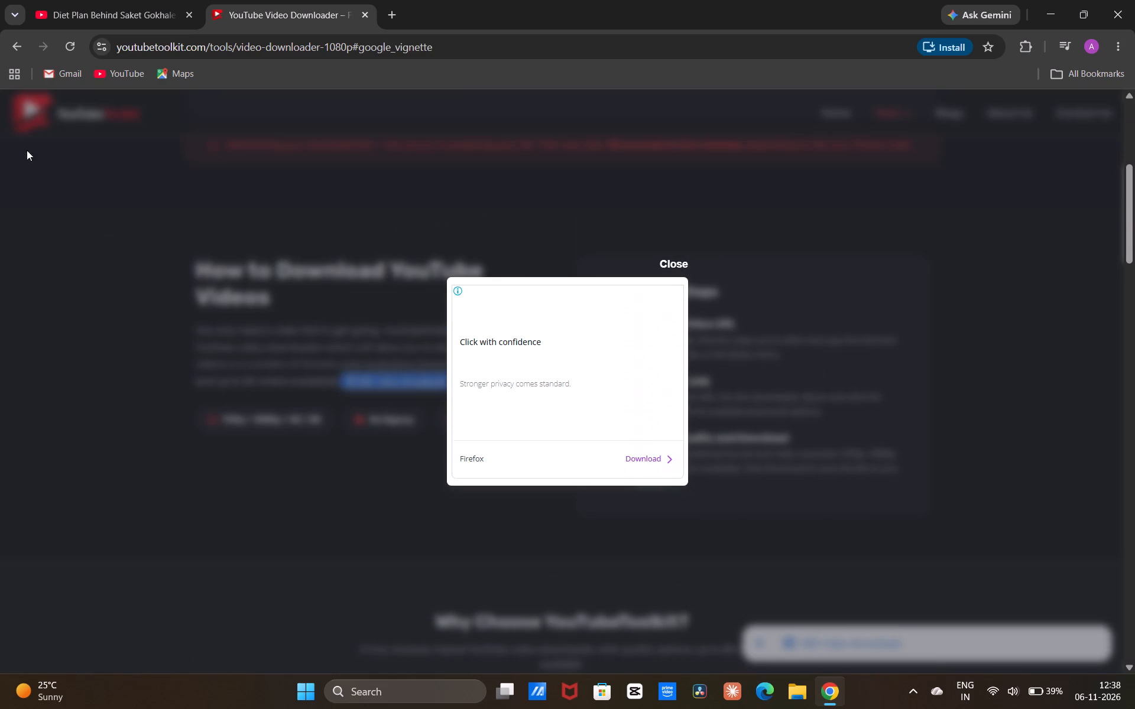
{"action": "left_click", "coordinate": [569, 253]}
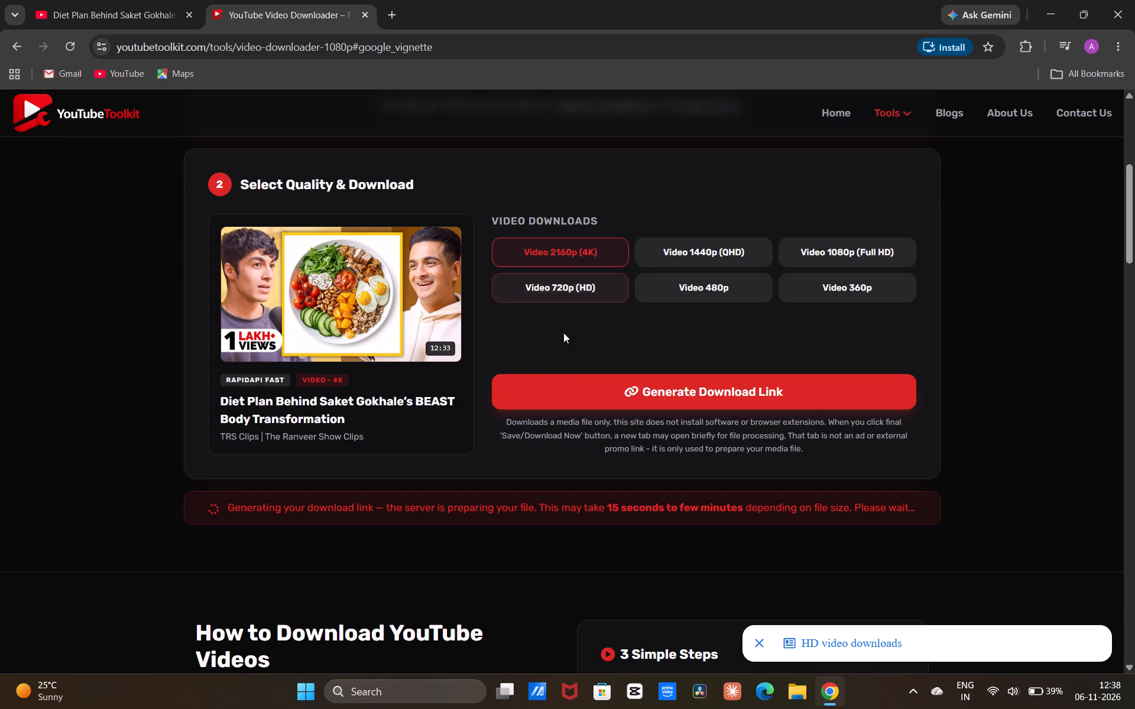
{"action": "left_click", "coordinate": [658, 395]}
{"action": "scroll", "coordinate": [773, 468], "scroll_direction": "down", "scroll_amount": 5}
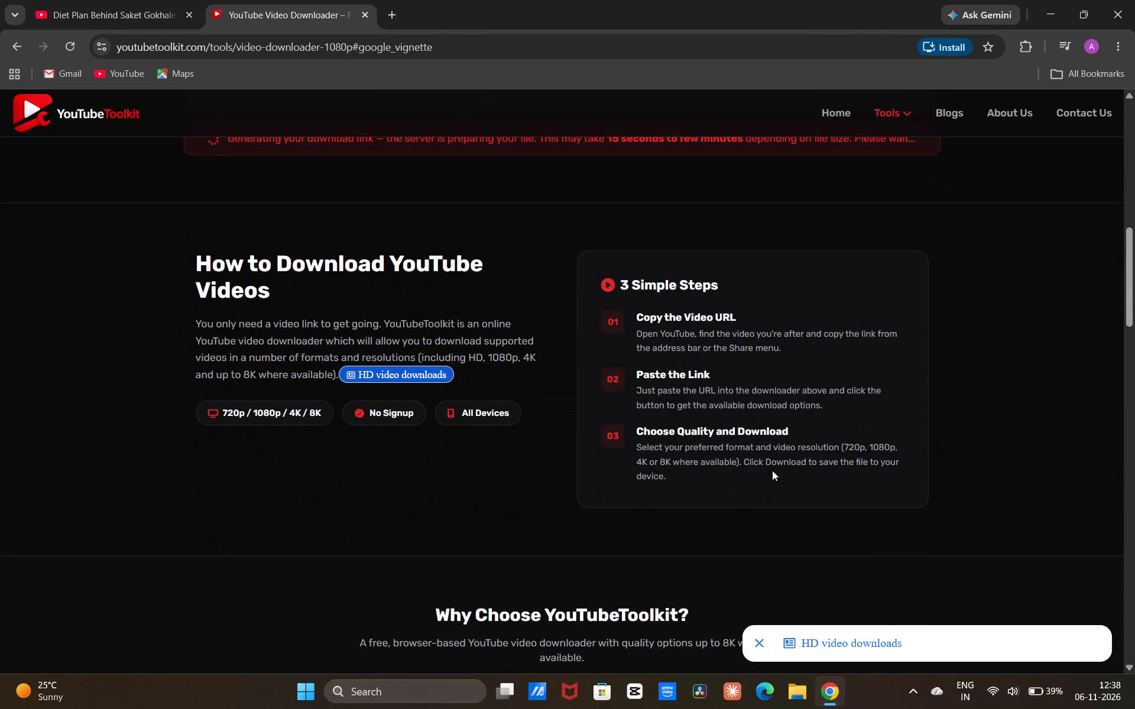
{"action": "scroll", "coordinate": [772, 470], "scroll_direction": "up", "scroll_amount": 6}
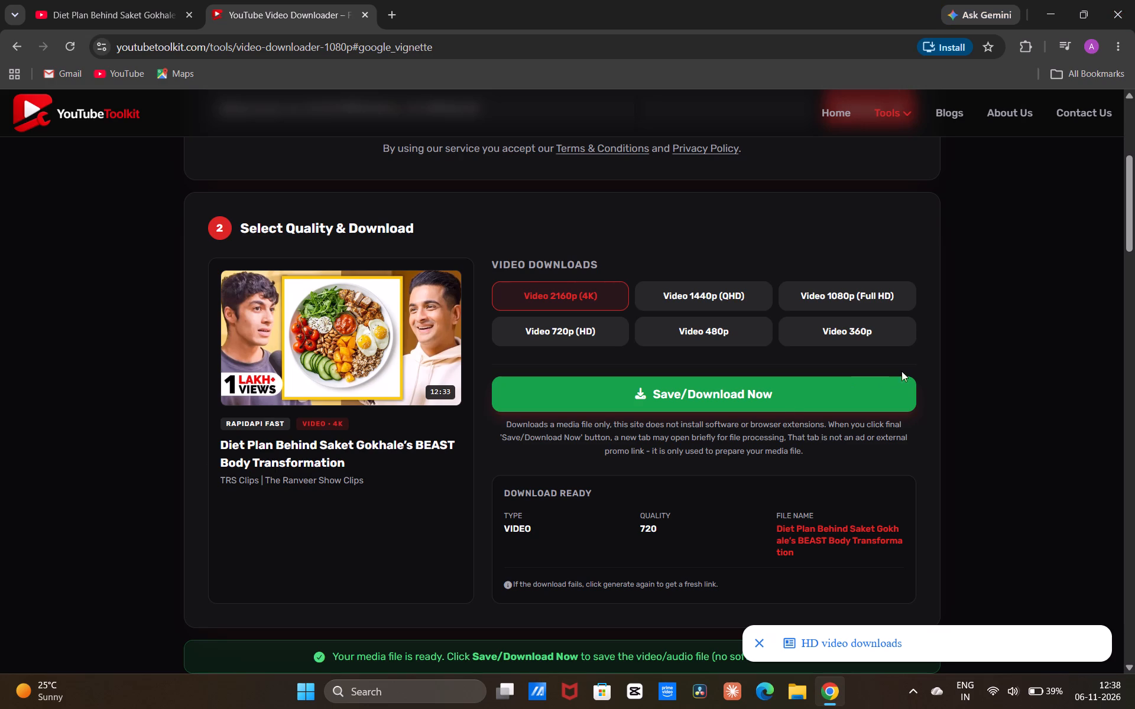
Download the prepared video file through Free Download Manager, then close the download manager and minimize the browser.
{"action": "left_click", "coordinate": [785, 403]}
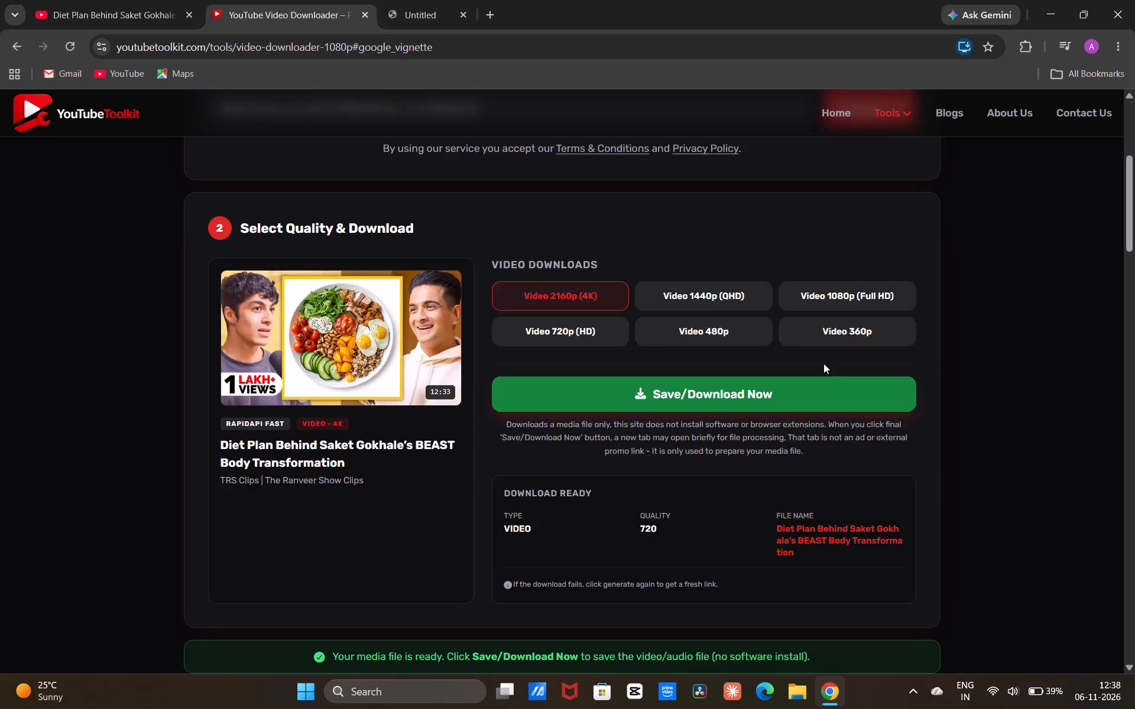
{"action": "left_click", "coordinate": [701, 380]}
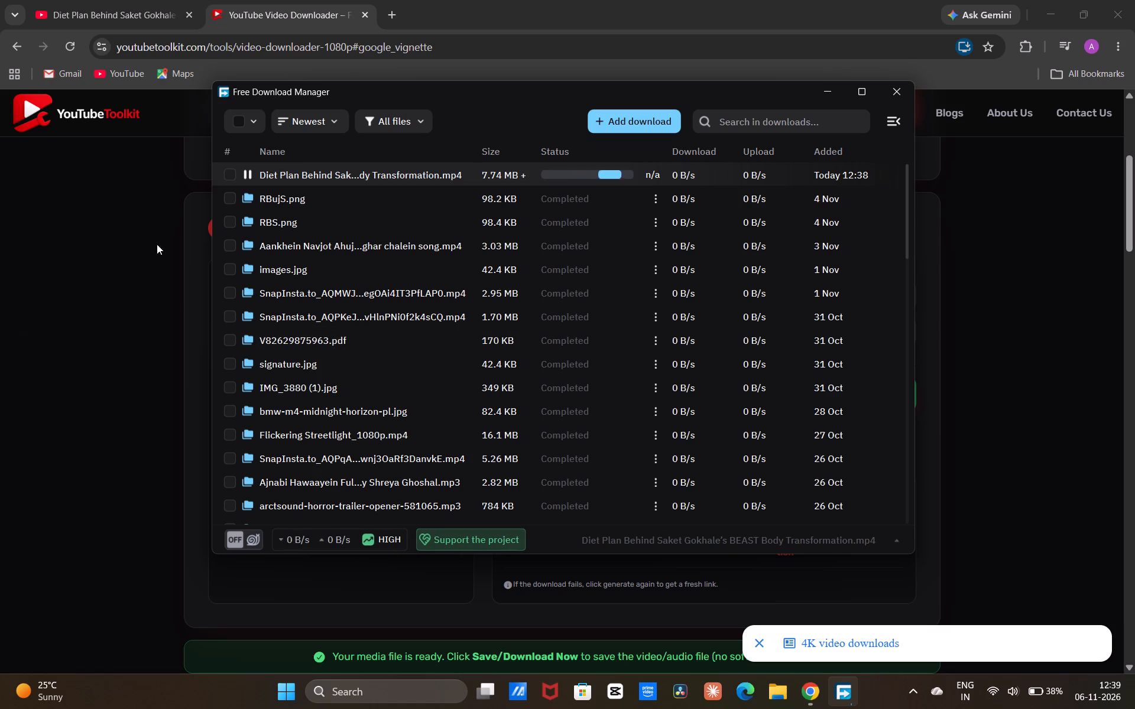
{"action": "left_click", "coordinate": [233, 174]}
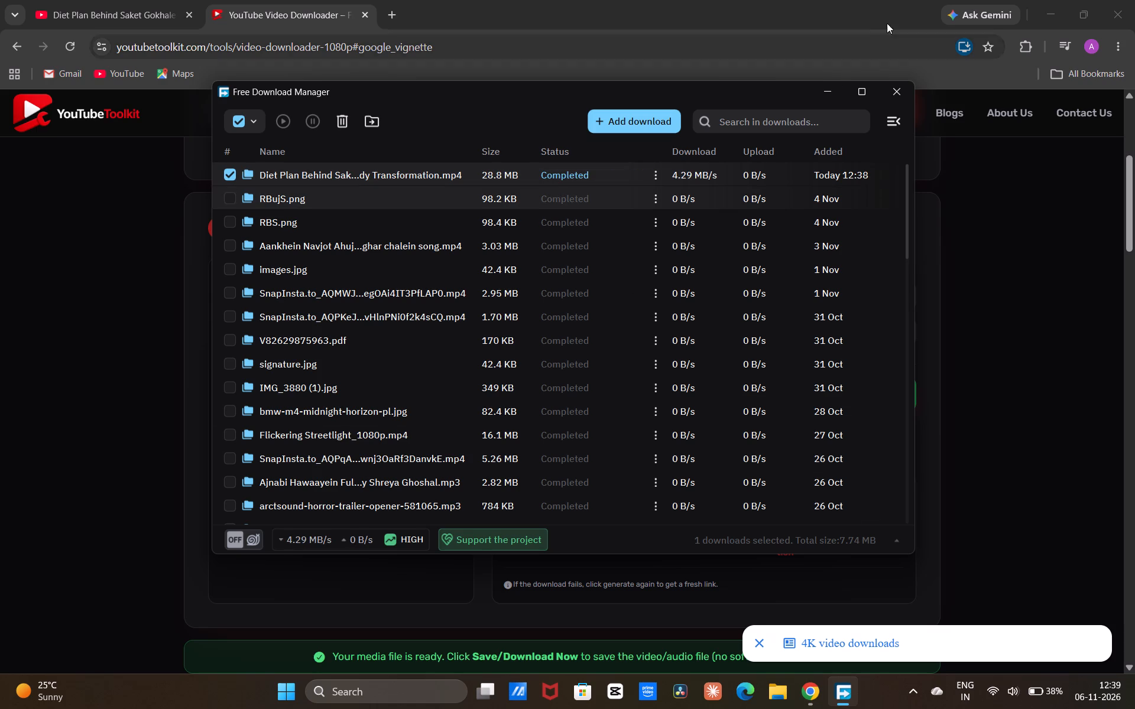
{"action": "left_click", "coordinate": [911, 98]}
{"action": "left_click", "coordinate": [1043, 8]}
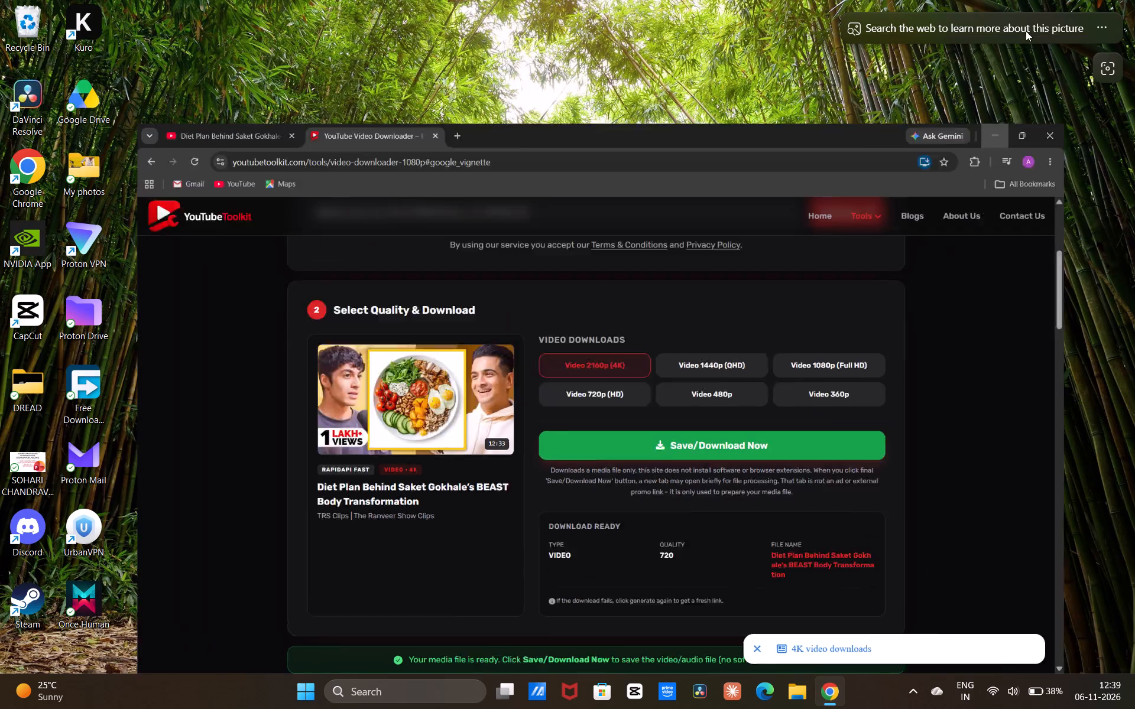
Open UrbanVPN, continue with the free version, ignore the premium offer, connect to Russia, and minimize the window.
{"action": "double_click", "coordinate": [86, 526]}
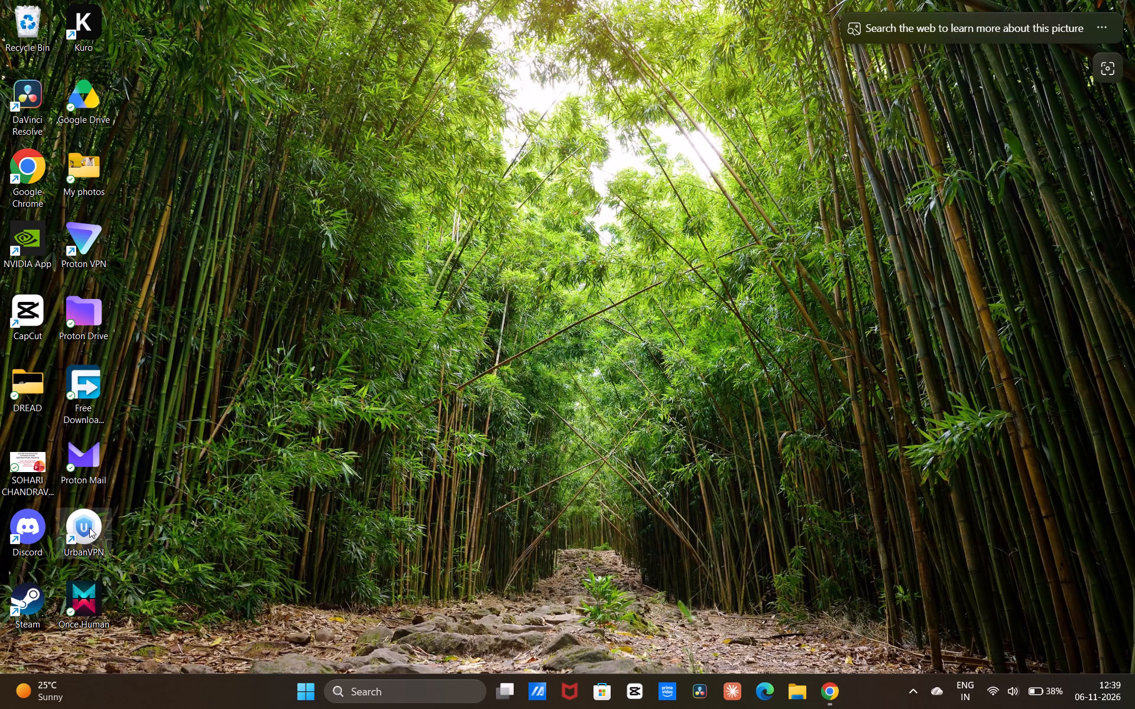
{"action": "double_click", "coordinate": [89, 528]}
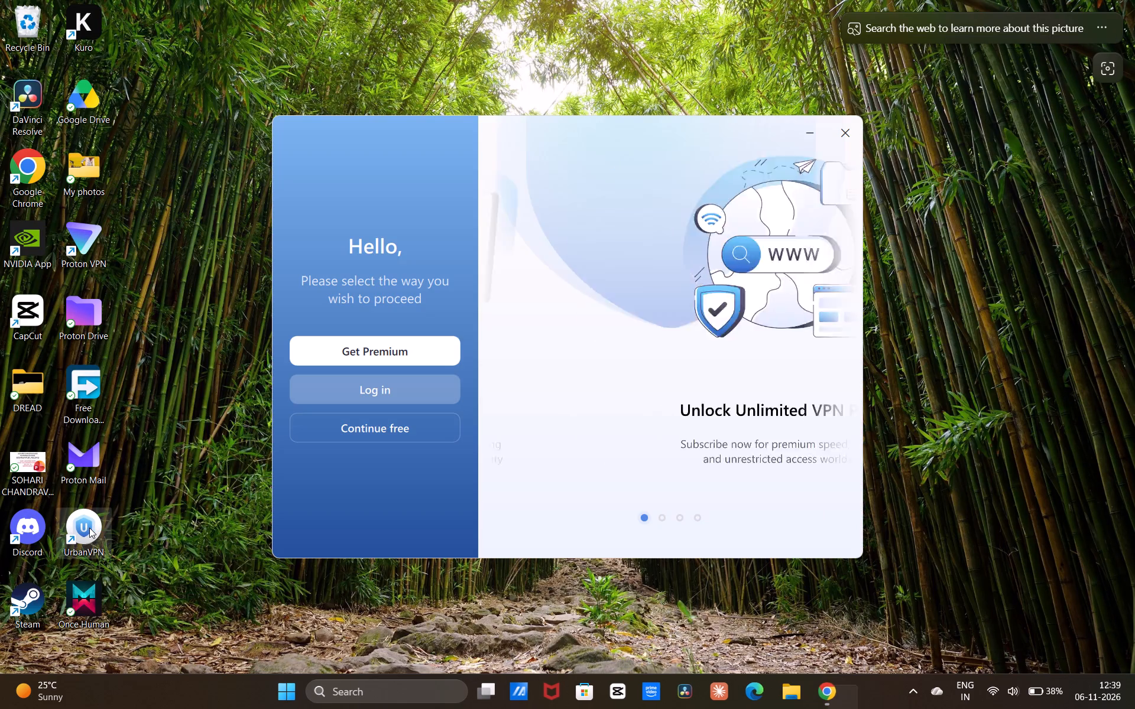
{"action": "left_click", "coordinate": [429, 422]}
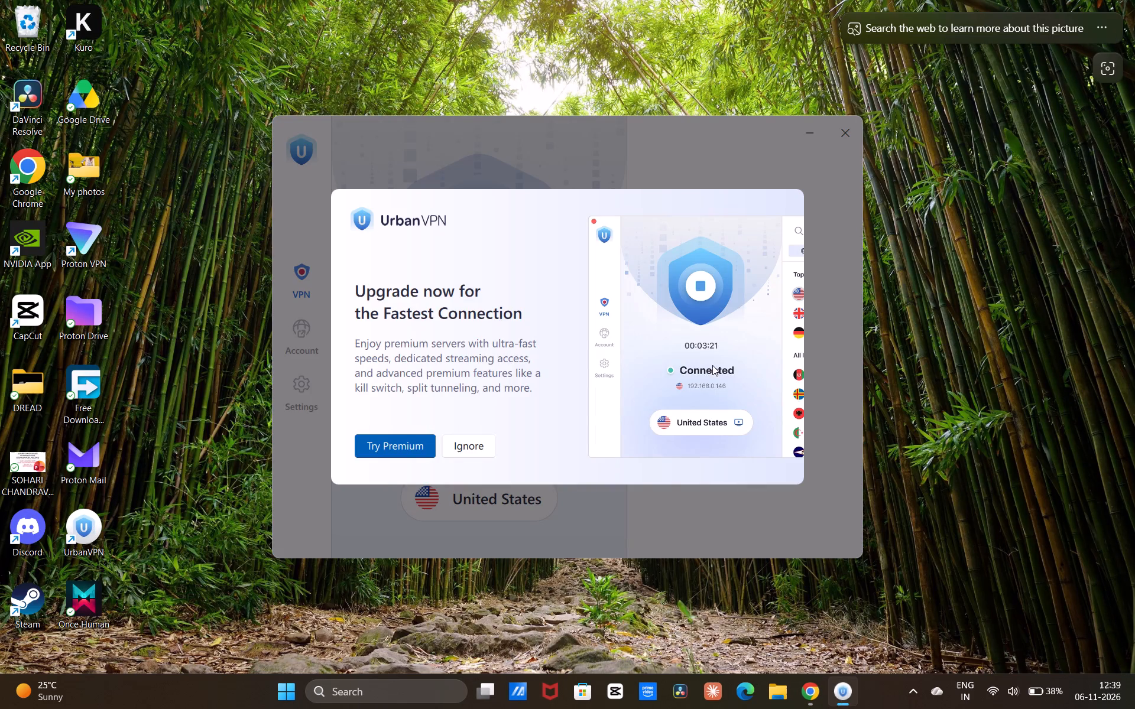
{"action": "left_click", "coordinate": [465, 445]}
{"action": "scroll", "coordinate": [815, 323], "scroll_direction": "down", "scroll_amount": 9}
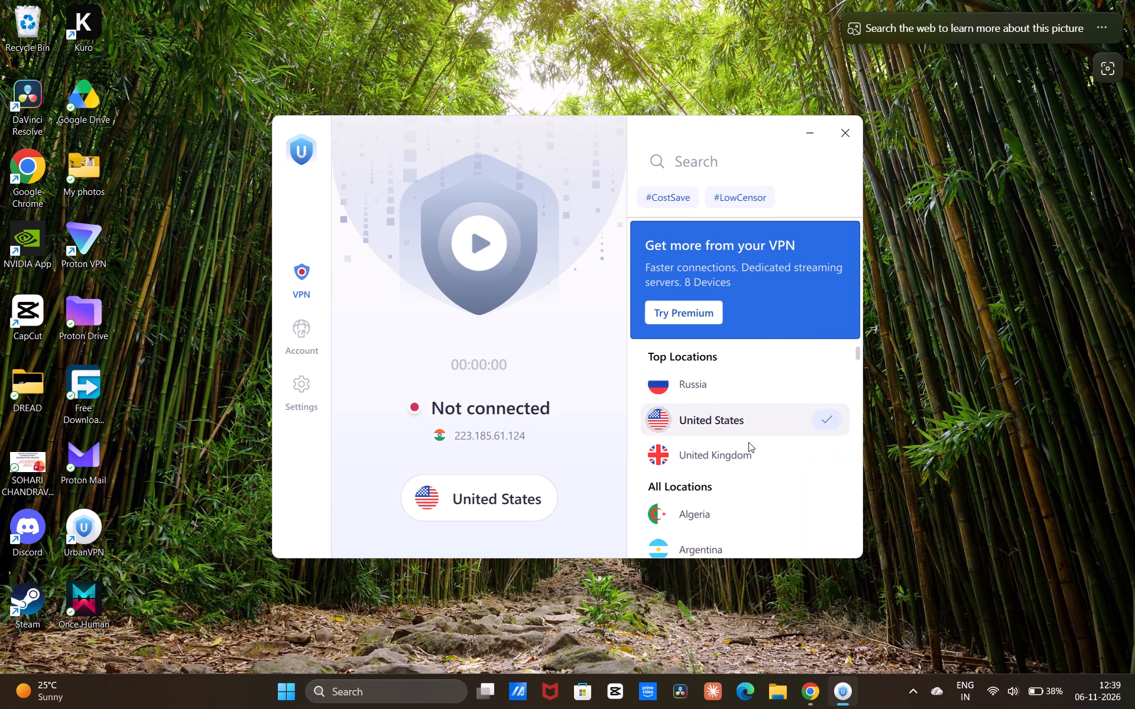
{"action": "scroll", "coordinate": [748, 442], "scroll_direction": "down", "scroll_amount": 8}
{"action": "scroll", "coordinate": [745, 444], "scroll_direction": "up", "scroll_amount": 19}
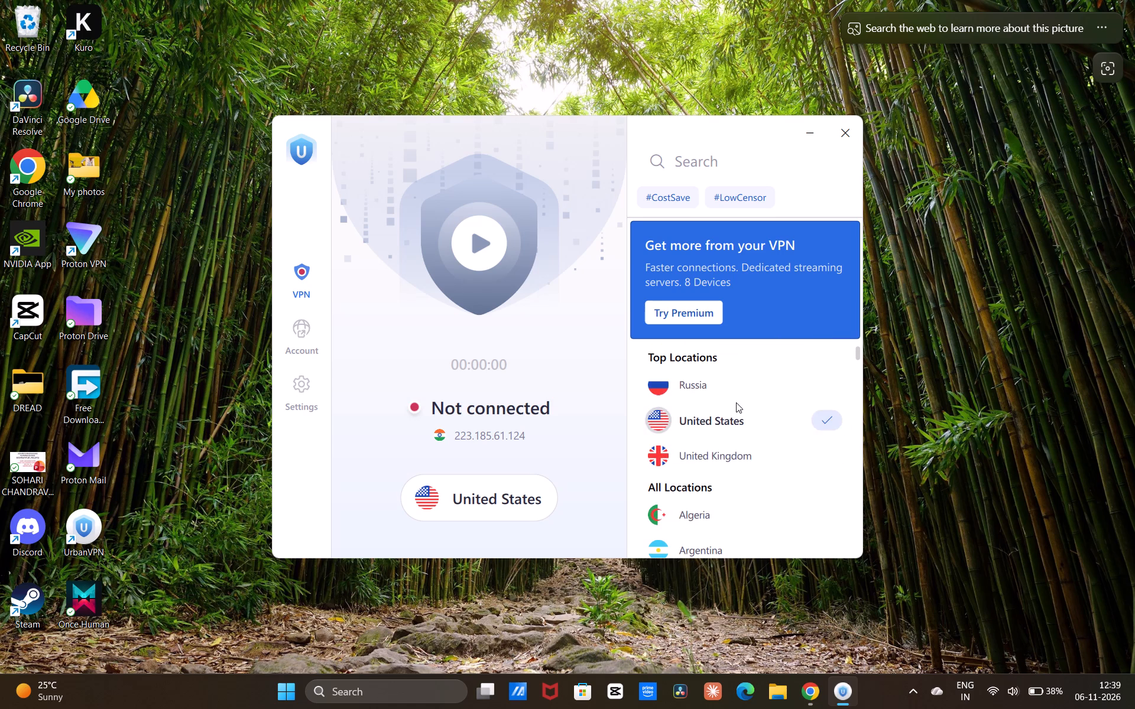
{"action": "left_click", "coordinate": [736, 400]}
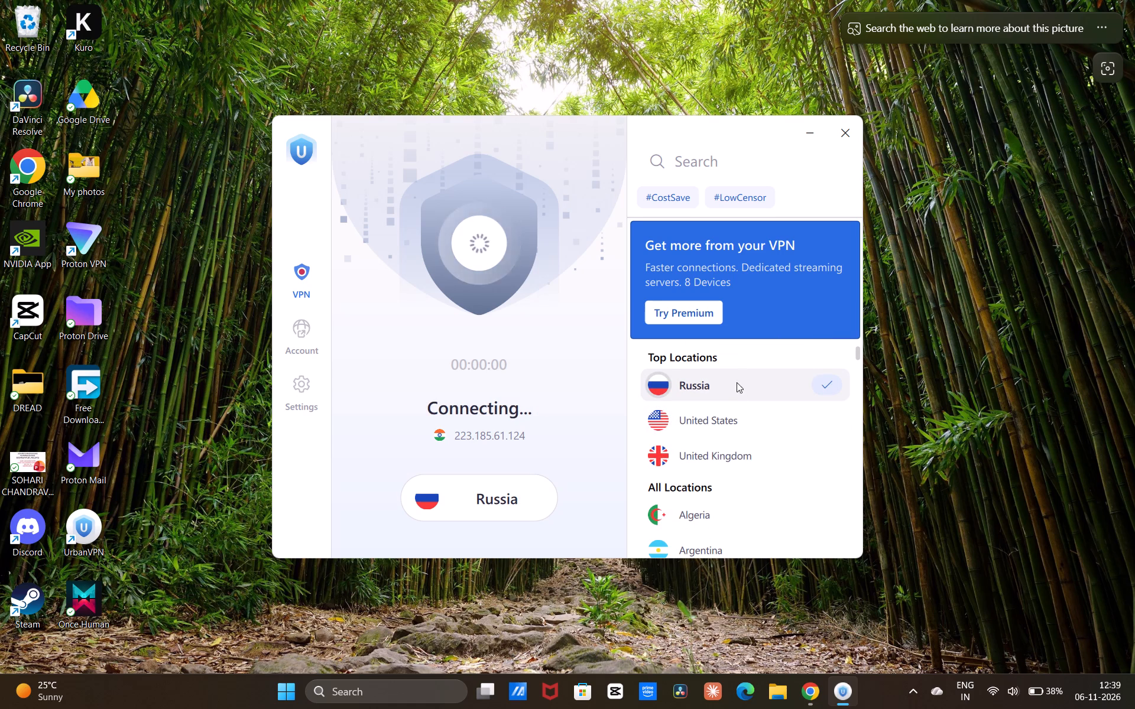
{"action": "left_click", "coordinate": [798, 134]}
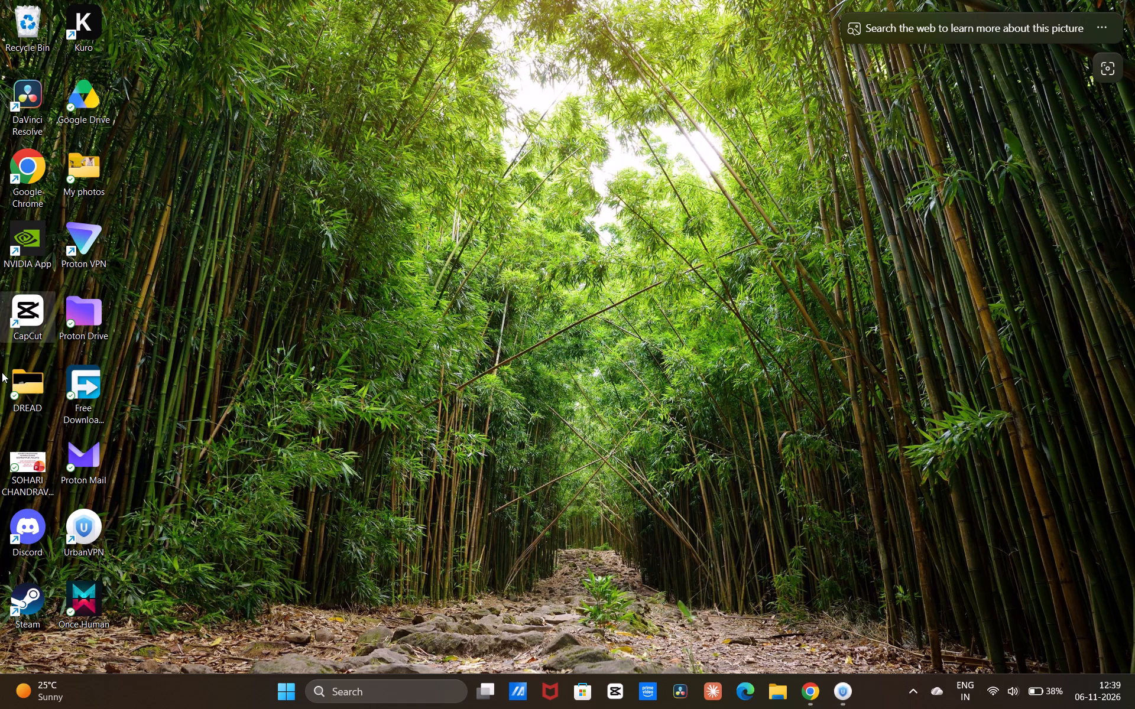
Launch CapCut, decline its notifications, and create a new project.
{"action": "double_click", "coordinate": [25, 320]}
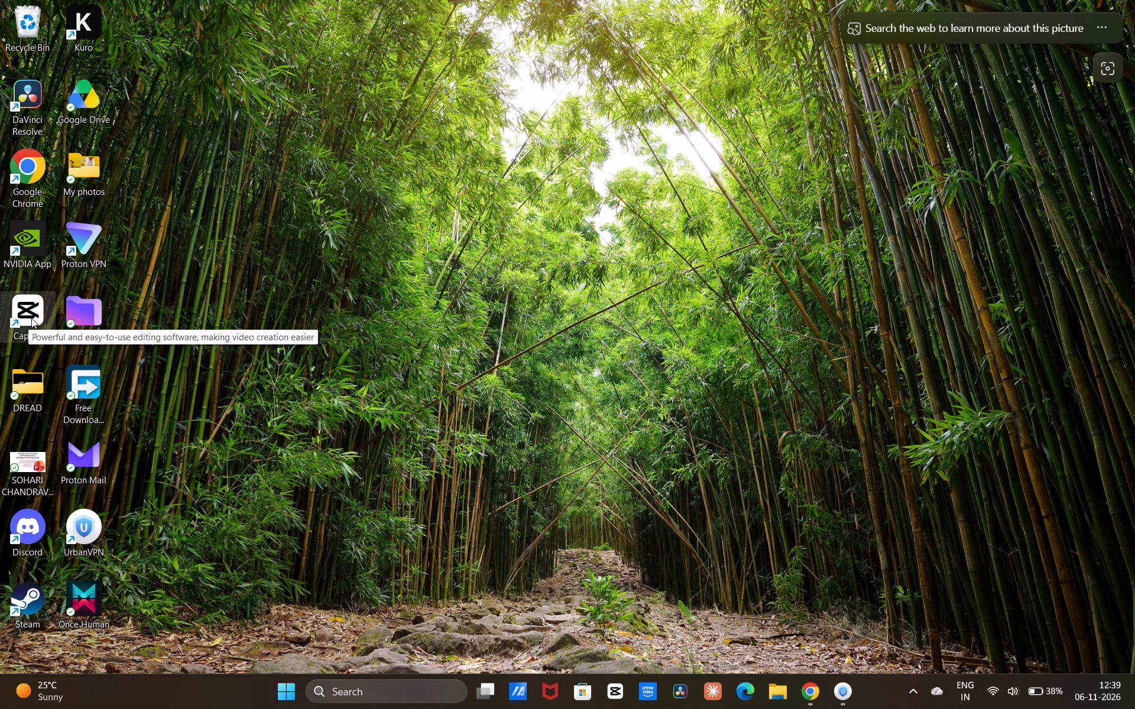
{"action": "triple_click", "coordinate": [31, 318]}
{"action": "left_click", "coordinate": [36, 318]}
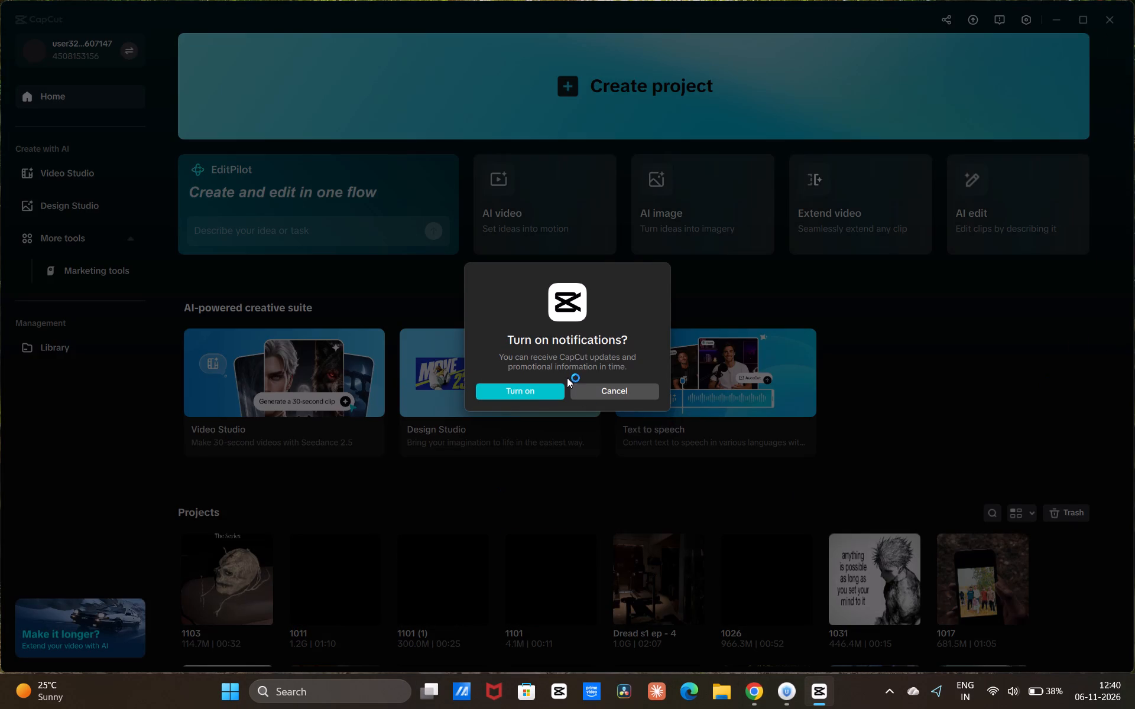
{"action": "left_click", "coordinate": [601, 388]}
{"action": "left_click", "coordinate": [599, 84]}
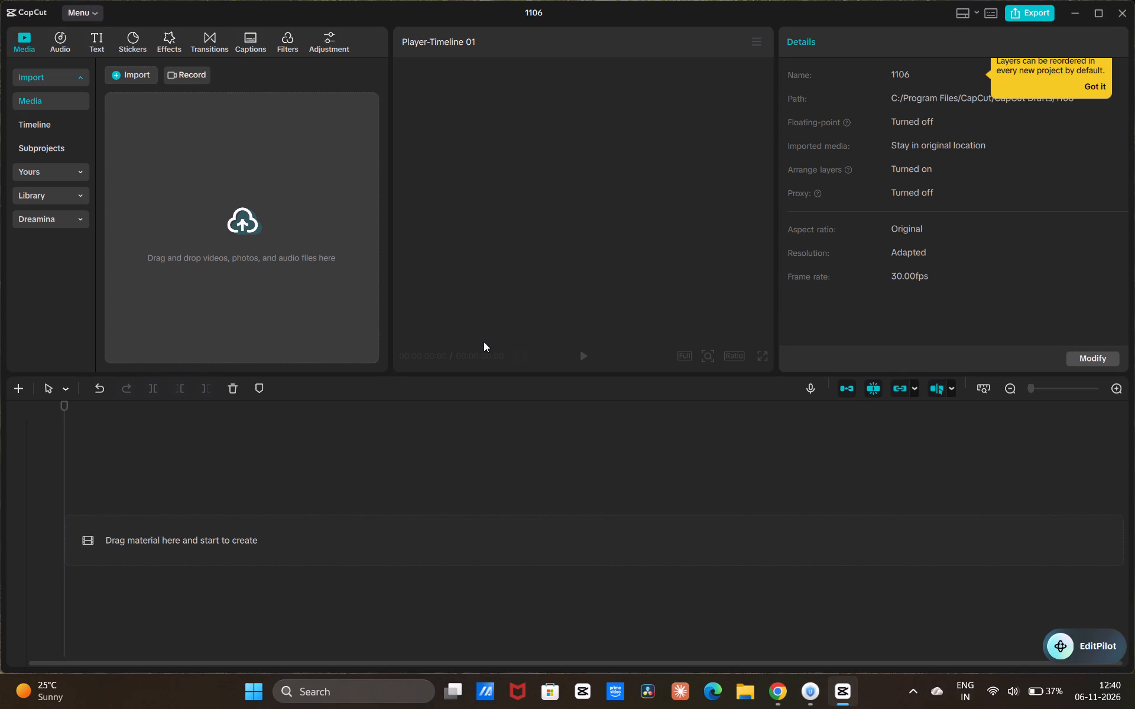
Import the video "Diet Plan Behind Saket Gokhale's BEAST Body Transformation" from Downloads into the project media.
{"action": "left_click", "coordinate": [197, 247]}
{"action": "left_click", "coordinate": [265, 242]}
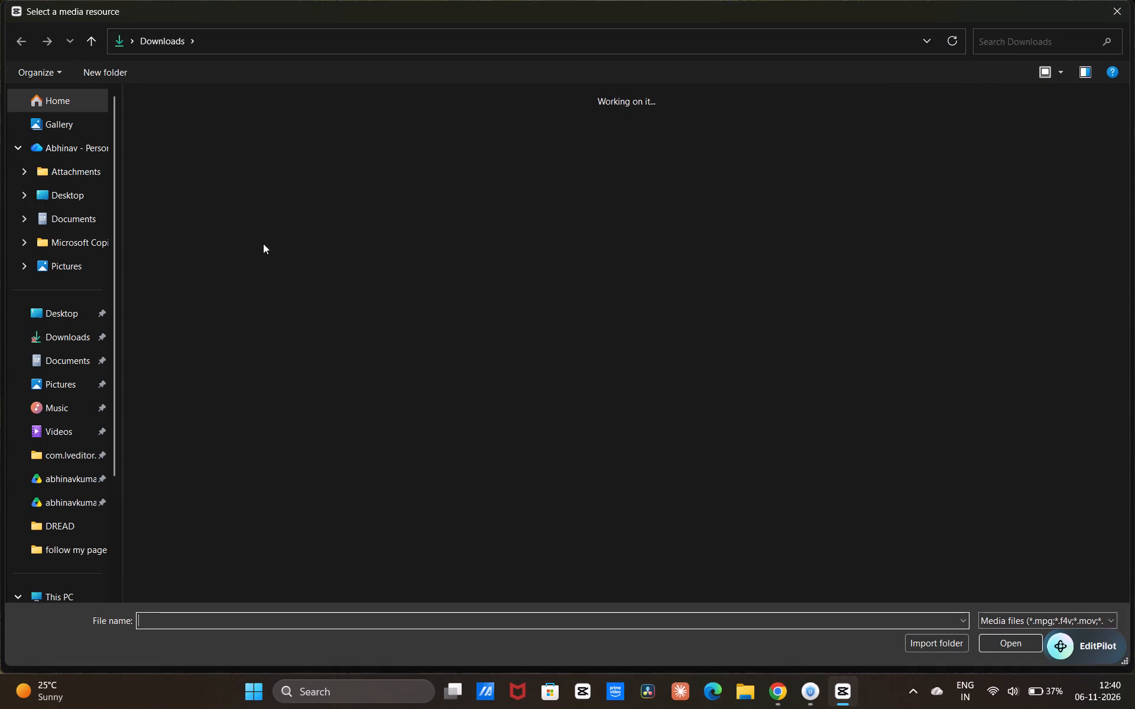
{"action": "left_click", "coordinate": [190, 177]}
{"action": "left_click", "coordinate": [191, 181]}
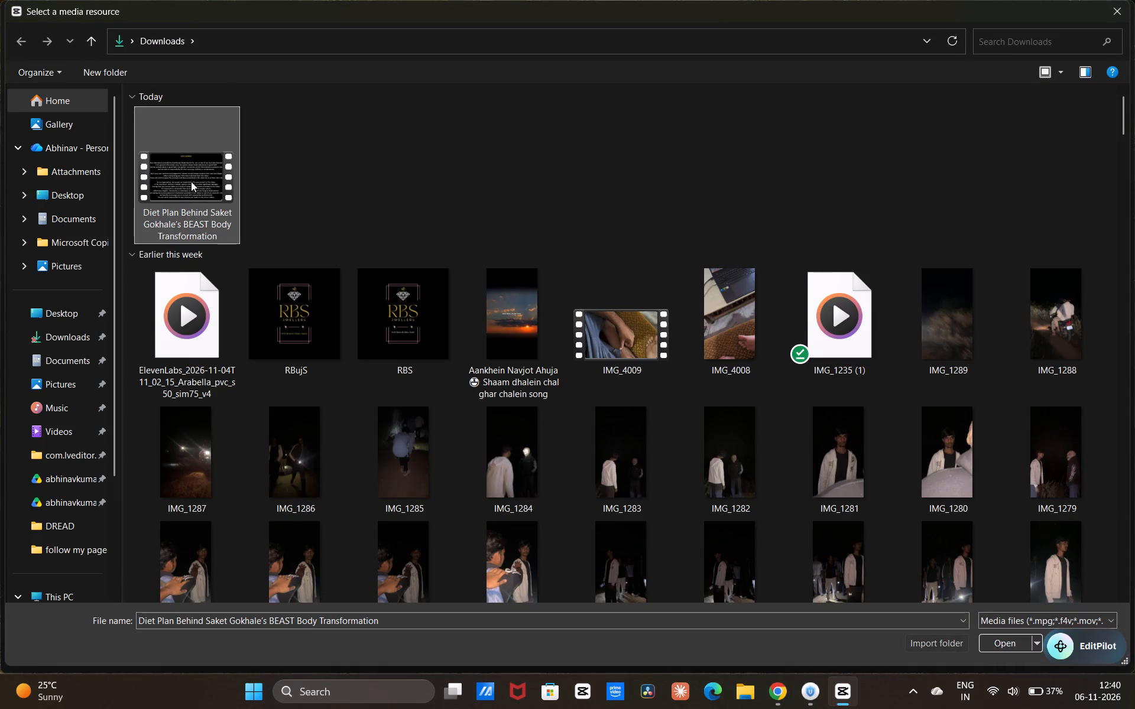
{"action": "double_click", "coordinate": [191, 181]}
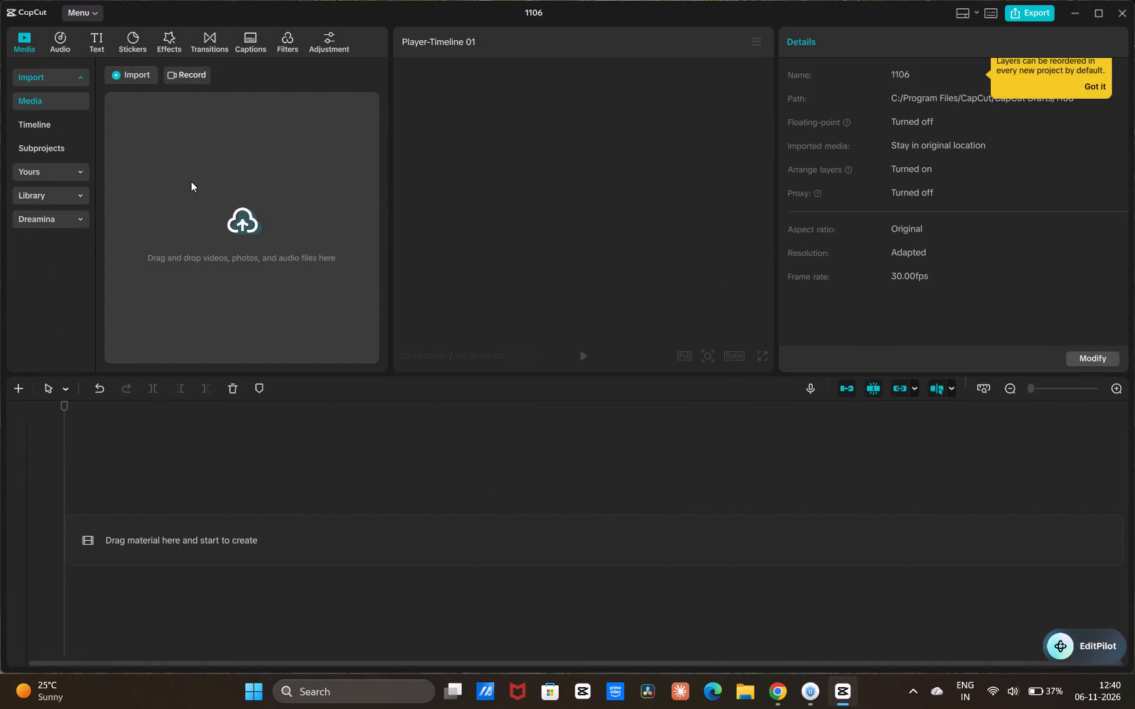
Place the imported diet plan video at the start of the timeline and dismiss the shortcut conflict notice.
{"action": "left_click_drag", "start_coordinate": [144, 138], "coordinate": [163, 269]}
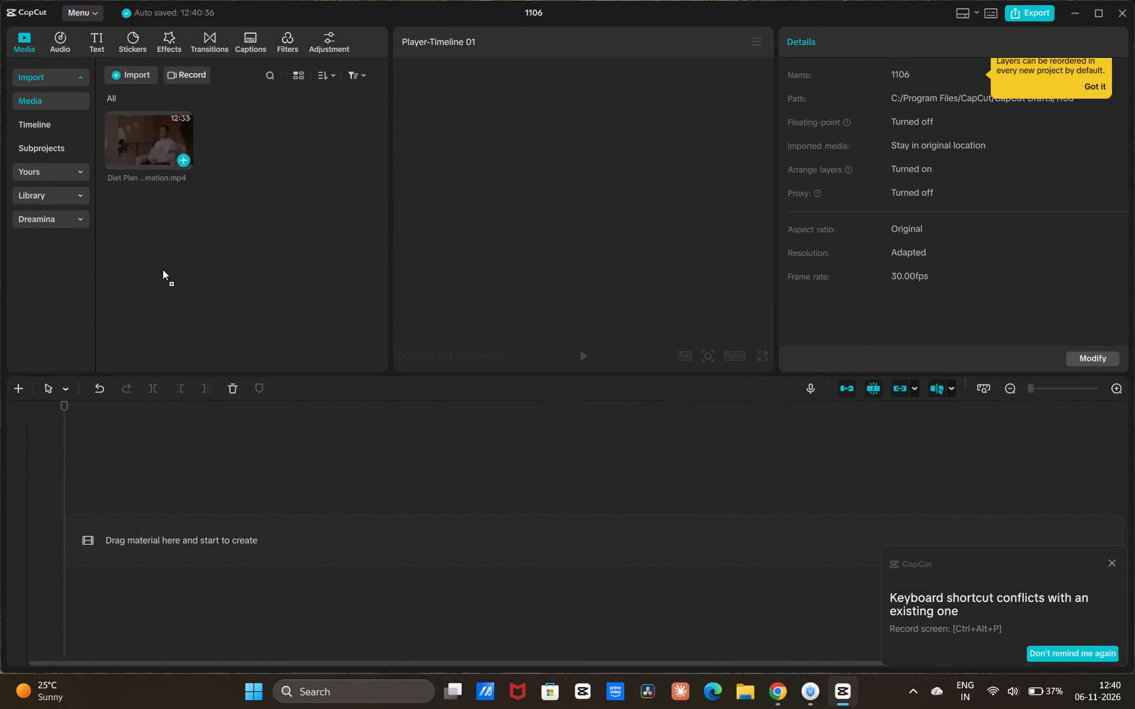
{"action": "left_click_drag", "start_coordinate": [163, 269], "coordinate": [189, 531]}
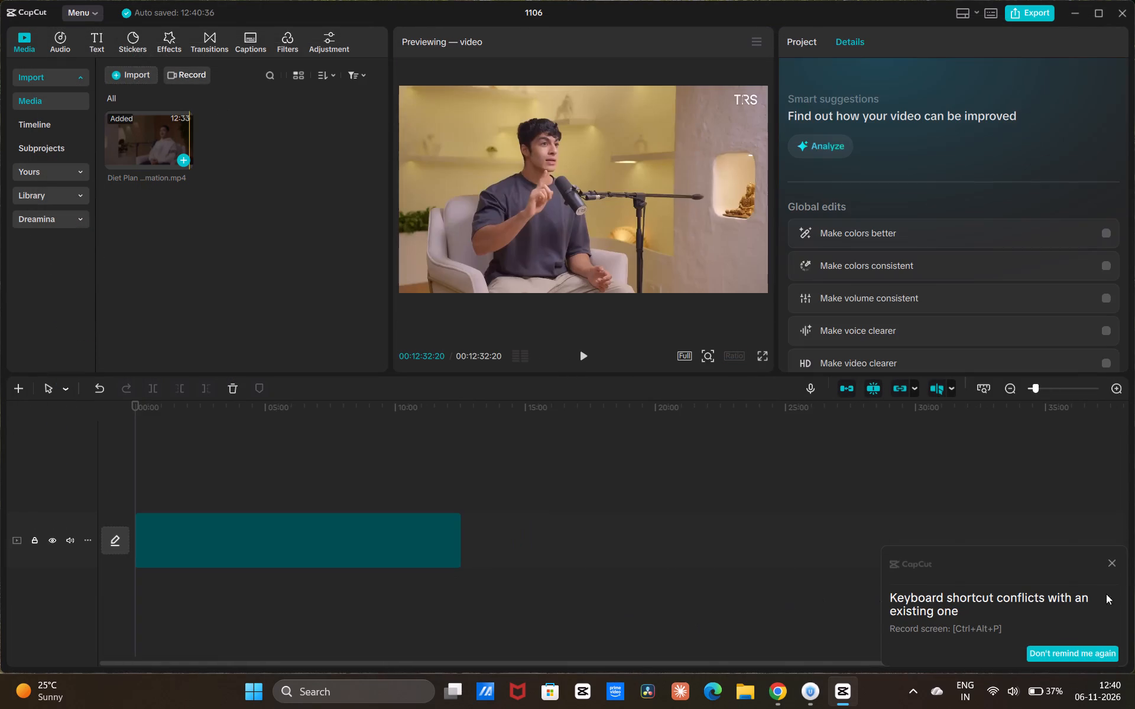
{"action": "left_click", "coordinate": [1112, 565]}
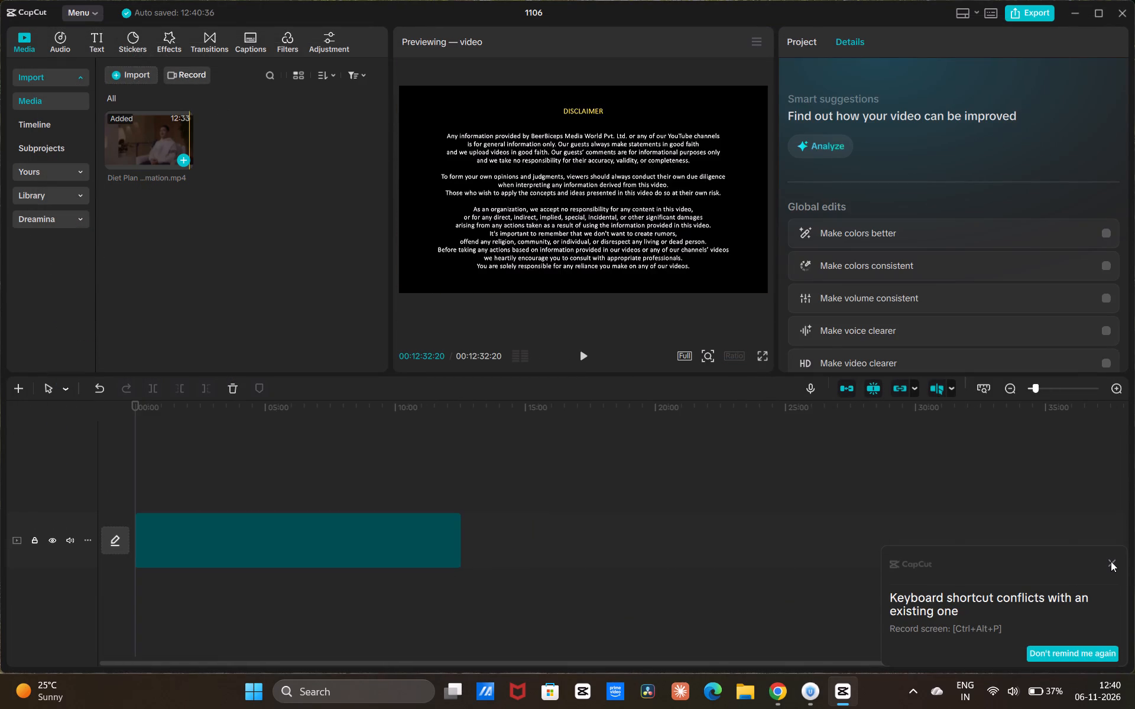
Dismiss the keyboard shortcut conflict notice.
{"action": "left_click", "coordinate": [1111, 561]}
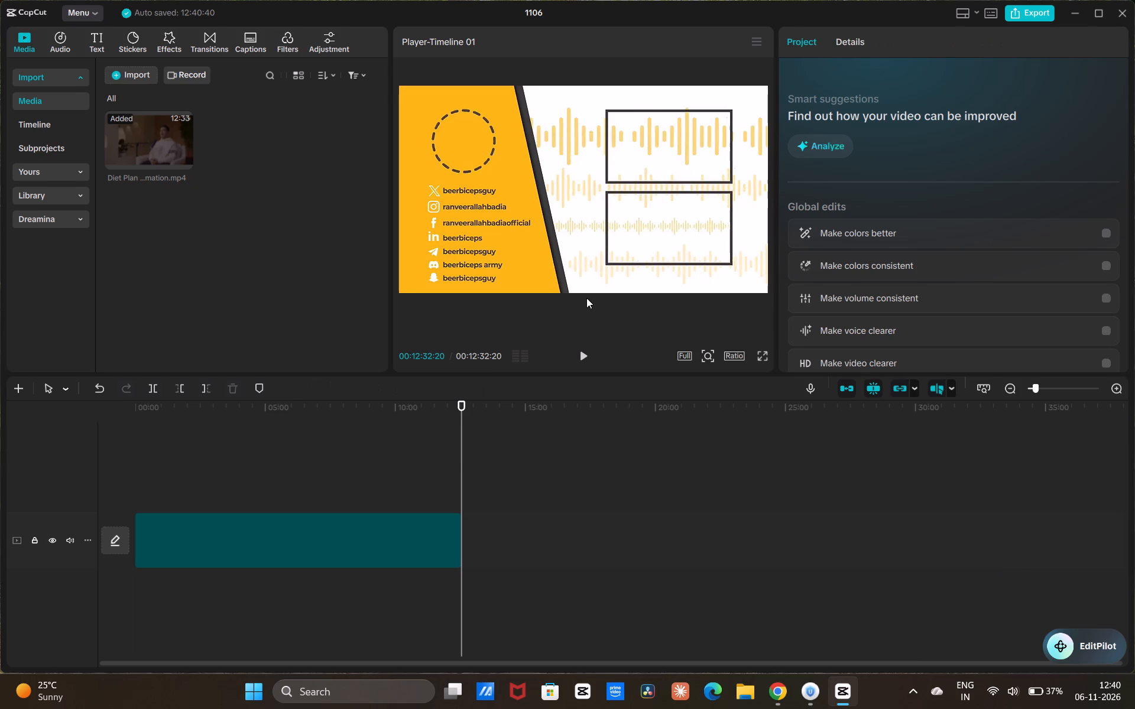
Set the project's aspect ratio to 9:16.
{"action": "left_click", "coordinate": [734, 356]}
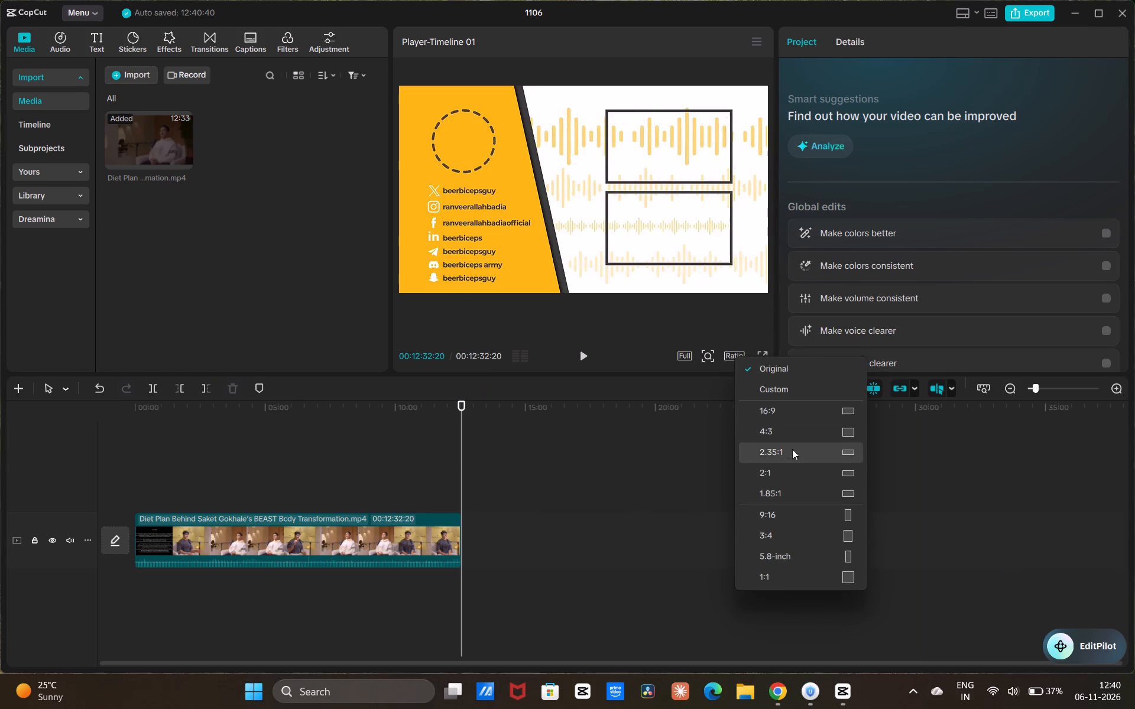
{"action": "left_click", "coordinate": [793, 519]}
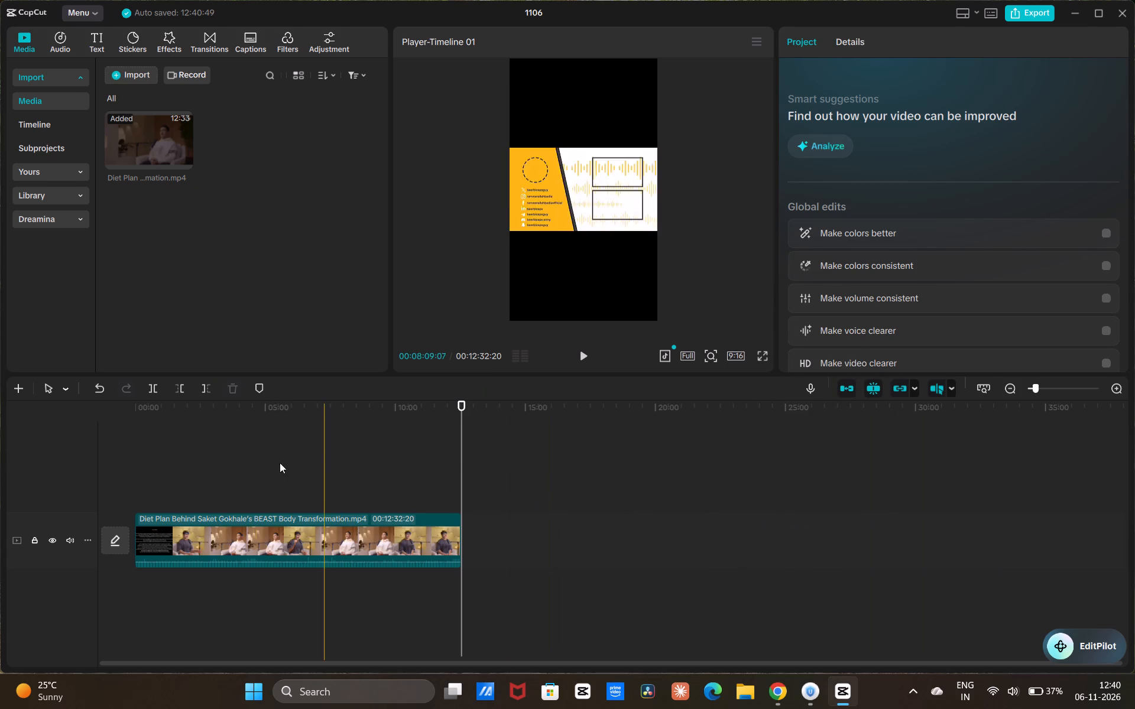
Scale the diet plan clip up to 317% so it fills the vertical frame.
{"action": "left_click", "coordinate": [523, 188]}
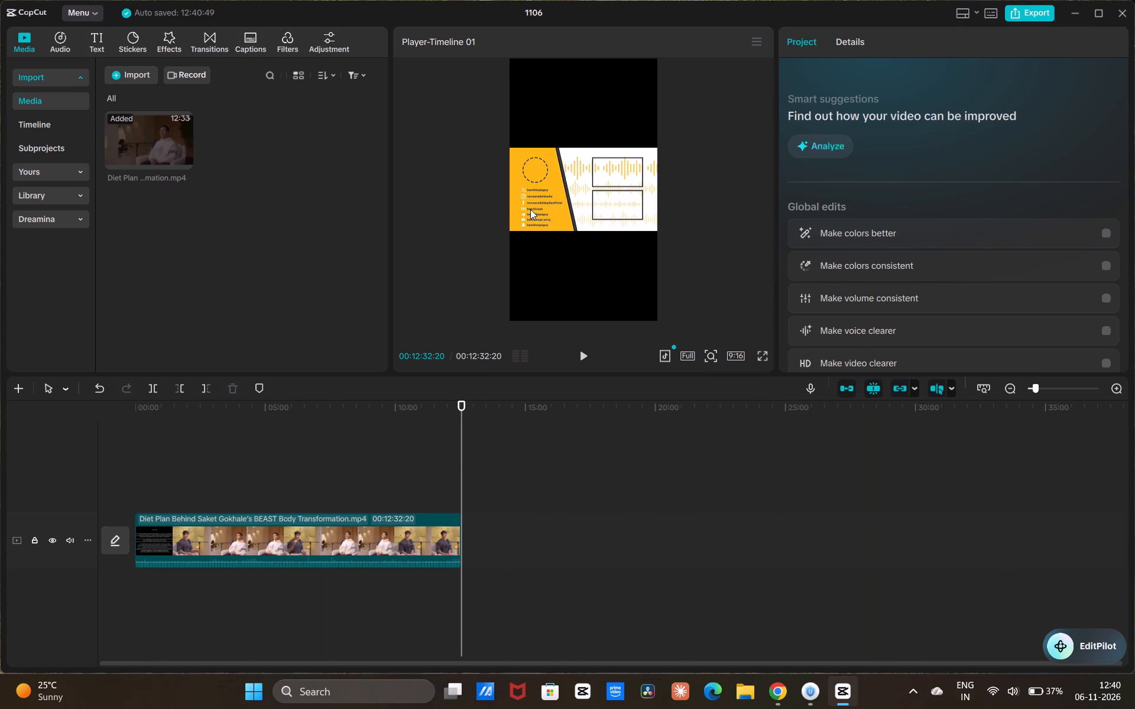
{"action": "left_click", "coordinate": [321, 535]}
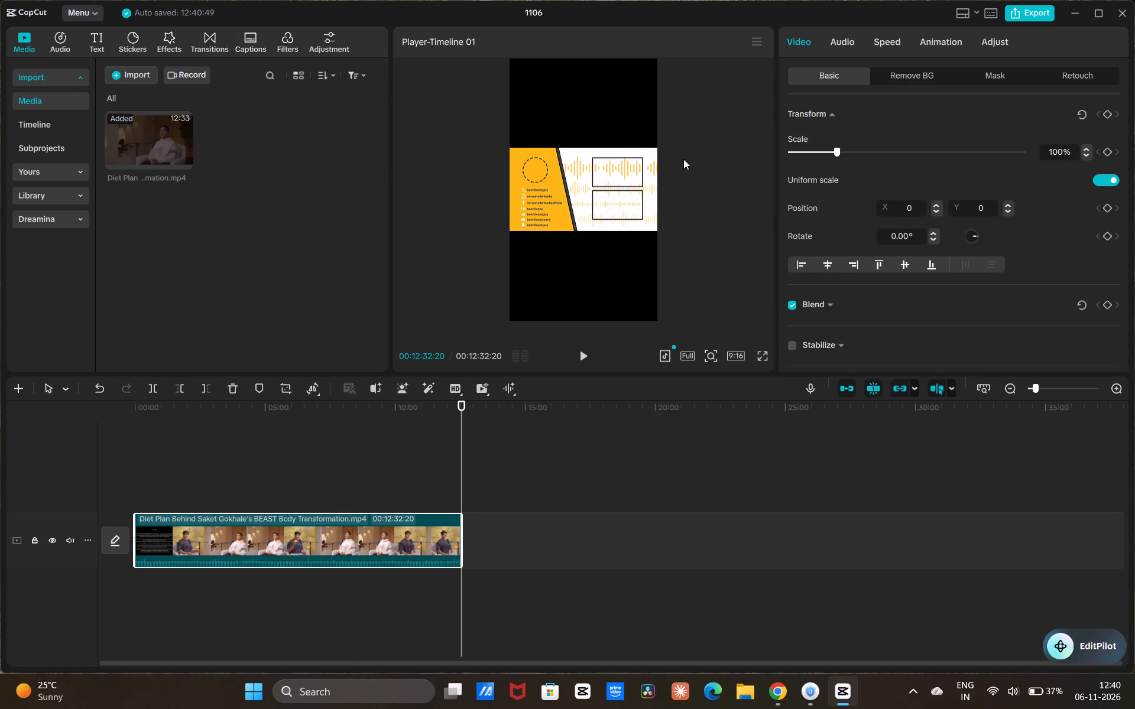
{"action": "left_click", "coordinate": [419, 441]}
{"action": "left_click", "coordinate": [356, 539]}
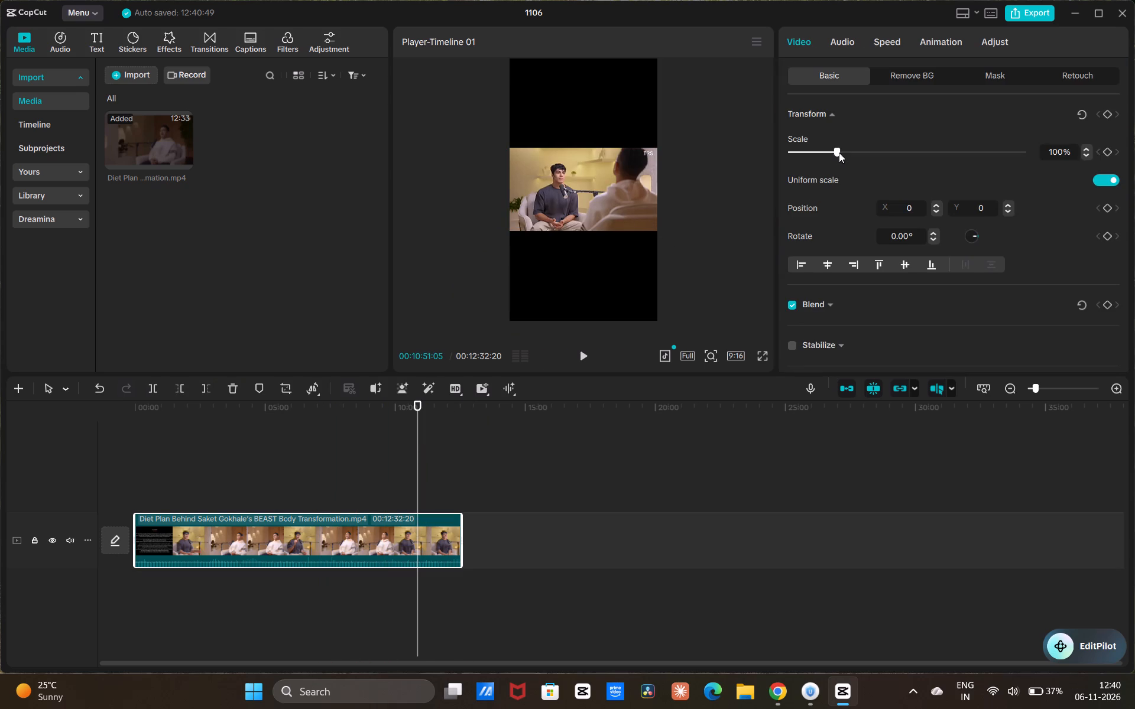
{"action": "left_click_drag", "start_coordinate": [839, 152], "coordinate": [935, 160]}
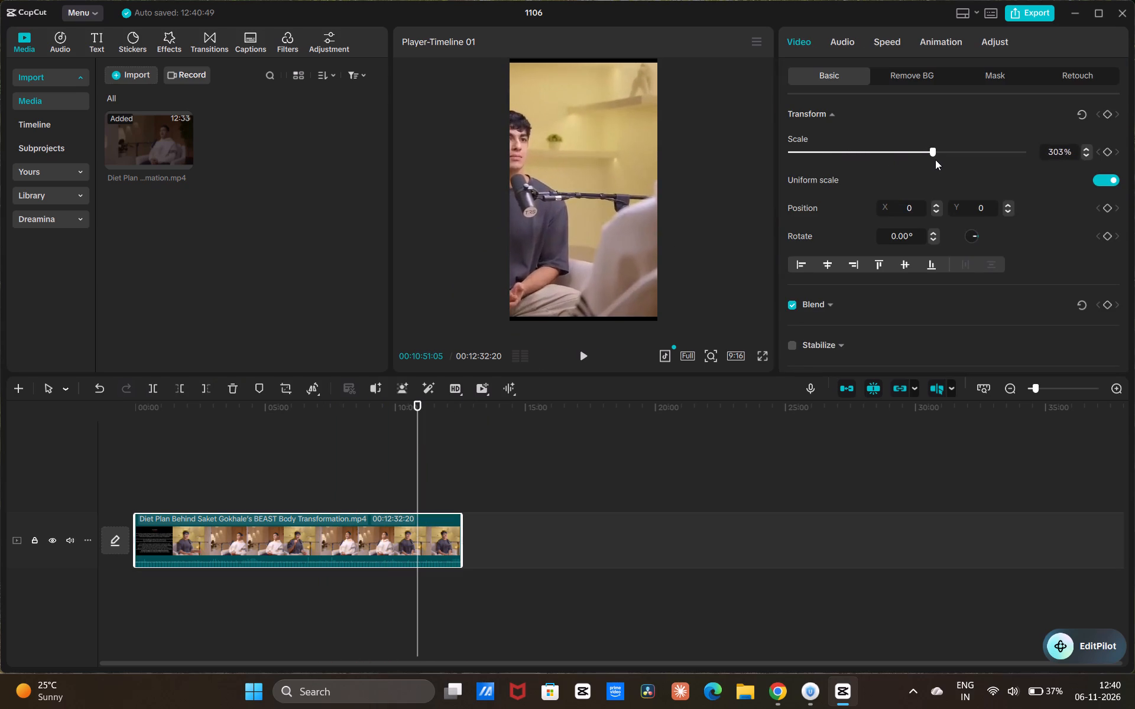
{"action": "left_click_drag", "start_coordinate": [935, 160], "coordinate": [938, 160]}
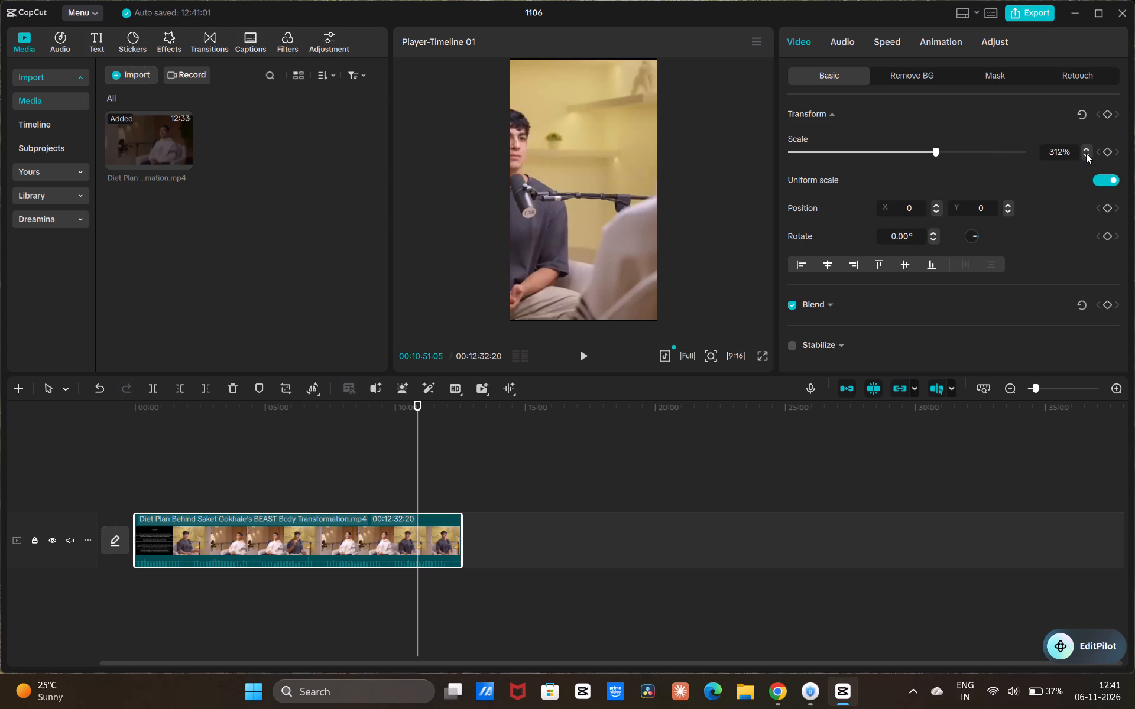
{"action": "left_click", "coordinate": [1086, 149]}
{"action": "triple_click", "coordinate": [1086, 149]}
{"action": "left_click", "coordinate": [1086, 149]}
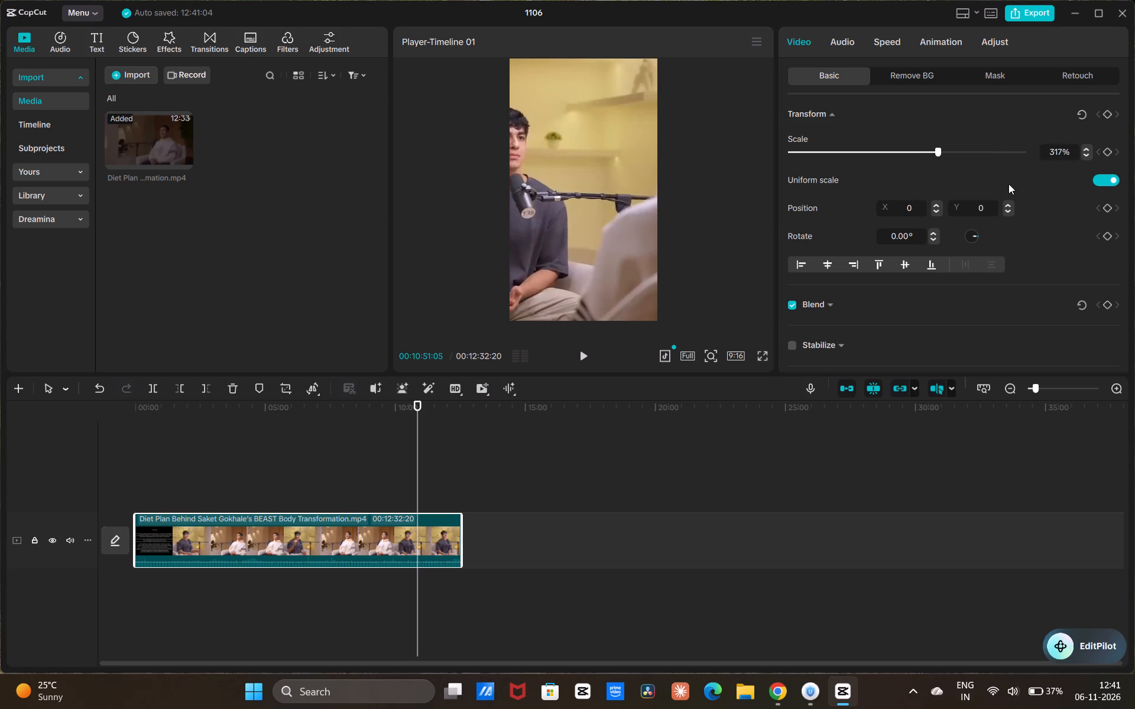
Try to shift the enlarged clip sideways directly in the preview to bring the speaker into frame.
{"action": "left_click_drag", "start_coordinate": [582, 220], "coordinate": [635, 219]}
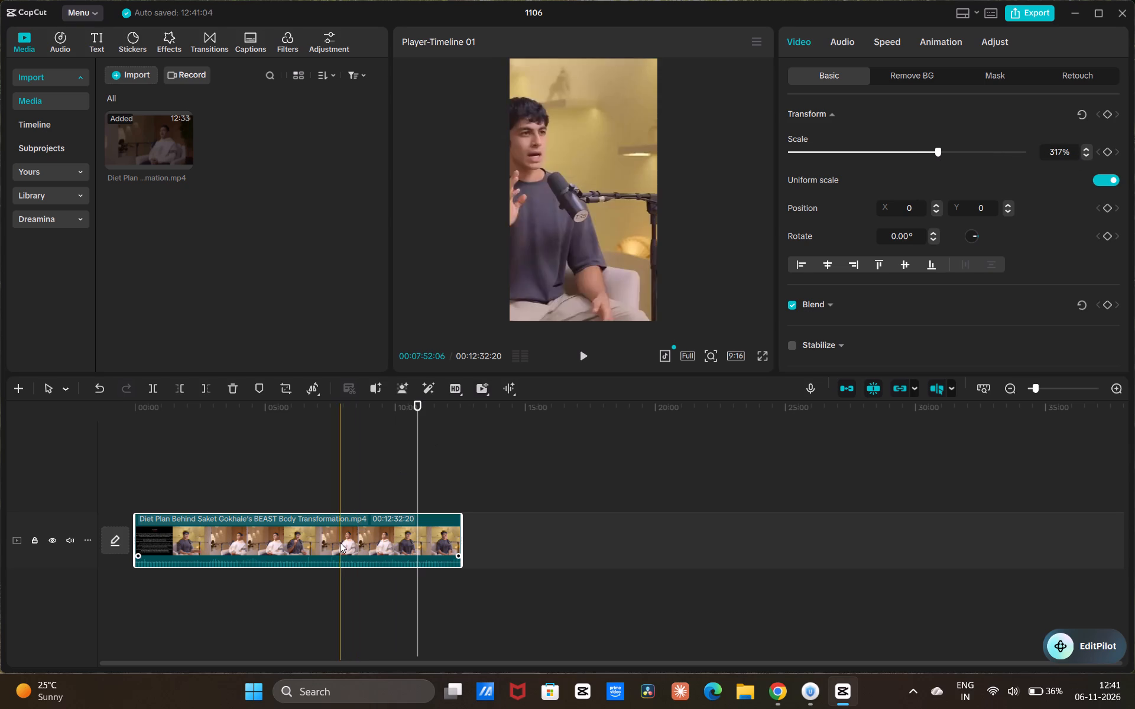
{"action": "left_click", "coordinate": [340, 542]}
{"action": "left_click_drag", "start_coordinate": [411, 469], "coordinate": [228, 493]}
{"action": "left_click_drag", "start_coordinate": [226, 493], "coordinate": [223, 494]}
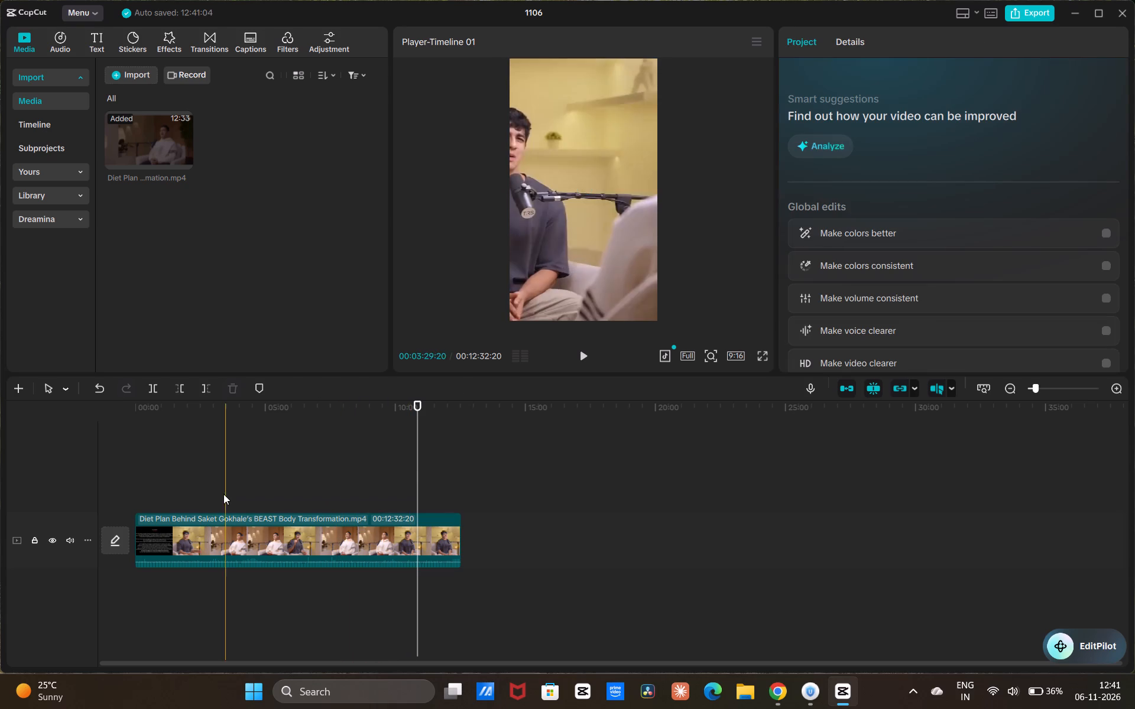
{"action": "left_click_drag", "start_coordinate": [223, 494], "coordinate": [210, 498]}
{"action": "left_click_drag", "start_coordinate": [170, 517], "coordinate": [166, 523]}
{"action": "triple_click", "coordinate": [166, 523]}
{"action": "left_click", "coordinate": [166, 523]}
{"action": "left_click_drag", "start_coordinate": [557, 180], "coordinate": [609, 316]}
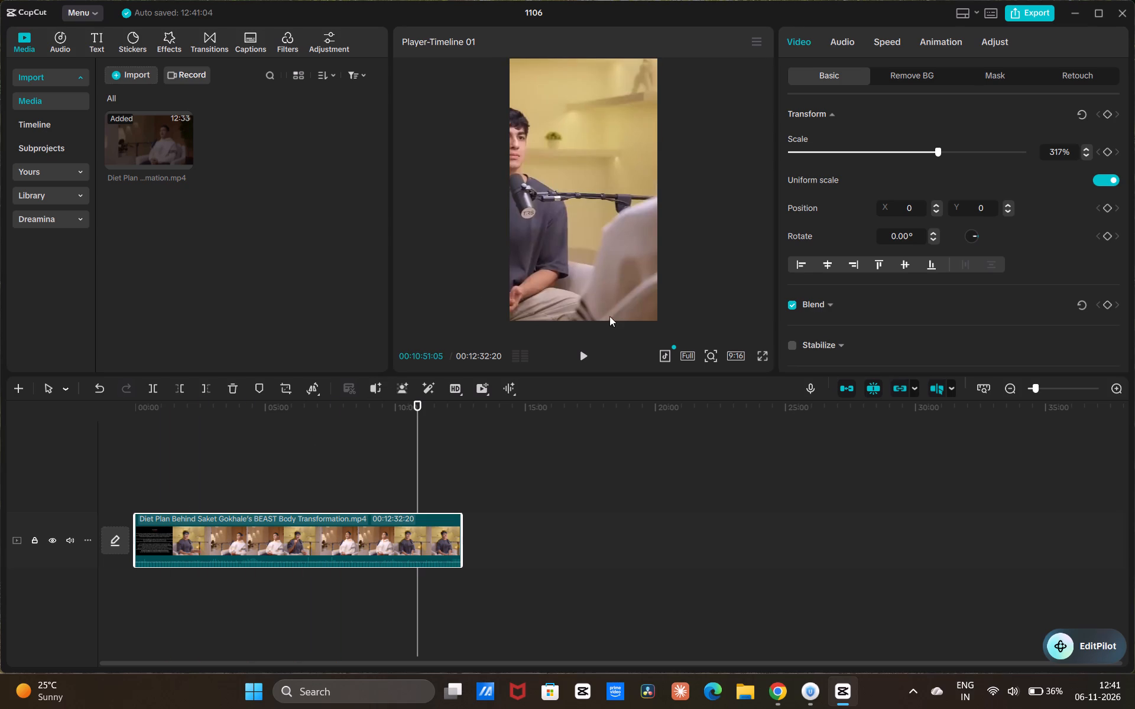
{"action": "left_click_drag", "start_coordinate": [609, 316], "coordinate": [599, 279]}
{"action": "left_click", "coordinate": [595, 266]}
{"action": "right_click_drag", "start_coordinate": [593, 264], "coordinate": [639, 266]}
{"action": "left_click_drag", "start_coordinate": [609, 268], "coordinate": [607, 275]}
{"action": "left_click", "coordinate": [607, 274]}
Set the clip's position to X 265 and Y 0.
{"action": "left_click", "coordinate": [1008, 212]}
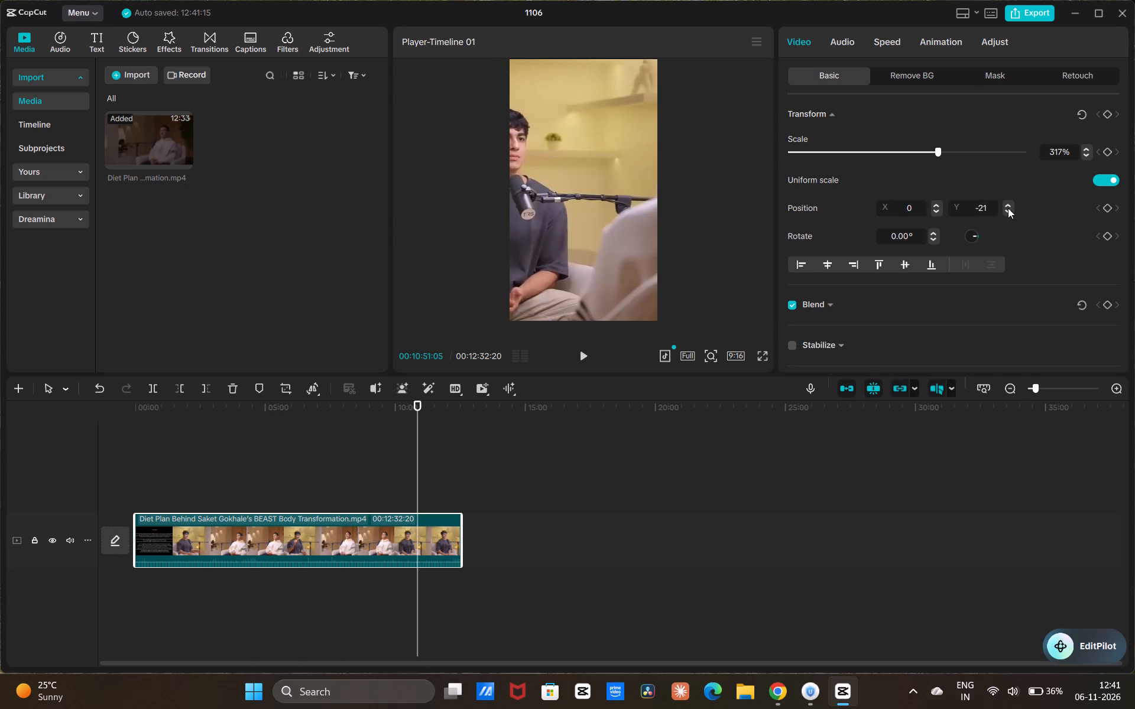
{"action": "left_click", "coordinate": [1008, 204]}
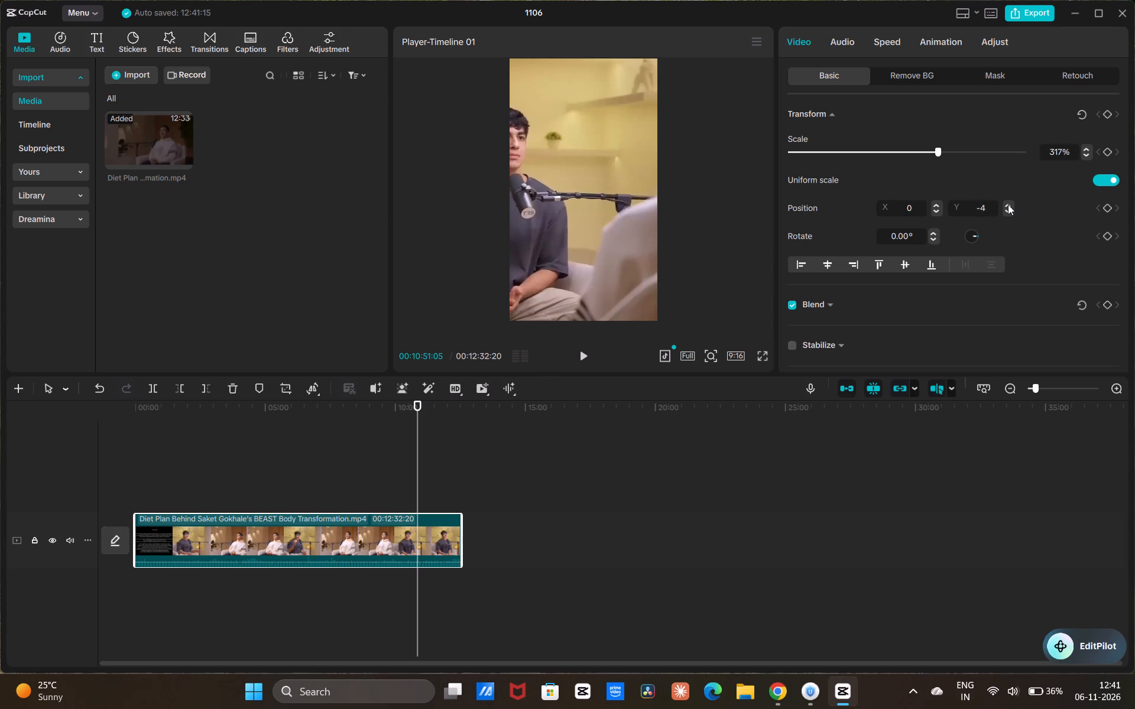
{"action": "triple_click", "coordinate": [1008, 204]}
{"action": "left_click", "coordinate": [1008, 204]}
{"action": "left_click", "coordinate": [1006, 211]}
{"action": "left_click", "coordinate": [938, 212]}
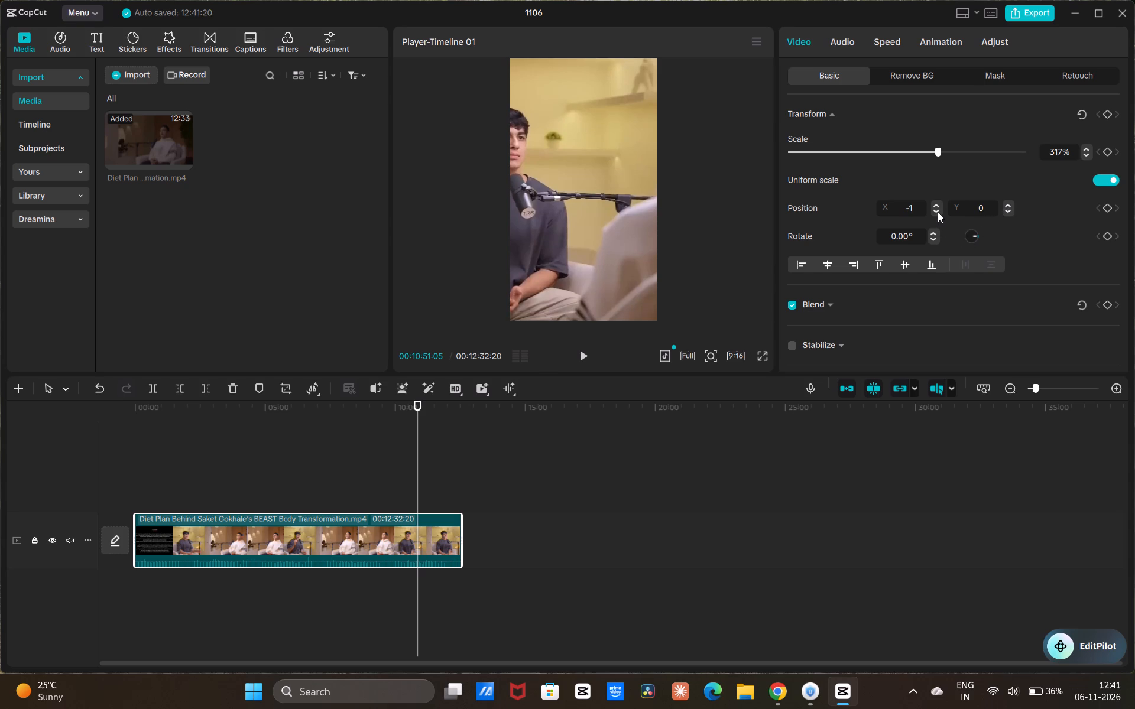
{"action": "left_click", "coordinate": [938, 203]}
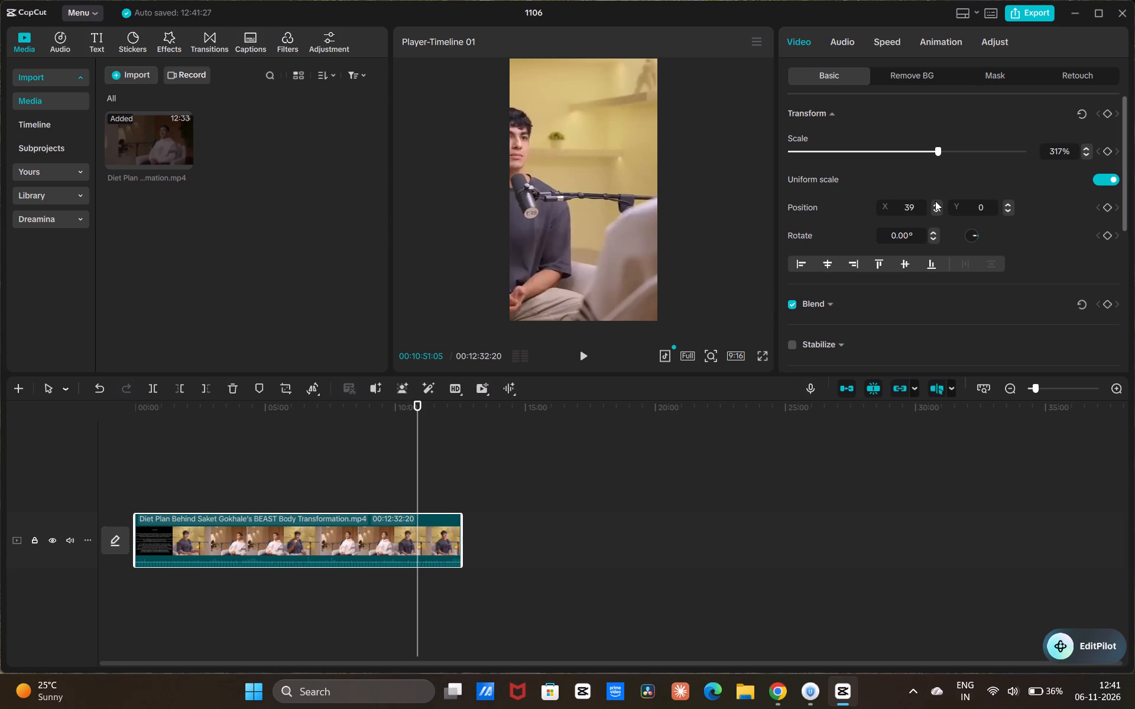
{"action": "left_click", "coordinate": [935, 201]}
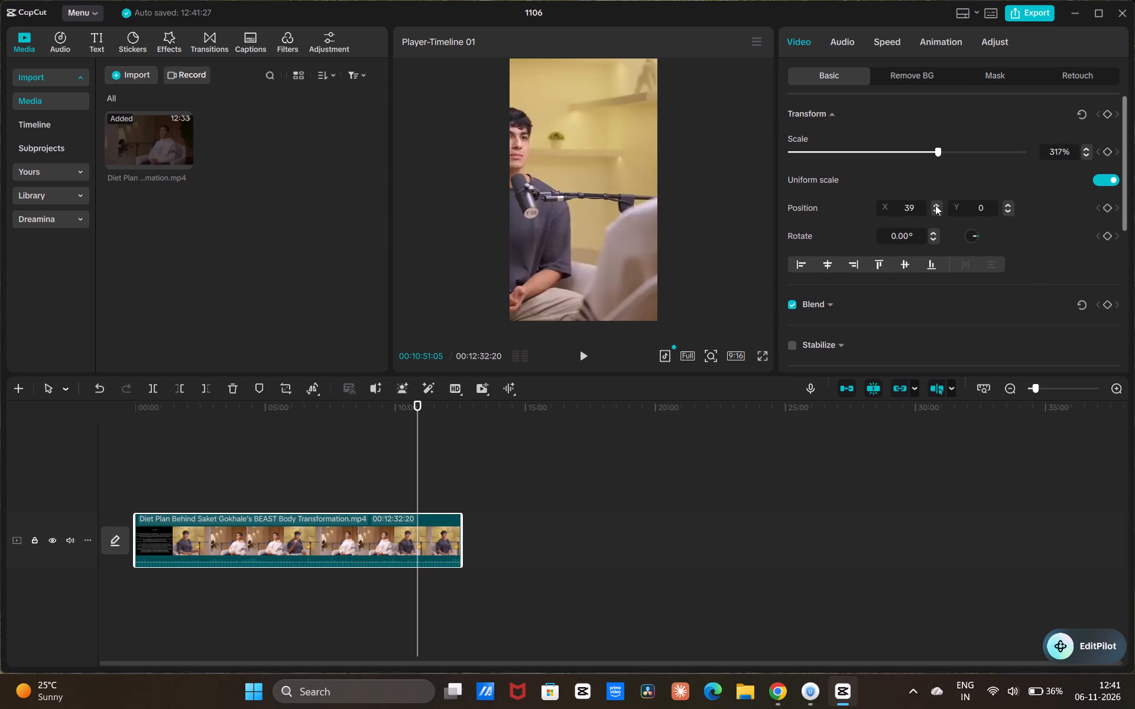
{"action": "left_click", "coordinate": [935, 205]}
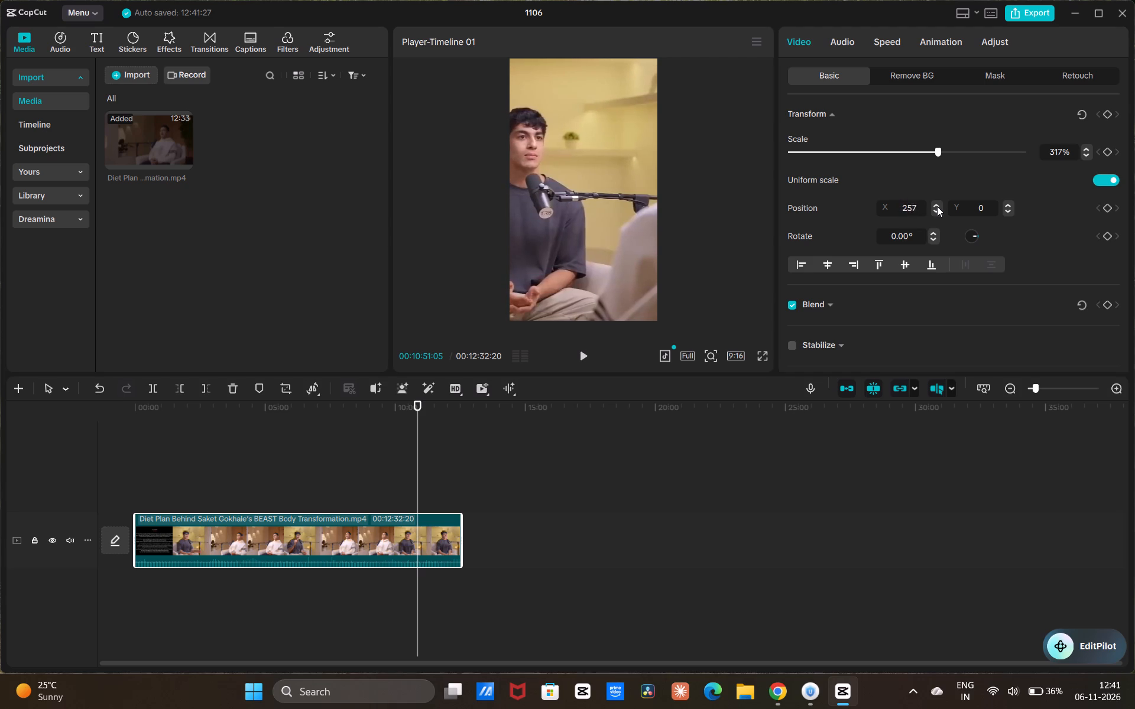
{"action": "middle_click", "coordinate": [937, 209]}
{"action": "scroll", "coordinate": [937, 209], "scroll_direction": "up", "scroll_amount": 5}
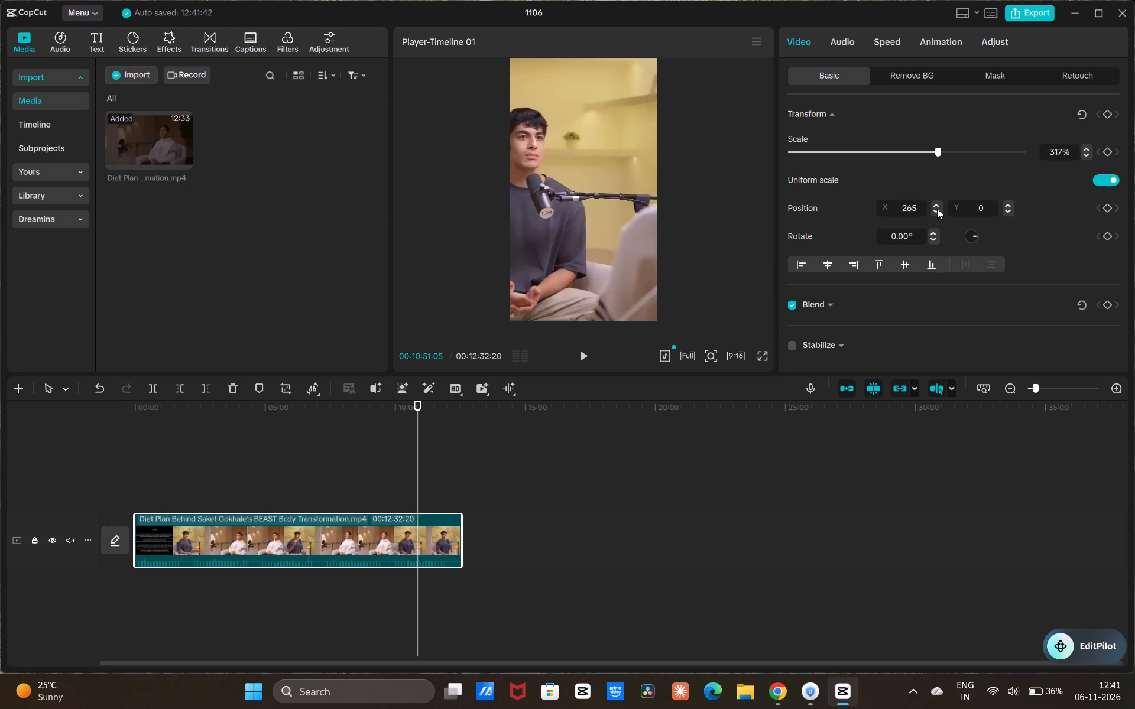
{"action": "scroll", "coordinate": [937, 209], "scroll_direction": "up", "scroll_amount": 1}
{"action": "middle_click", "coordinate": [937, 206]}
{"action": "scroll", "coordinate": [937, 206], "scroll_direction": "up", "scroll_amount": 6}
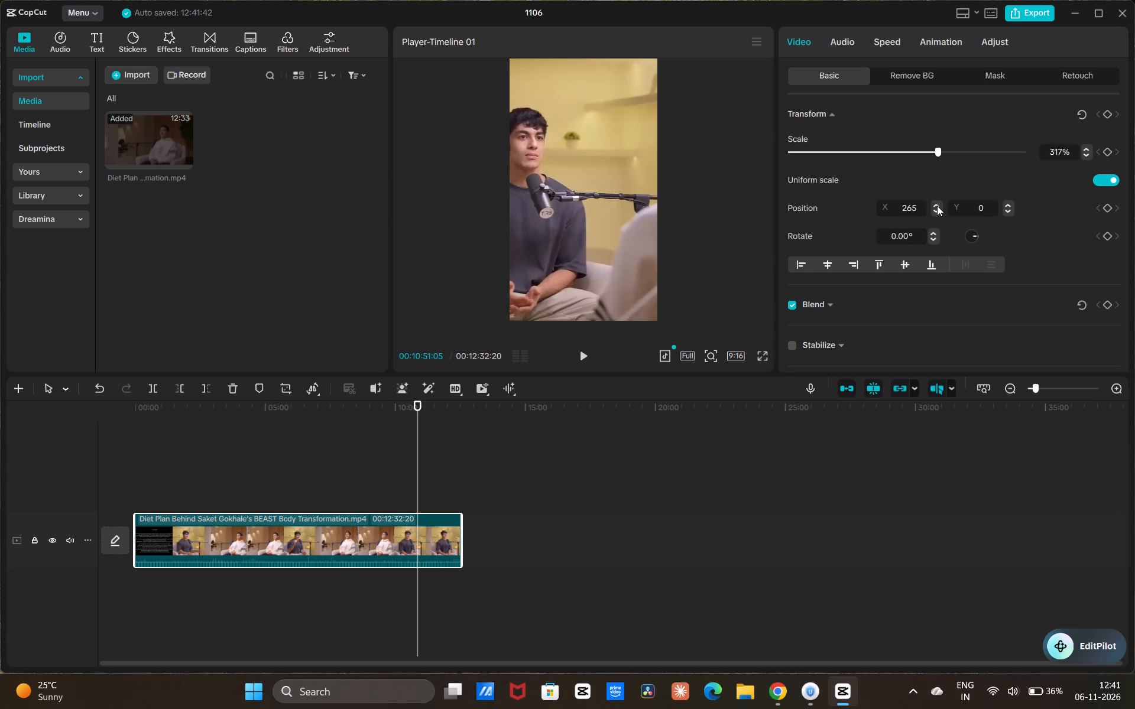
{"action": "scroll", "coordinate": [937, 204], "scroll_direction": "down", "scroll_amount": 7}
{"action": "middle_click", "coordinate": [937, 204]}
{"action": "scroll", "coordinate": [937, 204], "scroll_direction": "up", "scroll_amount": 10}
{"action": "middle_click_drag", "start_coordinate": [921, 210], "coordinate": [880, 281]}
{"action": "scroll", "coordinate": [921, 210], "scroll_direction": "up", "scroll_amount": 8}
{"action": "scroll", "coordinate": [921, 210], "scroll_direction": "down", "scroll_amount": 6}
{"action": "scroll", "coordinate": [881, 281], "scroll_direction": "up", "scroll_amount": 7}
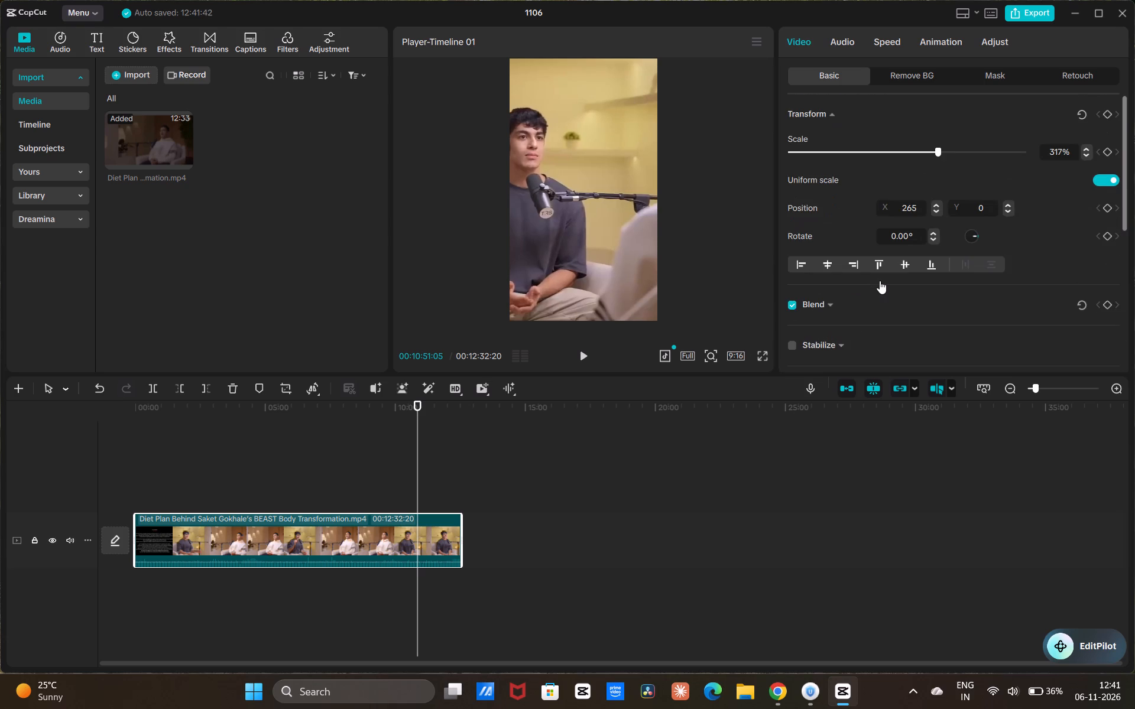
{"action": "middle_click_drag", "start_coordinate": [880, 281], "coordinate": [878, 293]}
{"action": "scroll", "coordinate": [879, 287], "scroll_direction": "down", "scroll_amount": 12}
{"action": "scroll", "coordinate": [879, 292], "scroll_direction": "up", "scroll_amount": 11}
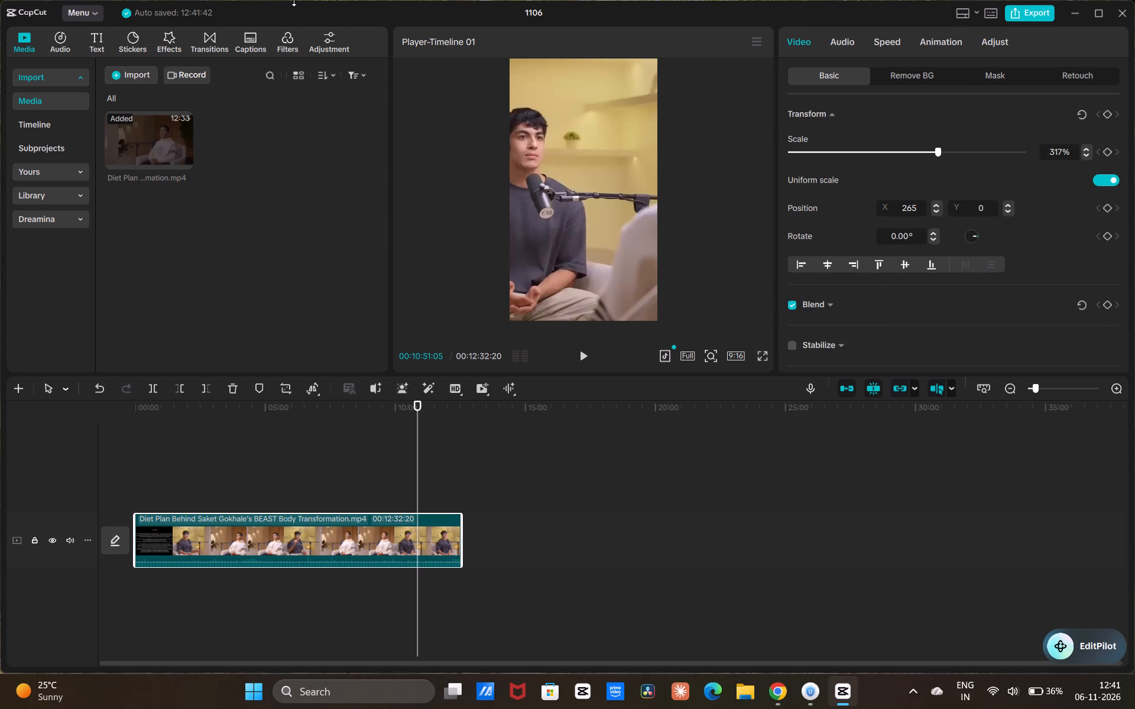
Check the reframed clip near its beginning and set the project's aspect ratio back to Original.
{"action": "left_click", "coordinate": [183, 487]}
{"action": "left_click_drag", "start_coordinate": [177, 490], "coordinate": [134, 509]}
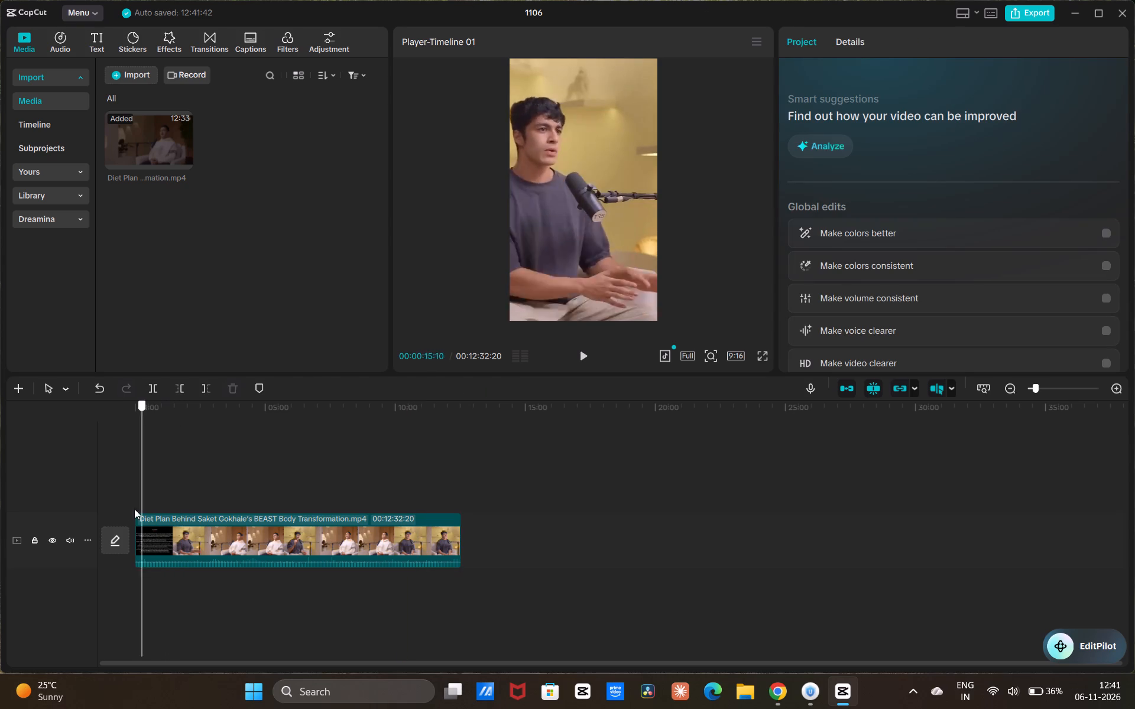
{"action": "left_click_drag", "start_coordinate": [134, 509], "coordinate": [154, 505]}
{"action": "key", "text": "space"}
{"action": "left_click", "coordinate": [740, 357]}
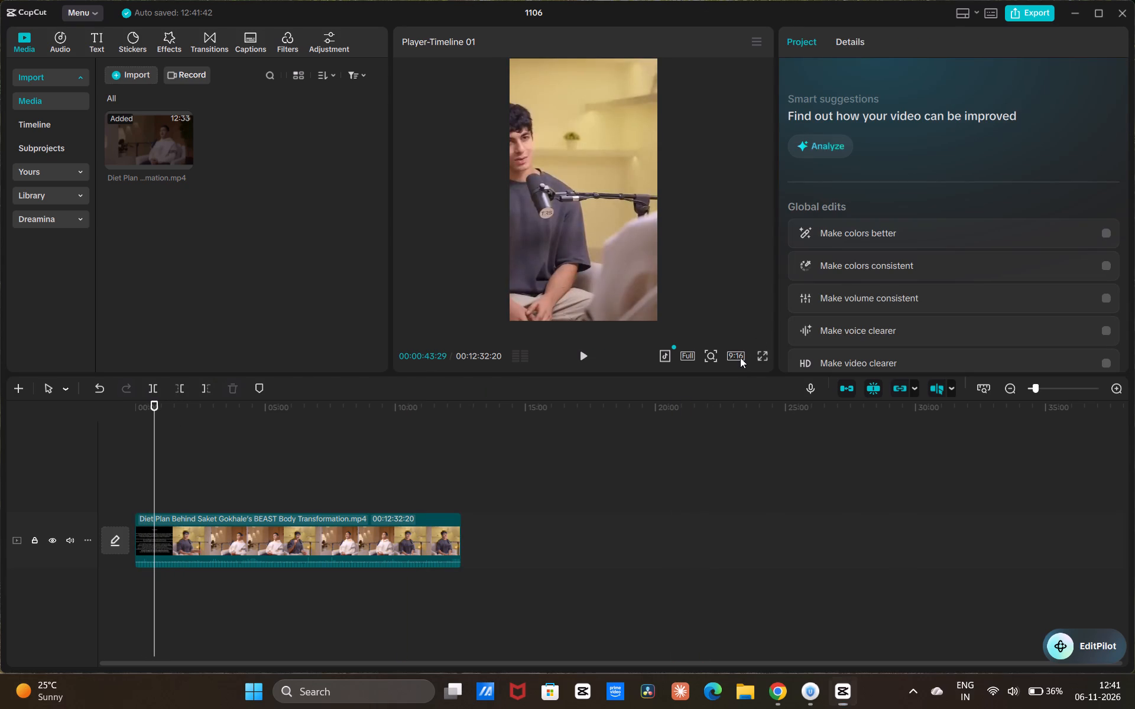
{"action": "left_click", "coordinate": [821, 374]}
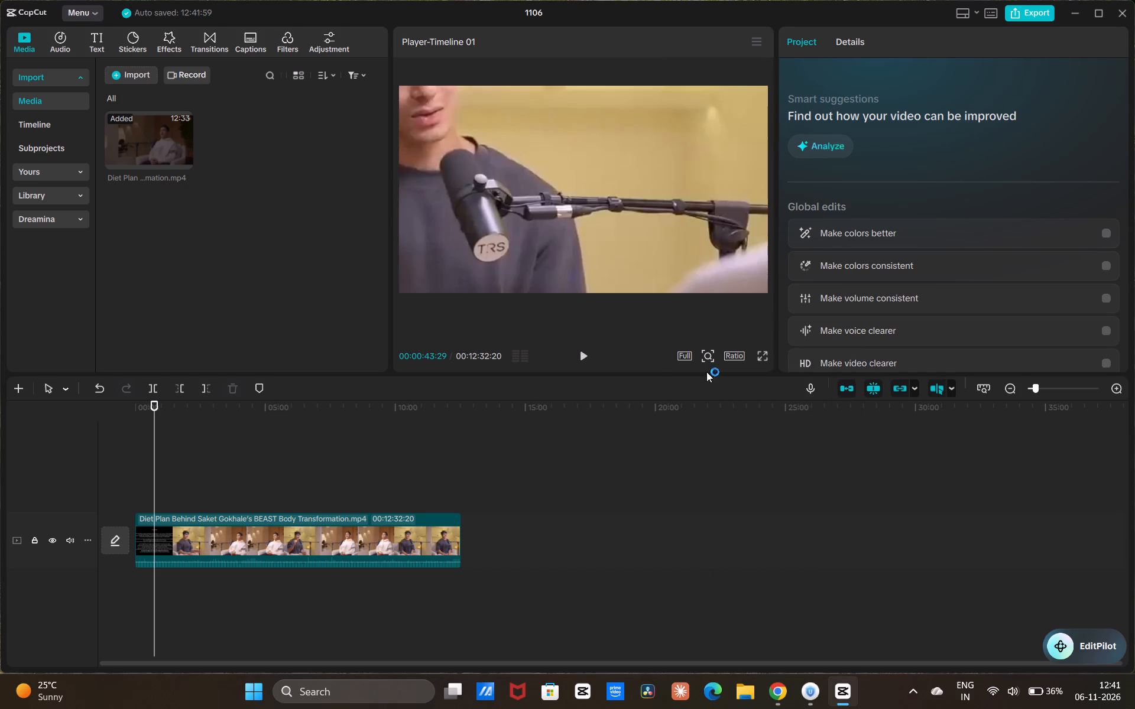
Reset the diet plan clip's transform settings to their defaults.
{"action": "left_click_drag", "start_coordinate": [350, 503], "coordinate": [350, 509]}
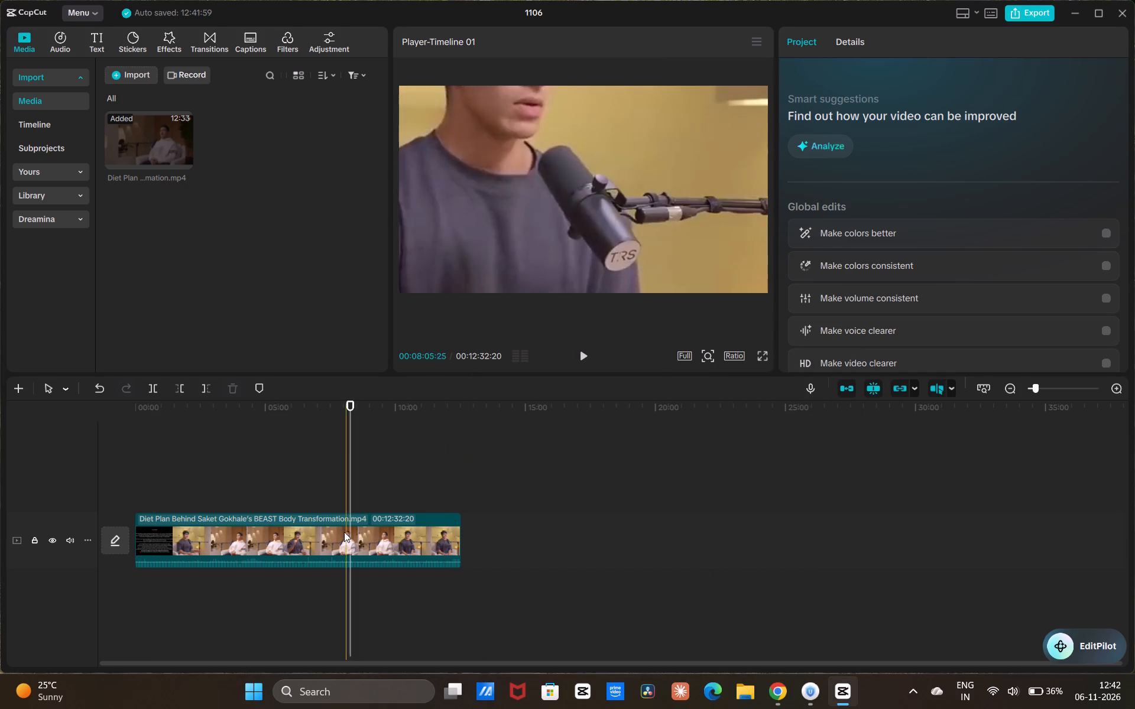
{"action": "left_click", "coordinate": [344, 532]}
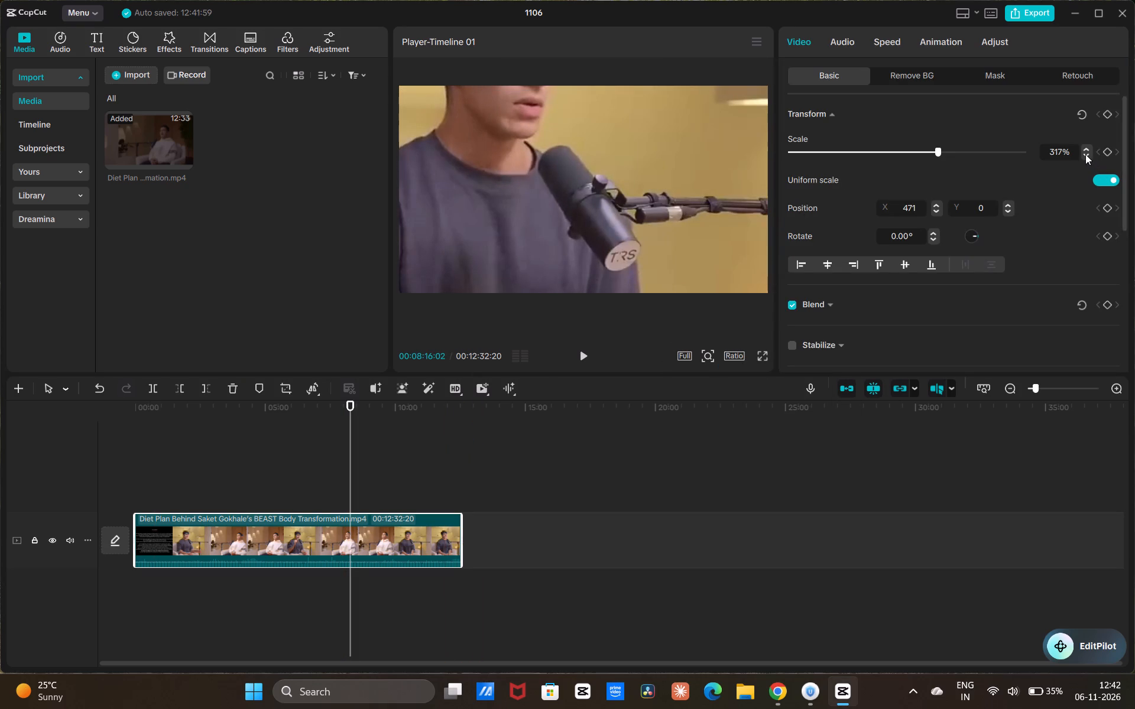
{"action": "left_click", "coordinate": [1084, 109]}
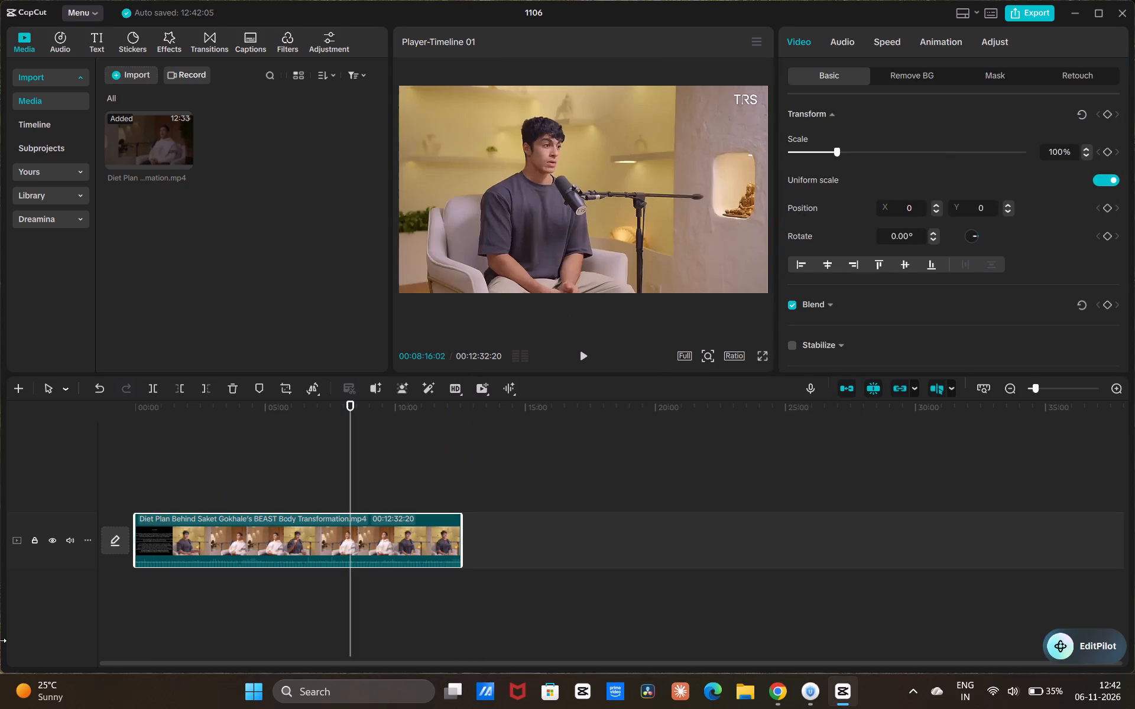
Play the clip from the start of the timeline and pause at about 00:01:01 to review its opening.
{"action": "left_click", "coordinate": [168, 460]}
{"action": "left_click_drag", "start_coordinate": [167, 463], "coordinate": [145, 496]}
{"action": "key", "text": "space"}
{"action": "left_click_drag", "start_coordinate": [142, 496], "coordinate": [132, 510]}
{"action": "key", "text": "space"}
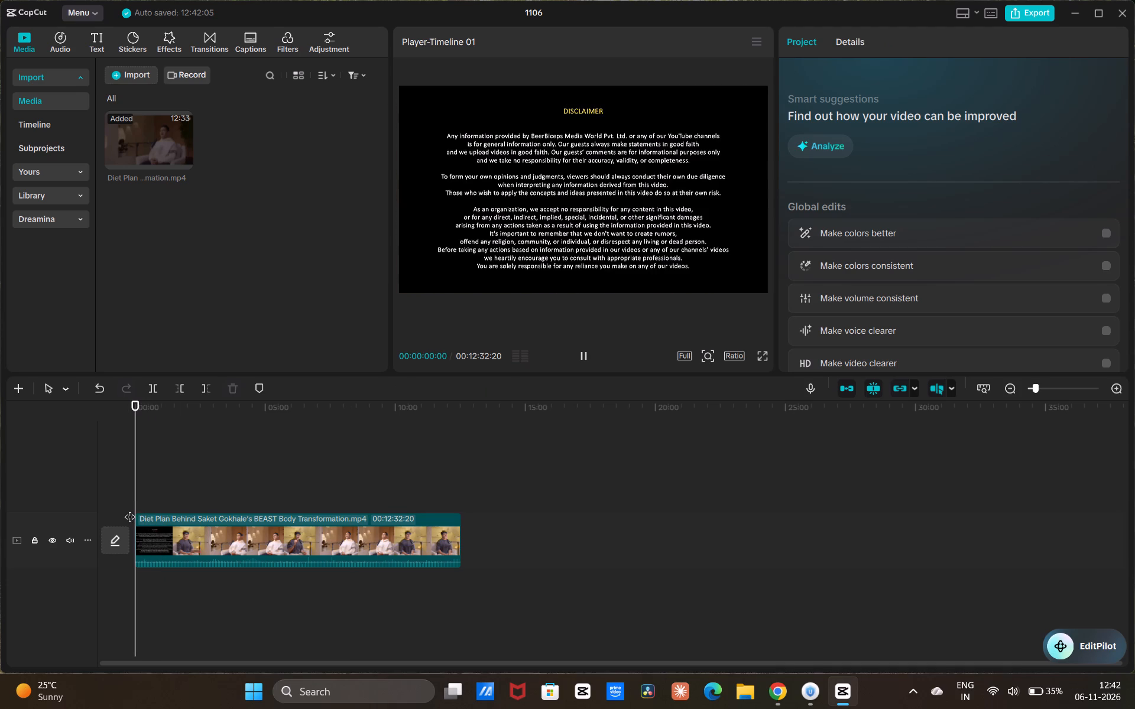
{"action": "key", "text": "space"}
{"action": "left_click_drag", "start_coordinate": [142, 489], "coordinate": [117, 528]}
{"action": "key", "text": "space"}
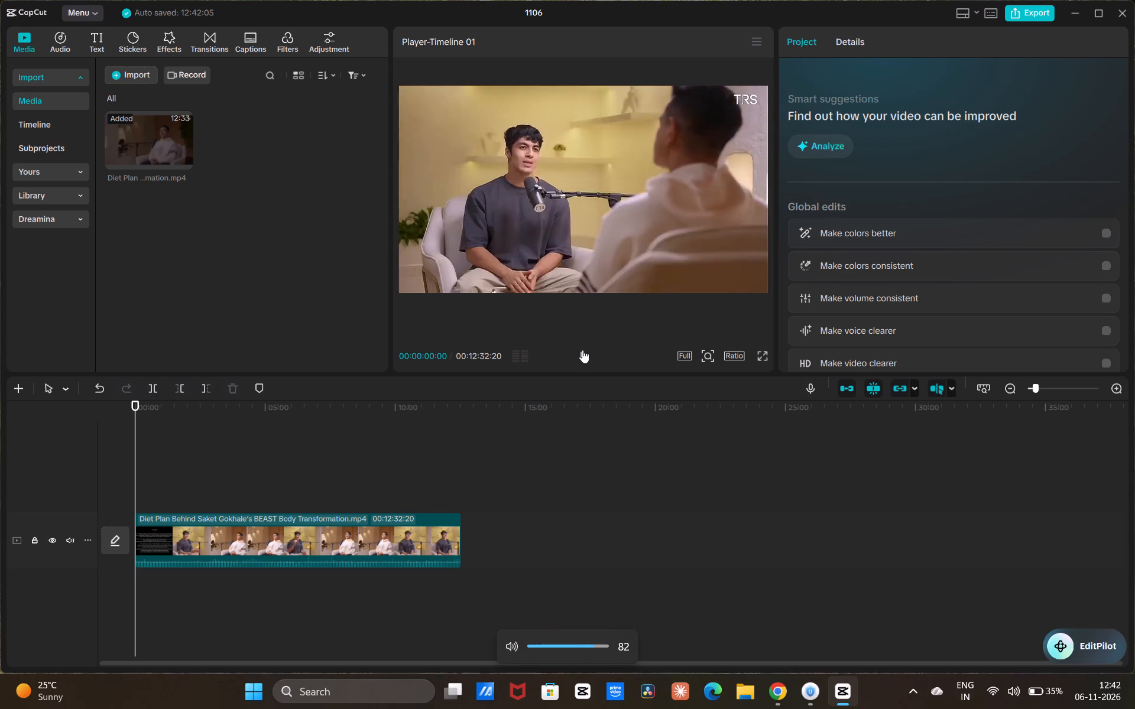
{"action": "left_click", "coordinate": [582, 352]}
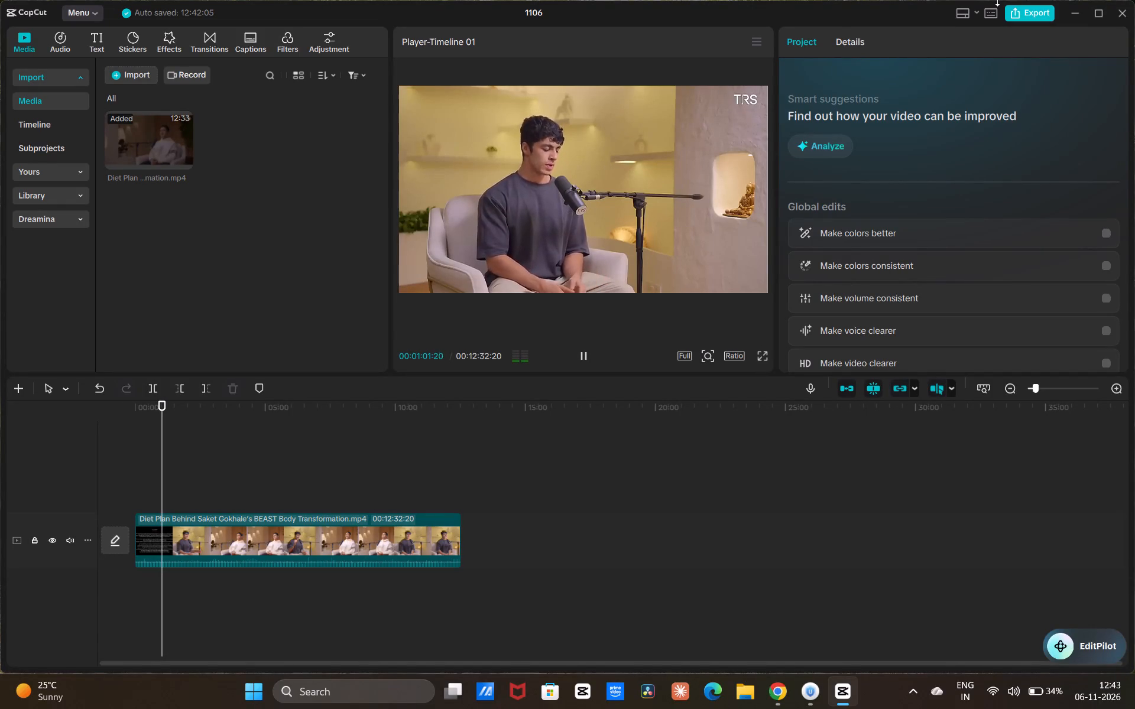
{"action": "key", "text": "space"}
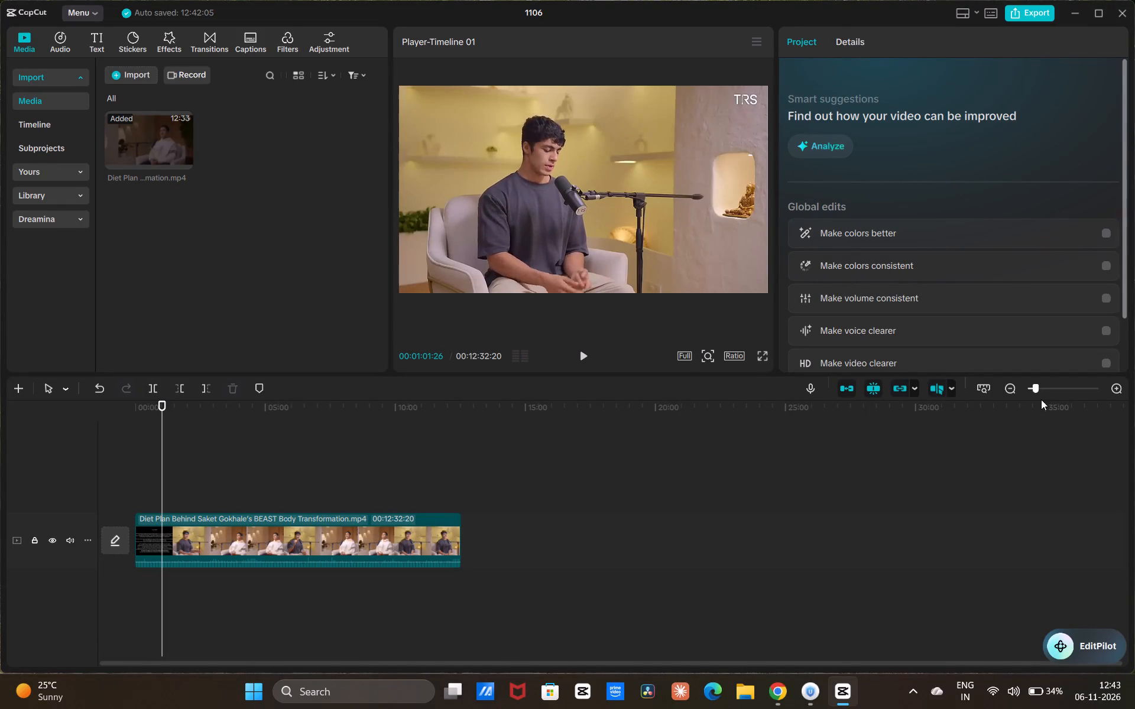
Extract the diet plan clip's audio onto a separate audio track.
{"action": "left_click_drag", "start_coordinate": [1035, 392], "coordinate": [1063, 411]}
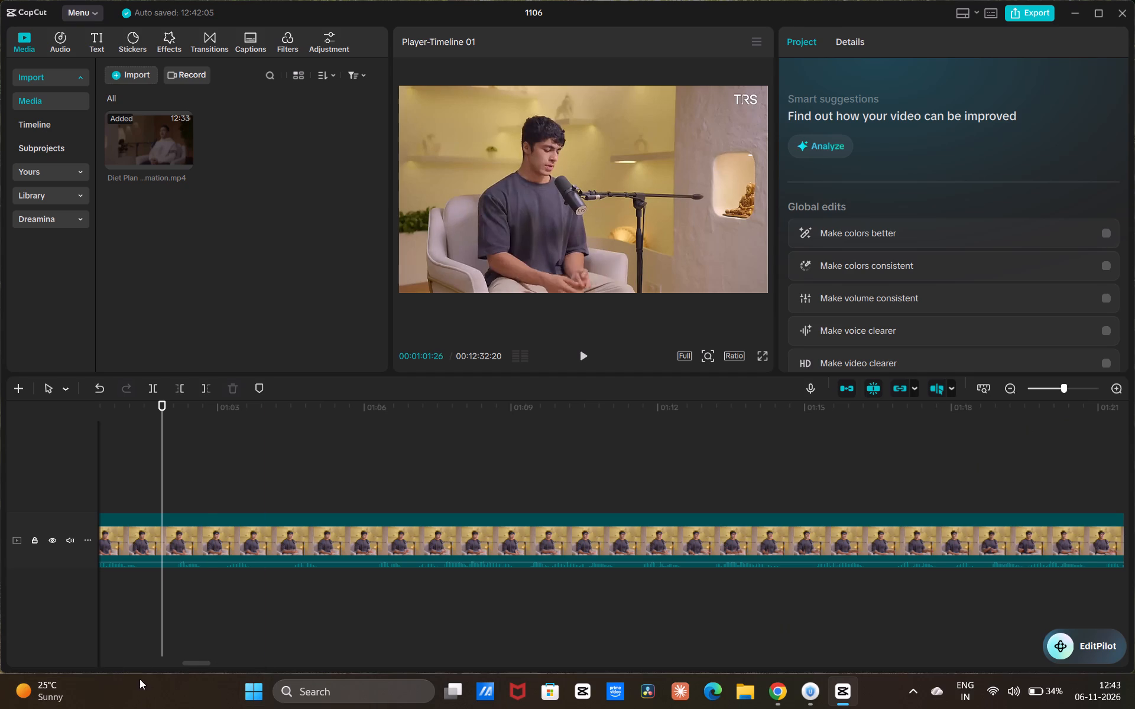
{"action": "left_click_drag", "start_coordinate": [193, 664], "coordinate": [161, 658]}
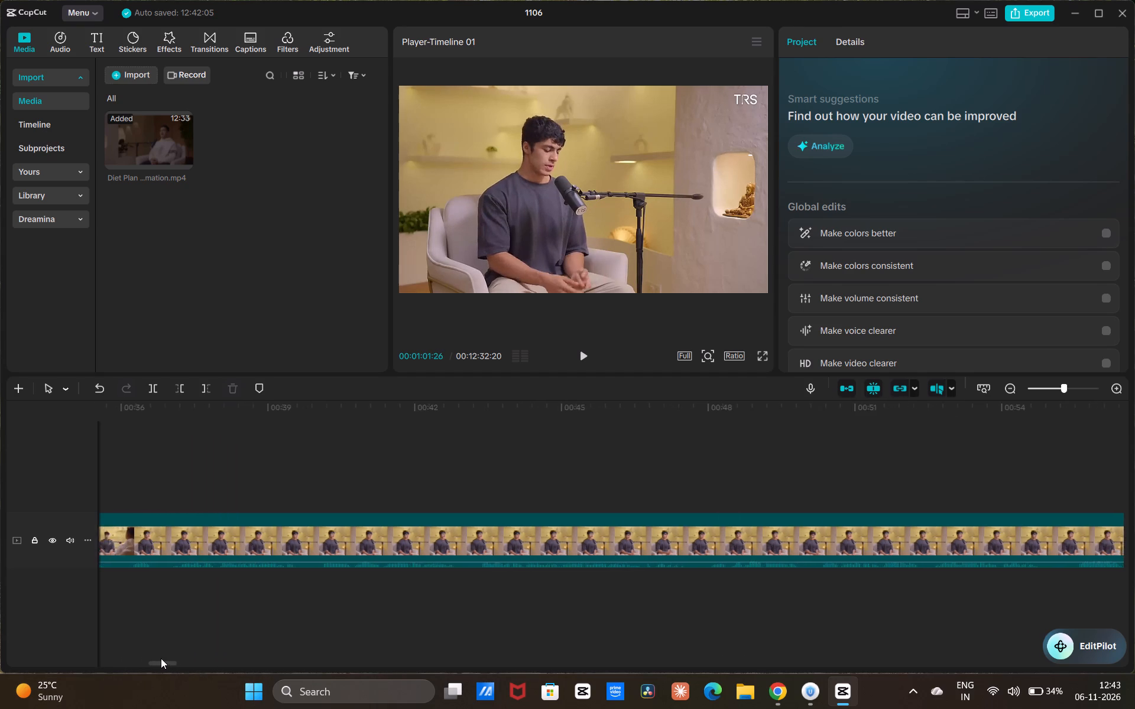
{"action": "left_click_drag", "start_coordinate": [161, 658], "coordinate": [166, 661]}
{"action": "left_click", "coordinate": [213, 535]}
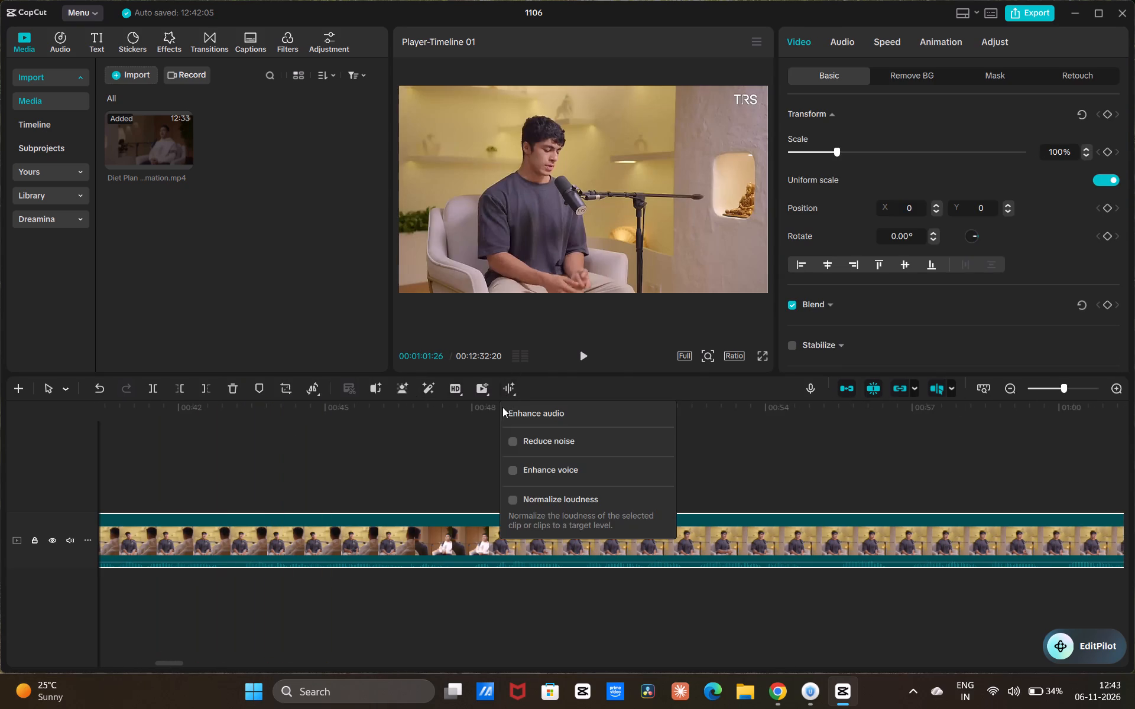
{"action": "left_click", "coordinate": [487, 444]}
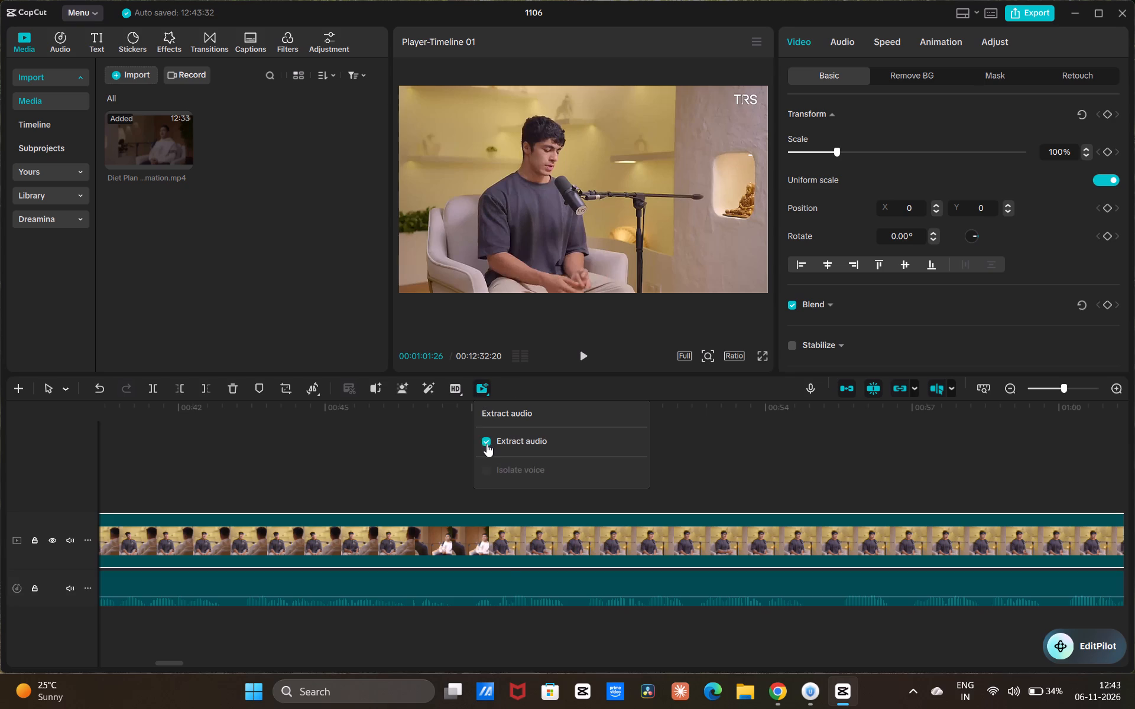
Play the clip from about 00:00:48 to about 00:00:56 to find where the speaker's answer starts.
{"action": "left_click", "coordinate": [451, 492]}
{"action": "key", "text": "space"}
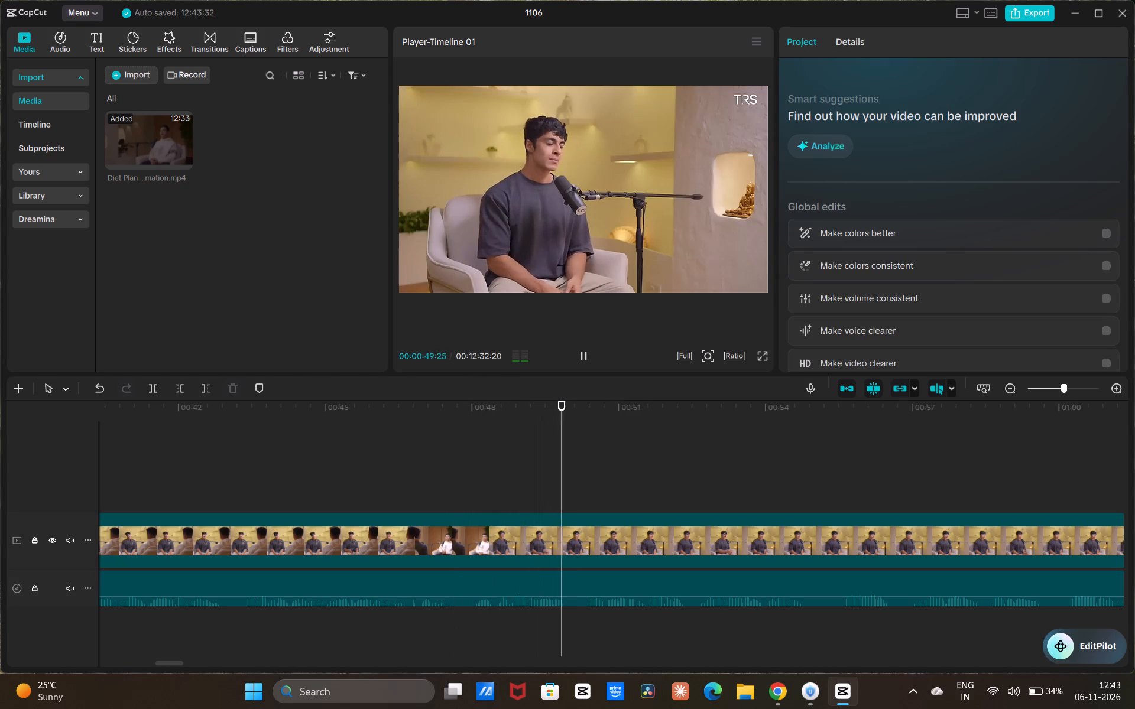
{"action": "left_click_drag", "start_coordinate": [171, 664], "coordinate": [199, 658]}
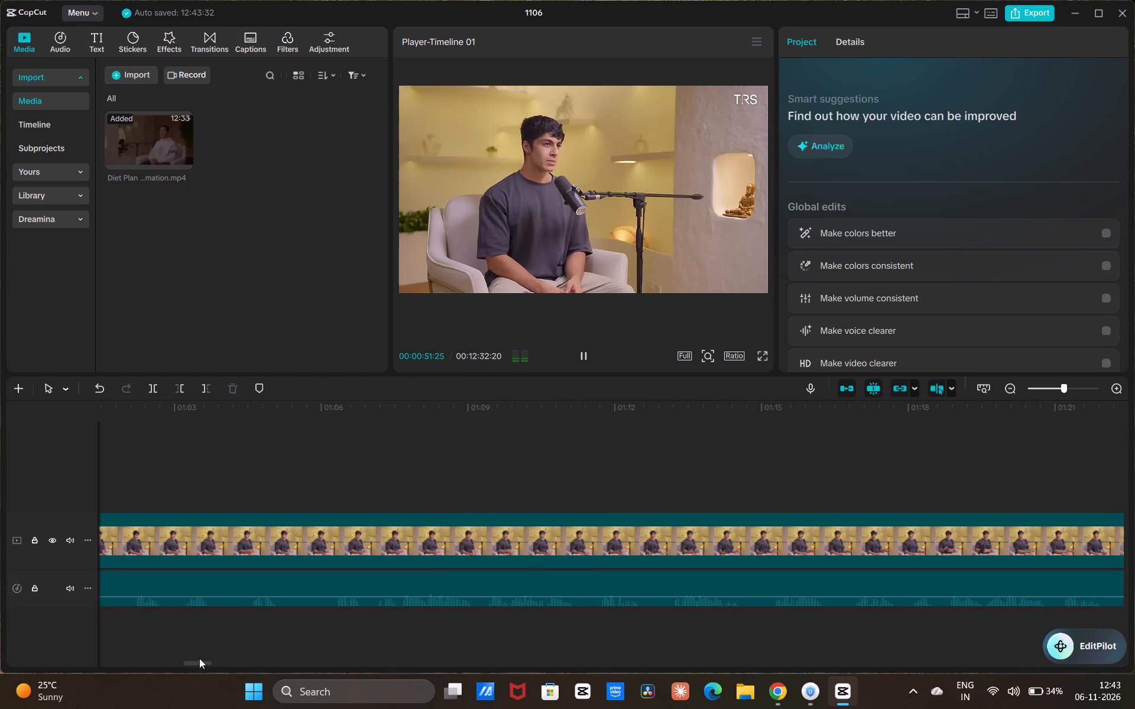
{"action": "left_click_drag", "start_coordinate": [199, 658], "coordinate": [207, 664]}
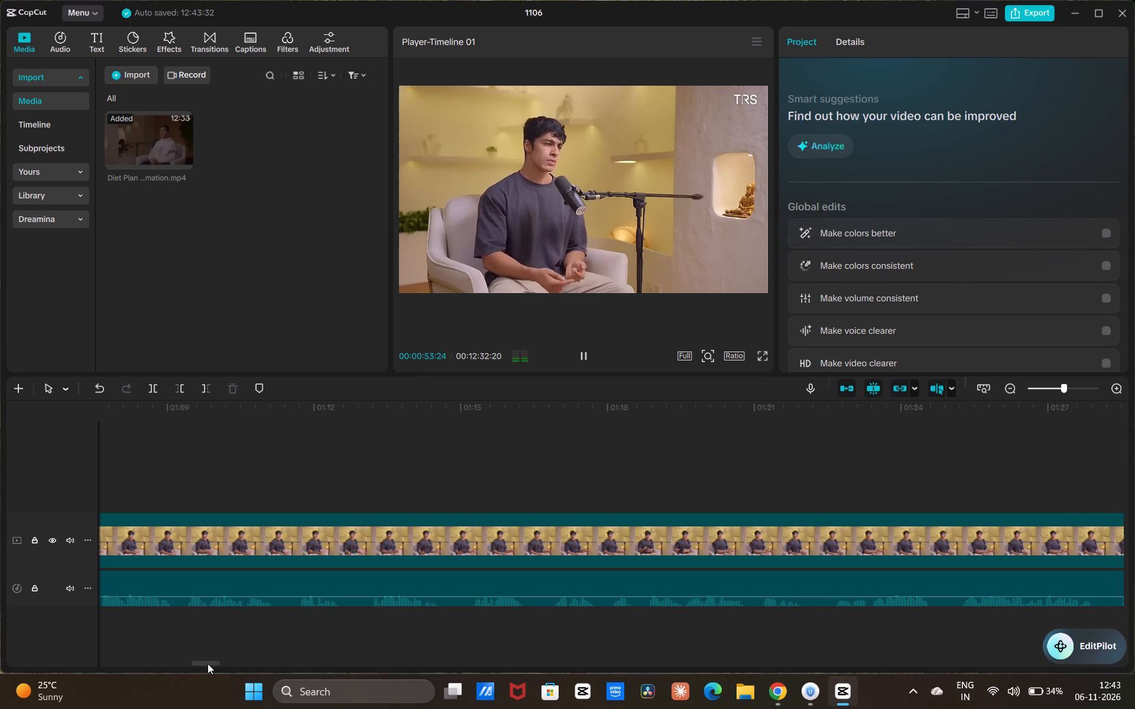
{"action": "left_click_drag", "start_coordinate": [207, 664], "coordinate": [209, 668]}
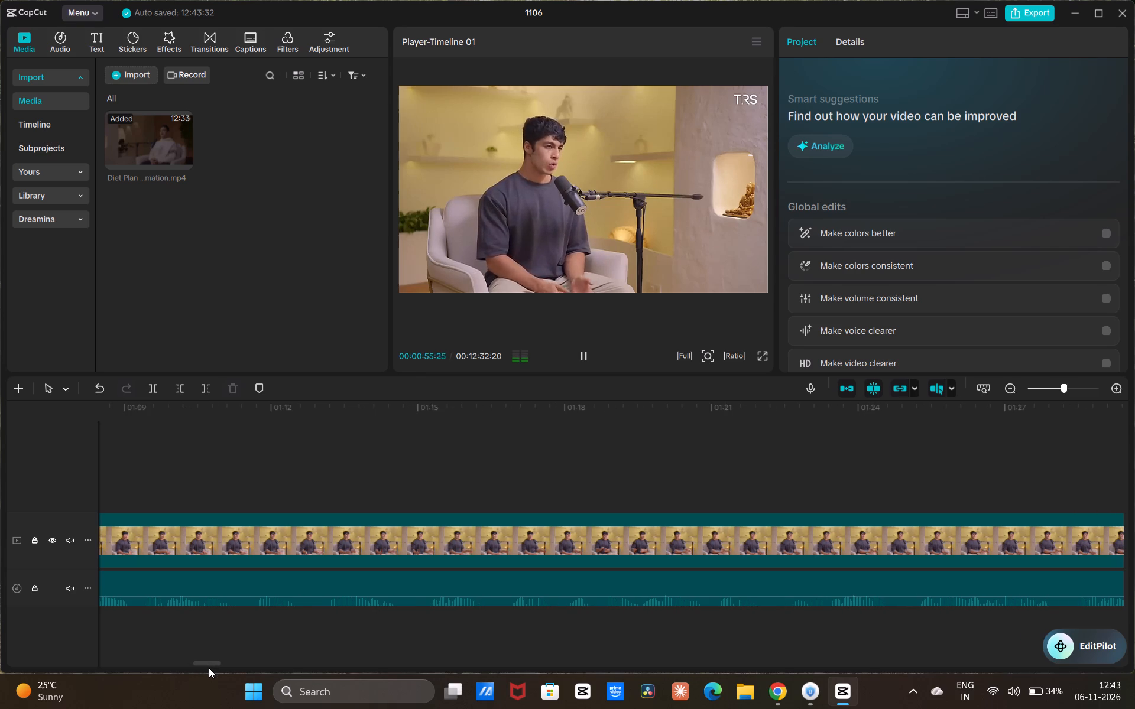
{"action": "left_click_drag", "start_coordinate": [209, 668], "coordinate": [181, 677]}
{"action": "left_click_drag", "start_coordinate": [446, 458], "coordinate": [440, 461]}
{"action": "left_click_drag", "start_coordinate": [426, 472], "coordinate": [422, 480]}
{"action": "left_click", "coordinate": [422, 486]}
{"action": "key", "text": "space"}
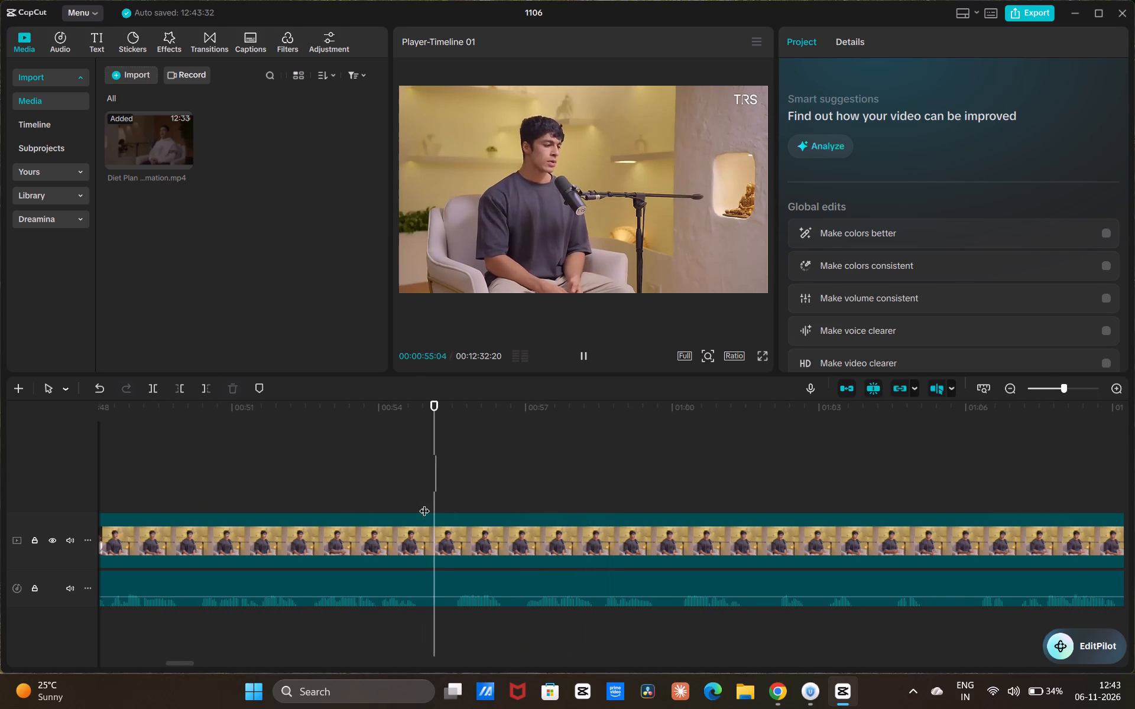
{"action": "key", "text": "space"}
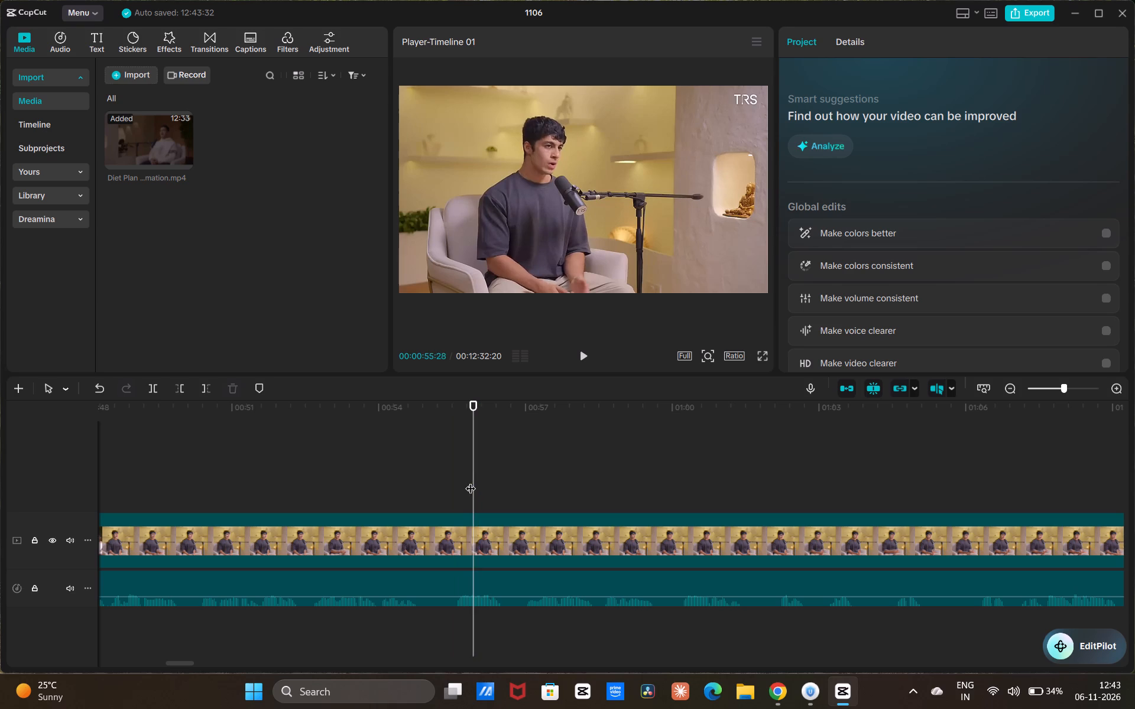
Split both the video and its extracted audio at 00:00:55:15, just before the speech starts.
{"action": "left_click_drag", "start_coordinate": [470, 482], "coordinate": [453, 506]}
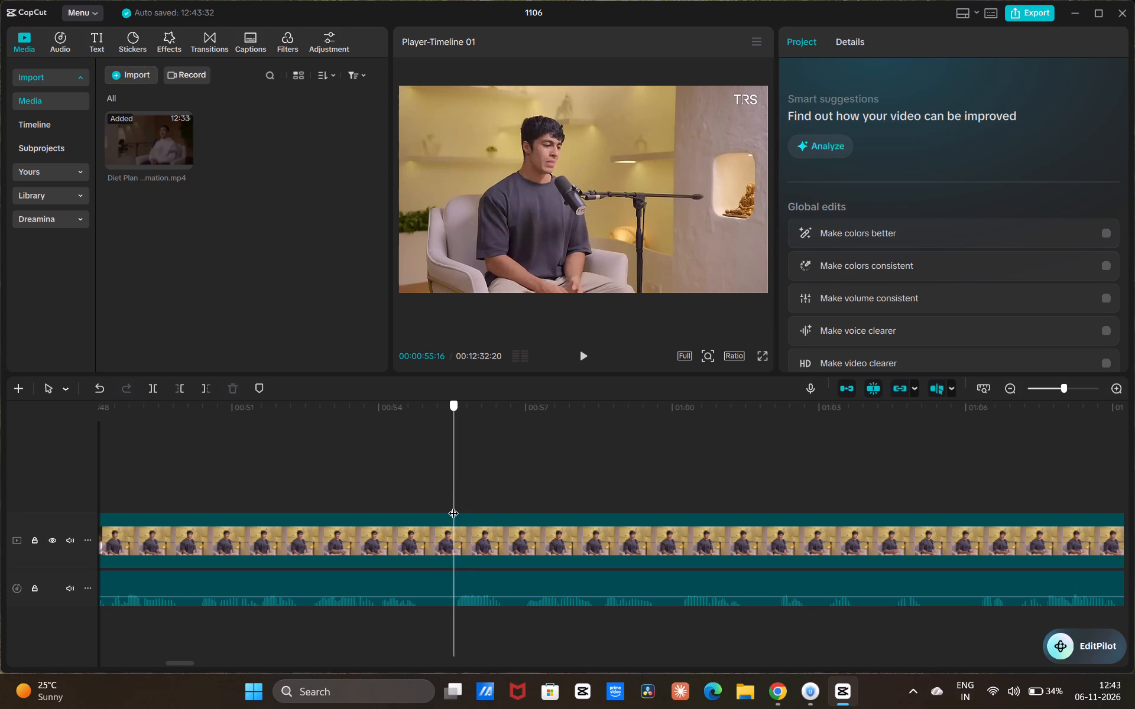
{"action": "left_click_drag", "start_coordinate": [453, 506], "coordinate": [454, 484]}
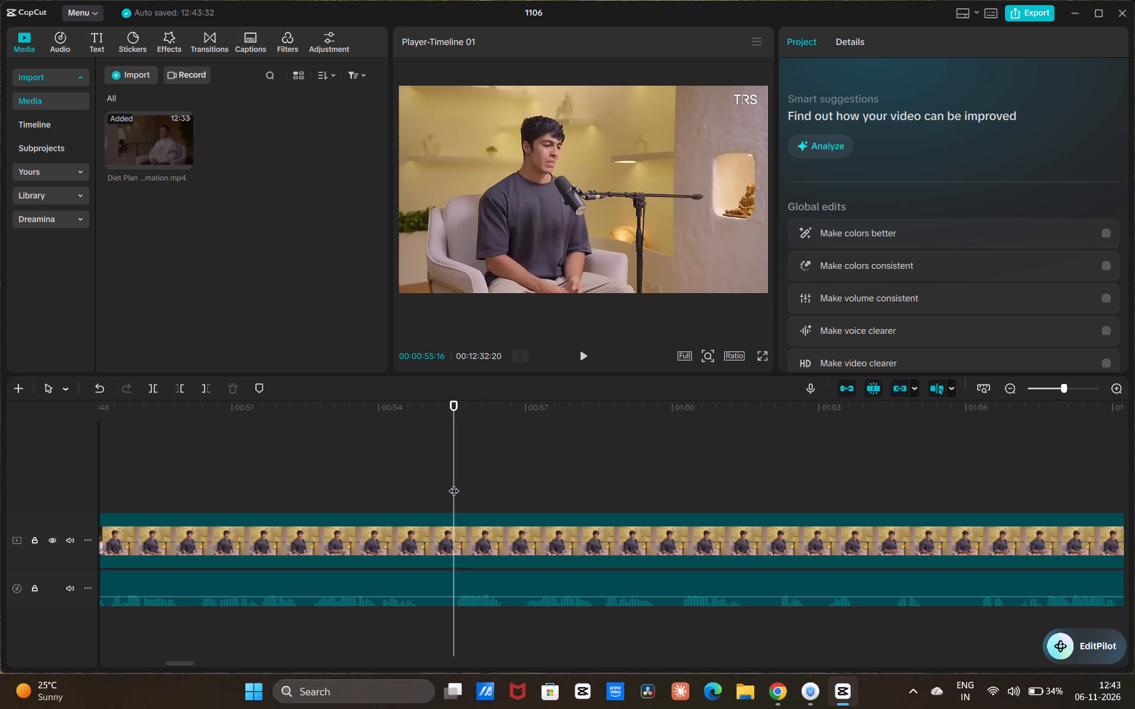
{"action": "key", "text": "space"}
{"action": "key", "text": "space"}
{"action": "left_click", "coordinate": [446, 489]}
{"action": "left_click_drag", "start_coordinate": [446, 488], "coordinate": [449, 484]}
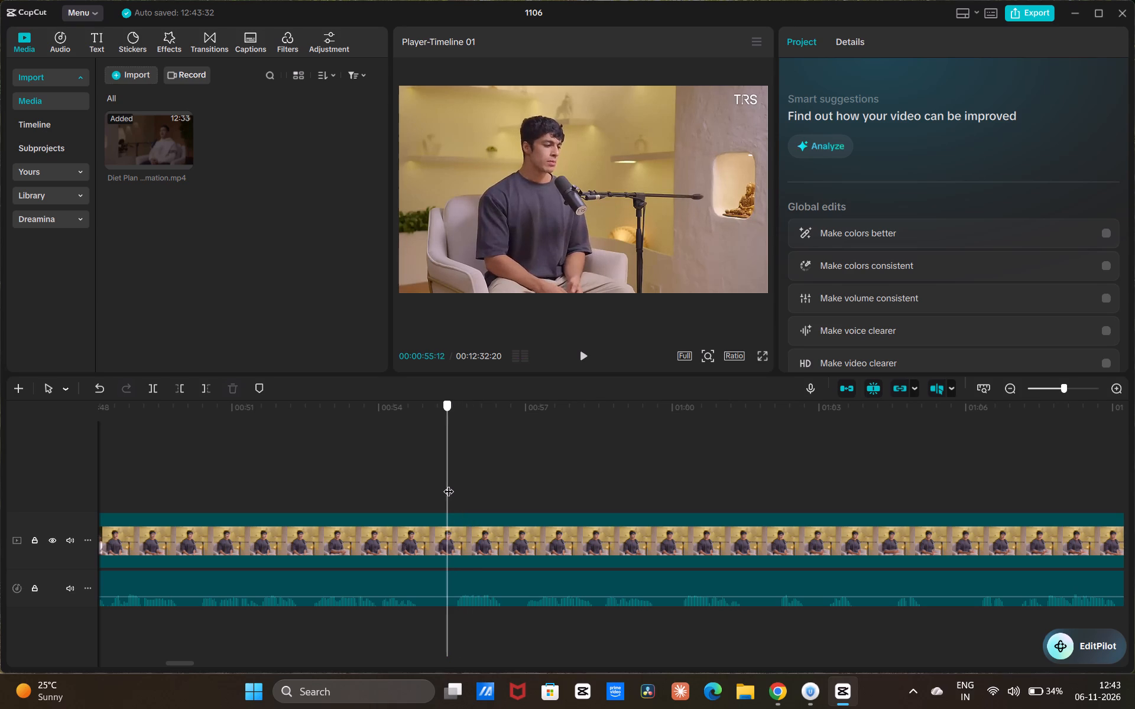
{"action": "left_click_drag", "start_coordinate": [449, 484], "coordinate": [453, 474]}
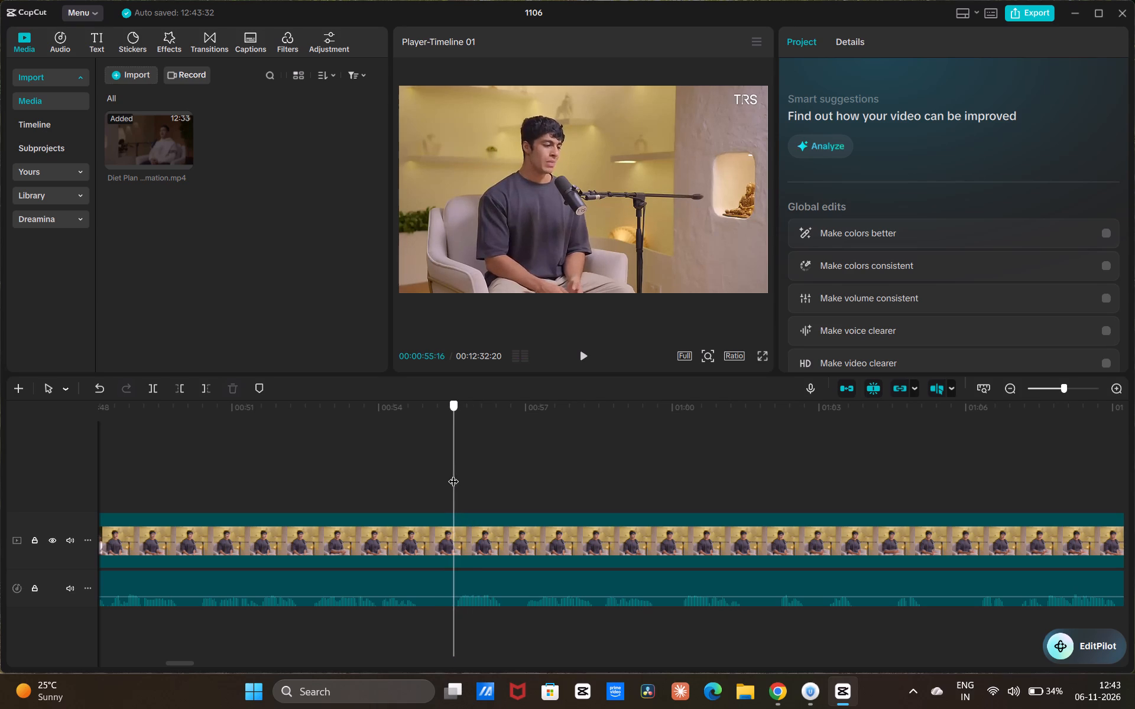
{"action": "left_click_drag", "start_coordinate": [453, 474], "coordinate": [453, 476]}
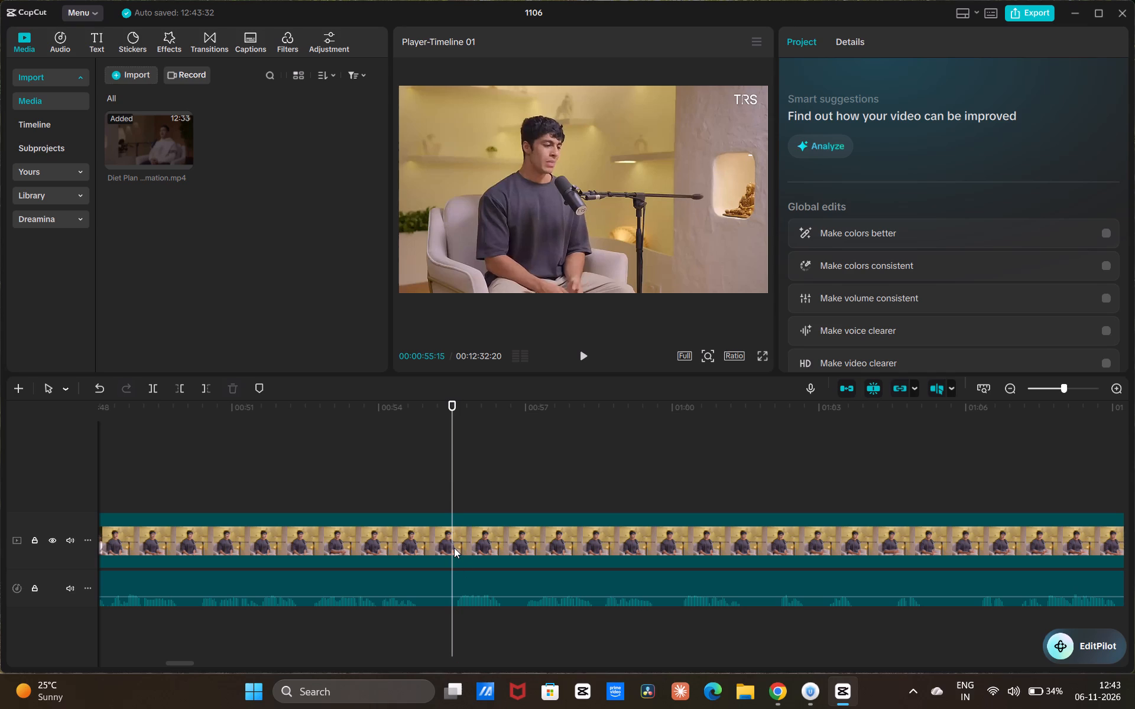
{"action": "key", "text": "b"}
{"action": "left_click", "coordinate": [453, 545]}
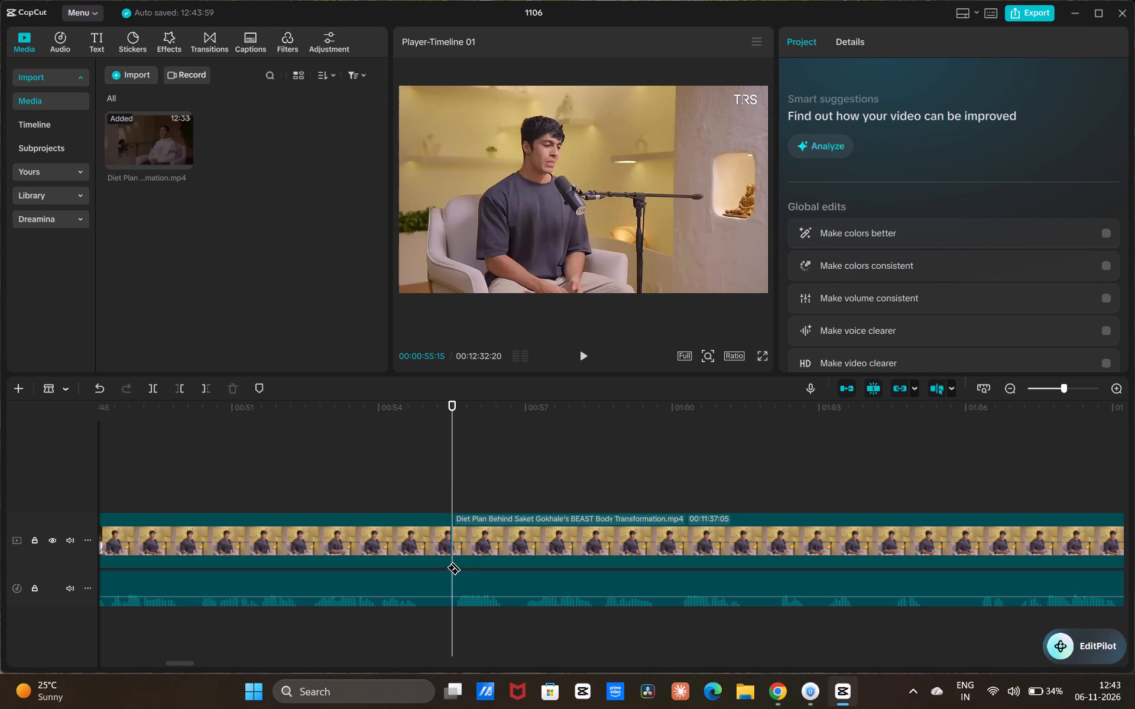
{"action": "left_click", "coordinate": [455, 564]}
{"action": "left_click", "coordinate": [456, 573]}
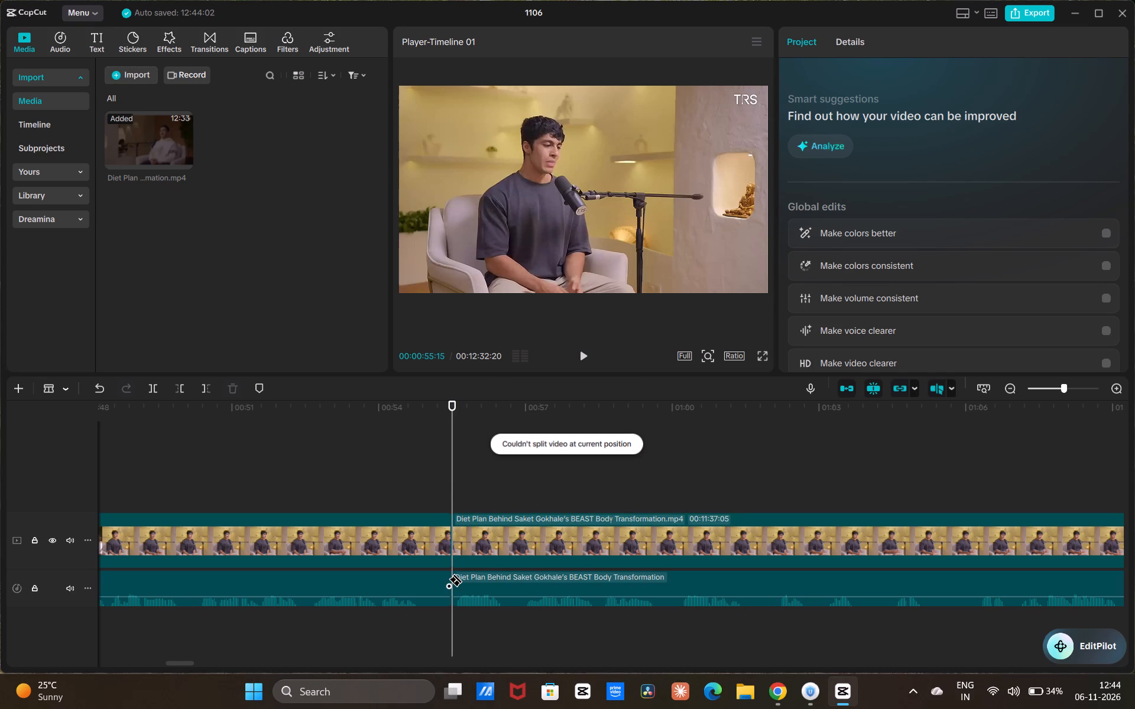
Delete the audio and video segments that come before the split.
{"action": "key", "text": "a"}
{"action": "left_click", "coordinate": [436, 591]}
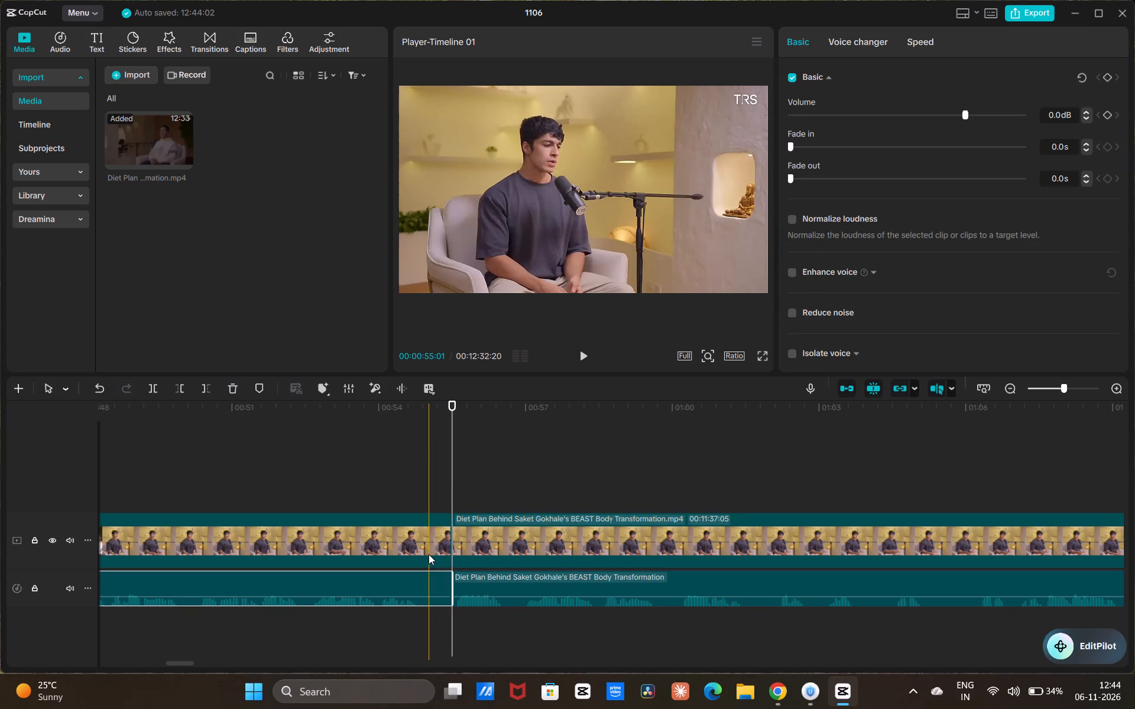
{"action": "key", "text": "BackSpace"}
{"action": "left_click", "coordinate": [410, 549]}
{"action": "key", "text": "BackSpace"}
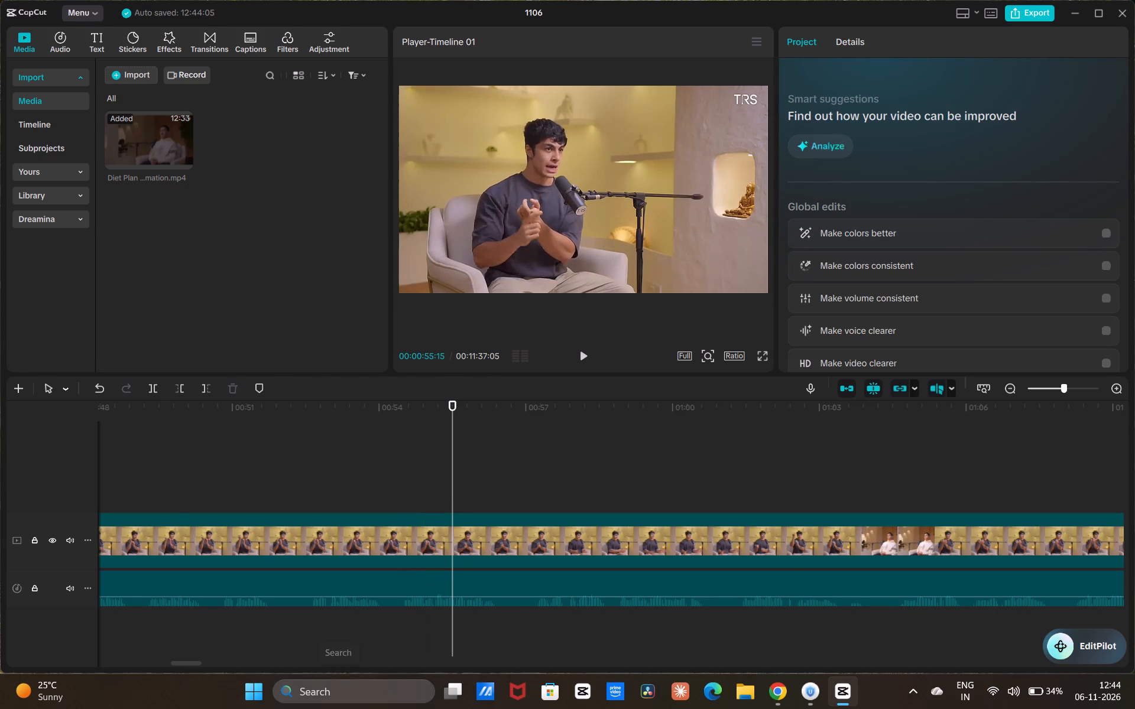
Play the trimmed opening, then split the video and audio around the first speech gap, at about 00:00:01:02 and 00:00:01:15.
{"action": "left_click_drag", "start_coordinate": [186, 662], "coordinate": [43, 695]}
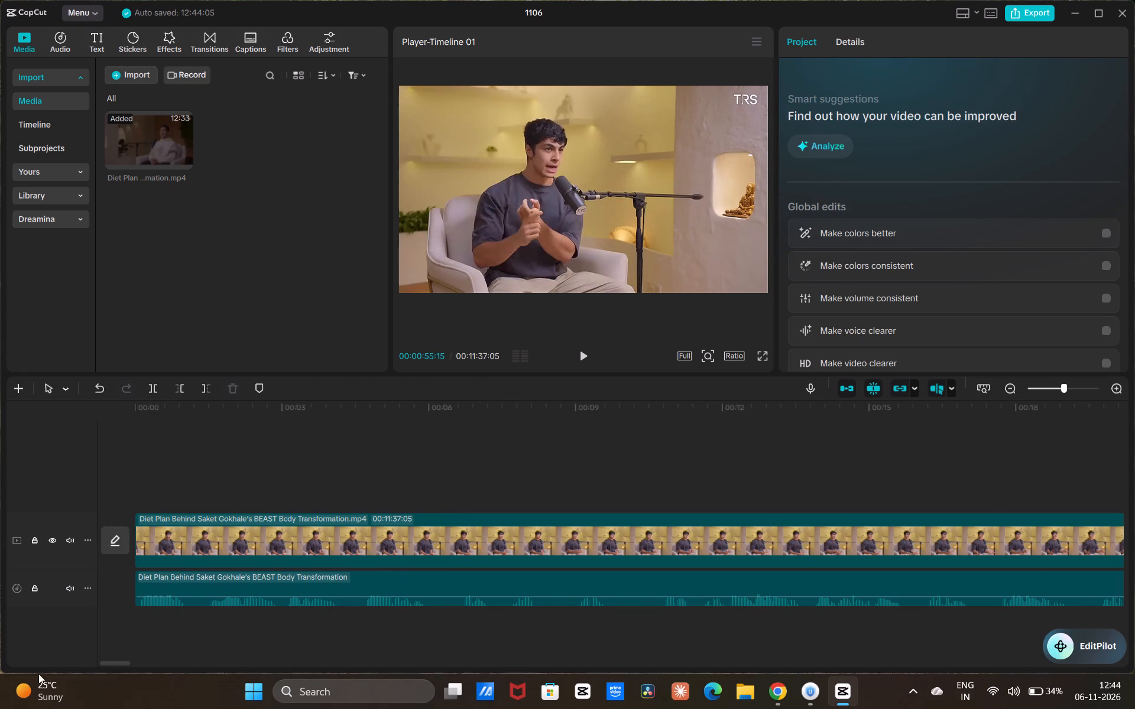
{"action": "left_click", "coordinate": [132, 443]}
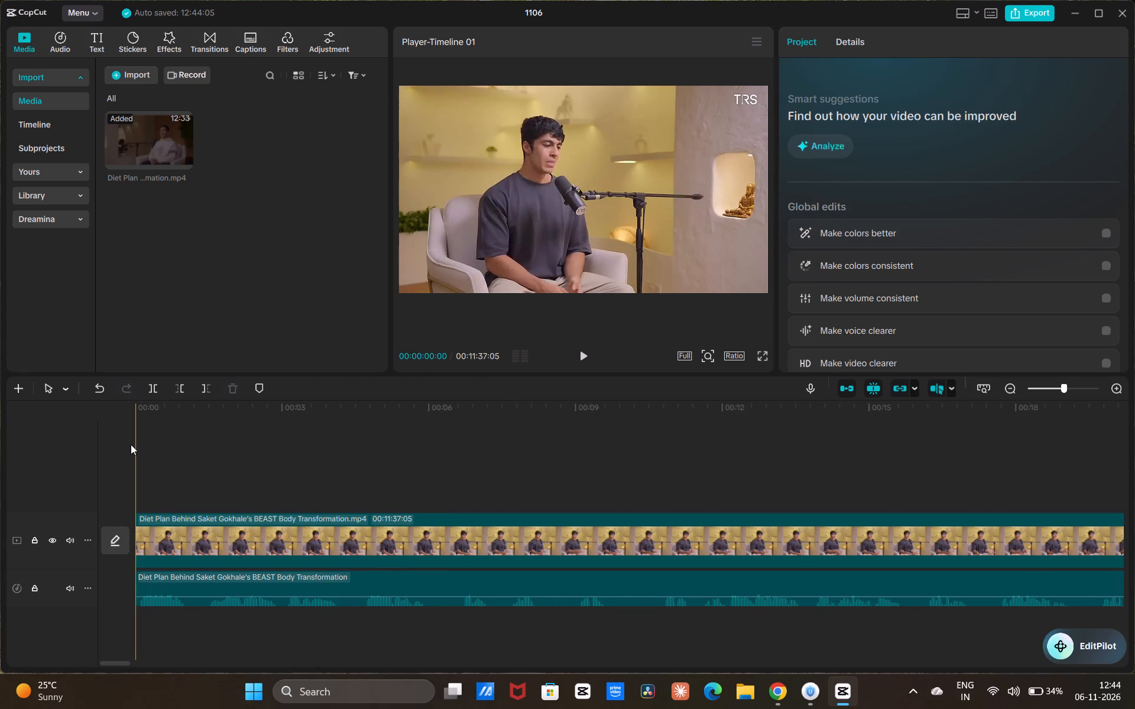
{"action": "key", "text": "space"}
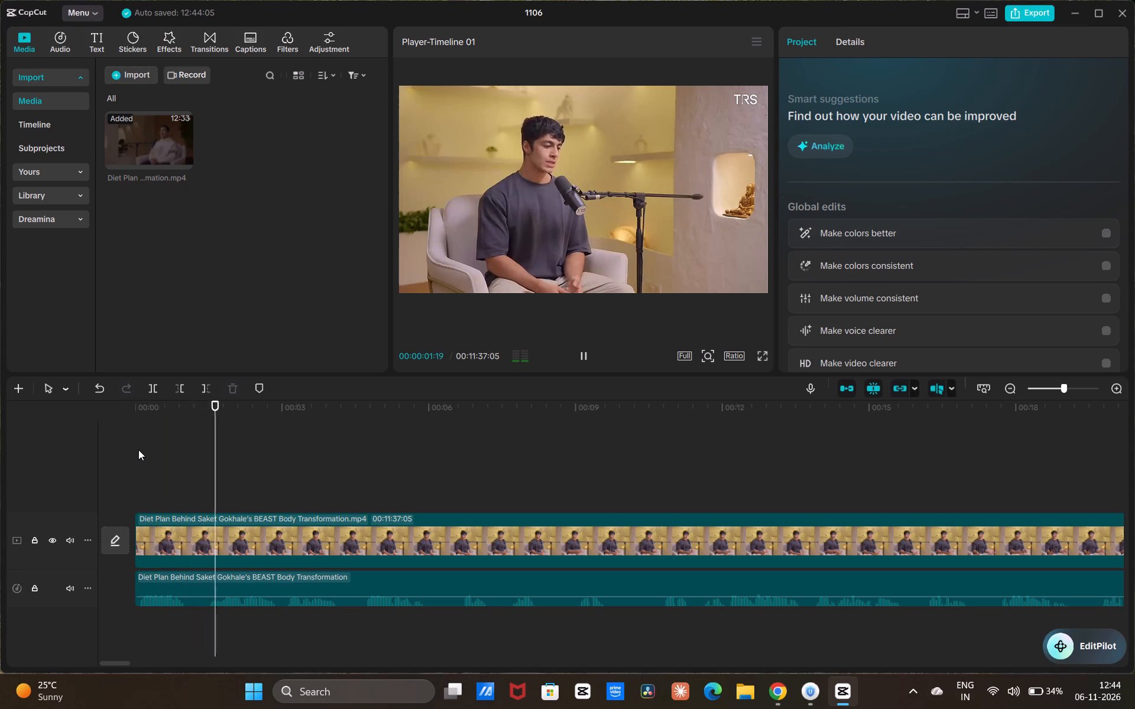
{"action": "key", "text": "space"}
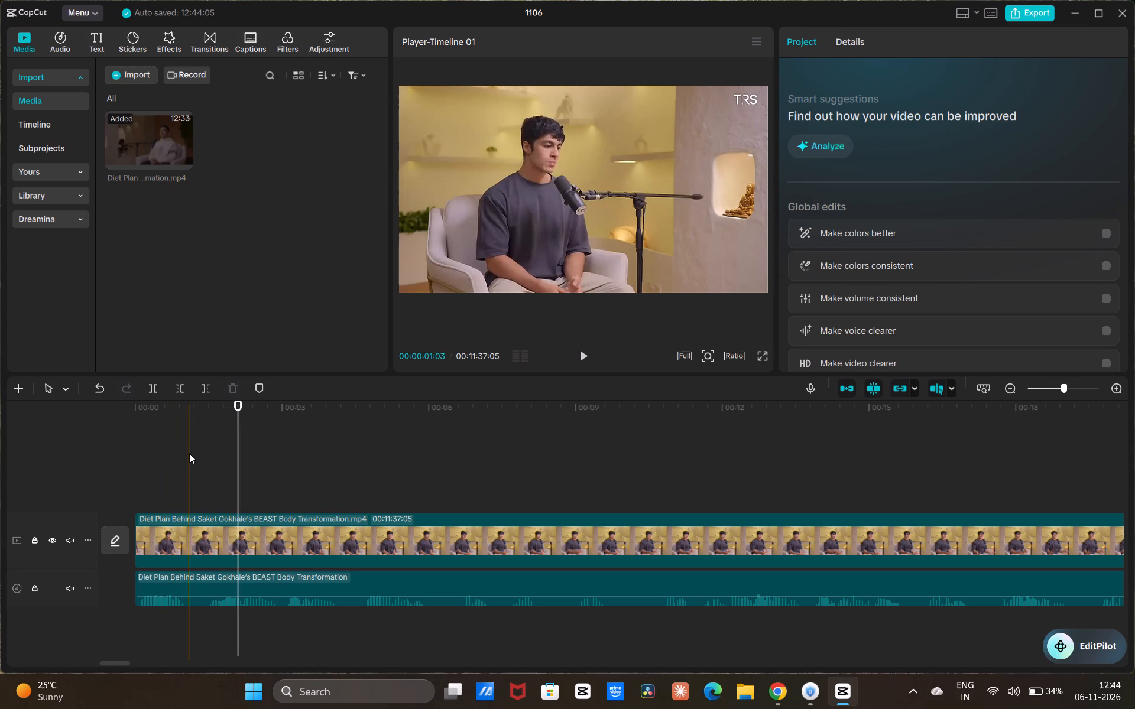
{"action": "left_click", "coordinate": [188, 447]}
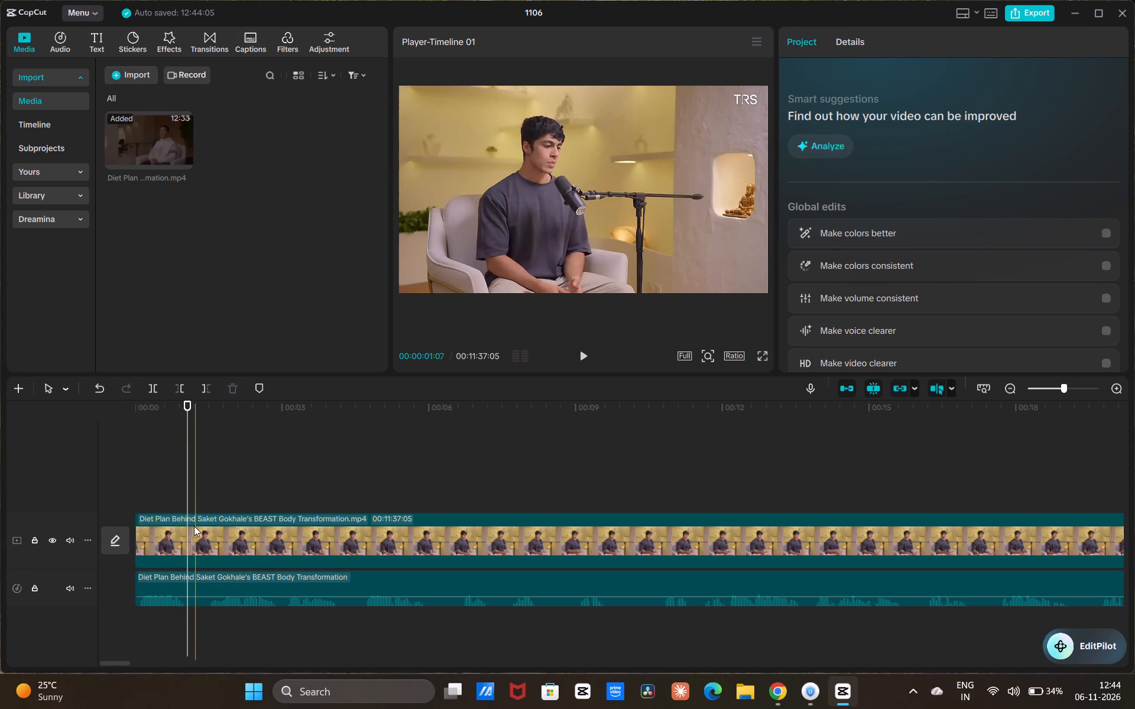
{"action": "key", "text": "b"}
{"action": "left_click", "coordinate": [189, 538]}
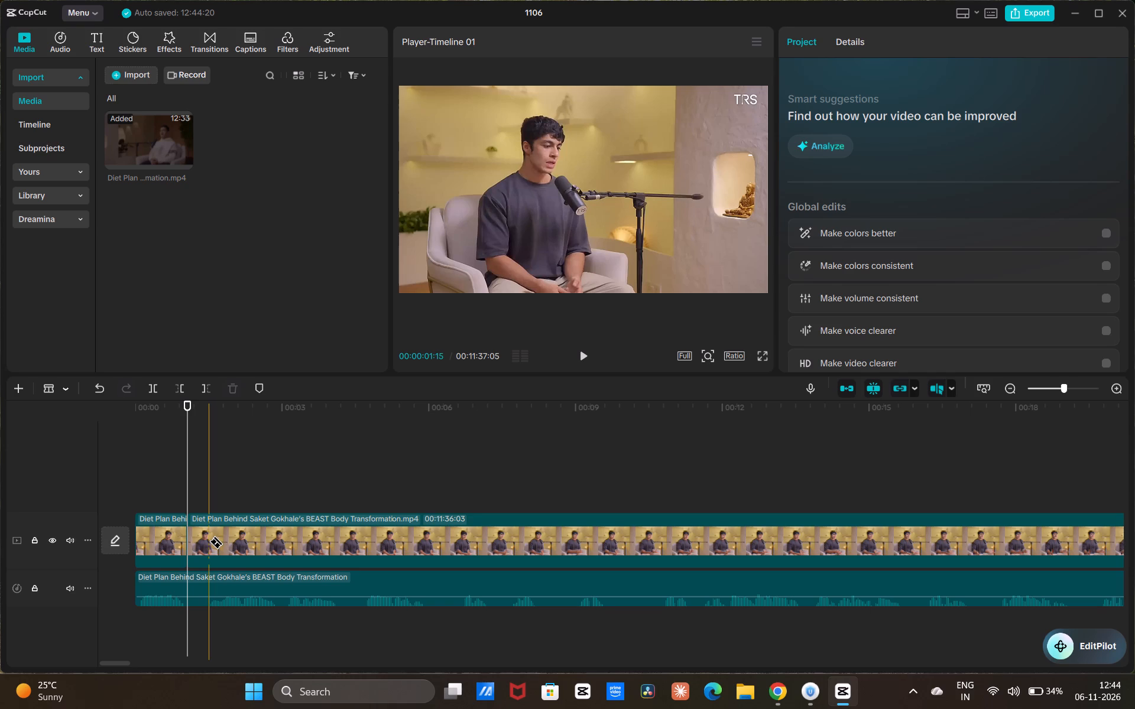
{"action": "left_click", "coordinate": [209, 541]}
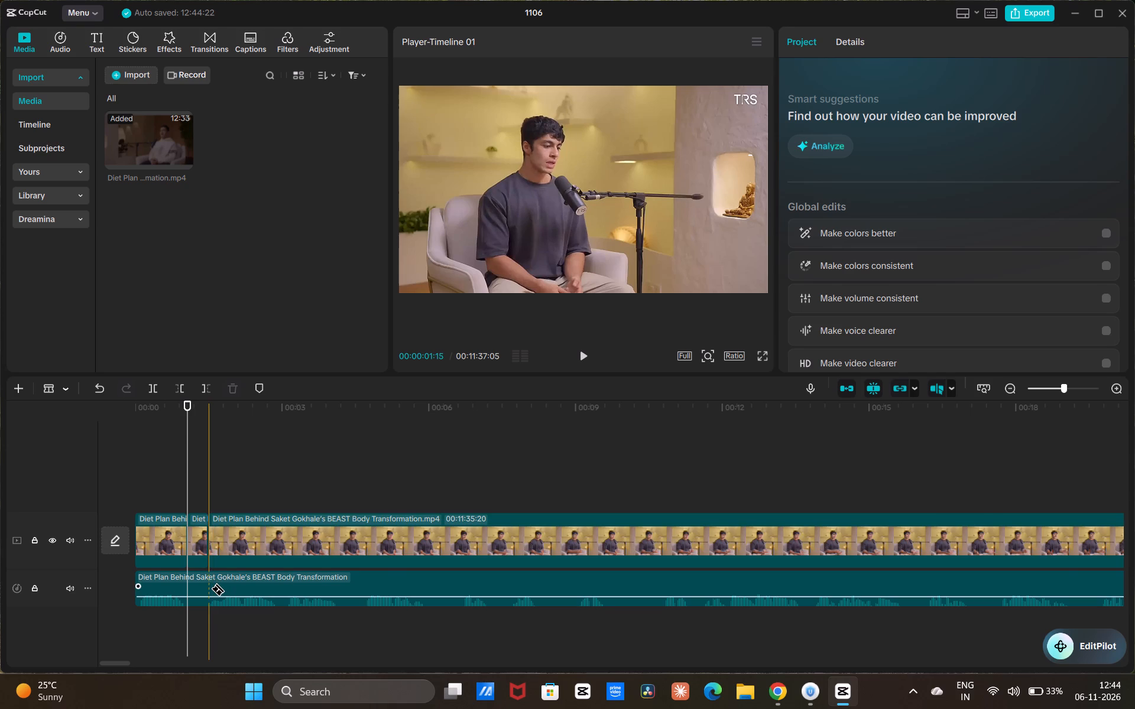
{"action": "left_click", "coordinate": [210, 588]}
{"action": "left_click", "coordinate": [188, 587]}
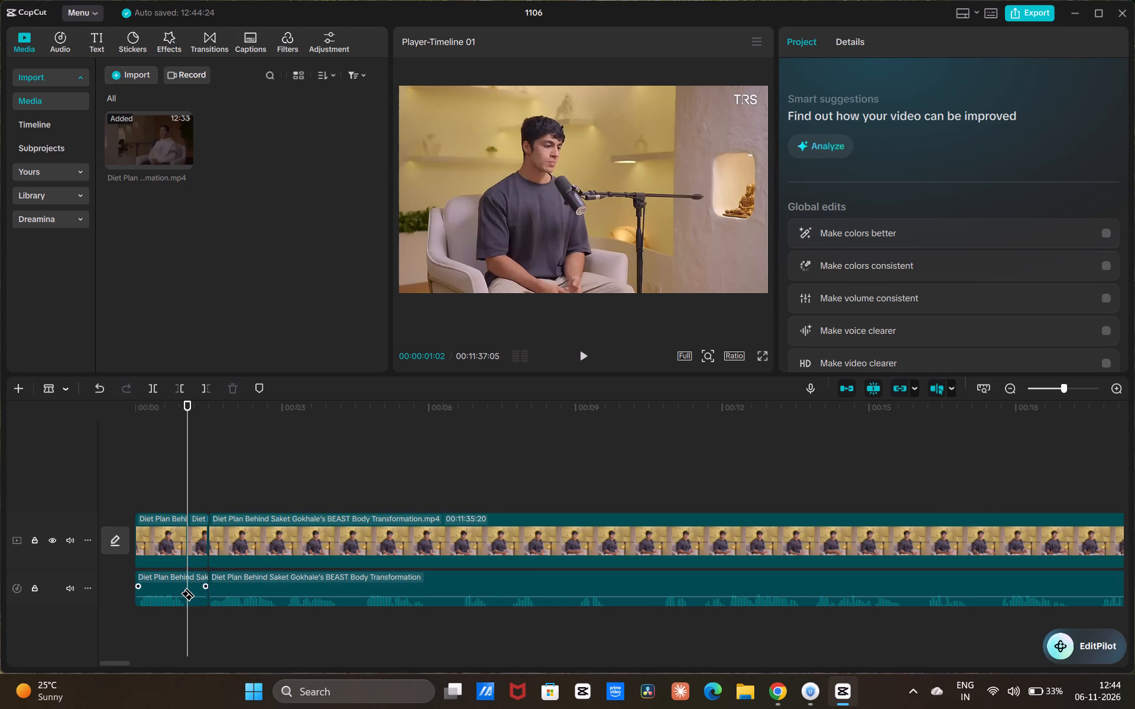
Split the audio and video around the second speech gap, at about 00:00:02:27 and 00:00:03:05.
{"action": "left_click", "coordinate": [277, 588]}
{"action": "left_click", "coordinate": [290, 594]}
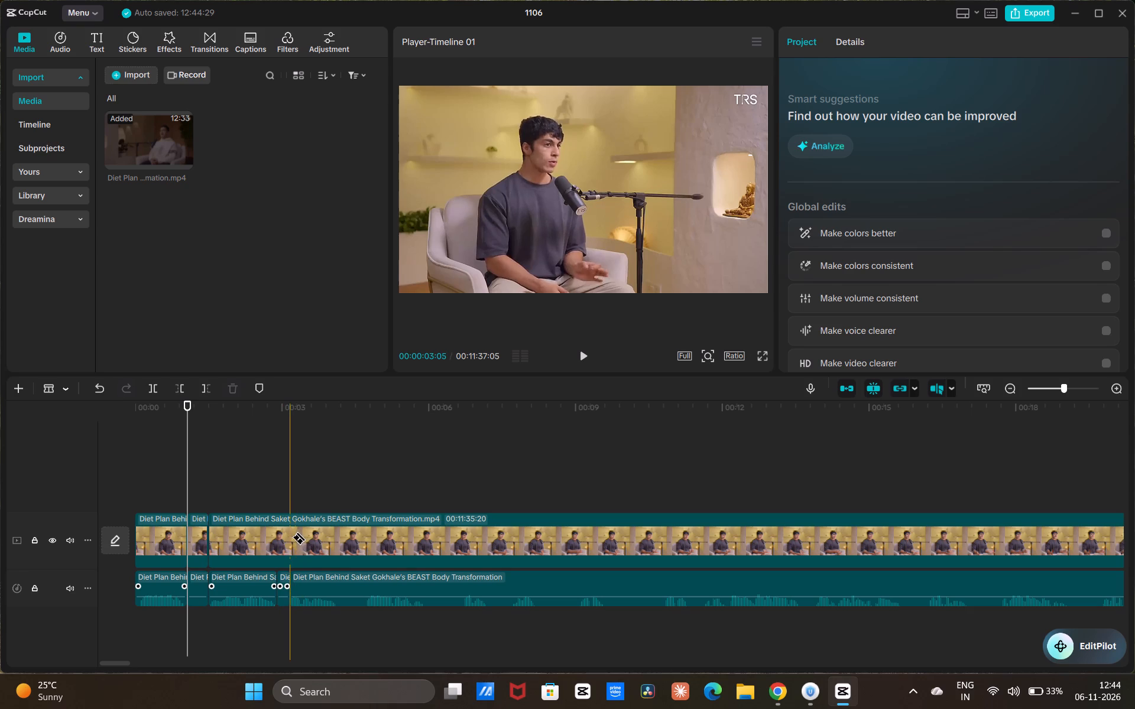
{"action": "left_click", "coordinate": [288, 536]}
{"action": "left_click", "coordinate": [276, 542]}
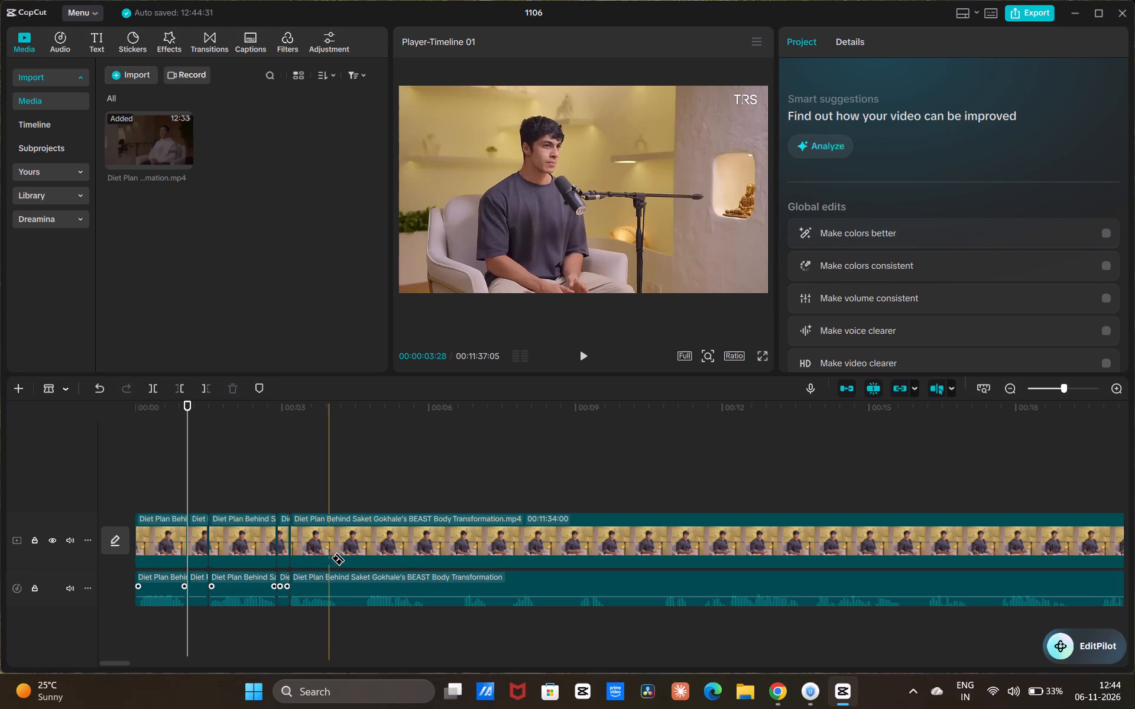
Split the video and audio around the third speech gap, at about 00:00:04:04 and 00:00:04:21.
{"action": "left_click", "coordinate": [338, 560]}
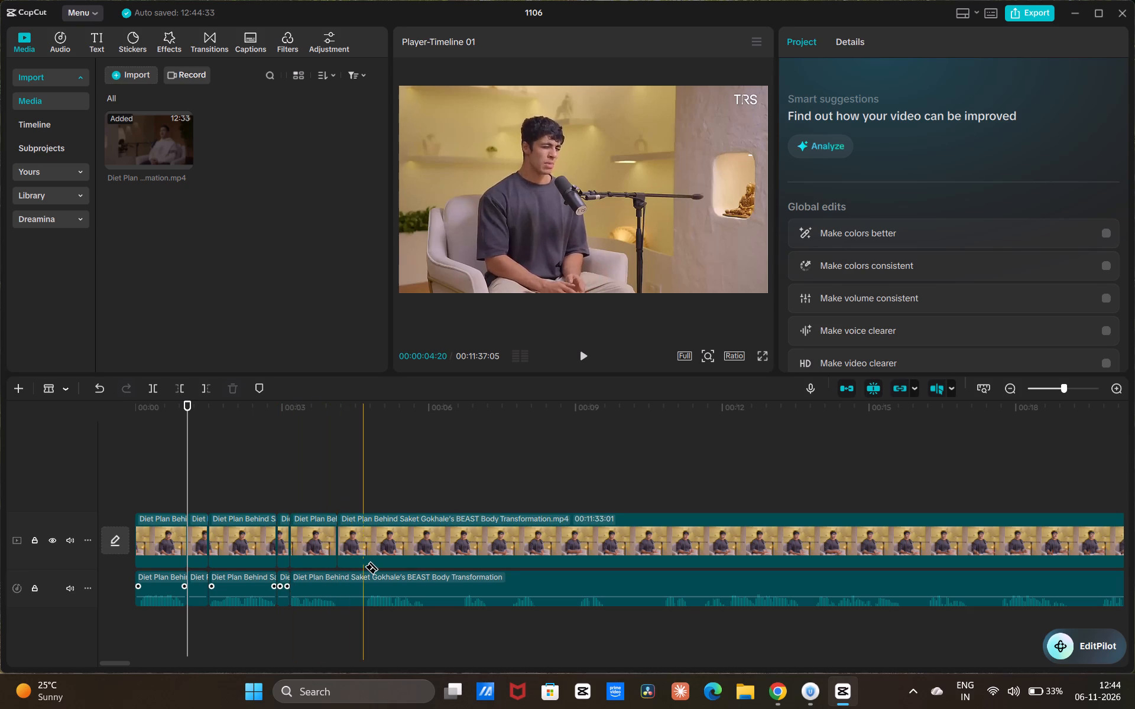
{"action": "left_click", "coordinate": [365, 567]}
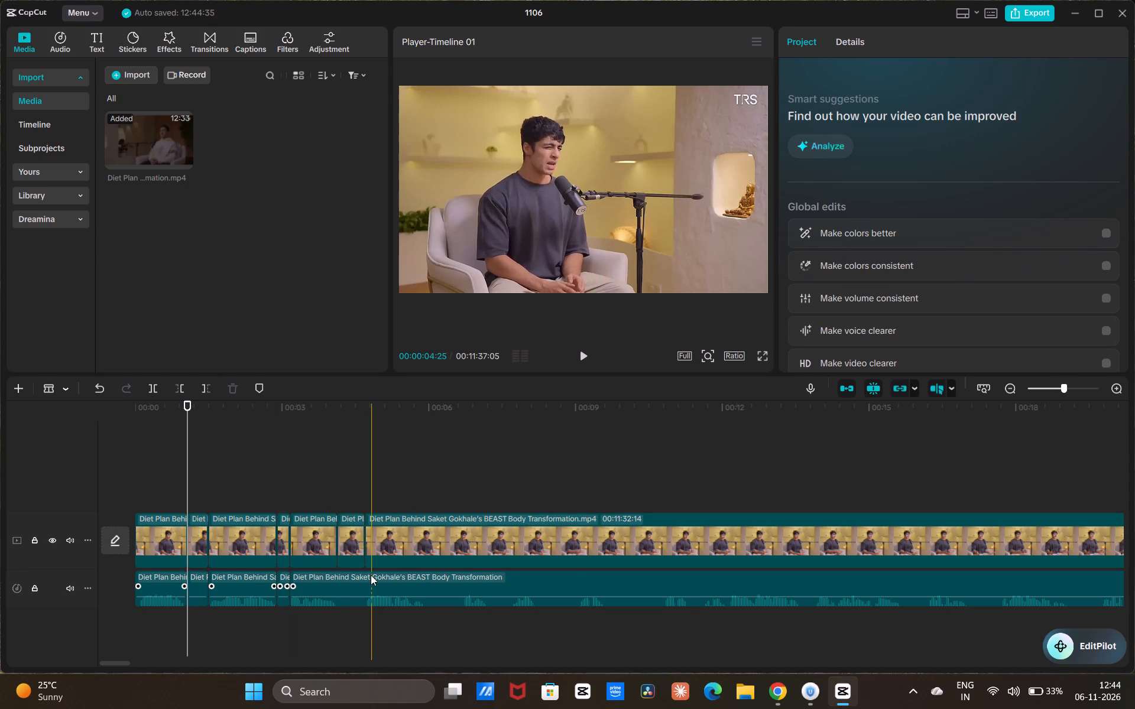
{"action": "left_click", "coordinate": [365, 580]}
{"action": "left_click", "coordinate": [339, 583]}
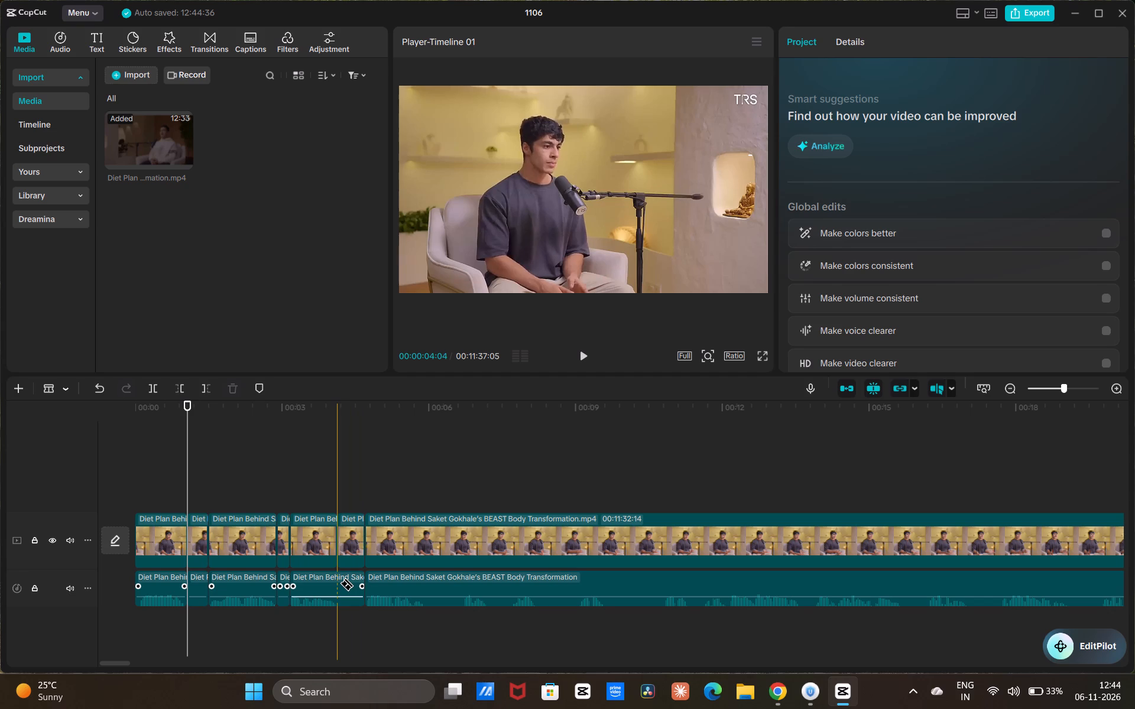
Split the audio and video around the fourth speech gap, at about 00:00:05:27 and 00:00:06:21.
{"action": "left_click", "coordinate": [424, 590]}
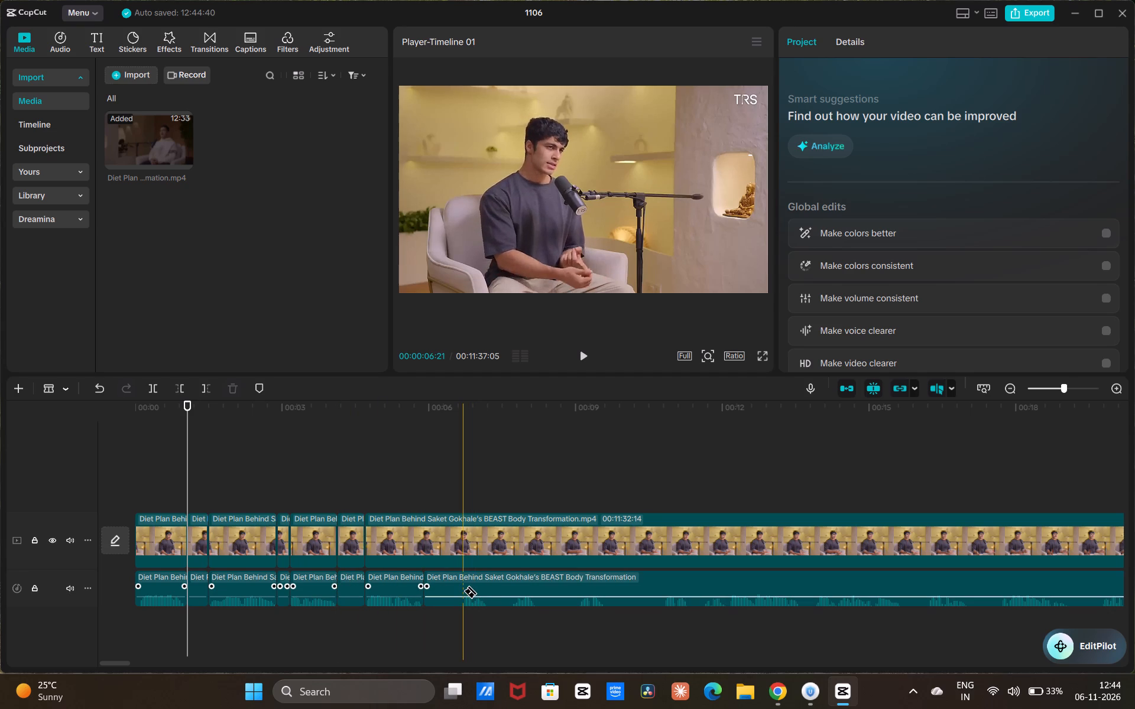
{"action": "left_click", "coordinate": [463, 591]}
{"action": "left_click", "coordinate": [463, 541]}
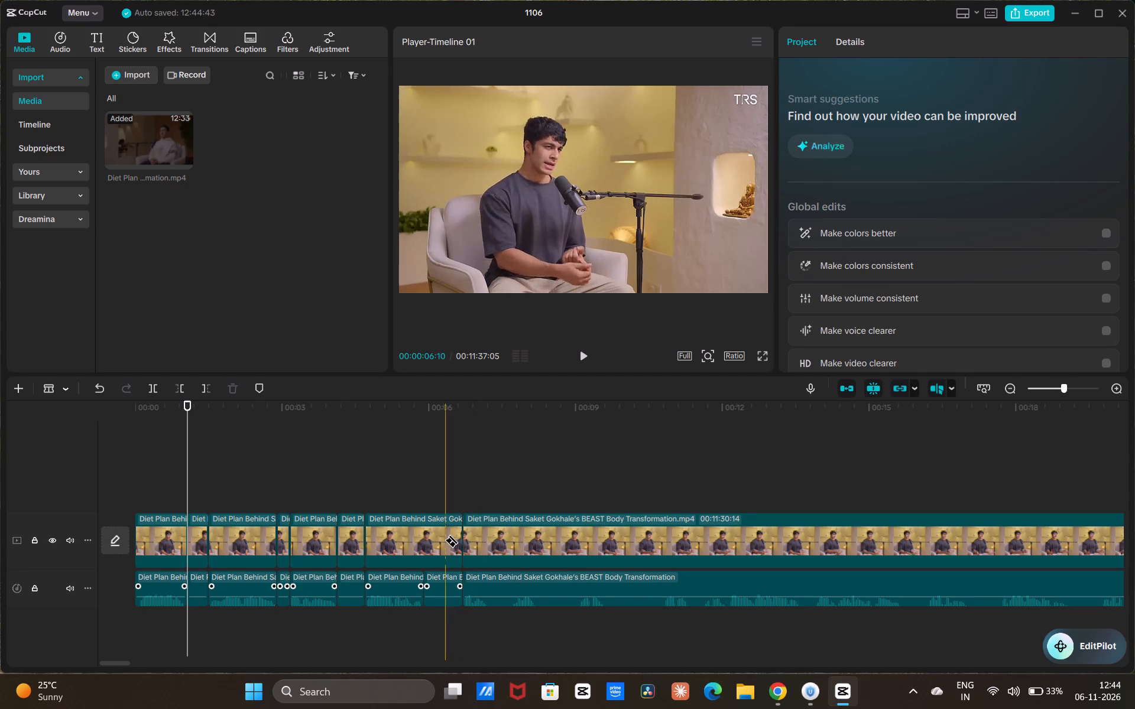
{"action": "left_click", "coordinate": [426, 533]}
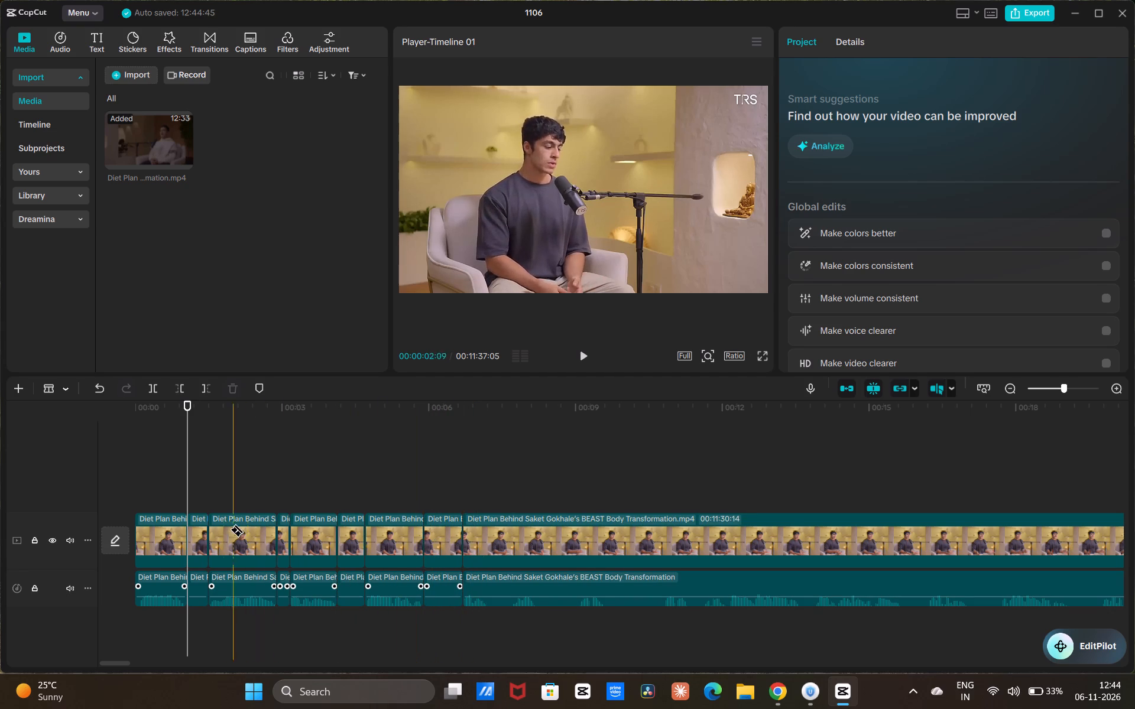
Delete the four short speech-gap segments isolated within the first seven seconds of the timeline.
{"action": "key", "text": "a"}
{"action": "left_click", "coordinate": [200, 535]}
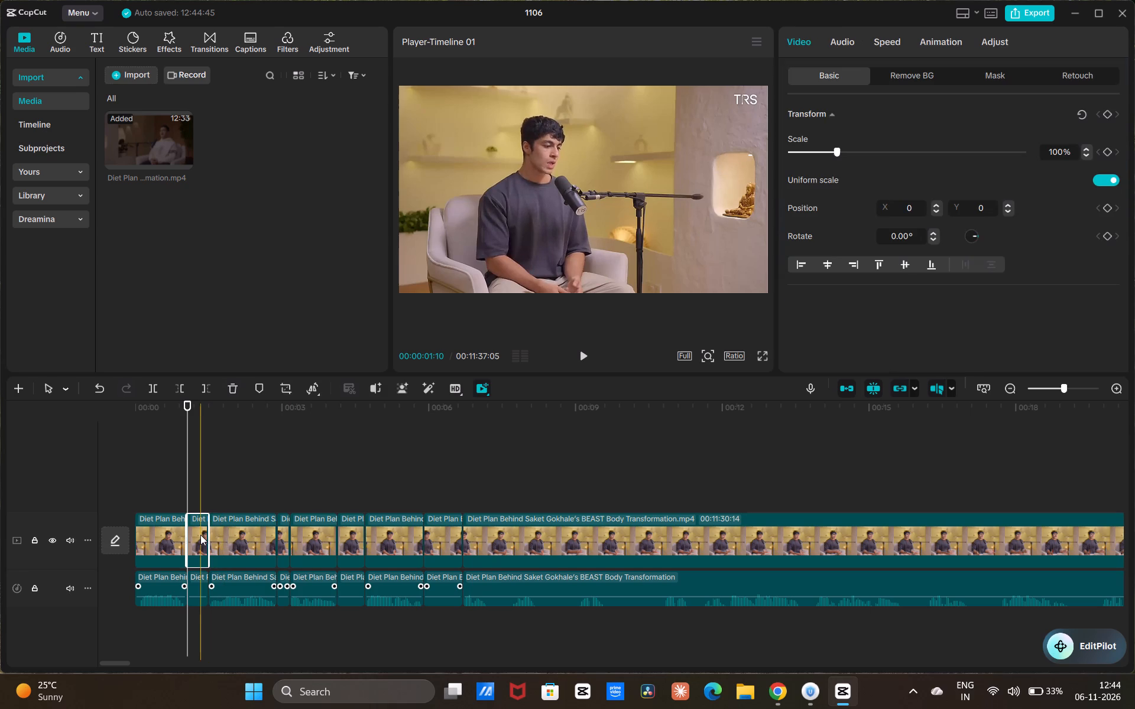
{"action": "key", "text": "BackSpace"}
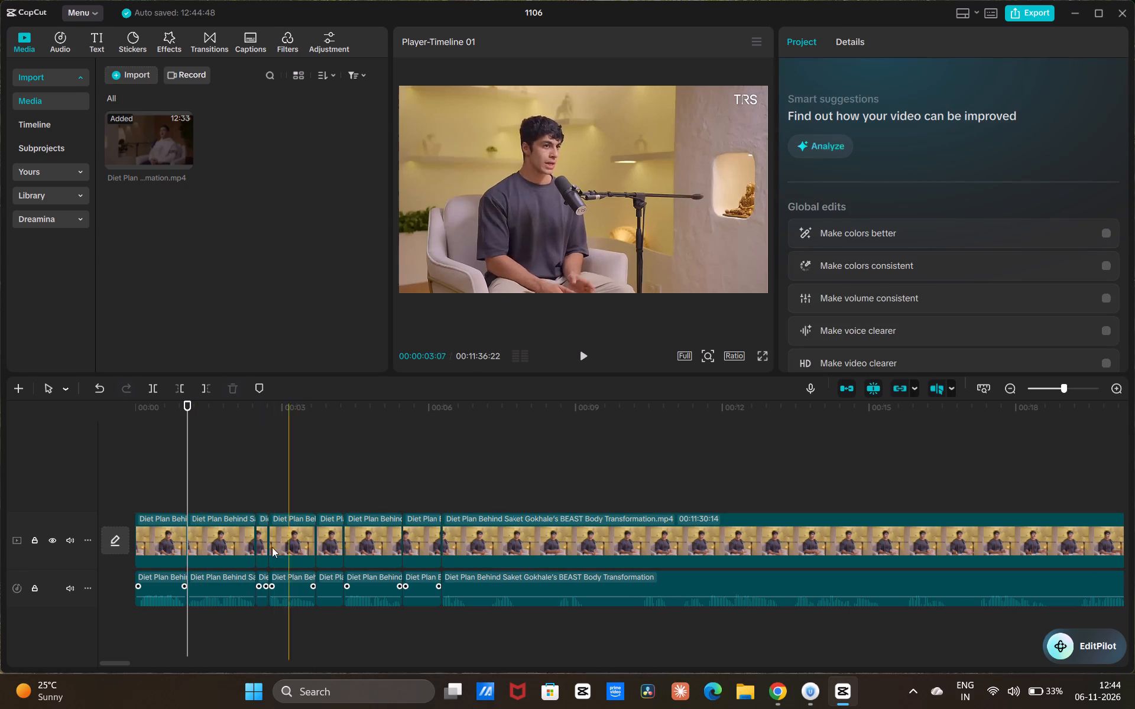
{"action": "left_click", "coordinate": [264, 546]}
{"action": "key", "text": "BackSpace"}
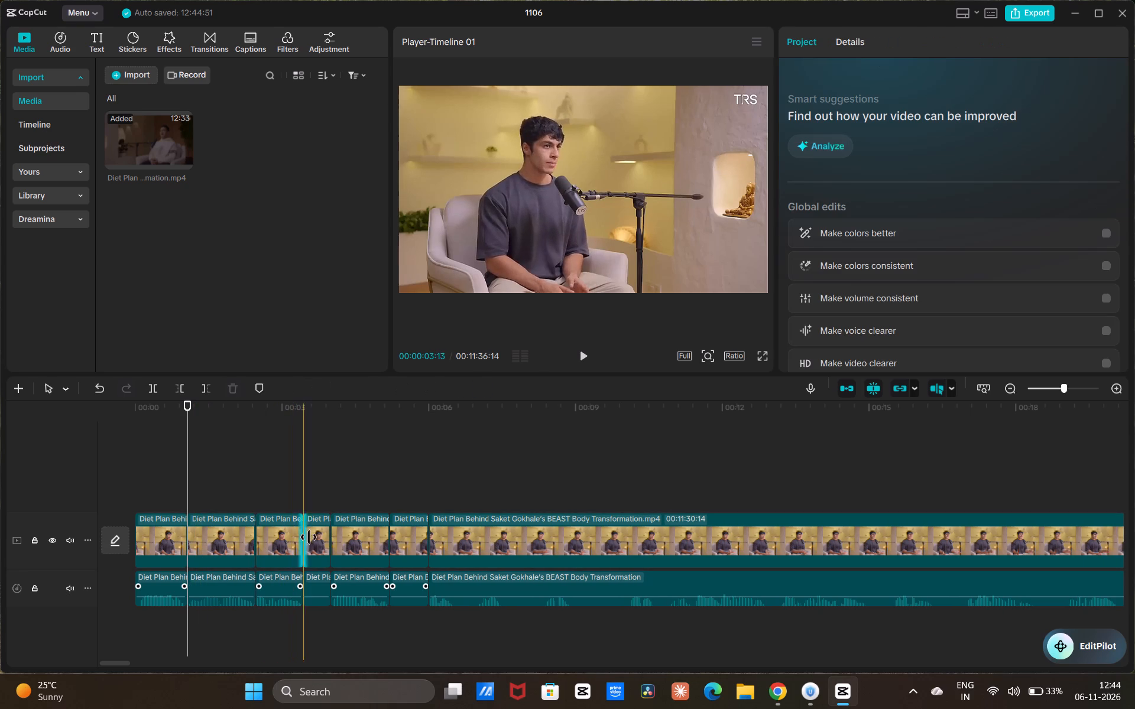
{"action": "left_click", "coordinate": [312, 537]}
{"action": "key", "text": "BackSpace"}
{"action": "left_click", "coordinate": [383, 548]}
{"action": "key", "text": "BackSpace"}
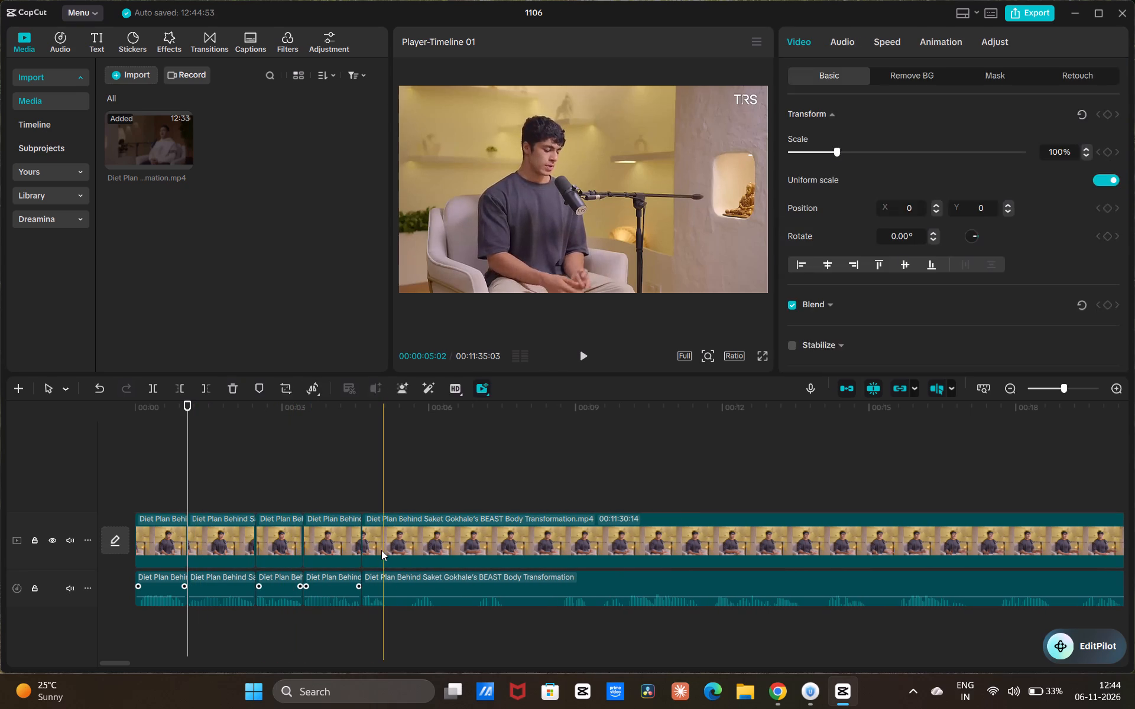
Play the tightened opening from the start to check the cuts and listen on to about 00:00:06:02.
{"action": "left_click", "coordinate": [142, 476]}
{"action": "left_click_drag", "start_coordinate": [142, 476], "coordinate": [137, 476]}
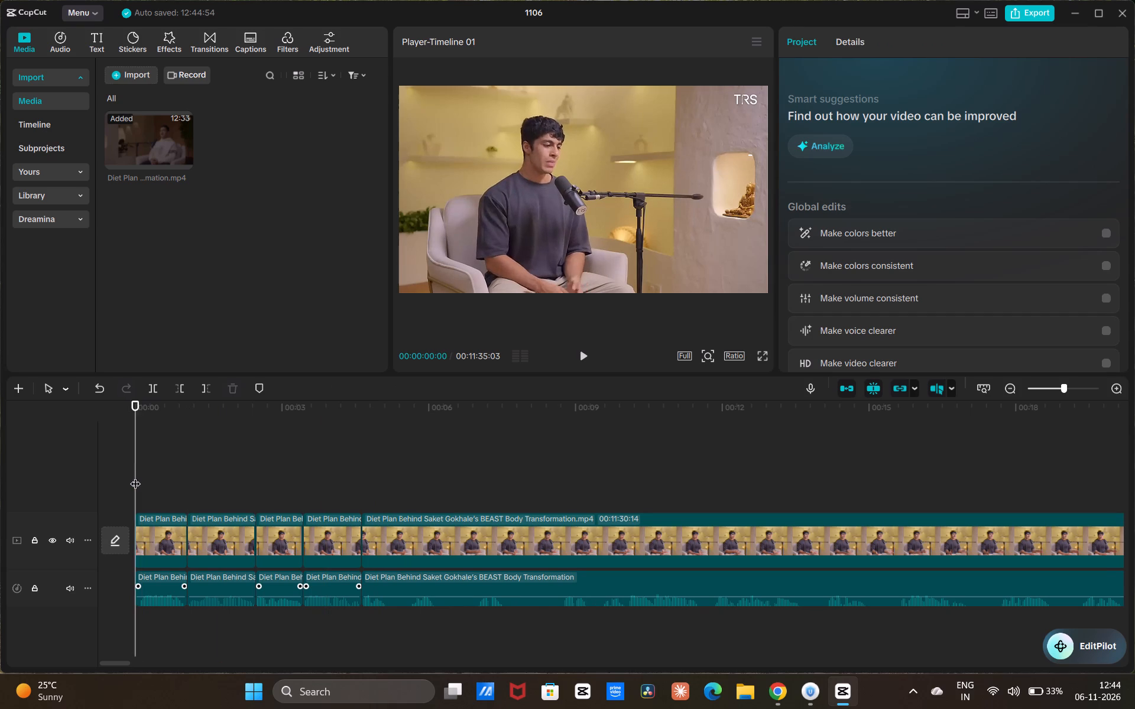
{"action": "left_click", "coordinate": [130, 479]}
{"action": "key", "text": "space"}
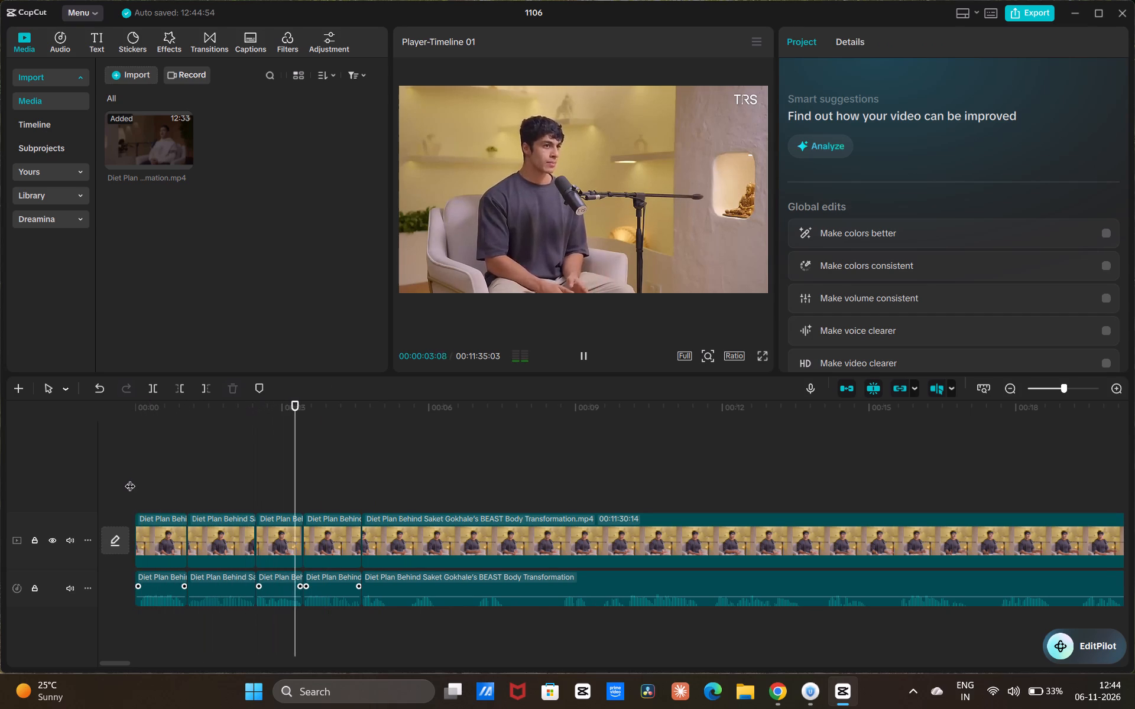
{"action": "key", "text": "space"}
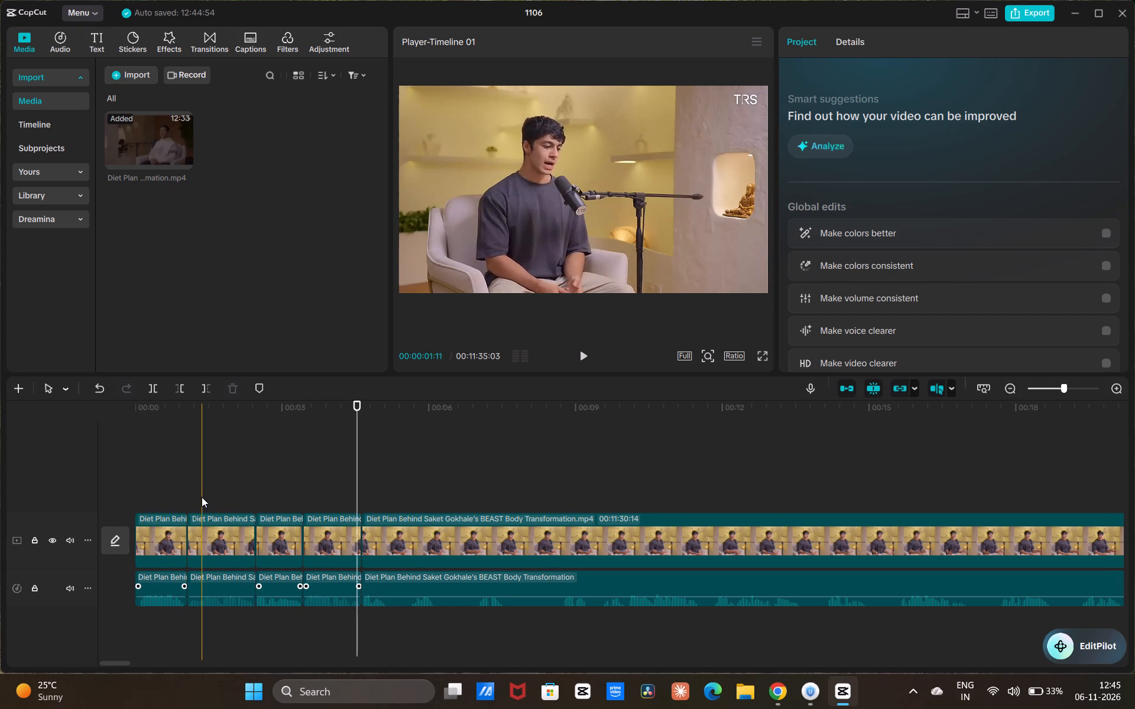
{"action": "key", "text": "space"}
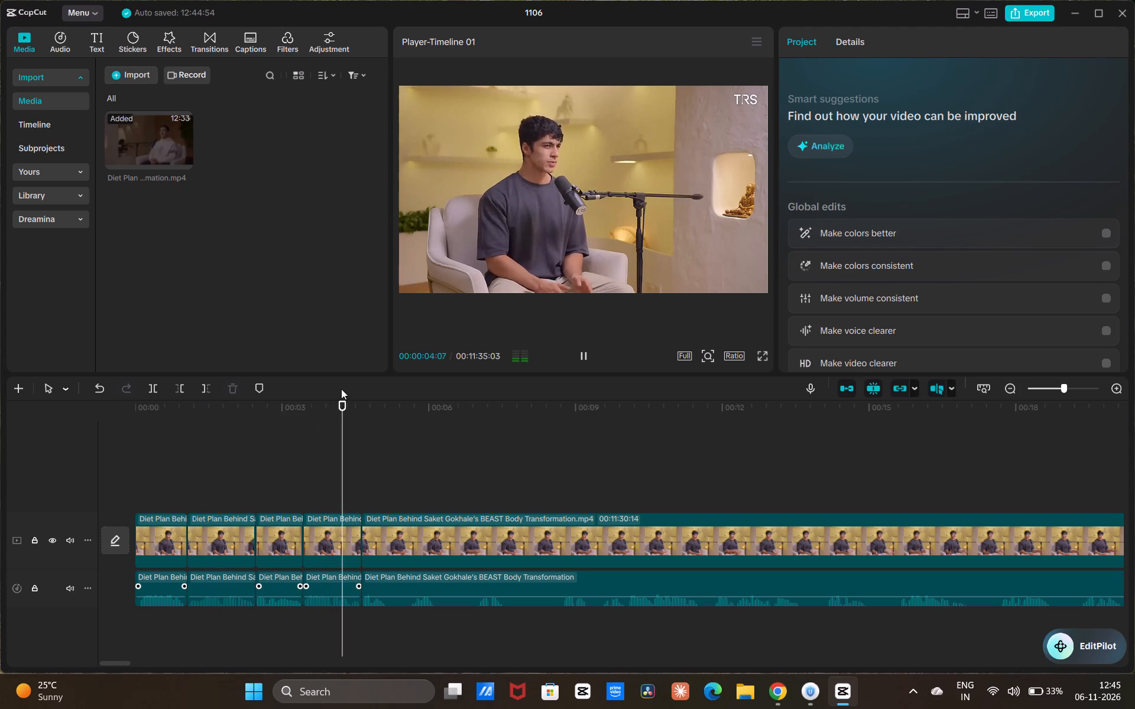
{"action": "key", "text": "space"}
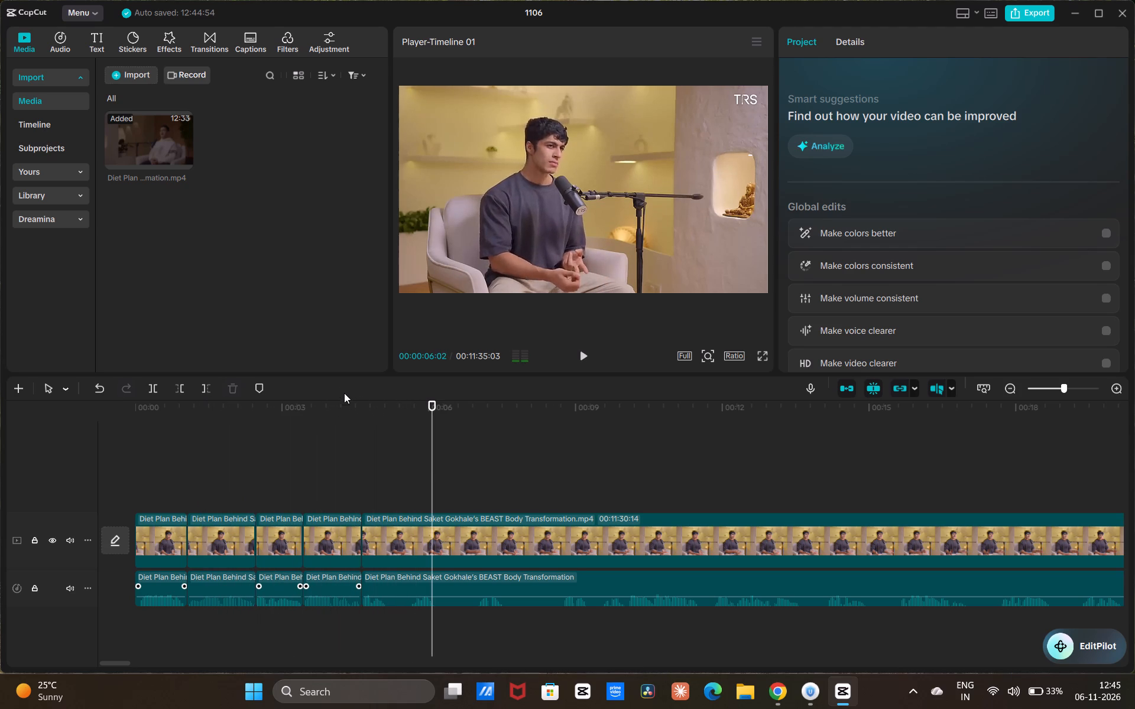
Split the video and audio around the next speech gap, at about 00:00:05:04 and 00:00:05:19.
{"action": "left_click_drag", "start_coordinate": [437, 479], "coordinate": [427, 516]}
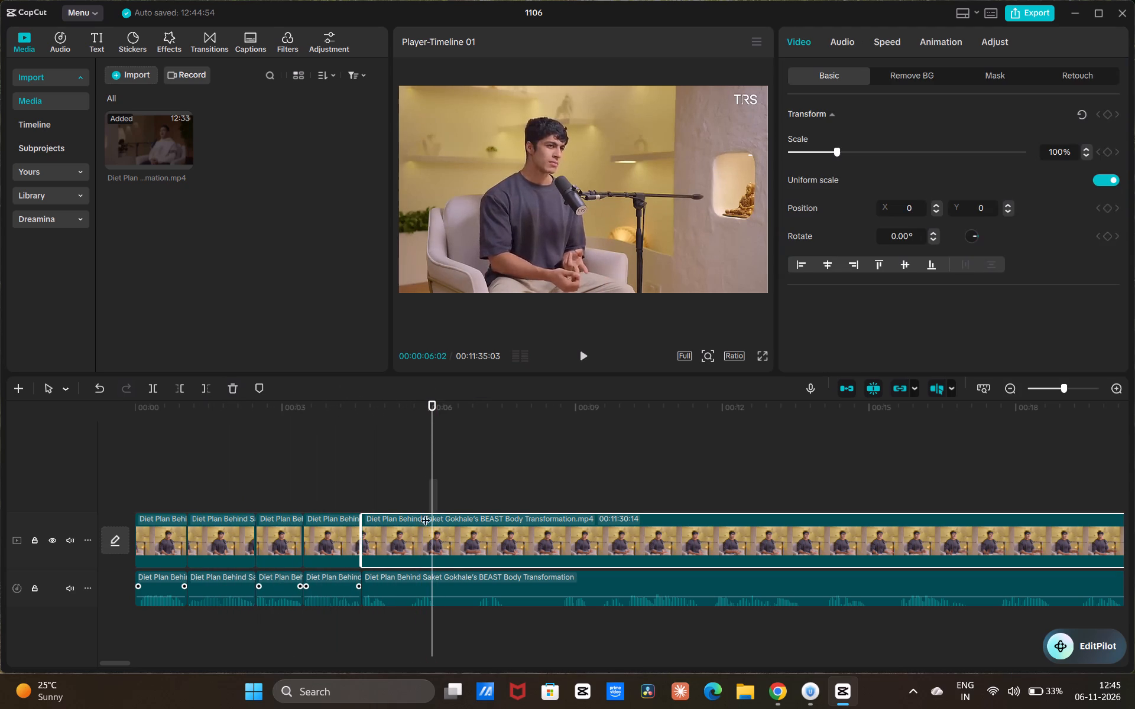
{"action": "left_click", "coordinate": [430, 491]}
{"action": "left_click_drag", "start_coordinate": [430, 491], "coordinate": [384, 539]}
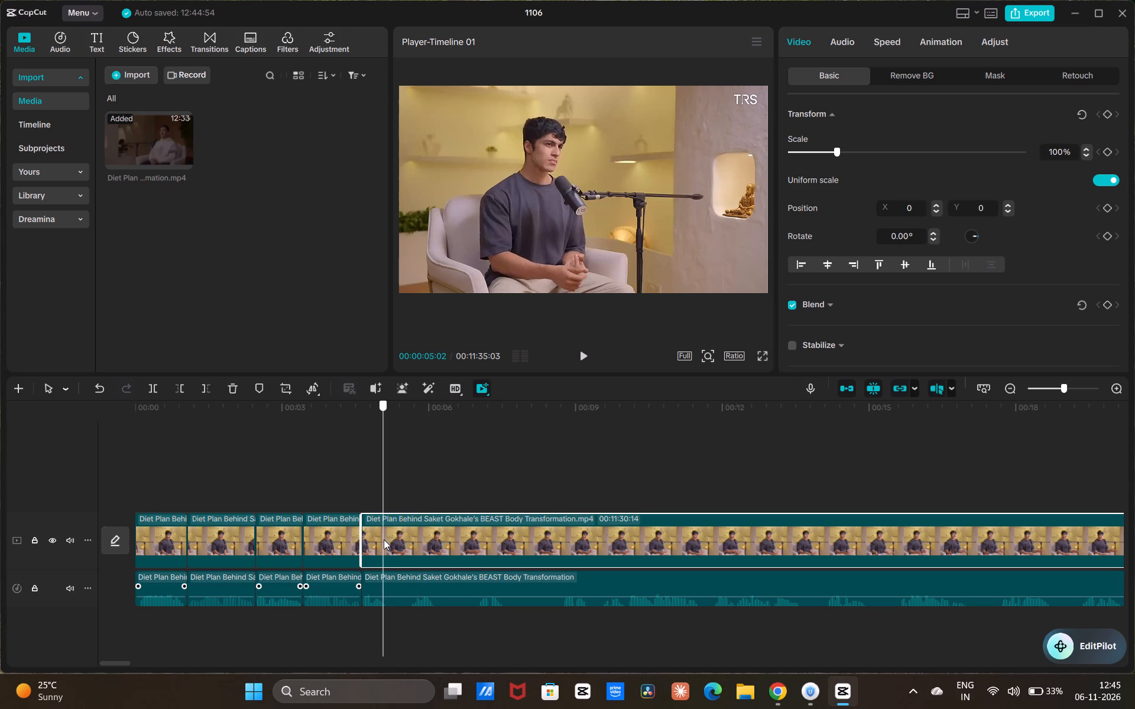
{"action": "left_click_drag", "start_coordinate": [384, 539], "coordinate": [386, 518]}
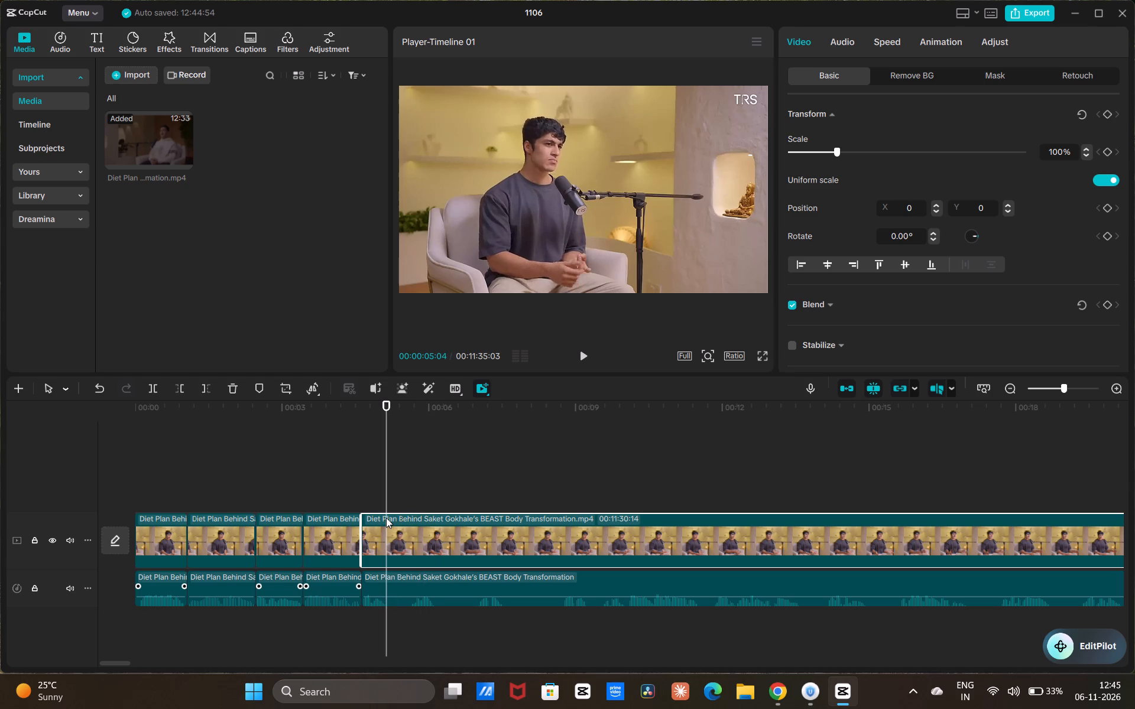
{"action": "key", "text": "b"}
{"action": "left_click", "coordinate": [385, 534]}
{"action": "left_click", "coordinate": [411, 534]}
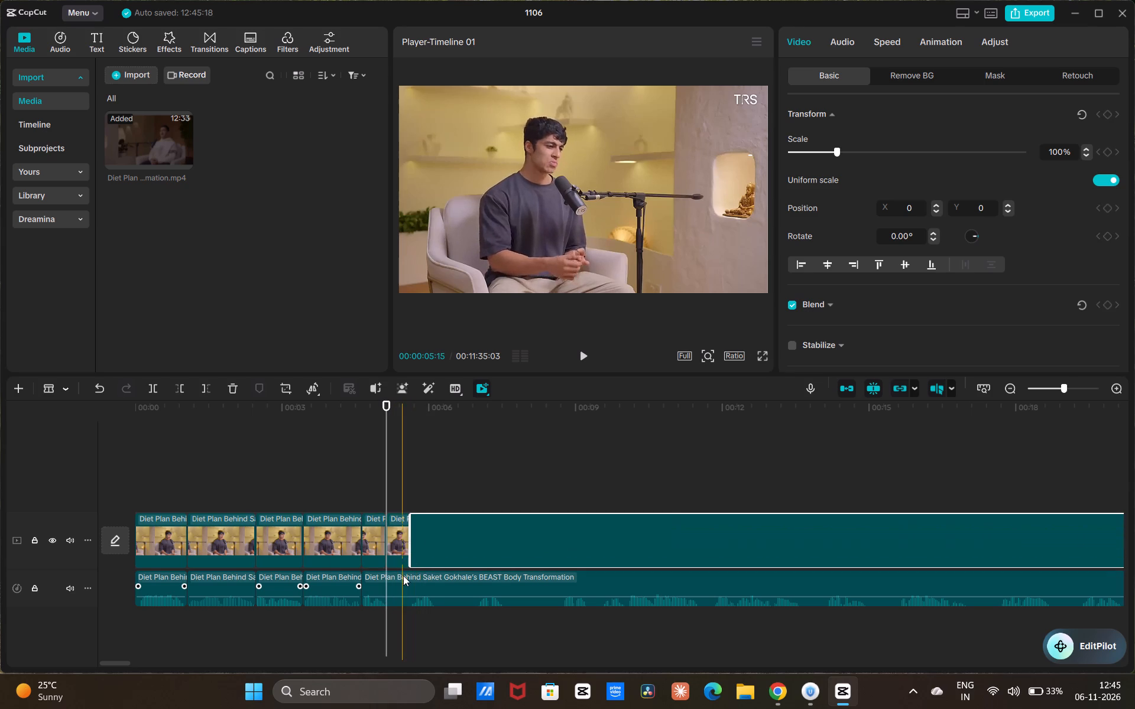
{"action": "left_click", "coordinate": [408, 587]}
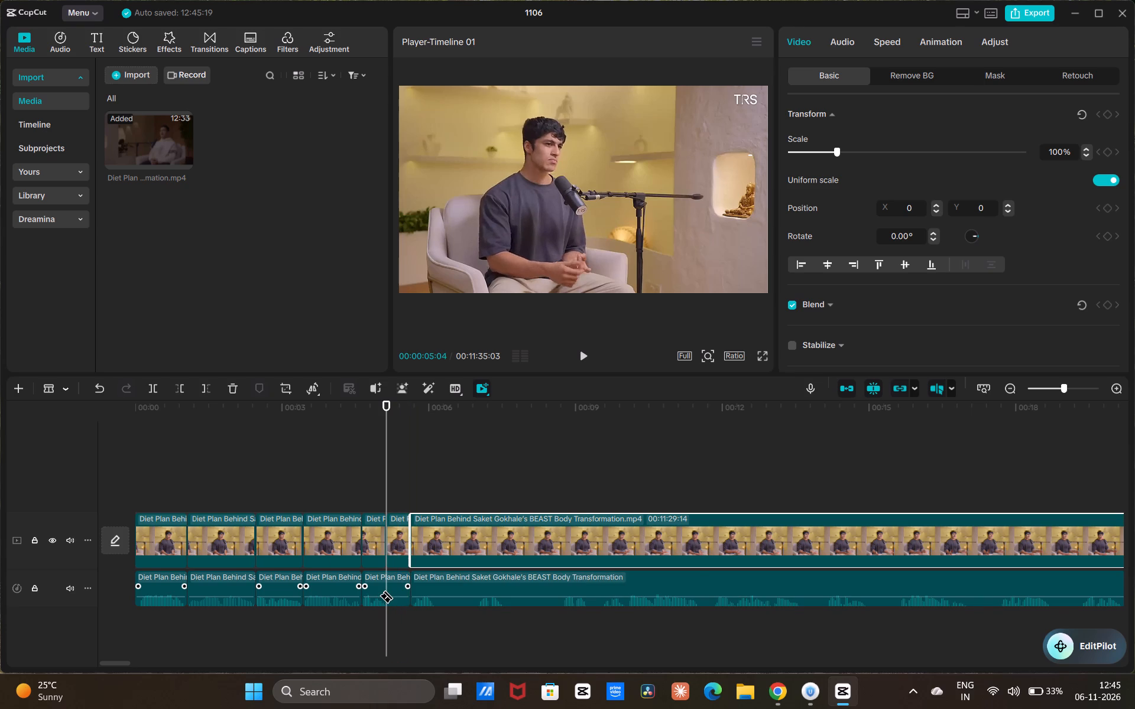
{"action": "left_click", "coordinate": [391, 584]}
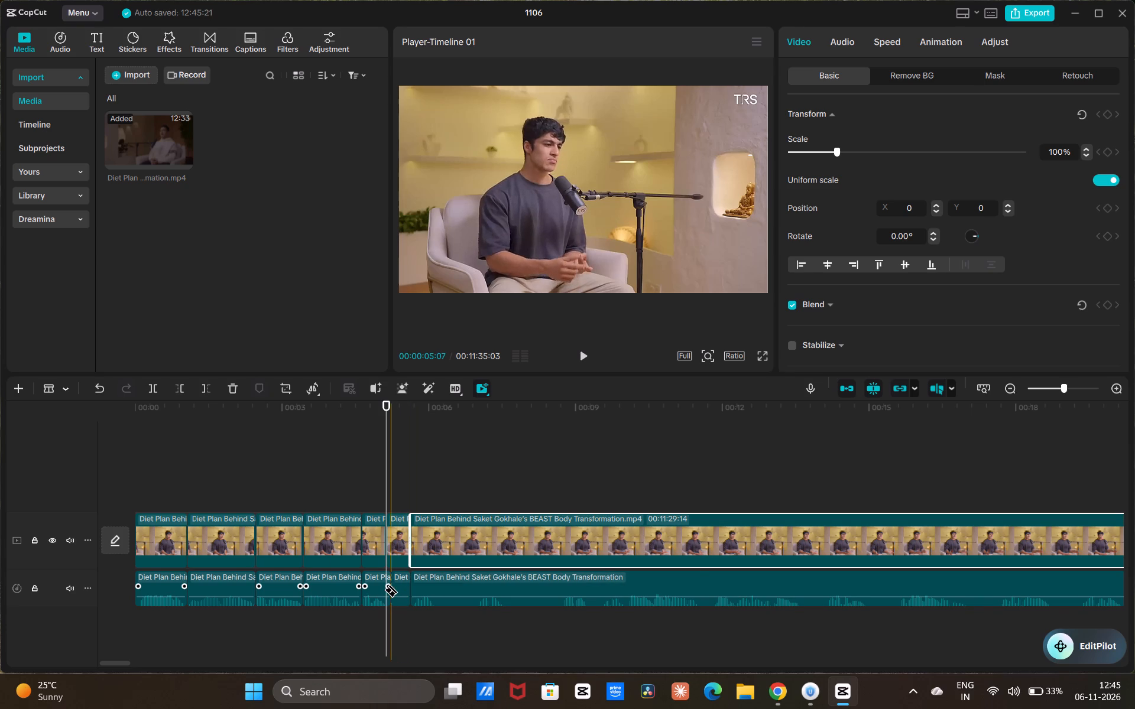
{"action": "key", "text": "ctrl+z"}
{"action": "left_click", "coordinate": [390, 577]}
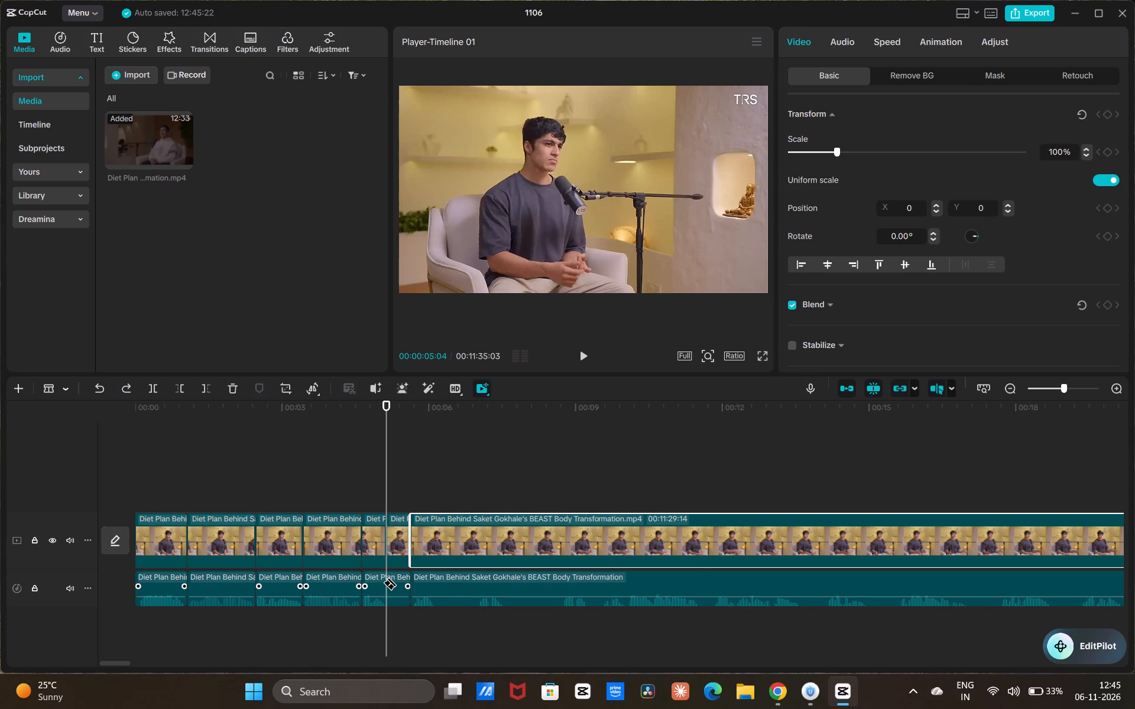
Split the video and audio around the following speech gap, at about 00:00:06:04 and 00:00:07:00.
{"action": "left_click", "coordinate": [435, 544]}
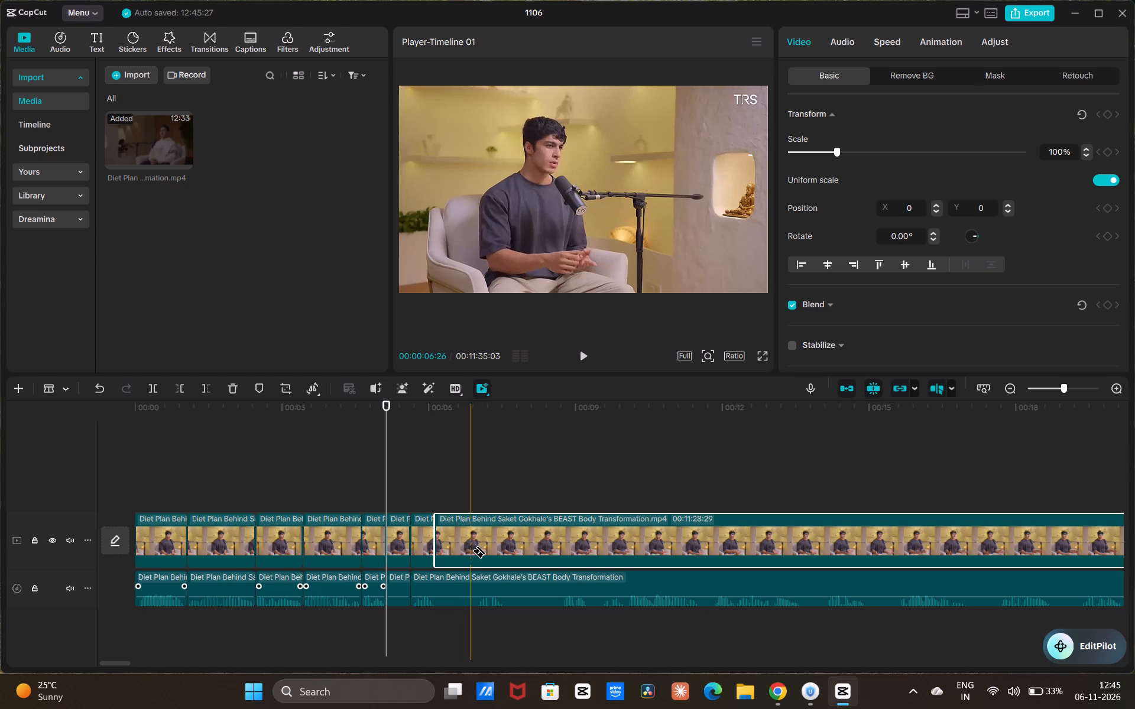
{"action": "left_click", "coordinate": [478, 553]}
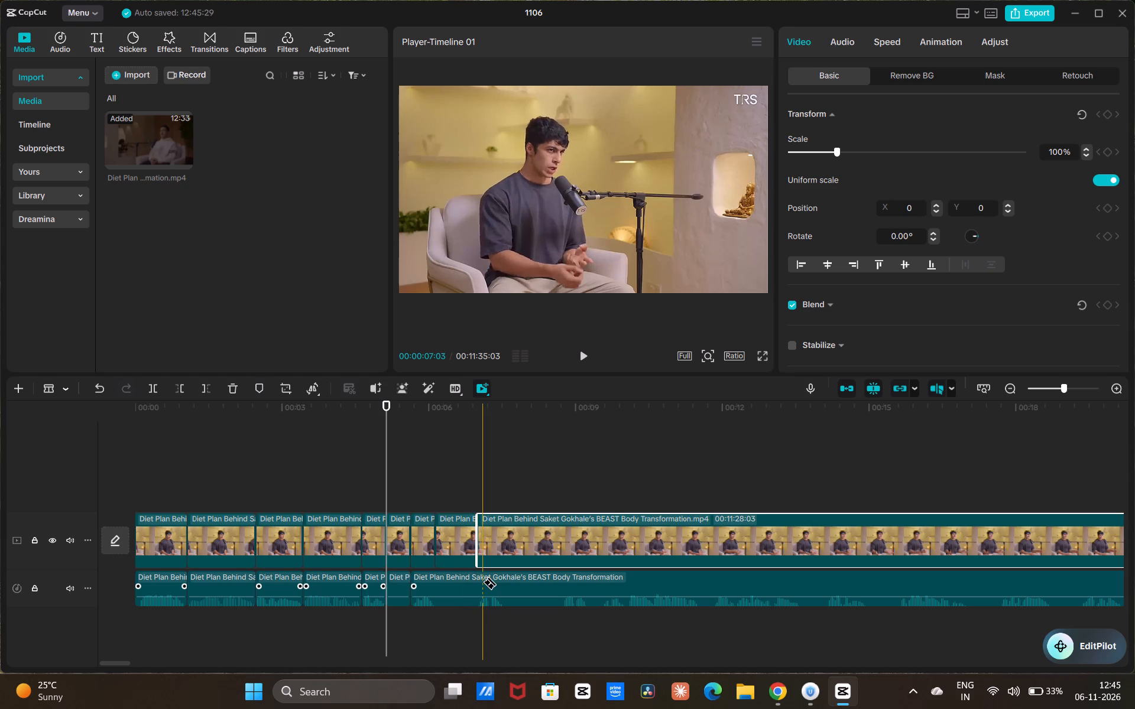
{"action": "left_click", "coordinate": [474, 587]}
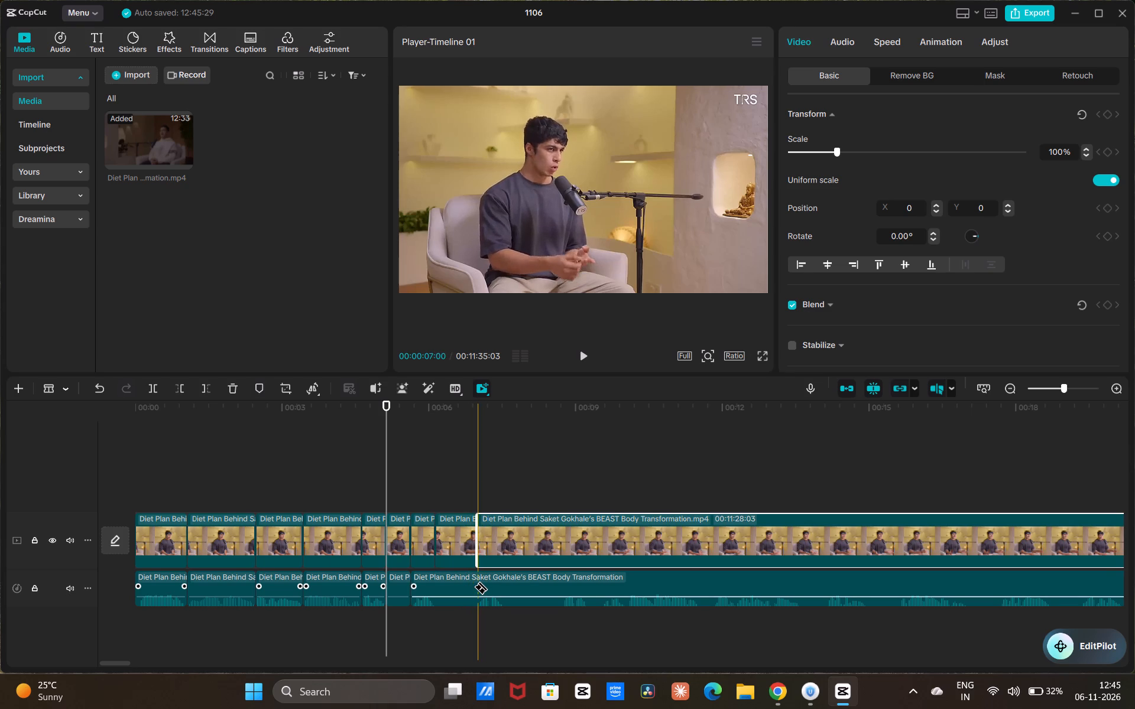
{"action": "left_click", "coordinate": [438, 587]}
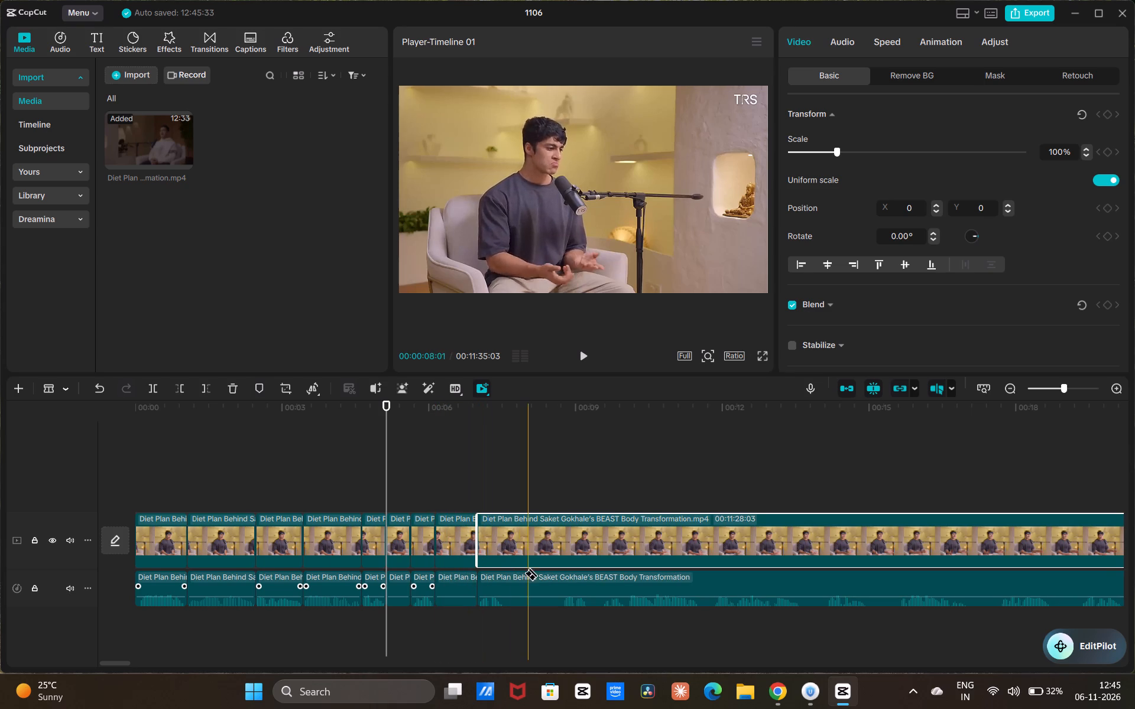
Split the audio and video around the long speech gap, at about 00:00:07:17 and 00:00:08:22.
{"action": "left_click", "coordinate": [505, 582]}
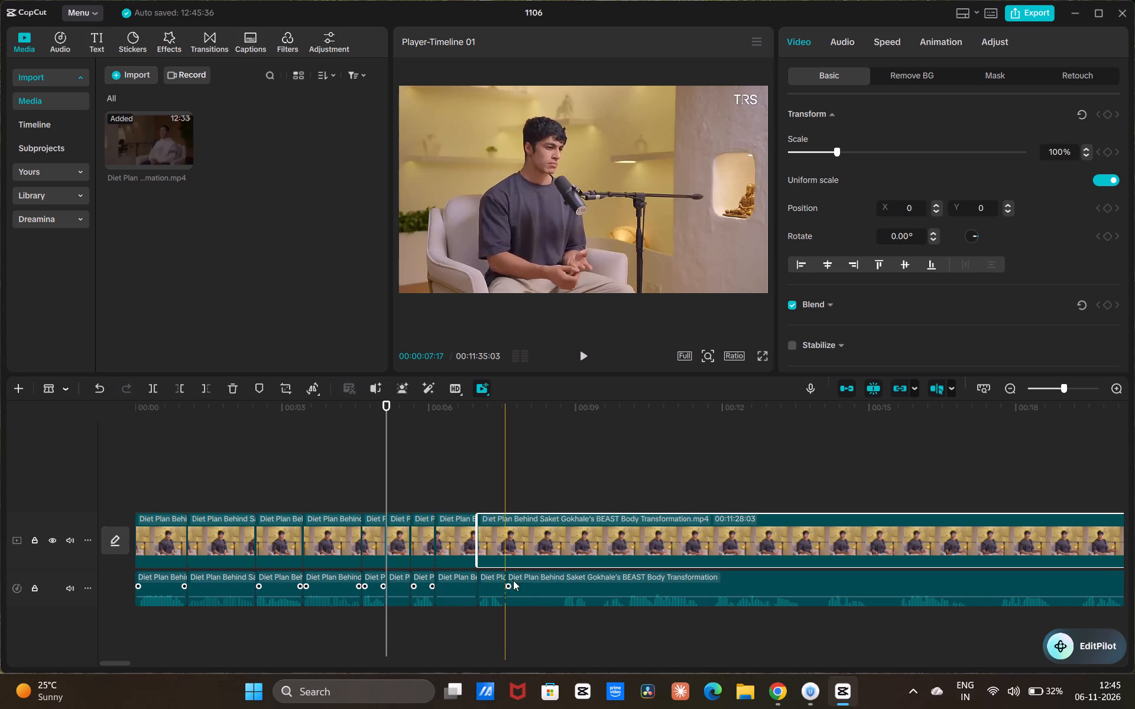
{"action": "left_click", "coordinate": [563, 580]}
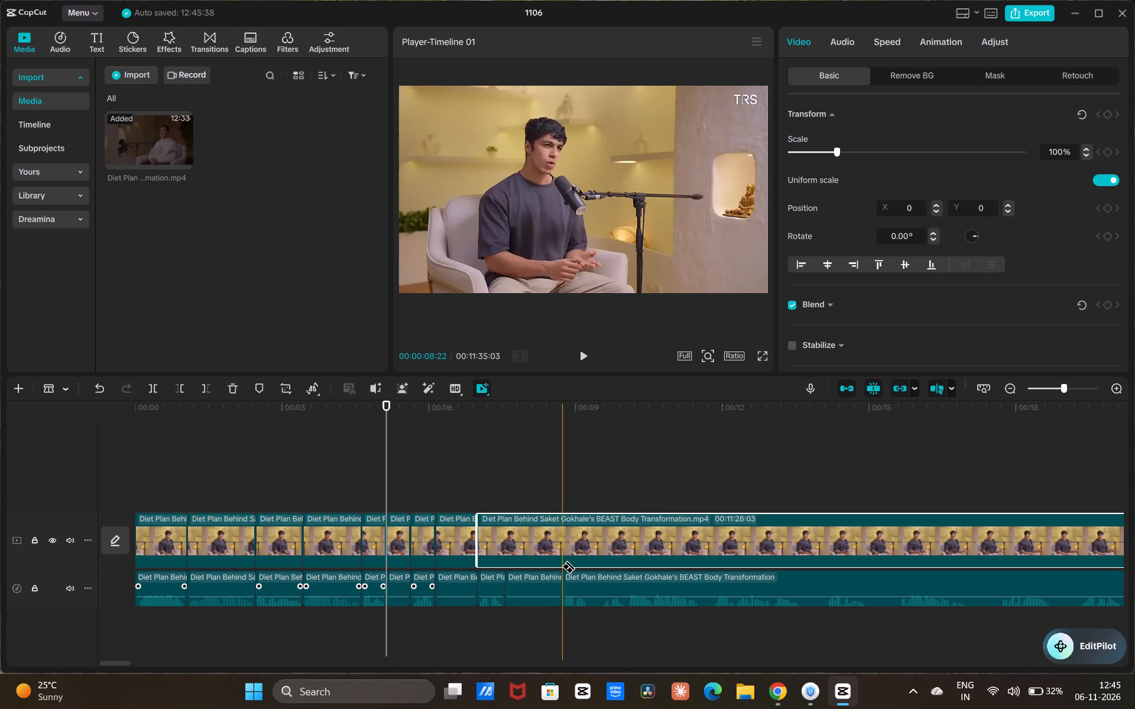
{"action": "left_click", "coordinate": [562, 551]}
{"action": "left_click", "coordinate": [505, 544]}
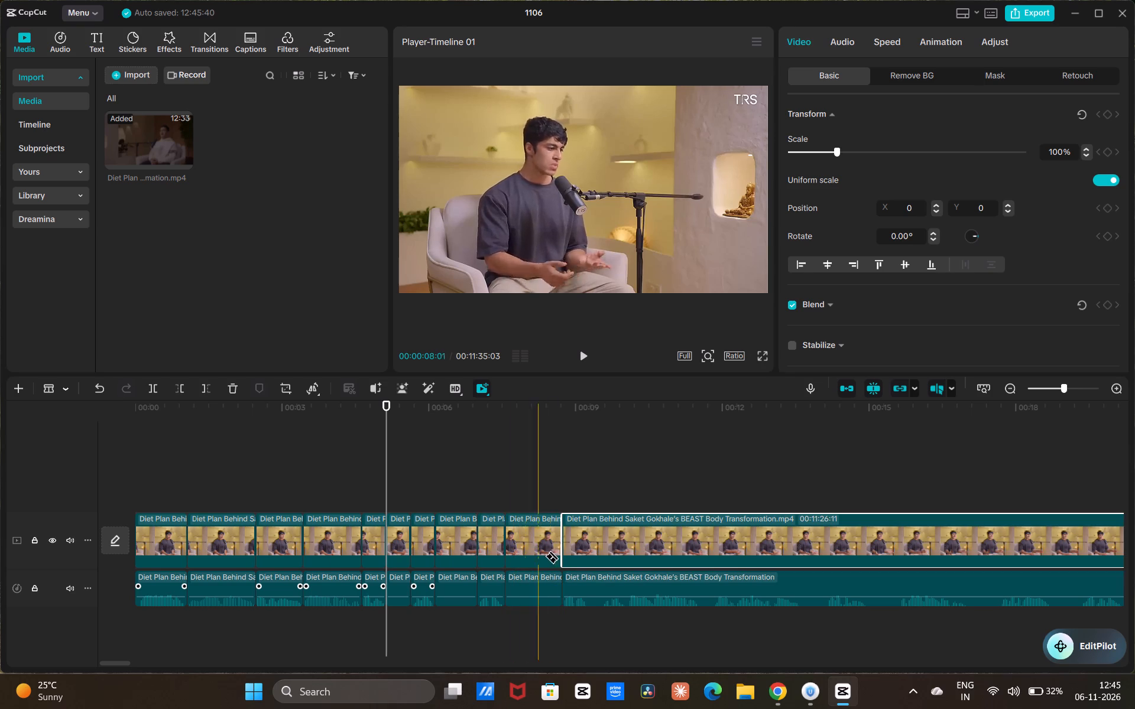
Split the video and audio around the short speech gap, at about 00:00:09:07 and 00:00:09:16.
{"action": "left_click", "coordinate": [587, 565]}
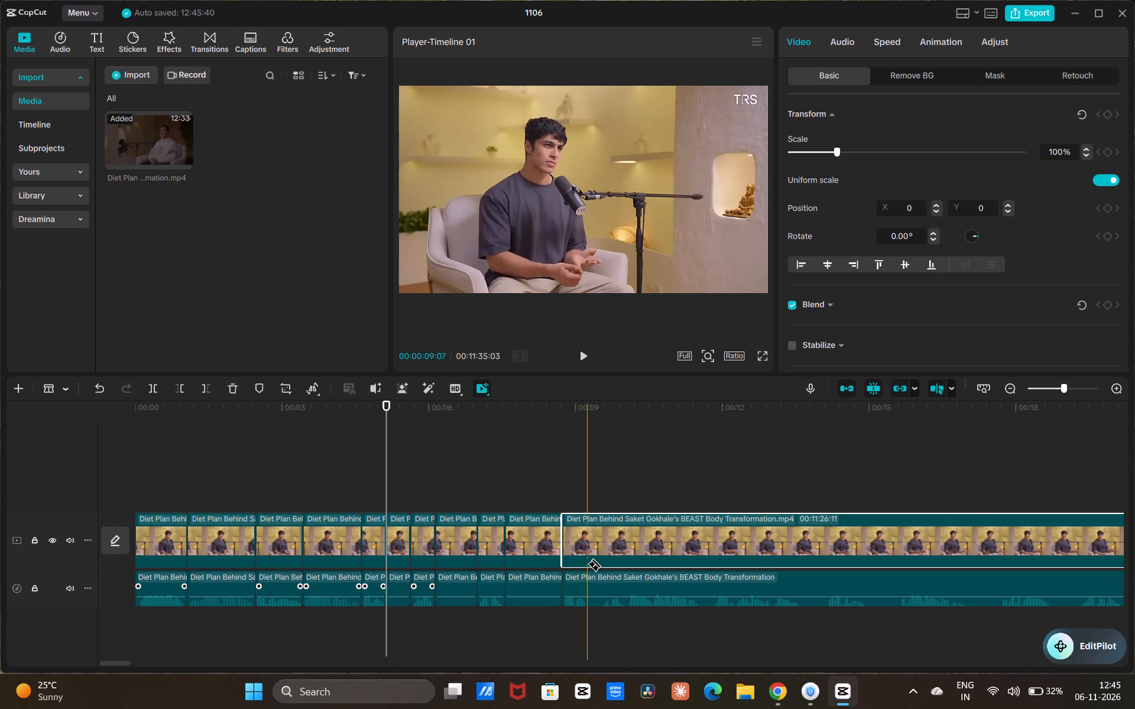
{"action": "left_click", "coordinate": [602, 556]}
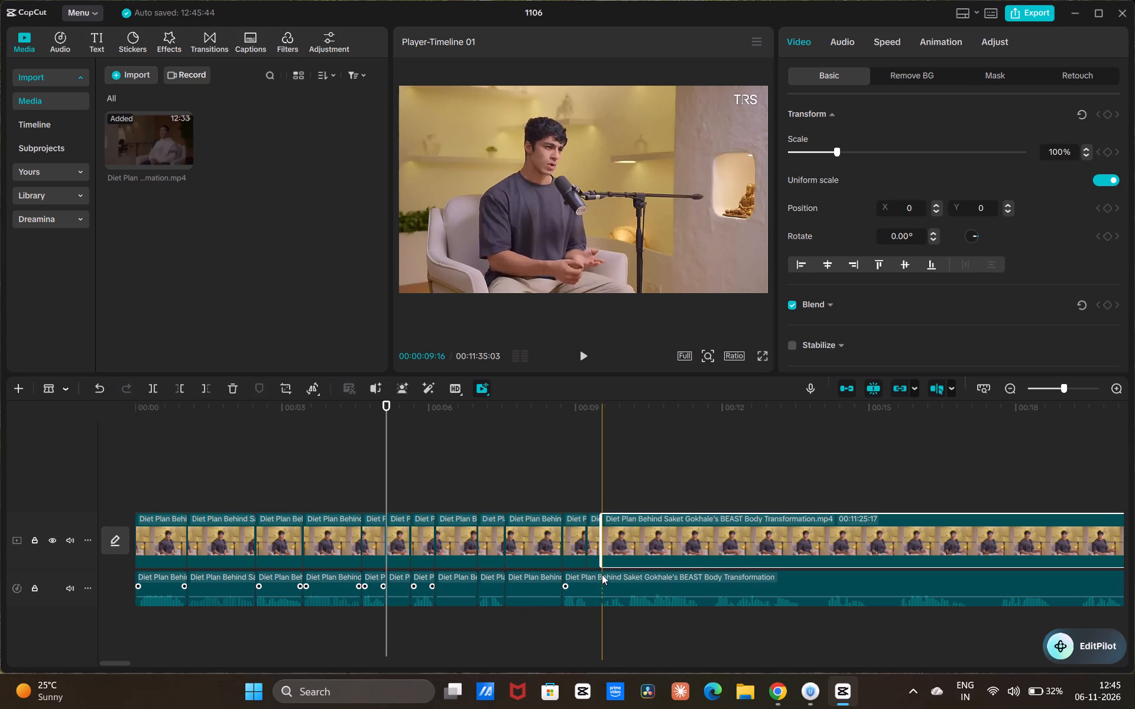
{"action": "left_click", "coordinate": [600, 577]}
{"action": "left_click", "coordinate": [585, 579]}
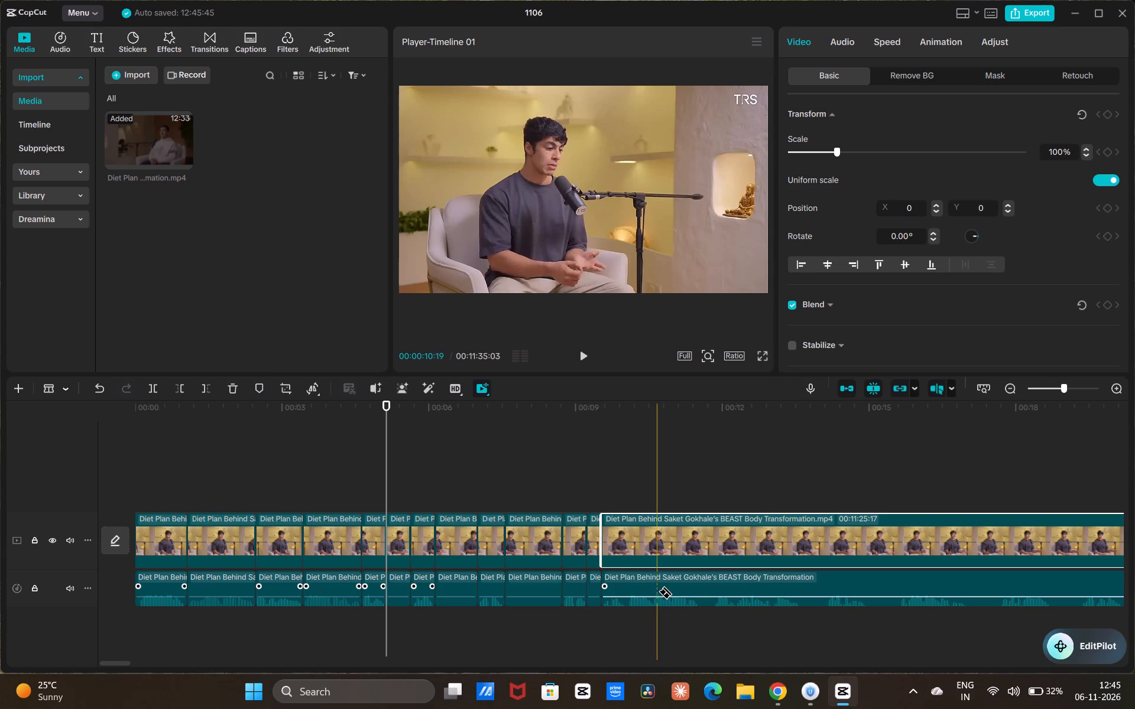
Split the audio and video around the next speech gap, at about 00:00:11:15 and 00:00:11:24.
{"action": "left_click", "coordinate": [699, 585]}
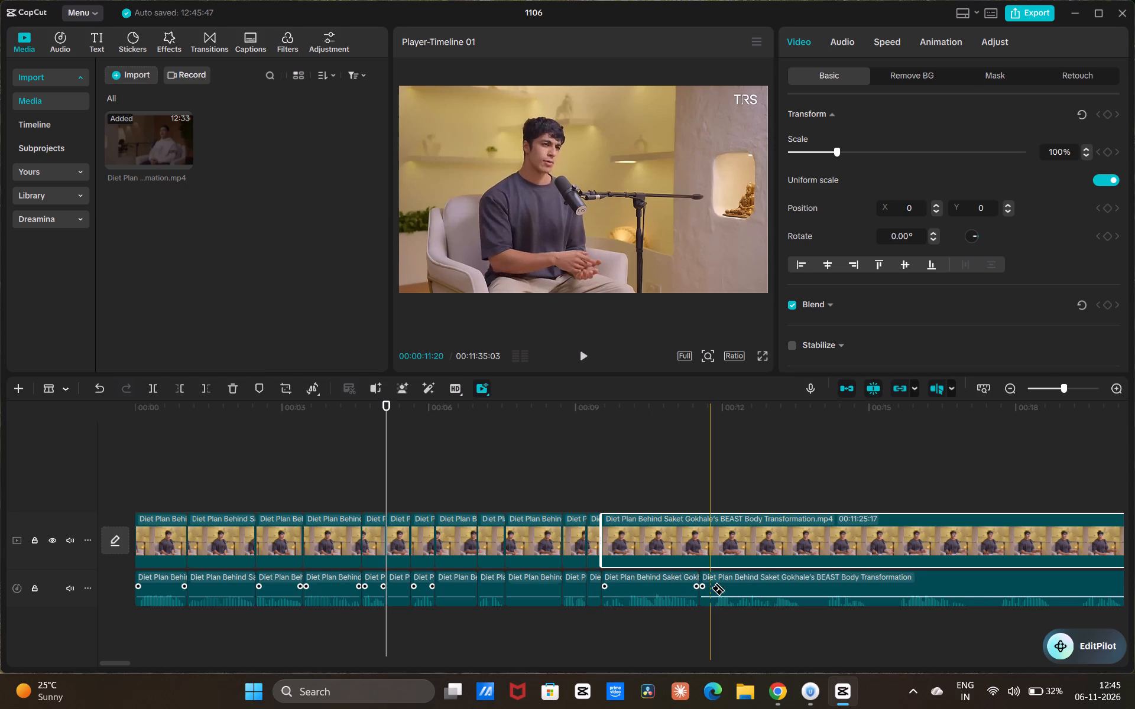
{"action": "left_click", "coordinate": [713, 590]}
{"action": "left_click", "coordinate": [710, 539]}
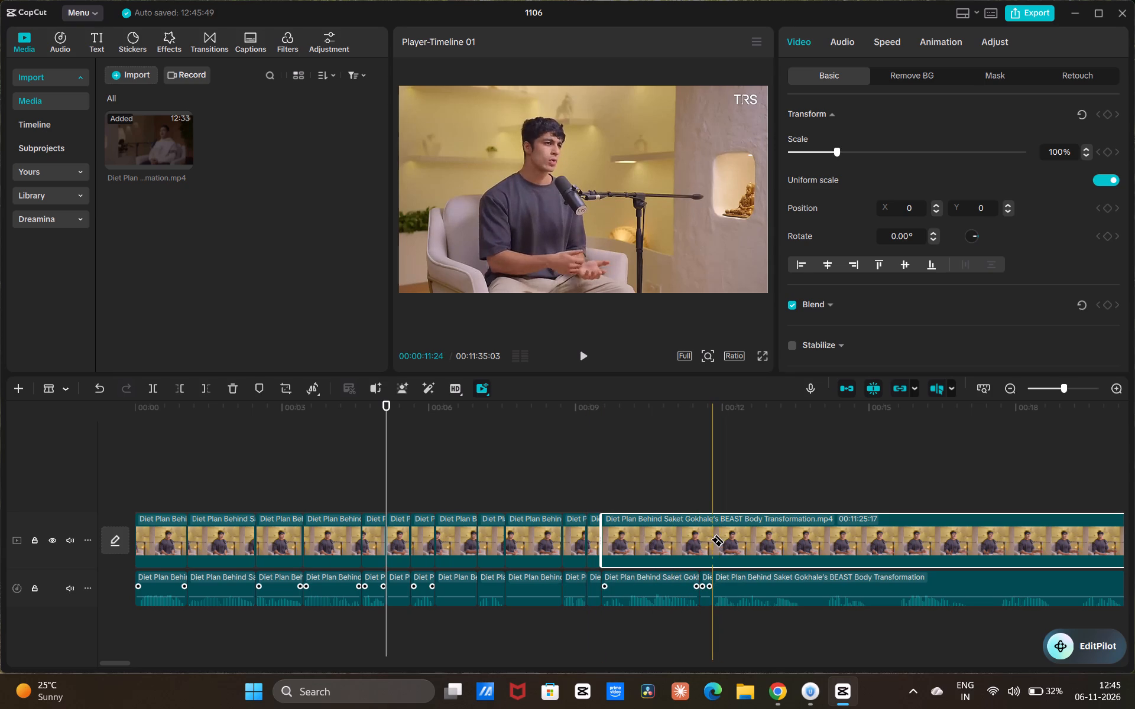
{"action": "left_click", "coordinate": [699, 540]}
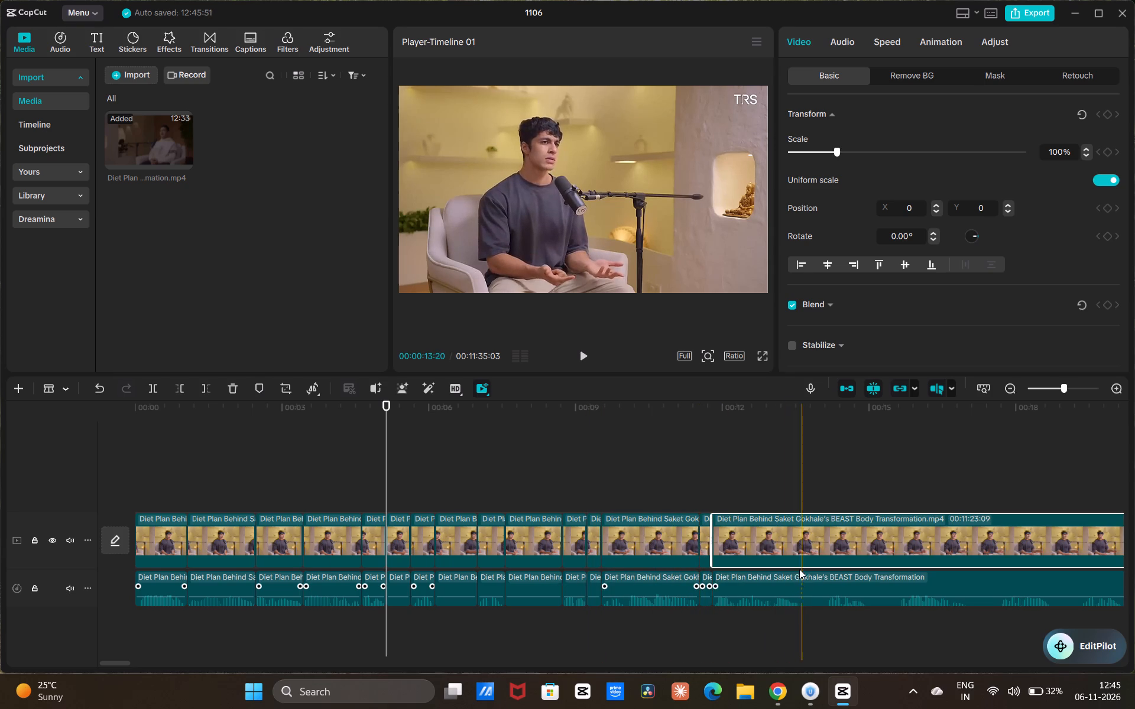
Split the video and audio around the speech gap at about 00:00:13:17 and 00:00:14:05.
{"action": "left_click", "coordinate": [799, 560]}
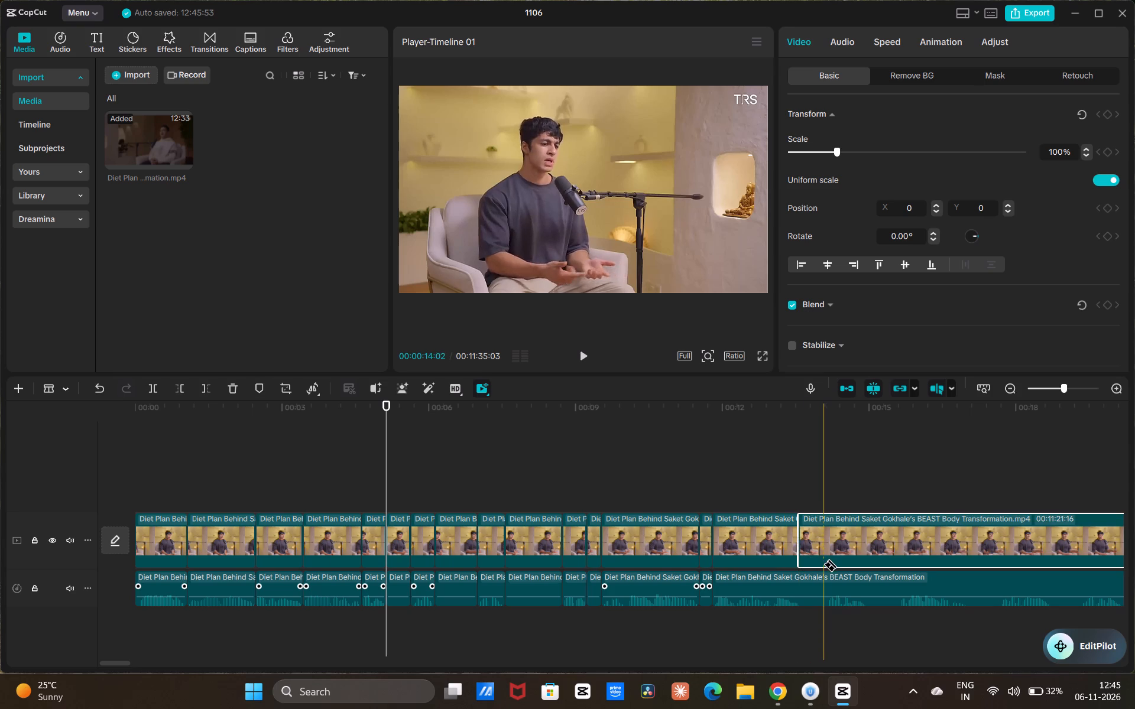
{"action": "left_click", "coordinate": [828, 552]}
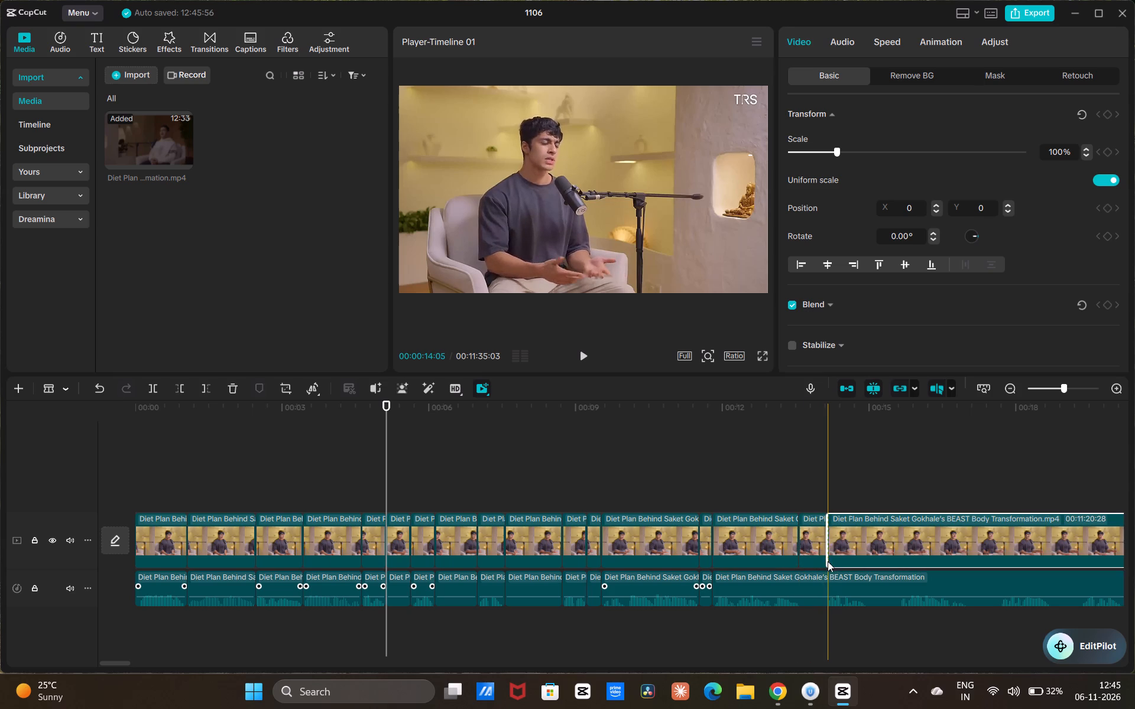
{"action": "left_click", "coordinate": [828, 577]}
{"action": "left_click", "coordinate": [799, 586]}
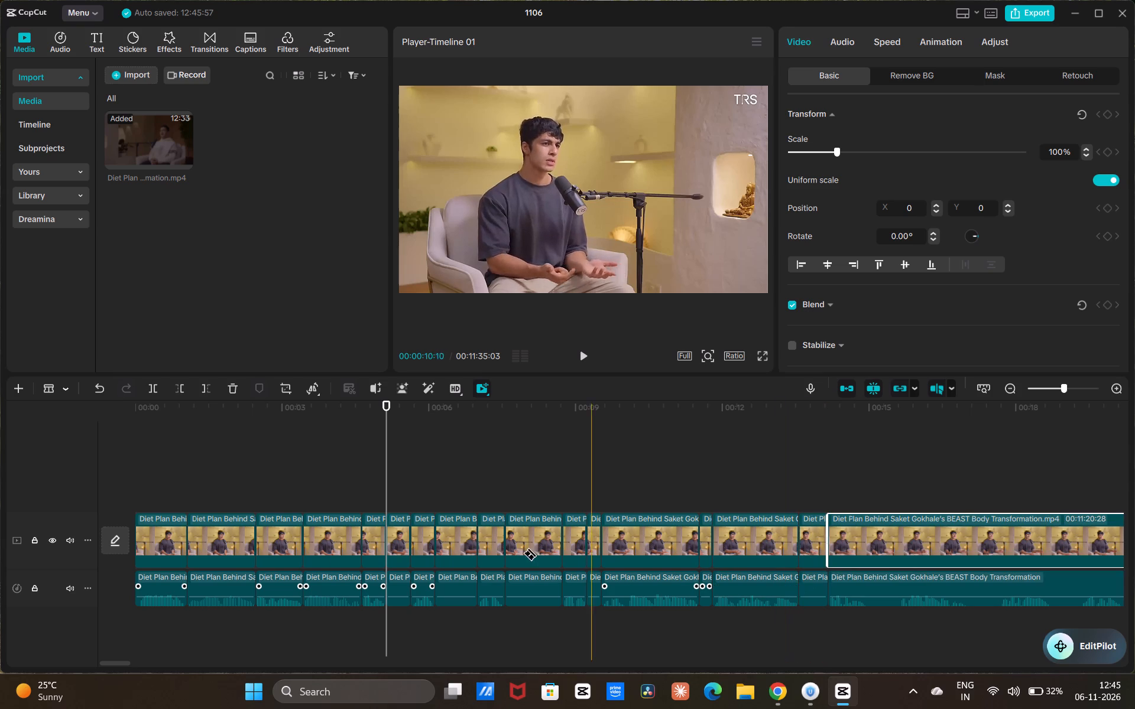
Delete the short segment between about 00:00:05:19 and 00:00:06:04.
{"action": "key", "text": "a"}
{"action": "left_click", "coordinate": [420, 551]}
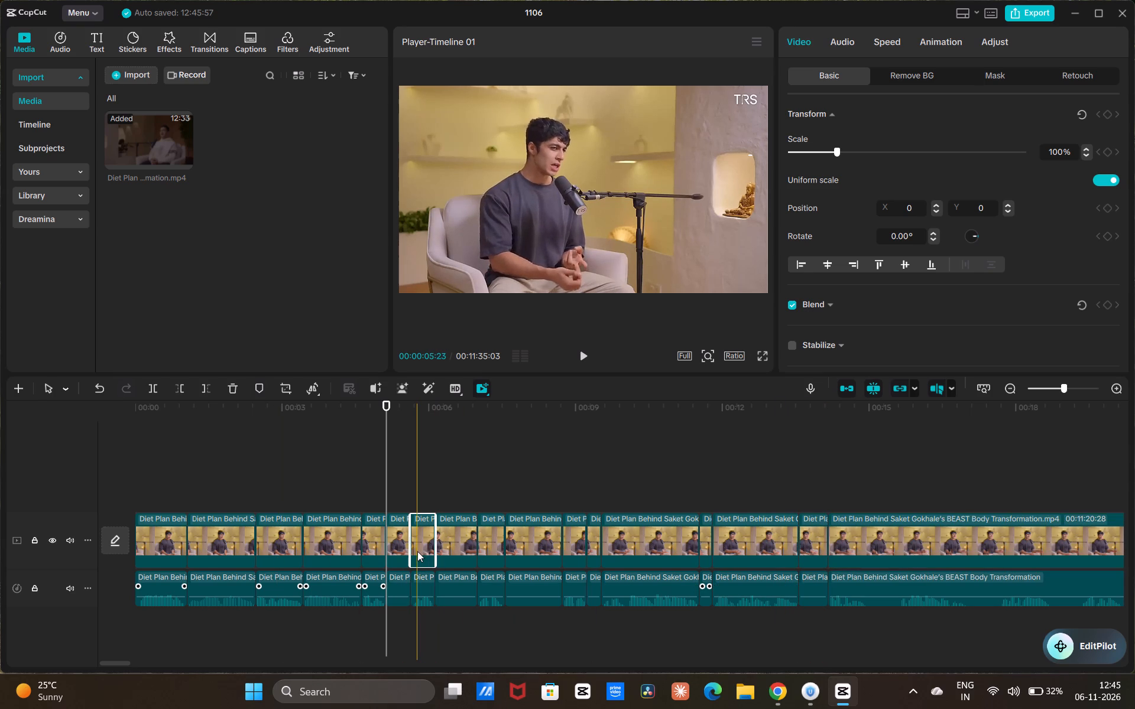
{"action": "key", "text": "BackSpace"}
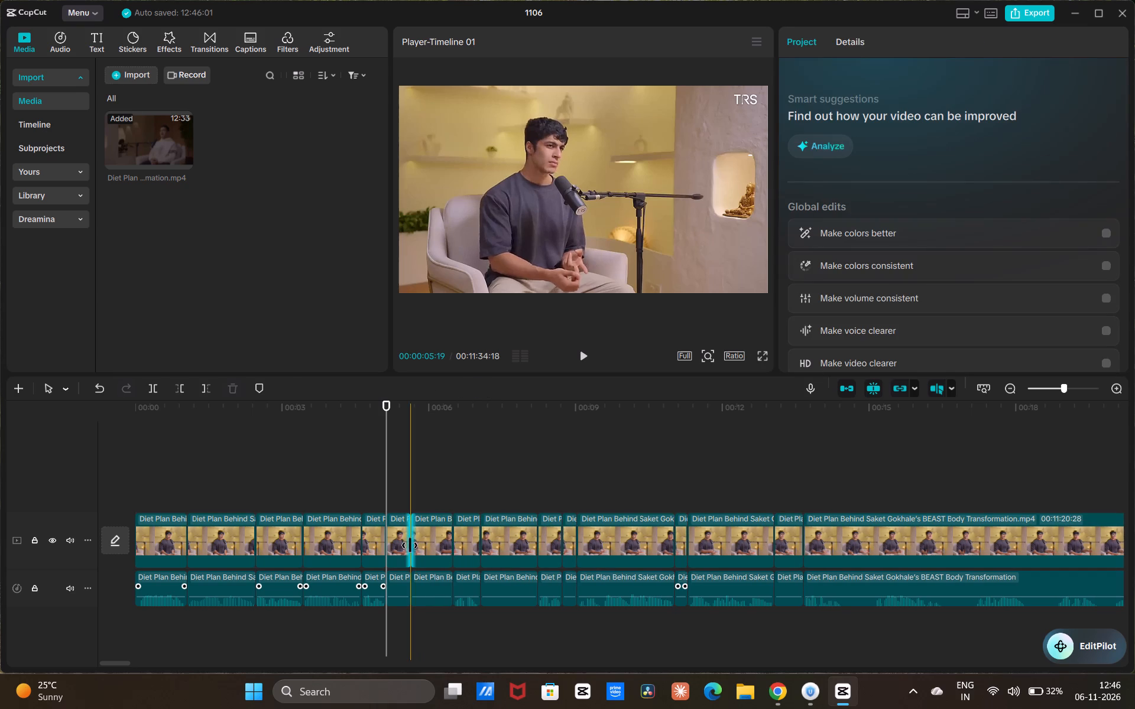
Undo the last segment deletion and instead delete the segment between about 00:00:05:04 and 00:00:05:19.
{"action": "key", "text": "ctrl+z"}
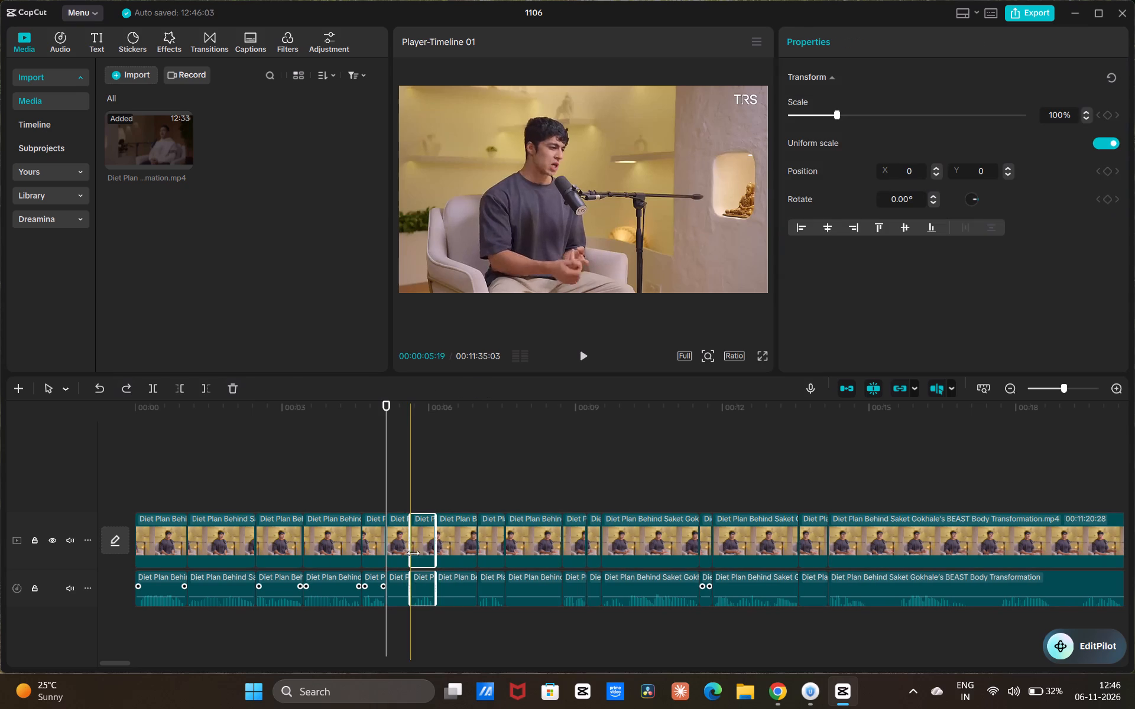
{"action": "left_click", "coordinate": [392, 557]}
{"action": "key", "text": "plus"}
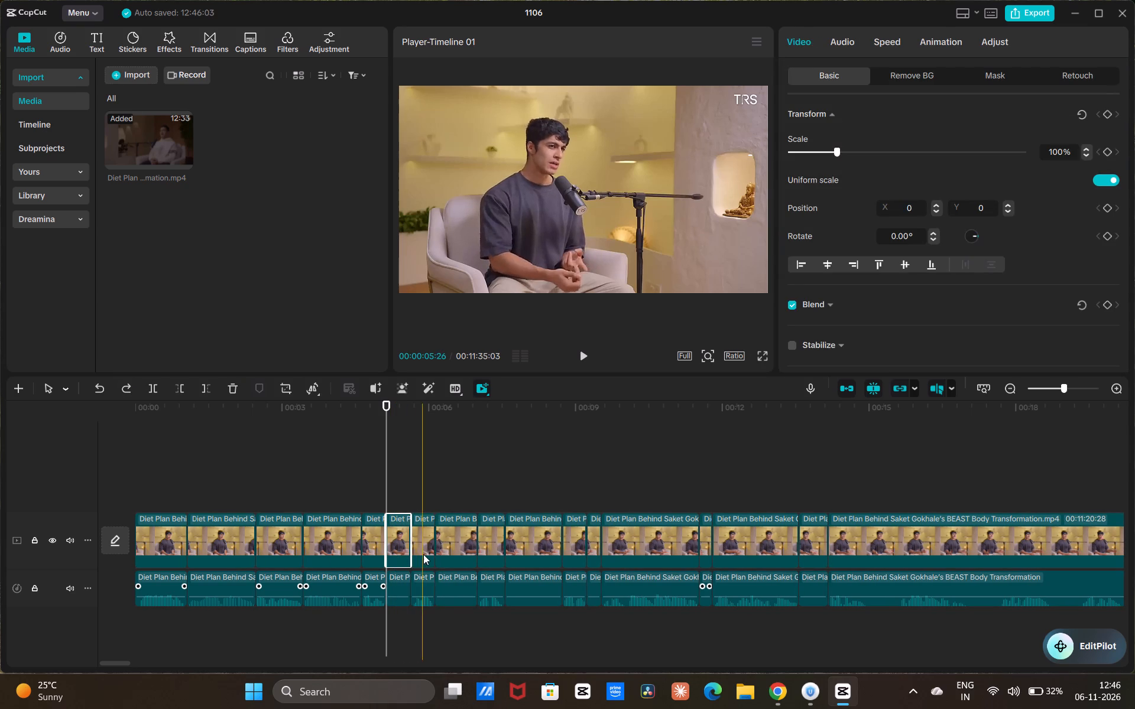
{"action": "key", "text": "plus"}
{"action": "key", "text": "BackSpace"}
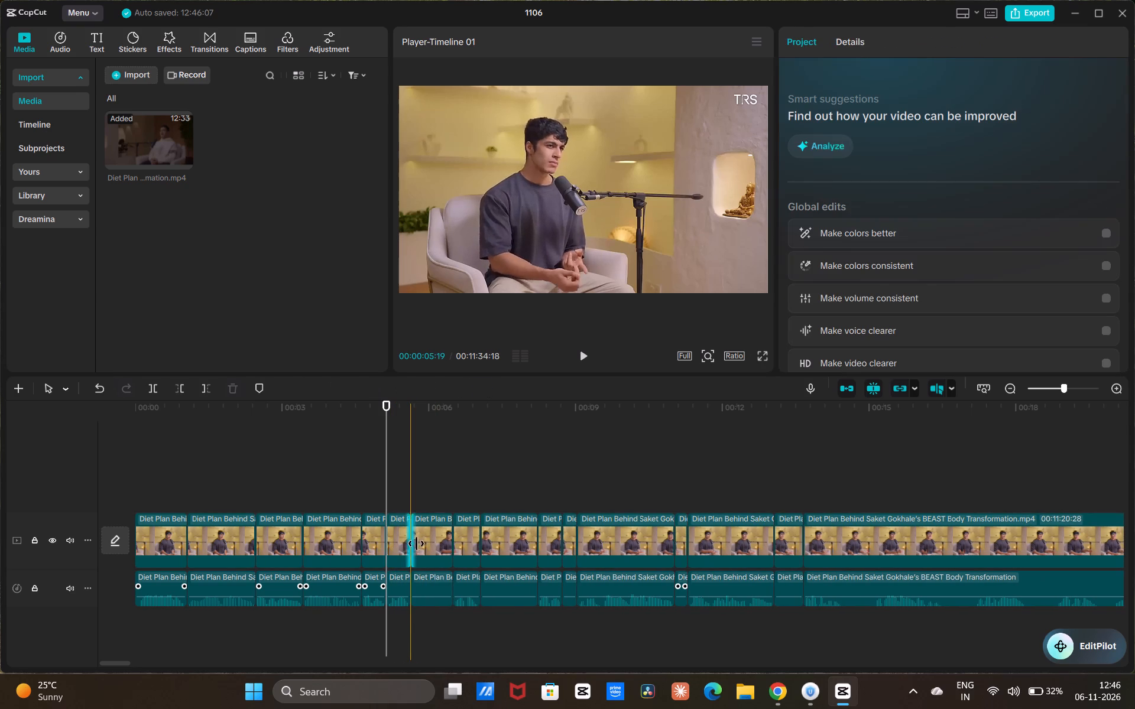
Delete three more cut segments in turn, starting at about 00:00:05:19, 00:00:06:06 and 00:00:06:21 as the timeline closes up.
{"action": "left_click", "coordinate": [435, 544]}
{"action": "key", "text": "BackSpace"}
{"action": "left_click", "coordinate": [482, 533]}
{"action": "key", "text": "BackSpace"}
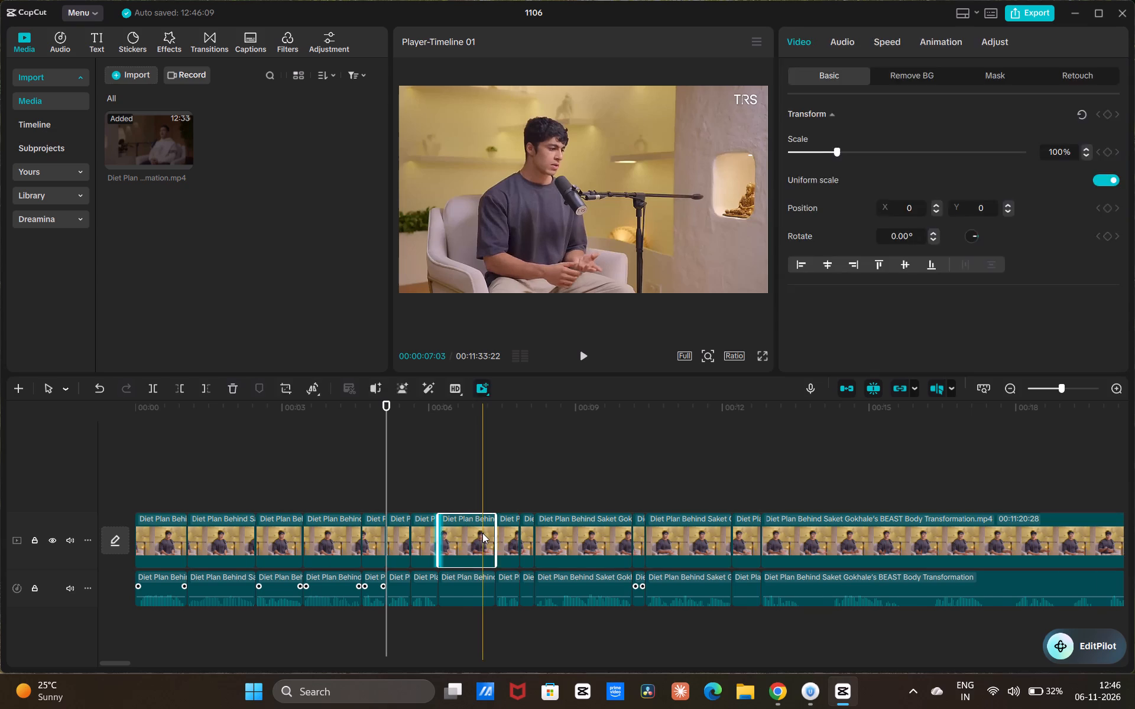
{"action": "left_click", "coordinate": [472, 538]}
{"action": "key", "text": "BackSpace"}
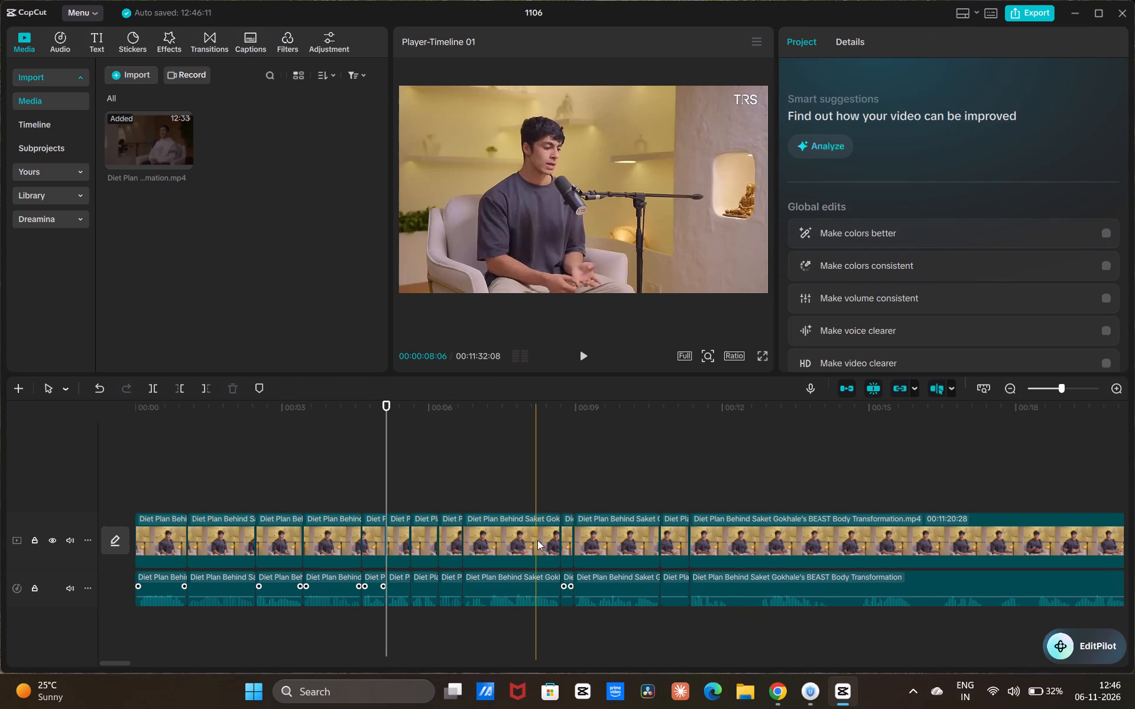
Delete the short segment at about 00:00:08:20 and the one between about 00:00:10:14 and 00:00:11:02.
{"action": "left_click", "coordinate": [566, 542]}
{"action": "key", "text": "BackSpace"}
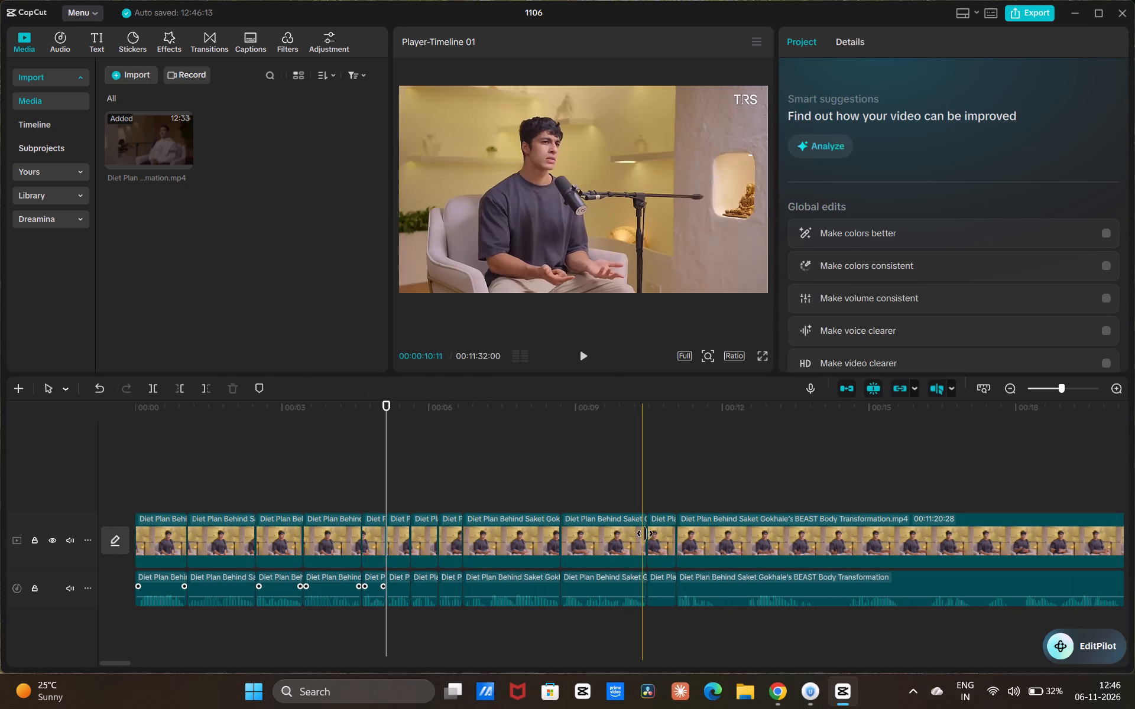
{"action": "left_click", "coordinate": [654, 536]}
{"action": "key", "text": "BackSpace"}
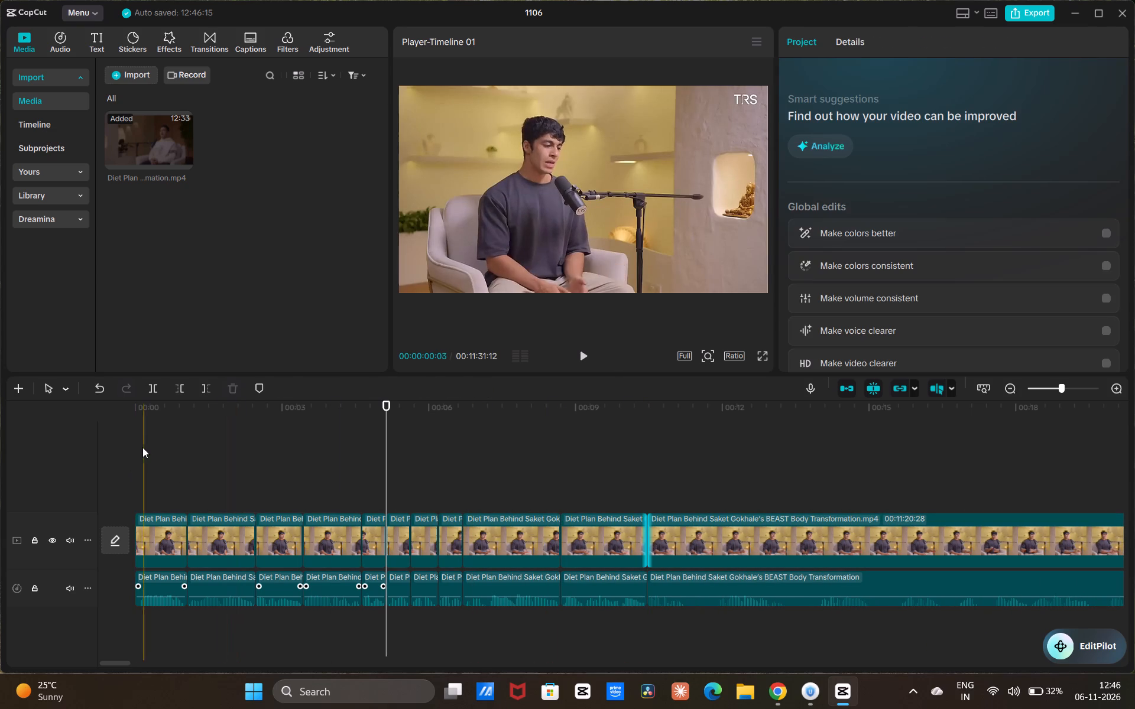
Play the edited timeline from the start to about 00:00:13:14, replaying around 00:00:08:20, to check the cuts.
{"action": "left_click", "coordinate": [142, 447]}
{"action": "left_click_drag", "start_coordinate": [142, 447], "coordinate": [134, 460]}
{"action": "key", "text": "space"}
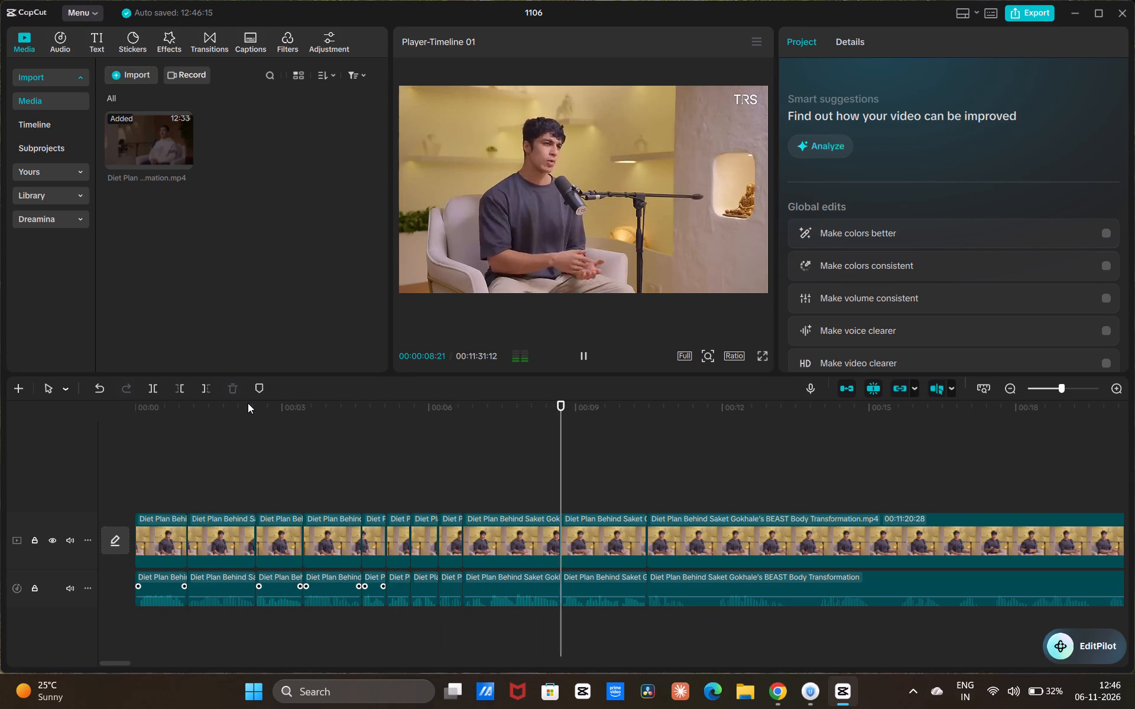
{"action": "left_click", "coordinate": [548, 419]}
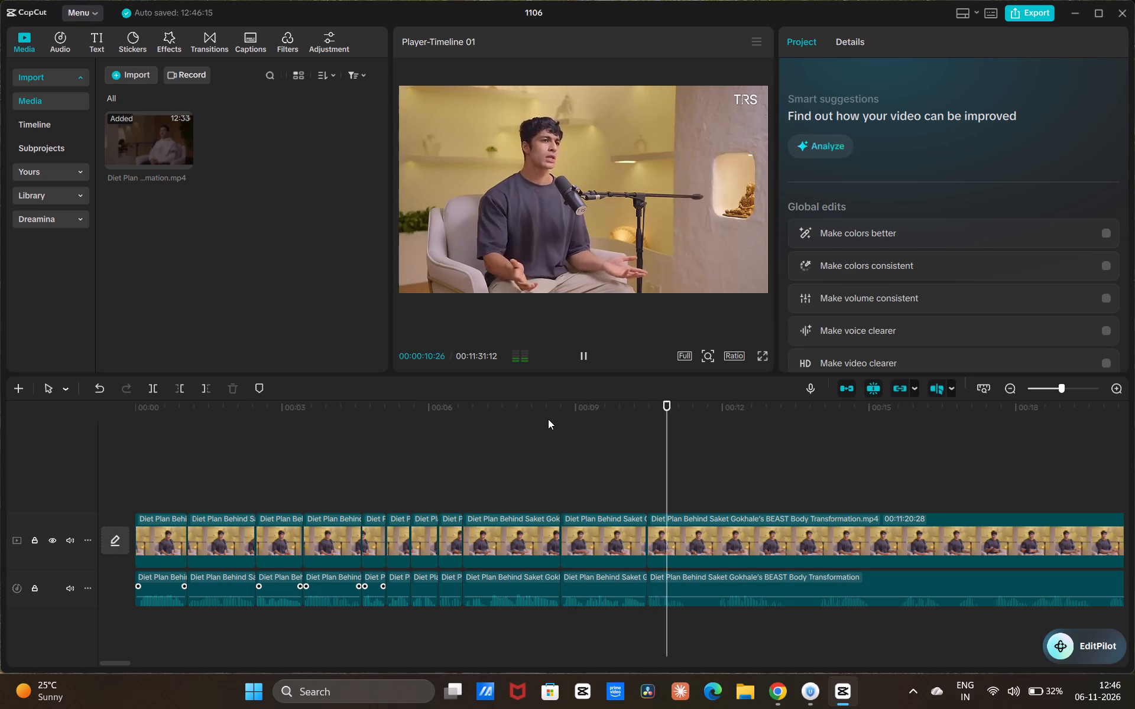
{"action": "left_click", "coordinate": [550, 420]}
{"action": "key", "text": "space"}
{"action": "key", "text": "space"}
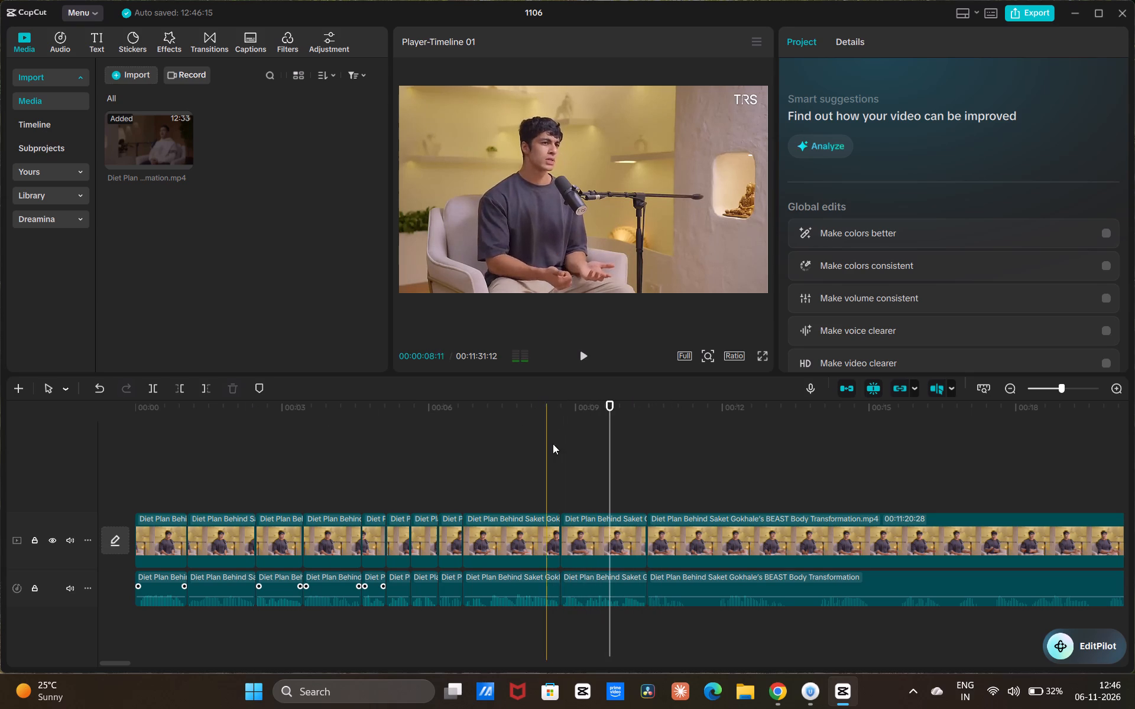
{"action": "left_click", "coordinate": [562, 445]}
{"action": "key", "text": "space"}
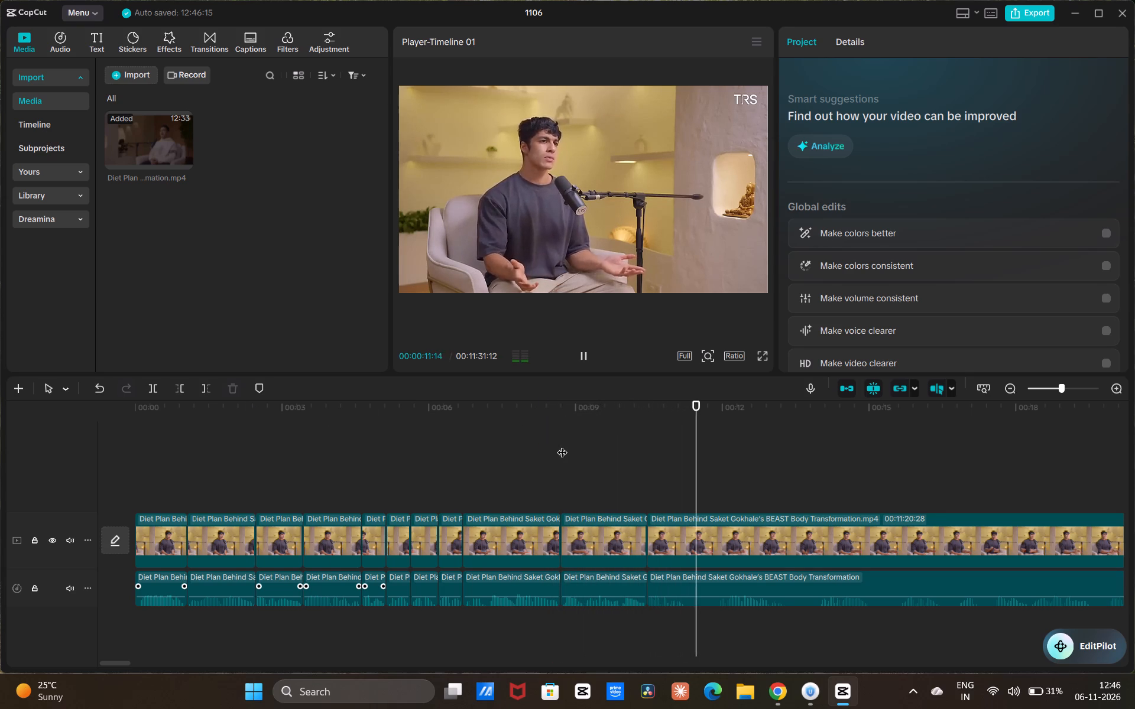
{"action": "key", "text": "space"}
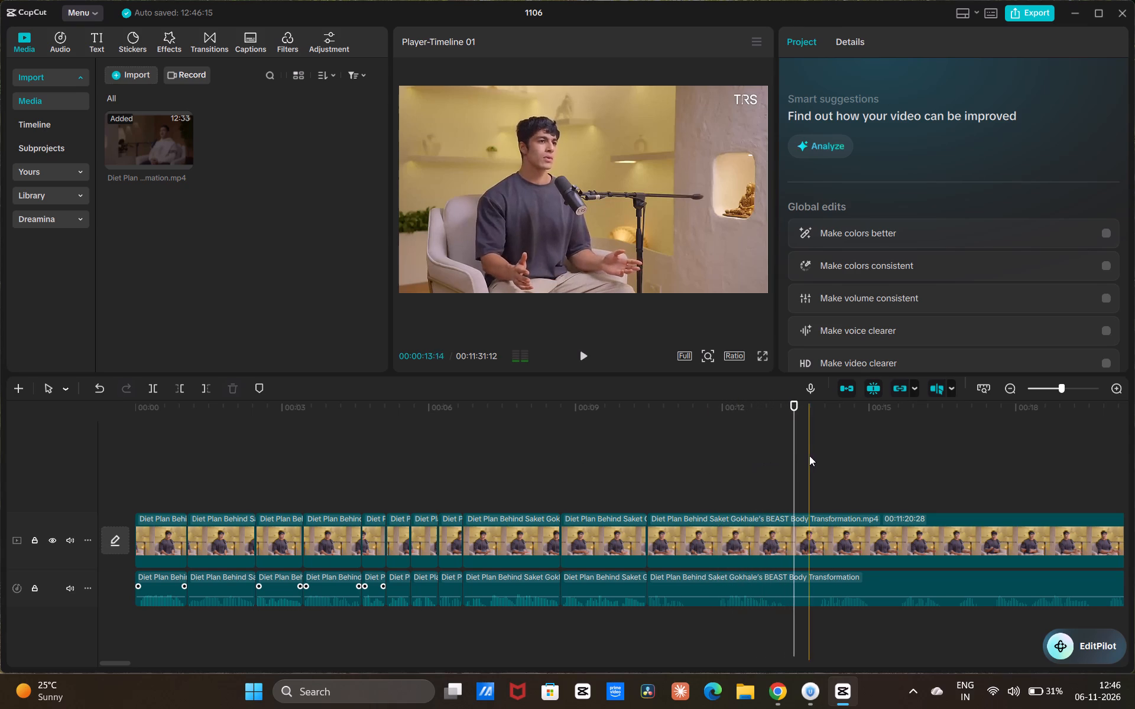
Split the video and audio around the speech gap at about 00:00:11:07 and 00:00:11:28.
{"action": "left_click_drag", "start_coordinate": [791, 472], "coordinate": [679, 531]}
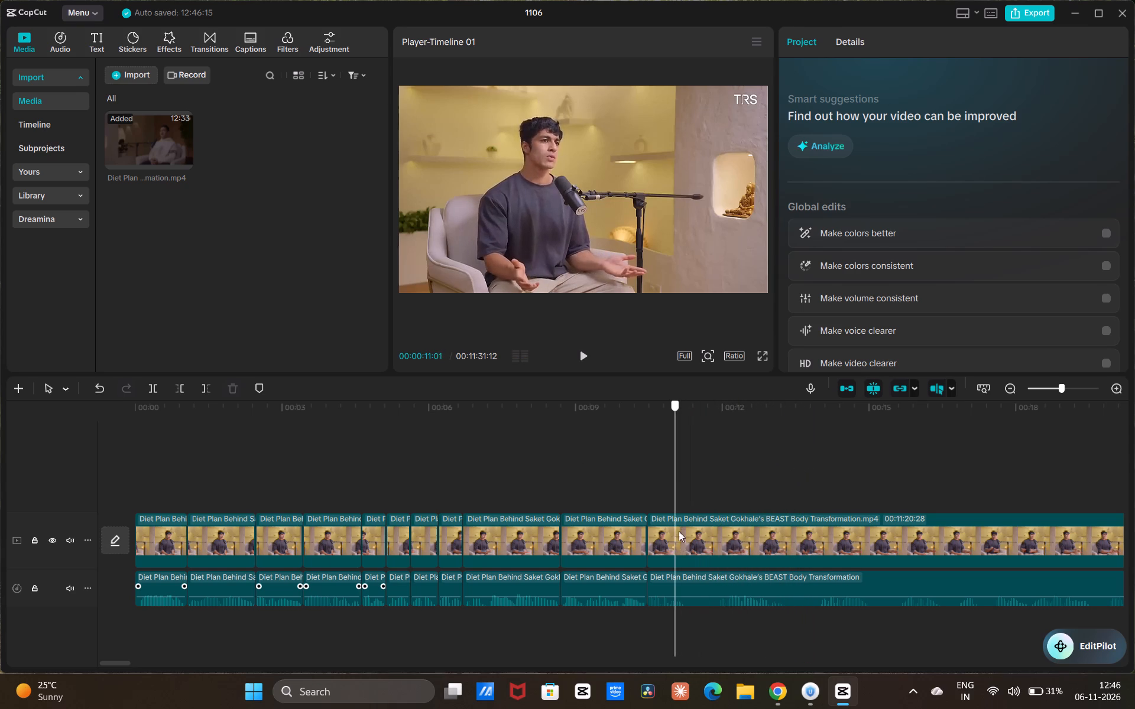
{"action": "left_click_drag", "start_coordinate": [679, 531], "coordinate": [685, 516]}
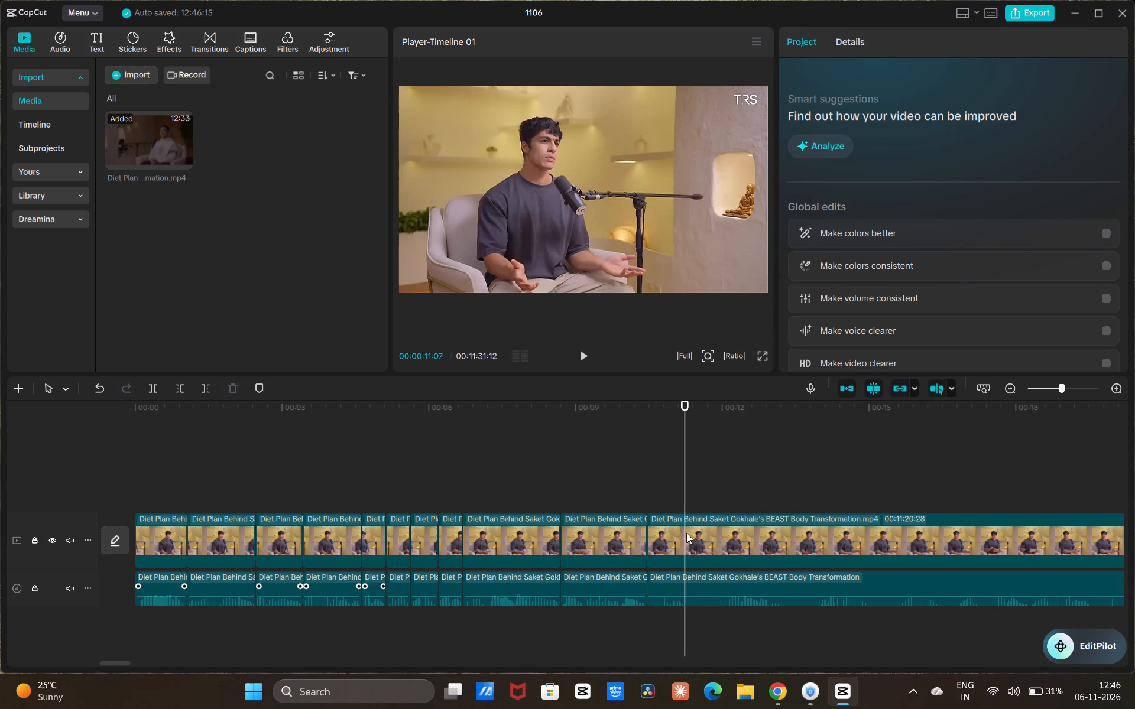
{"action": "key", "text": "b"}
{"action": "left_click", "coordinate": [686, 533]}
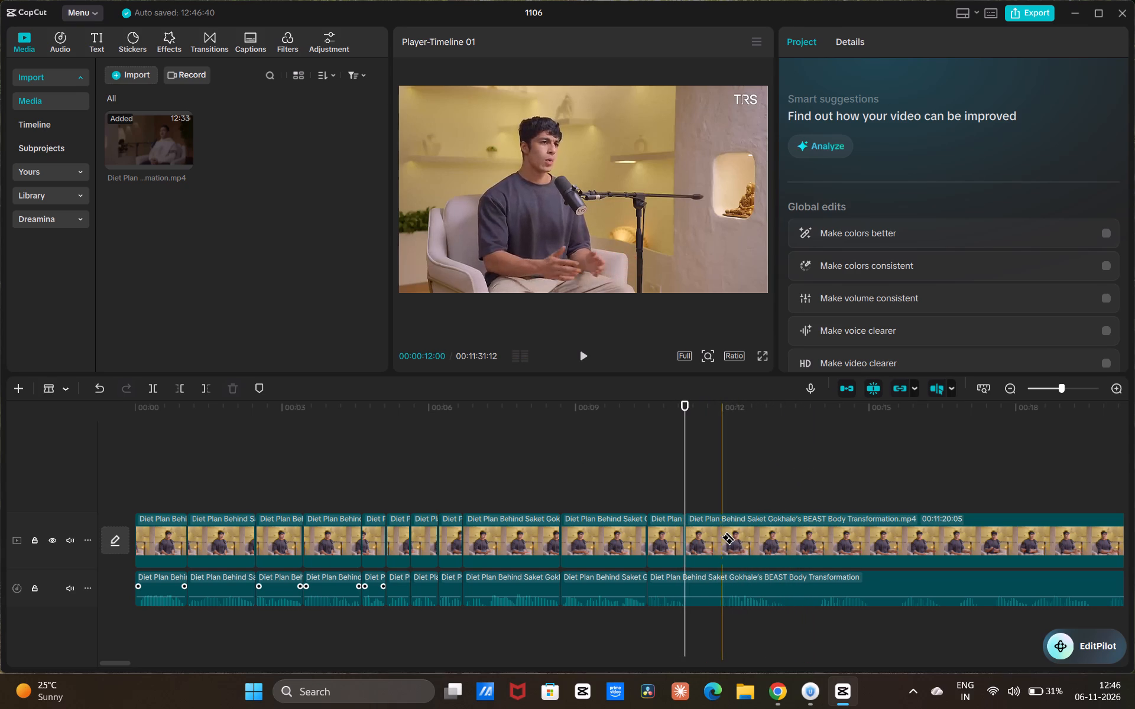
{"action": "left_click", "coordinate": [718, 535]}
{"action": "left_click", "coordinate": [721, 576]}
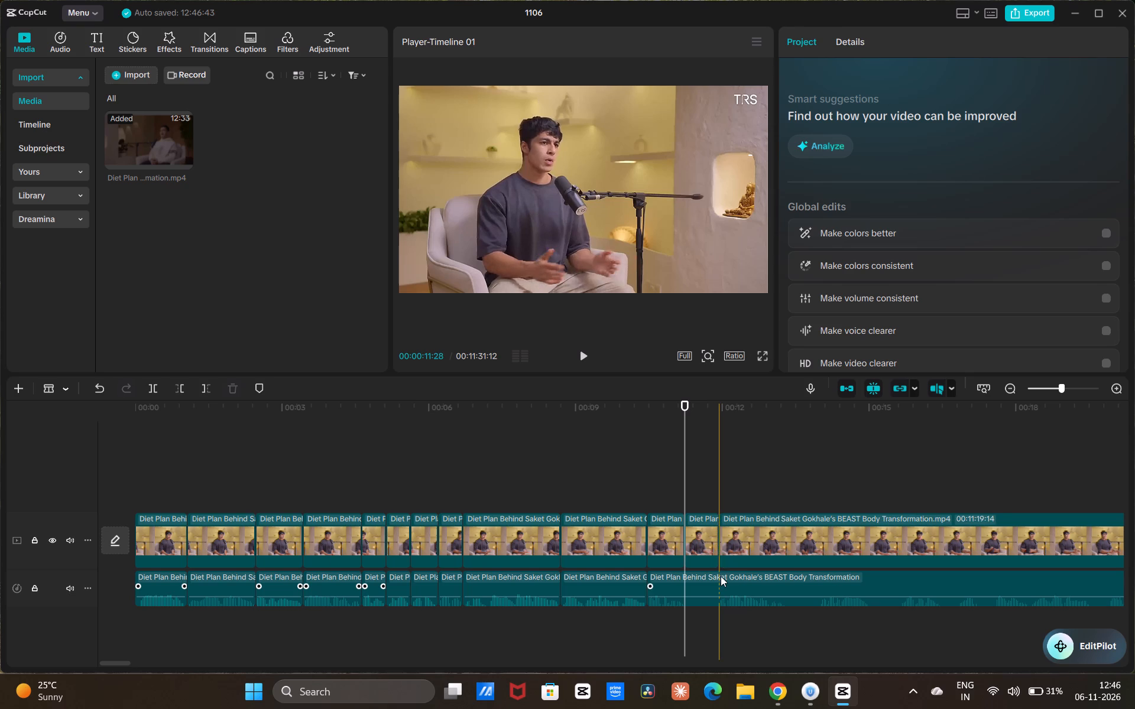
{"action": "left_click", "coordinate": [686, 580]}
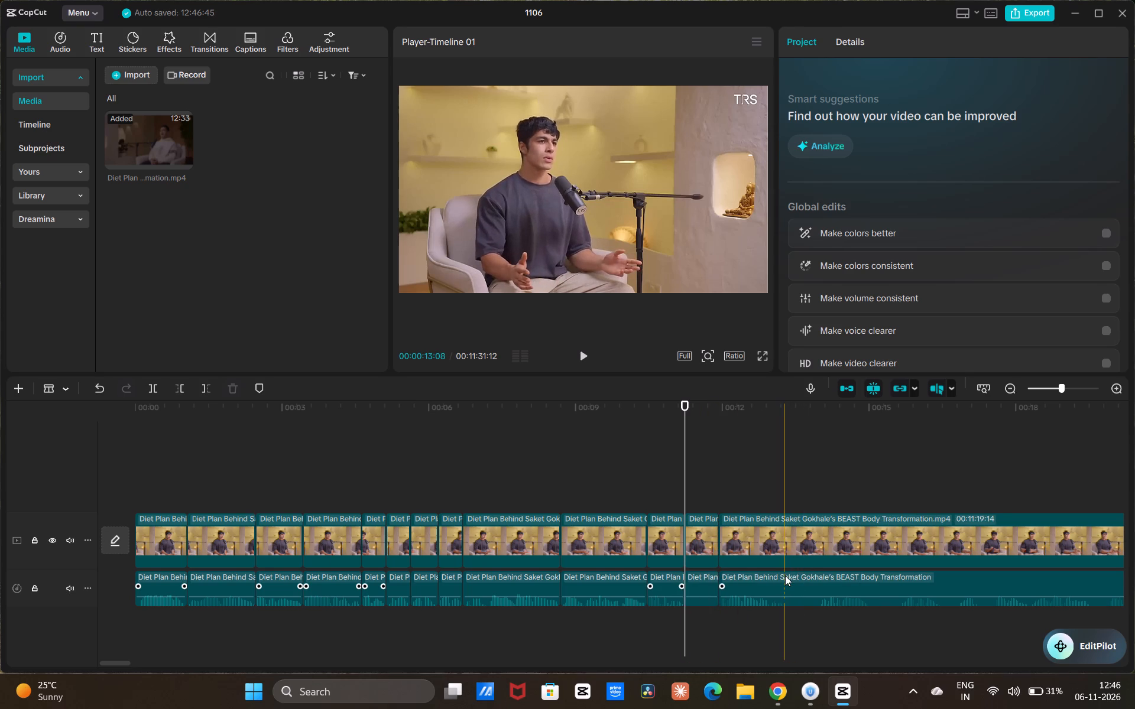
Split the audio and video around the speech gap at about 00:00:13:08 and 00:00:14:00.
{"action": "left_click", "coordinate": [785, 575]}
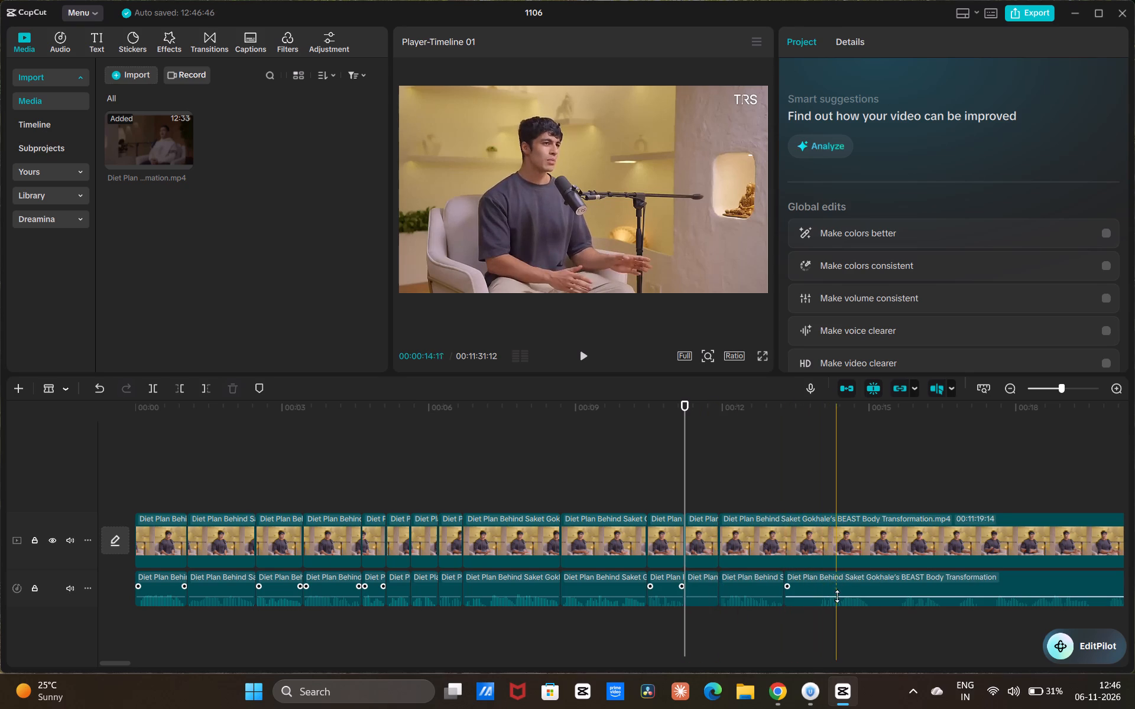
{"action": "left_click", "coordinate": [819, 590]}
{"action": "left_click", "coordinate": [817, 555]}
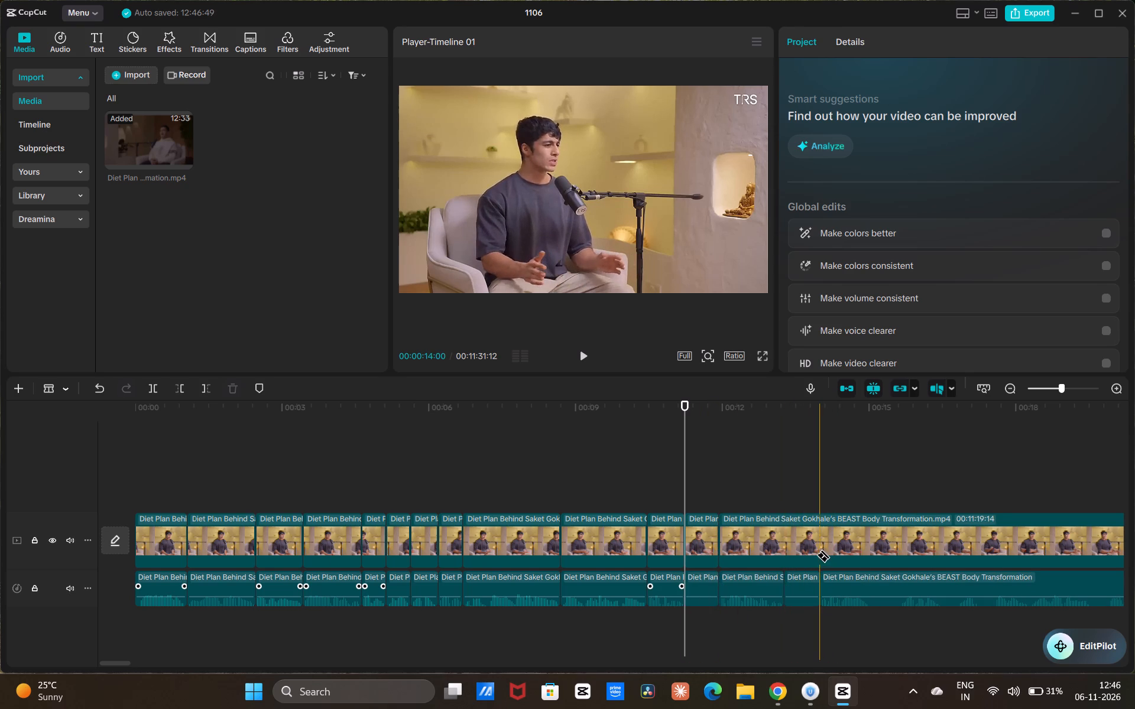
{"action": "left_click", "coordinate": [786, 549]}
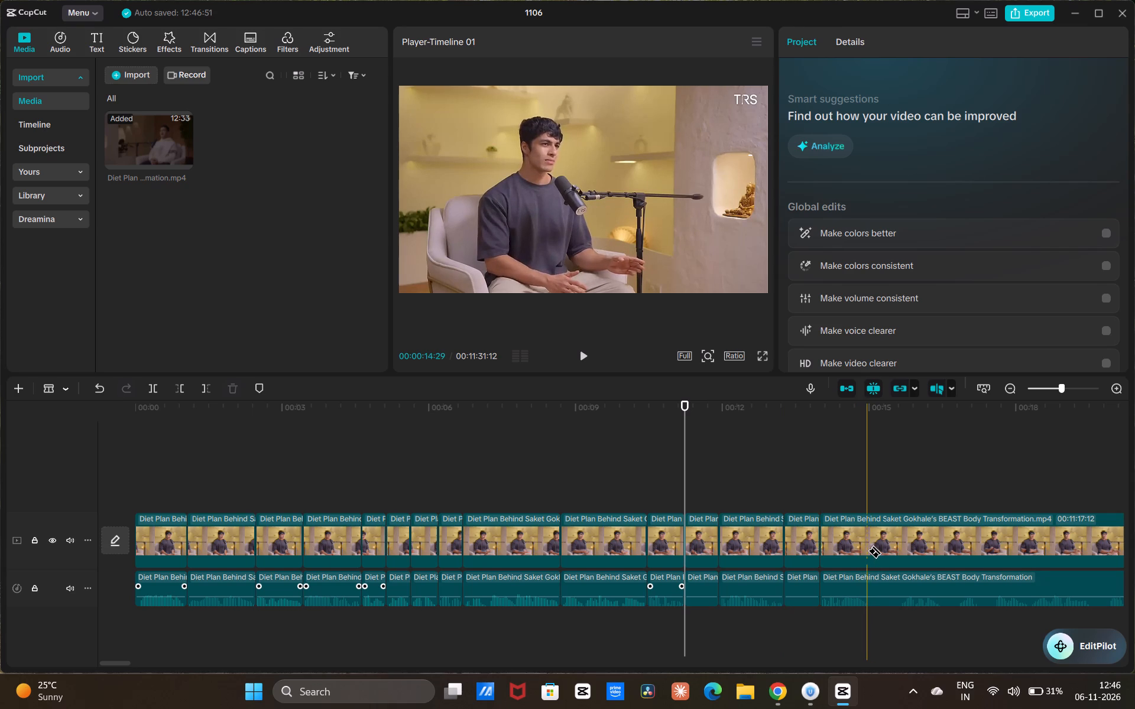
Split the video and audio around the speech gap at about 00:00:15:01 and 00:00:15:20.
{"action": "left_click", "coordinate": [870, 549]}
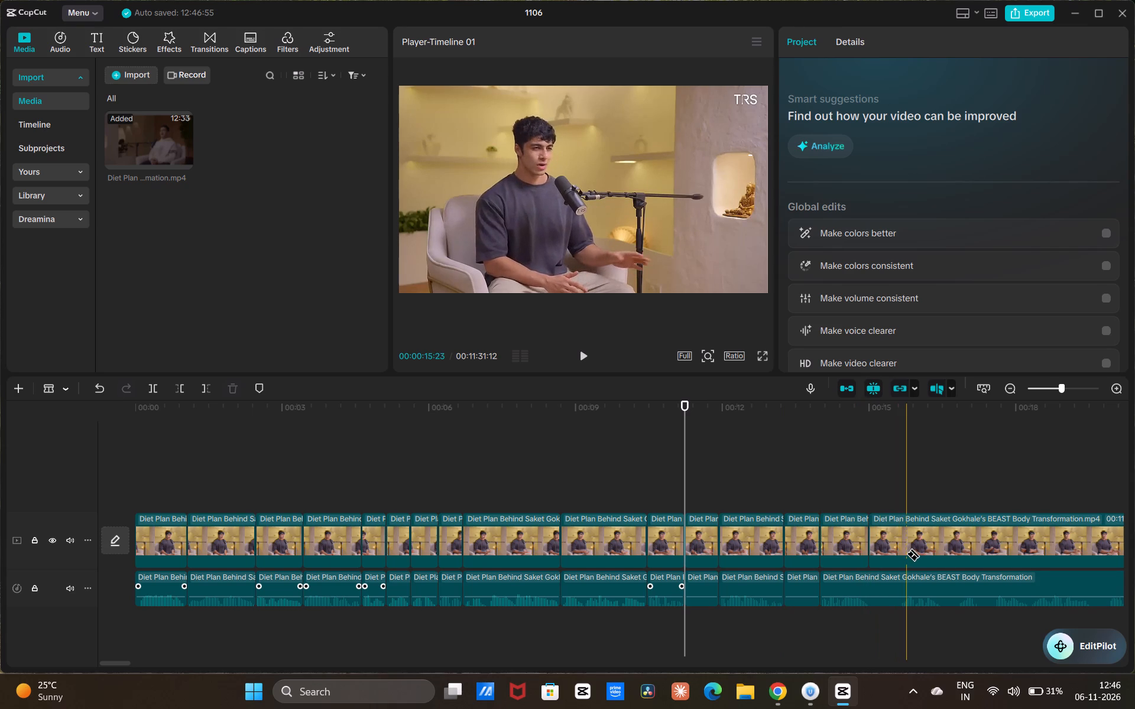
{"action": "left_click", "coordinate": [901, 549]}
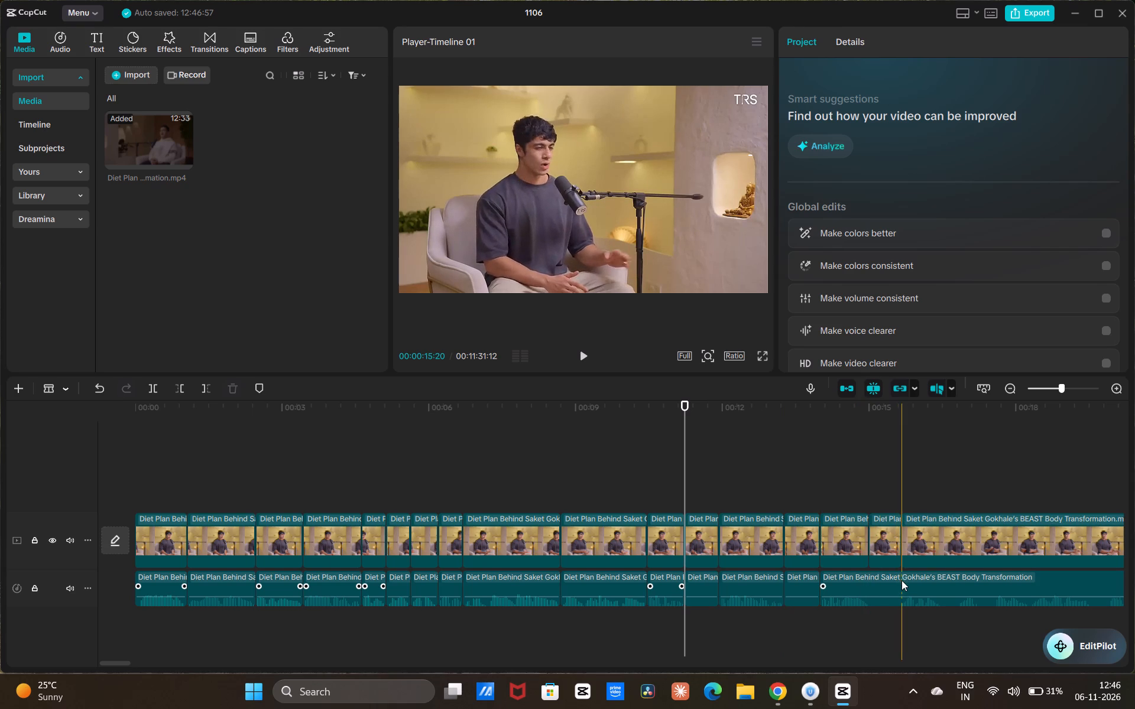
{"action": "left_click", "coordinate": [901, 580]}
{"action": "left_click", "coordinate": [869, 586]}
Delete the three newly split gap segments starting at about 00:00:15:01, 00:00:13:08 and 00:00:11:07.
{"action": "key", "text": "a"}
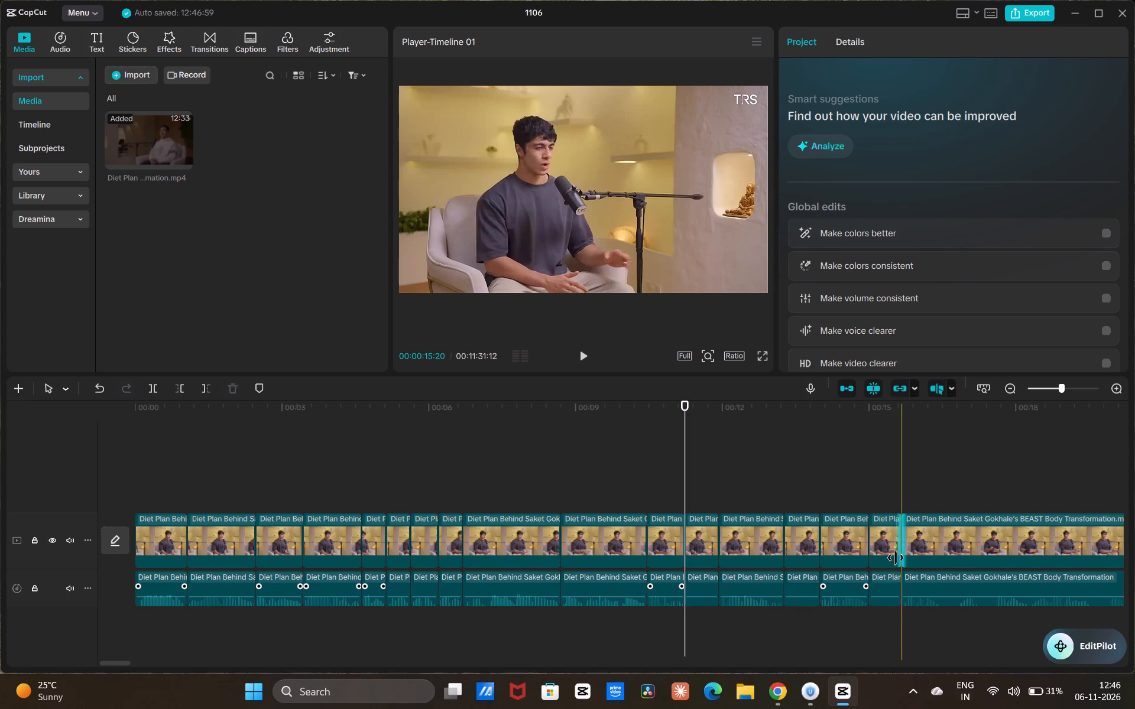
{"action": "left_click", "coordinate": [889, 552]}
{"action": "key", "text": "BackSpace"}
{"action": "left_click", "coordinate": [802, 536]}
{"action": "key", "text": "BackSpace"}
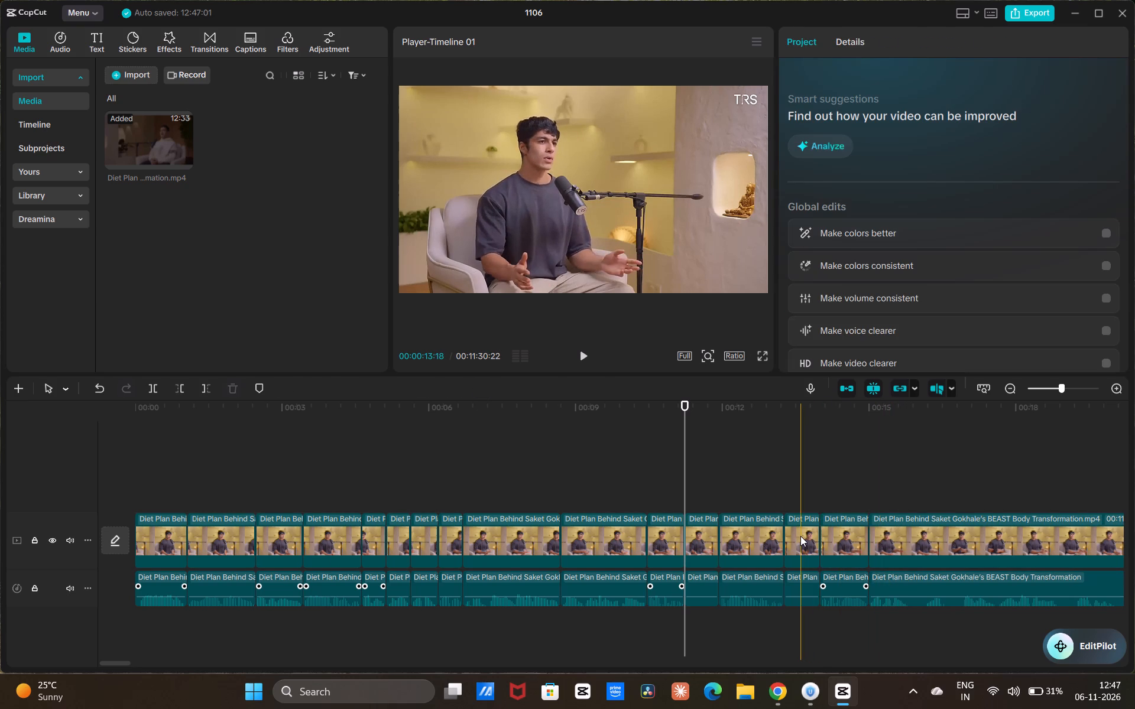
{"action": "key", "text": "BackSpace"}
{"action": "left_click", "coordinate": [709, 541]}
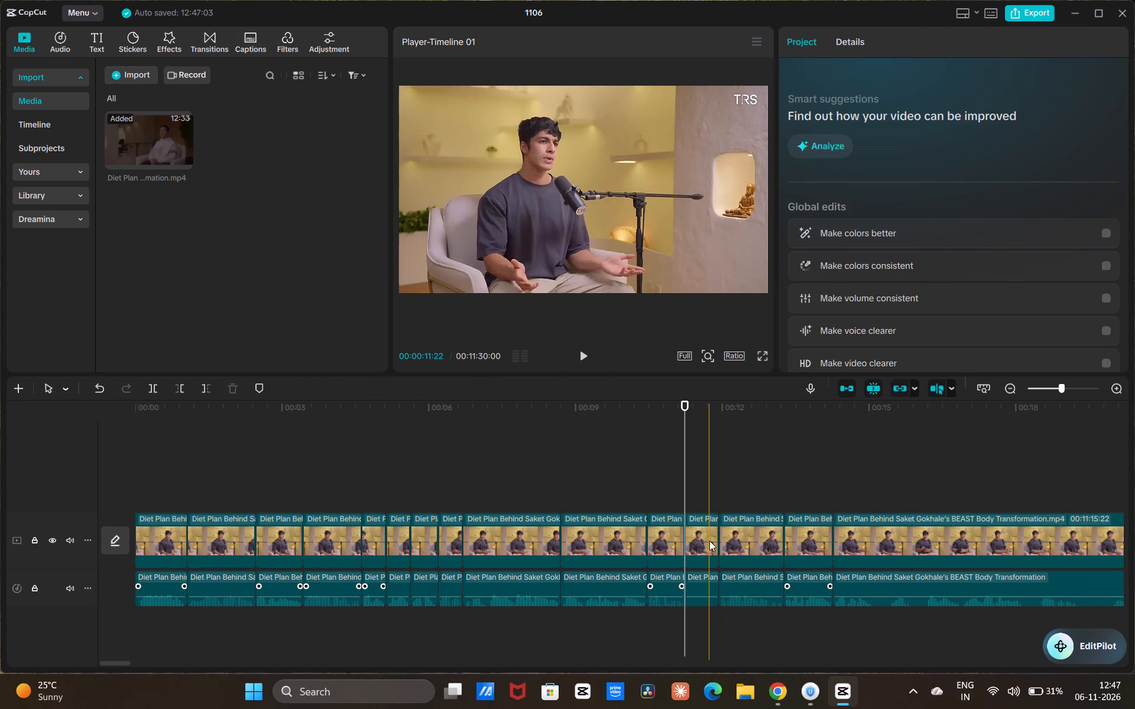
{"action": "key", "text": "BackSpace"}
Play on to find where the speaker's answer ends, and split the video and audio at about 00:00:18:18.
{"action": "key", "text": "space"}
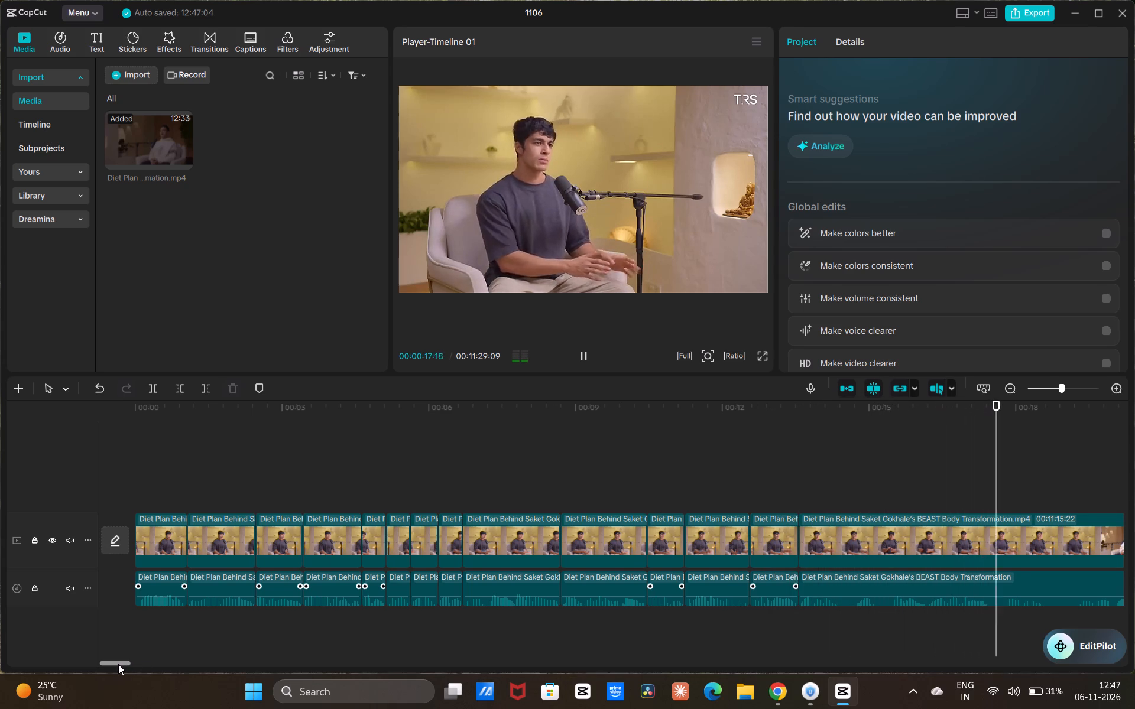
{"action": "left_click_drag", "start_coordinate": [118, 664], "coordinate": [138, 676]}
{"action": "key", "text": "space"}
{"action": "left_click_drag", "start_coordinate": [479, 462], "coordinate": [419, 538]}
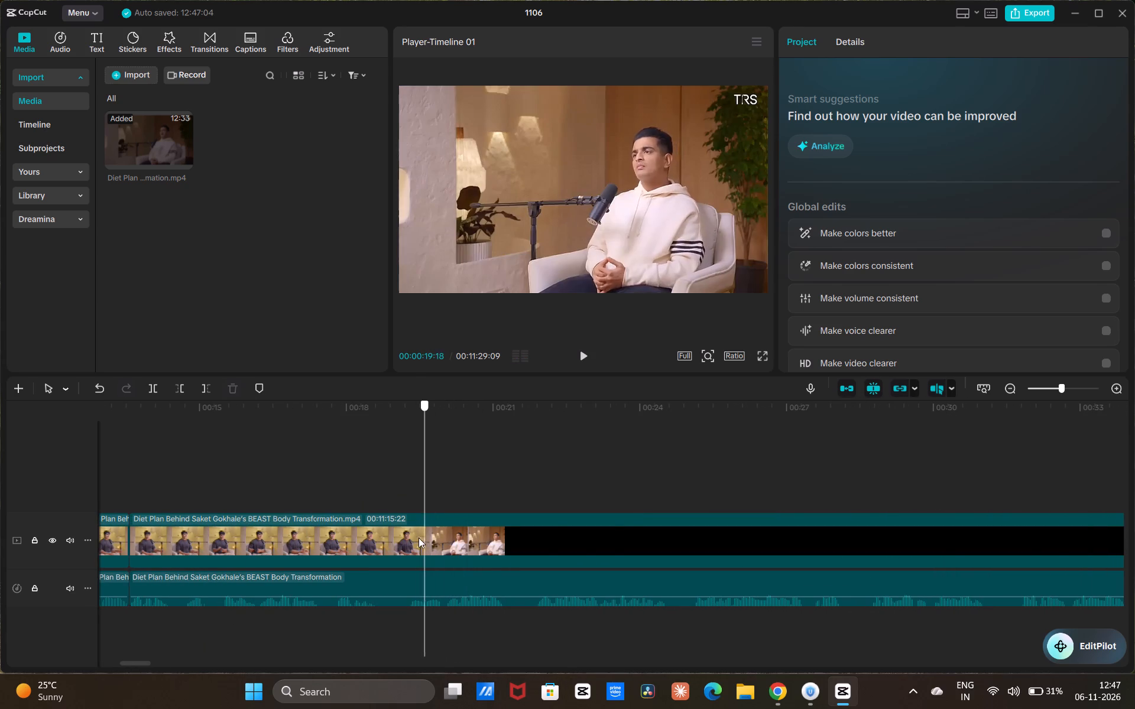
{"action": "left_click_drag", "start_coordinate": [419, 538], "coordinate": [338, 547]}
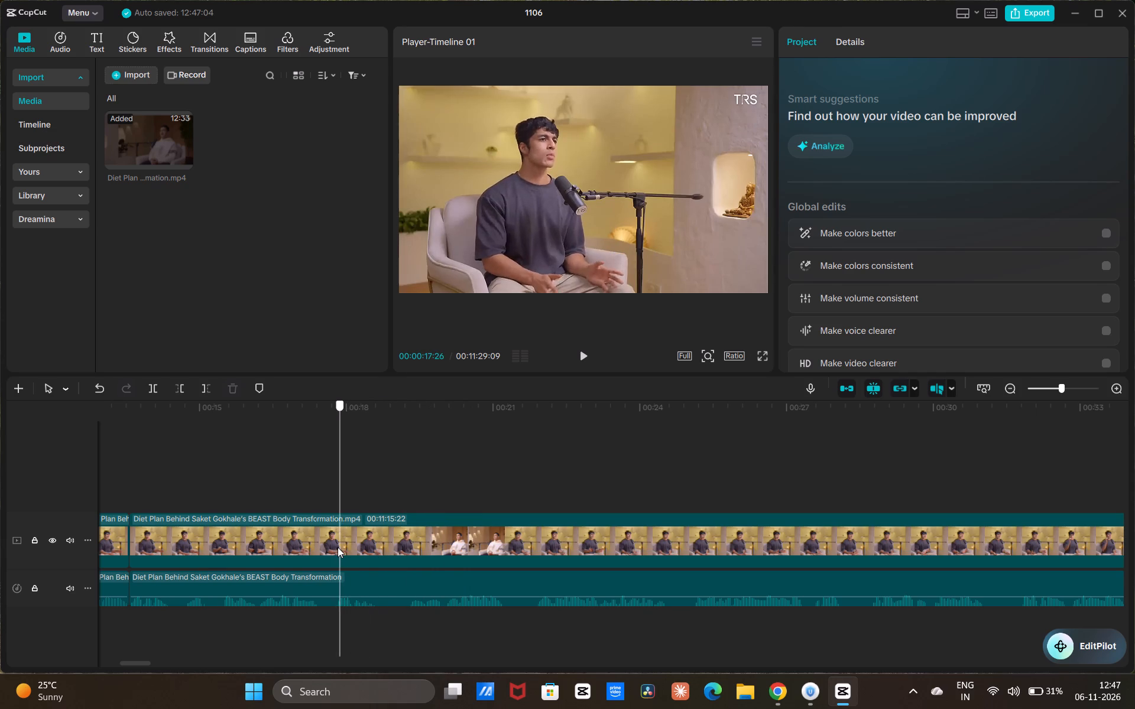
{"action": "left_click_drag", "start_coordinate": [338, 547], "coordinate": [337, 548]}
{"action": "key", "text": "space"}
{"action": "key", "text": "space"}
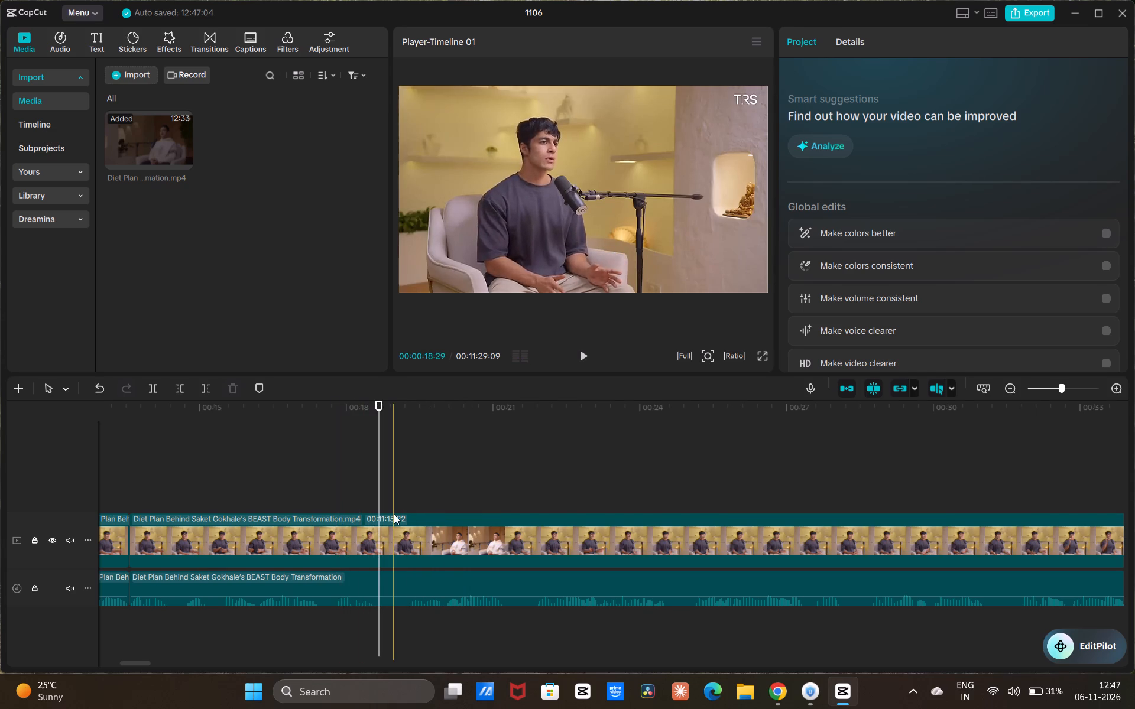
{"action": "left_click", "coordinate": [375, 499]}
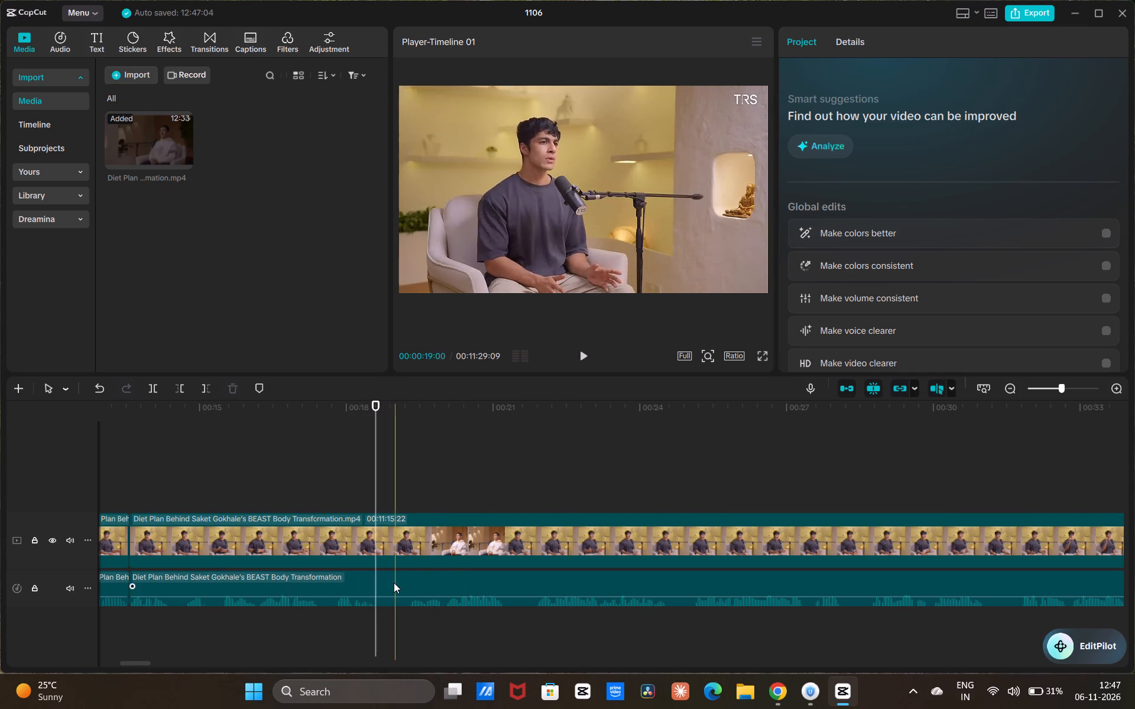
{"action": "key", "text": "b"}
{"action": "left_click", "coordinate": [375, 537]}
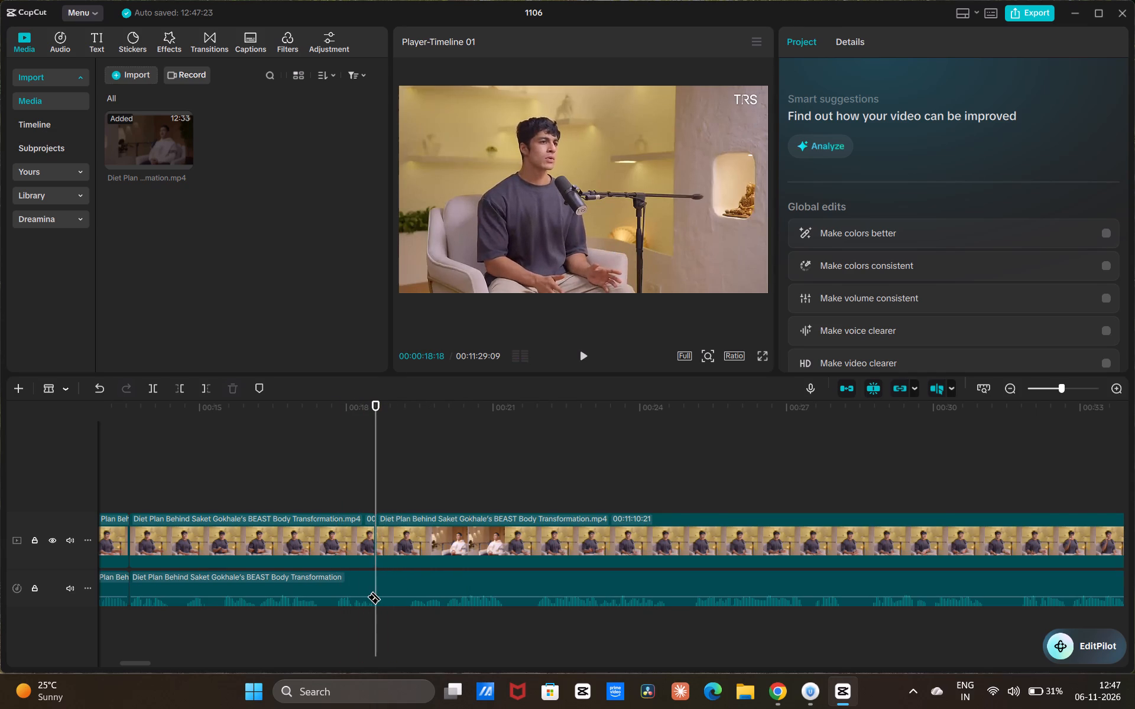
{"action": "left_click", "coordinate": [379, 580]}
Delete the long remaining part of the clip after about 00:00:18:18.
{"action": "key", "text": "a"}
{"action": "left_click", "coordinate": [450, 542]}
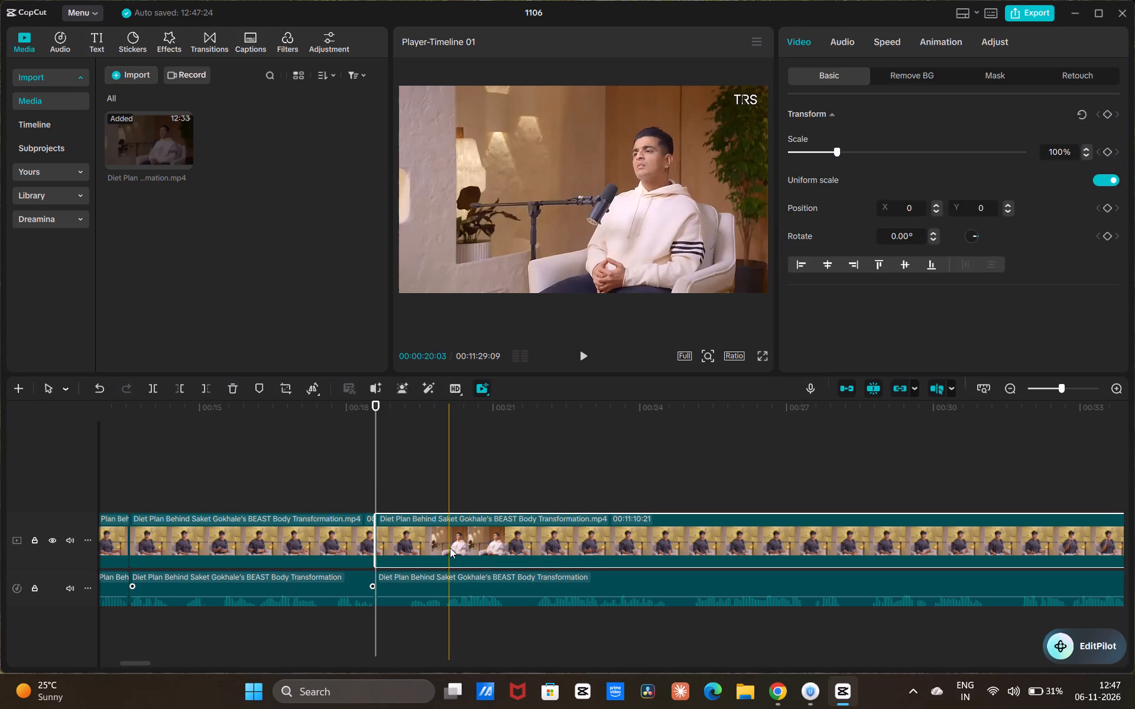
{"action": "key", "text": "BackSpace"}
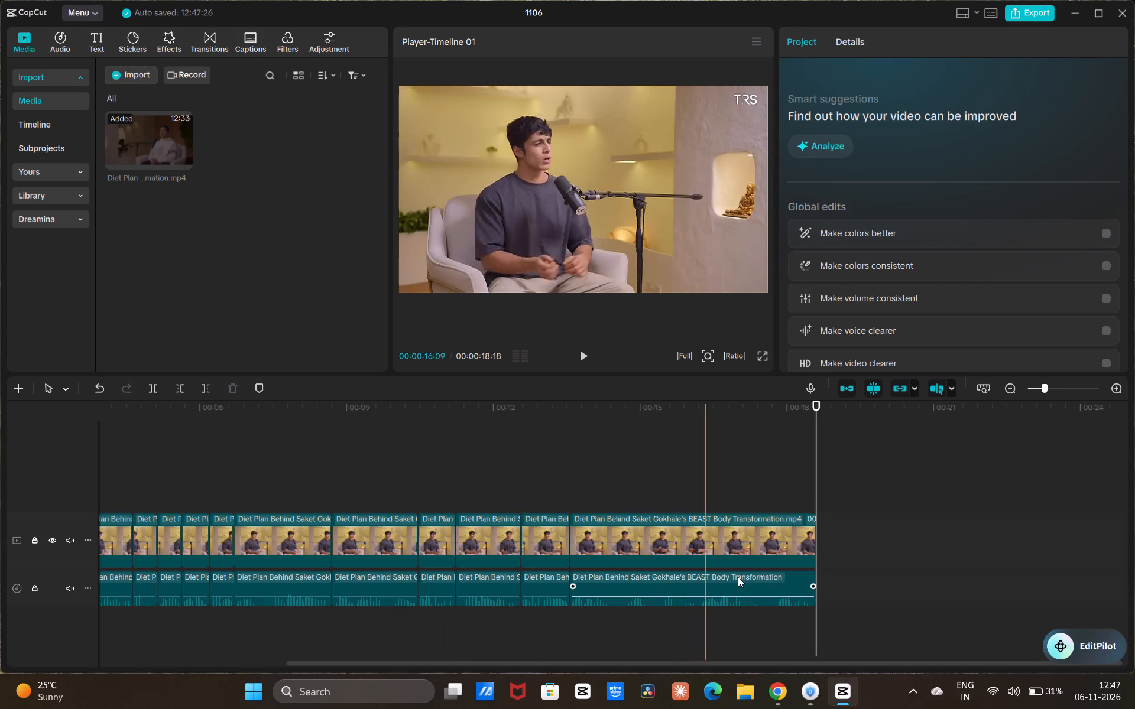
Split the video and audio around the speech gap at about 00:00:17:13 and 00:00:17:24.
{"action": "key", "text": "b"}
{"action": "left_click", "coordinate": [760, 541]}
{"action": "left_click", "coordinate": [777, 538]}
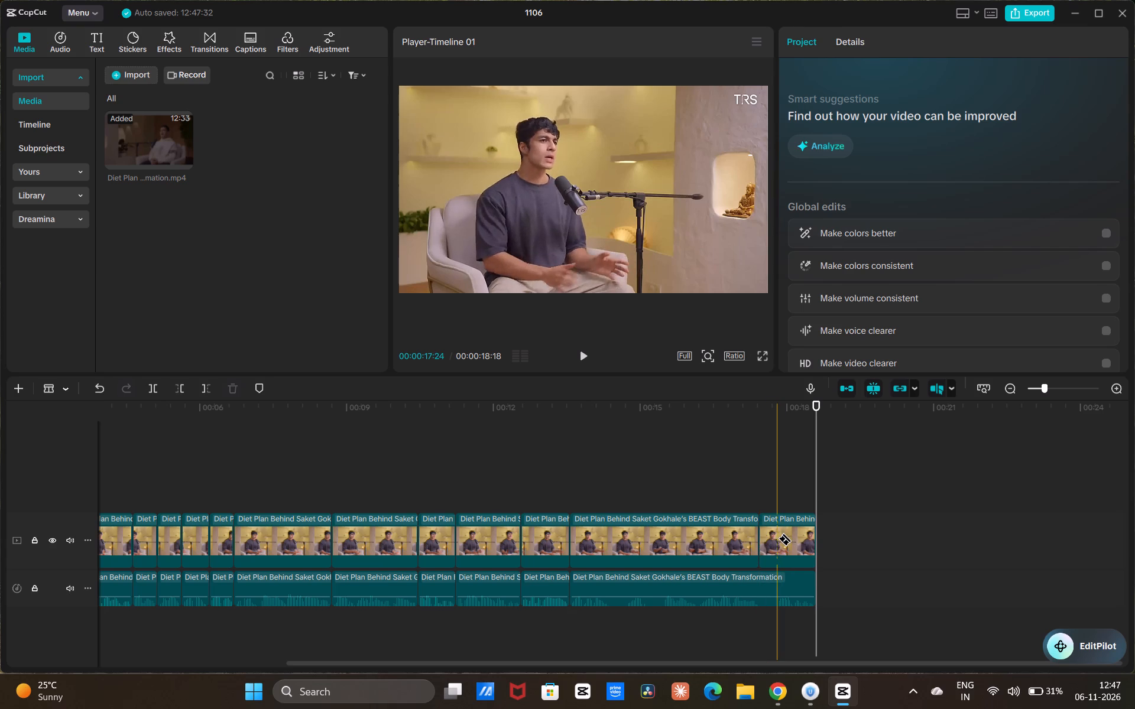
{"action": "left_click", "coordinate": [759, 584]}
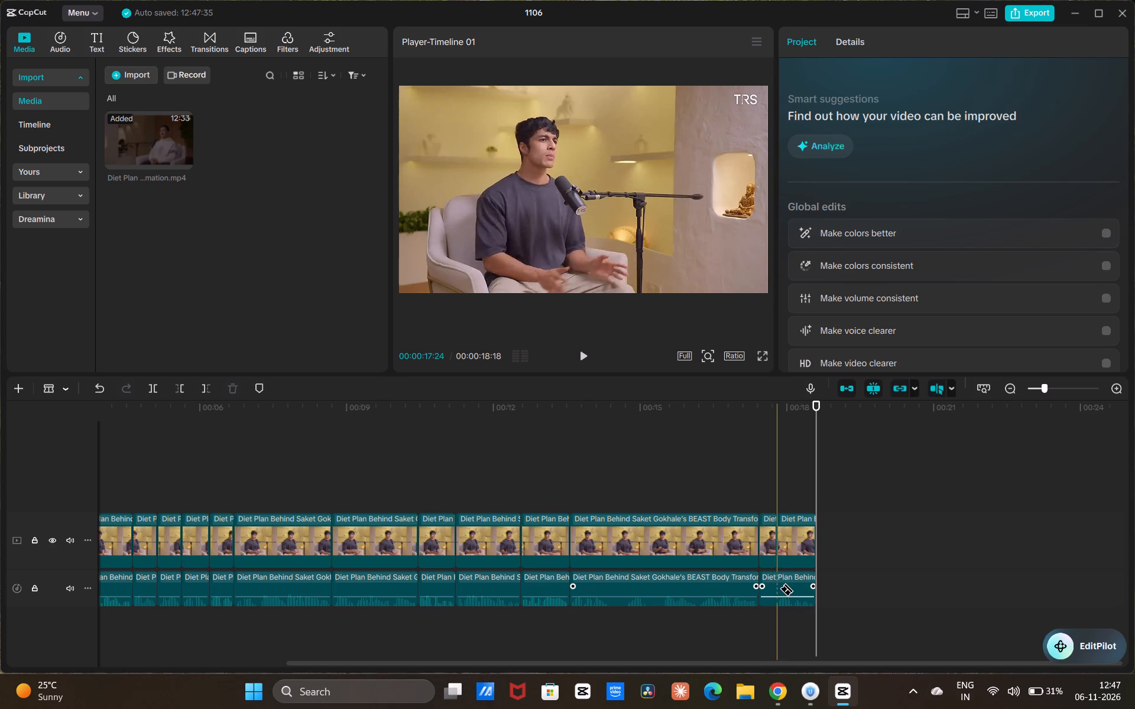
{"action": "left_click", "coordinate": [779, 588]}
Split the video and audio around the speech gap at about 00:00:15:04 and 00:00:15:15, redoing the misplaced audio cut.
{"action": "left_click", "coordinate": [647, 570]}
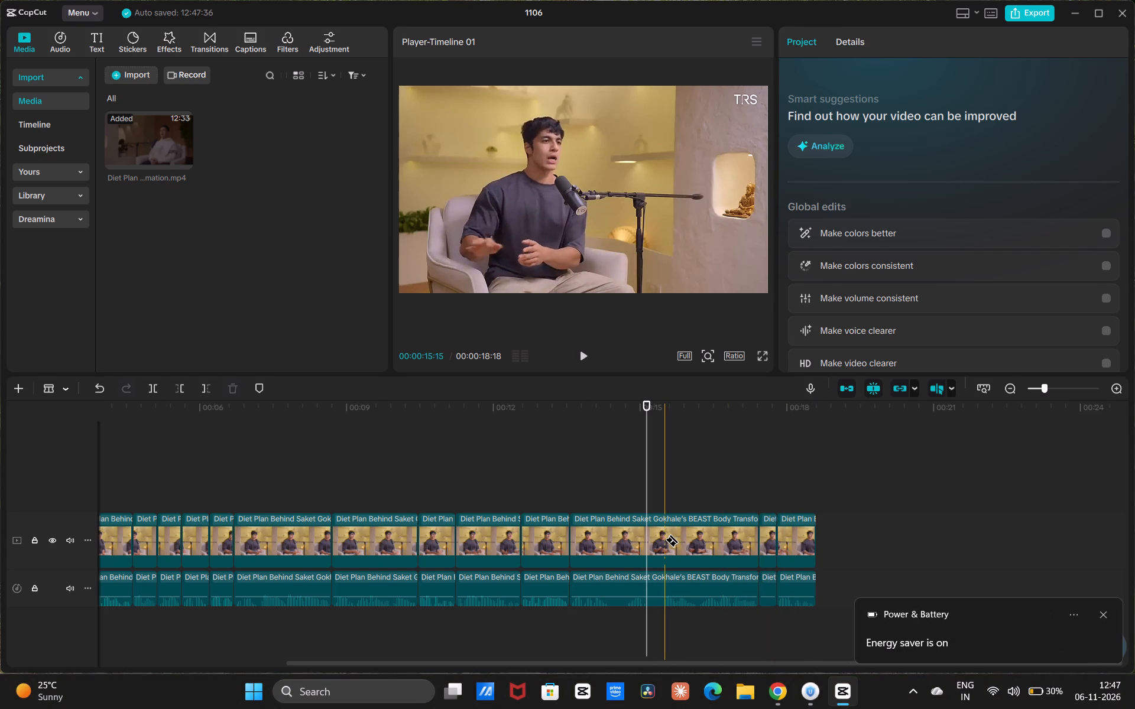
{"action": "left_click", "coordinate": [664, 539]}
{"action": "left_click", "coordinate": [649, 544]}
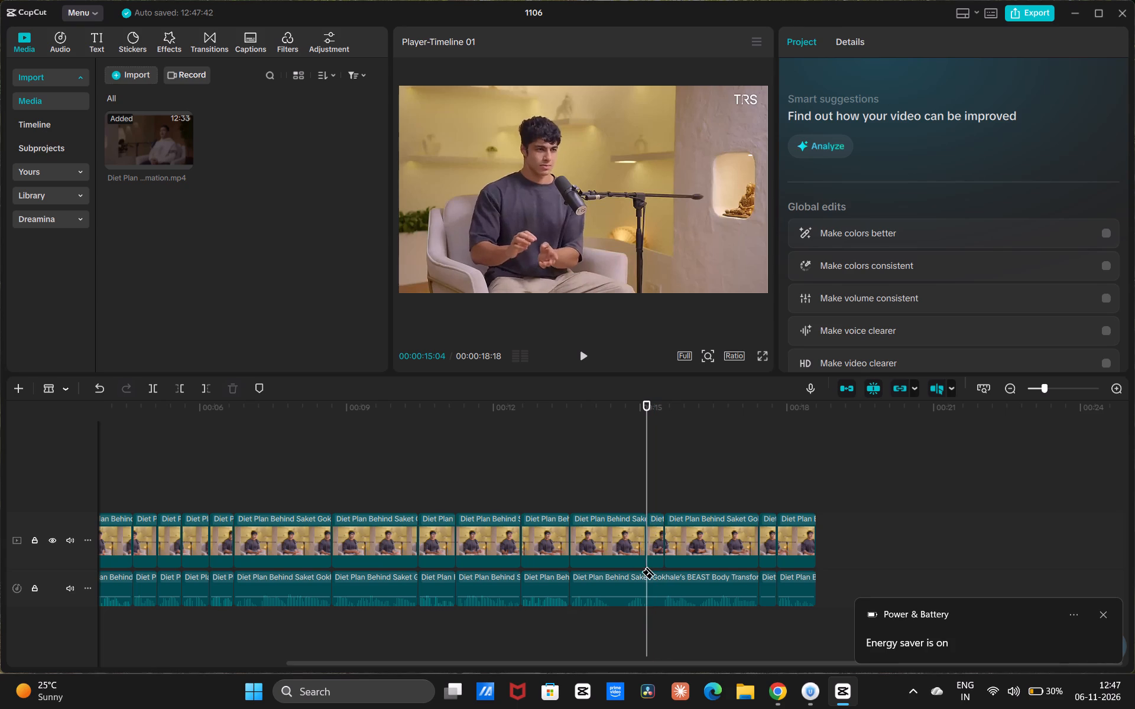
{"action": "left_click", "coordinate": [651, 584]}
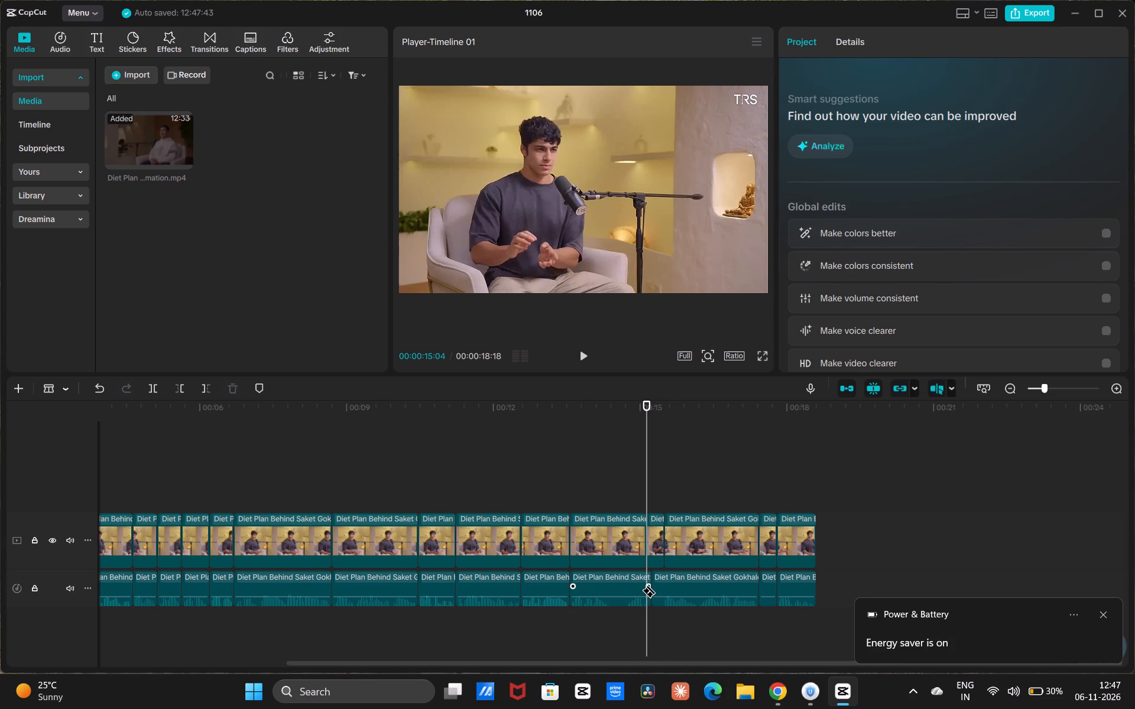
{"action": "key", "text": "ctrl+z"}
{"action": "left_click", "coordinate": [649, 581]}
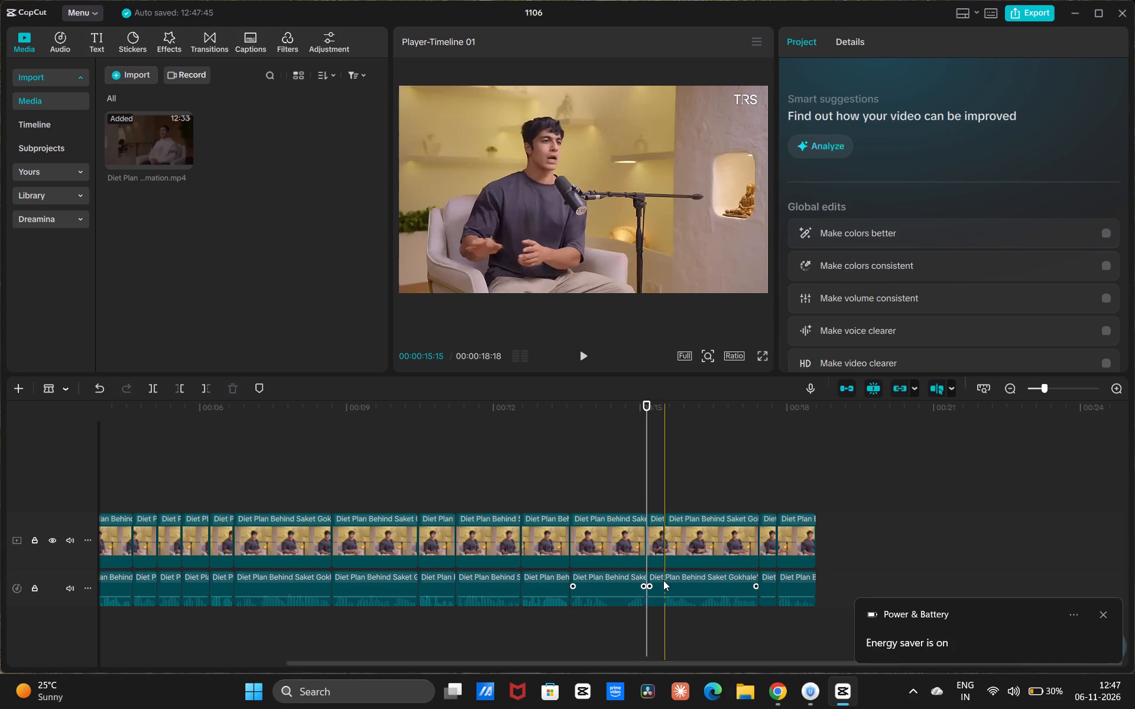
{"action": "left_click", "coordinate": [663, 580]}
Split the video and audio at both ends of the short speech gap ending at about 00:00:14:23.
{"action": "left_click", "coordinate": [610, 546]}
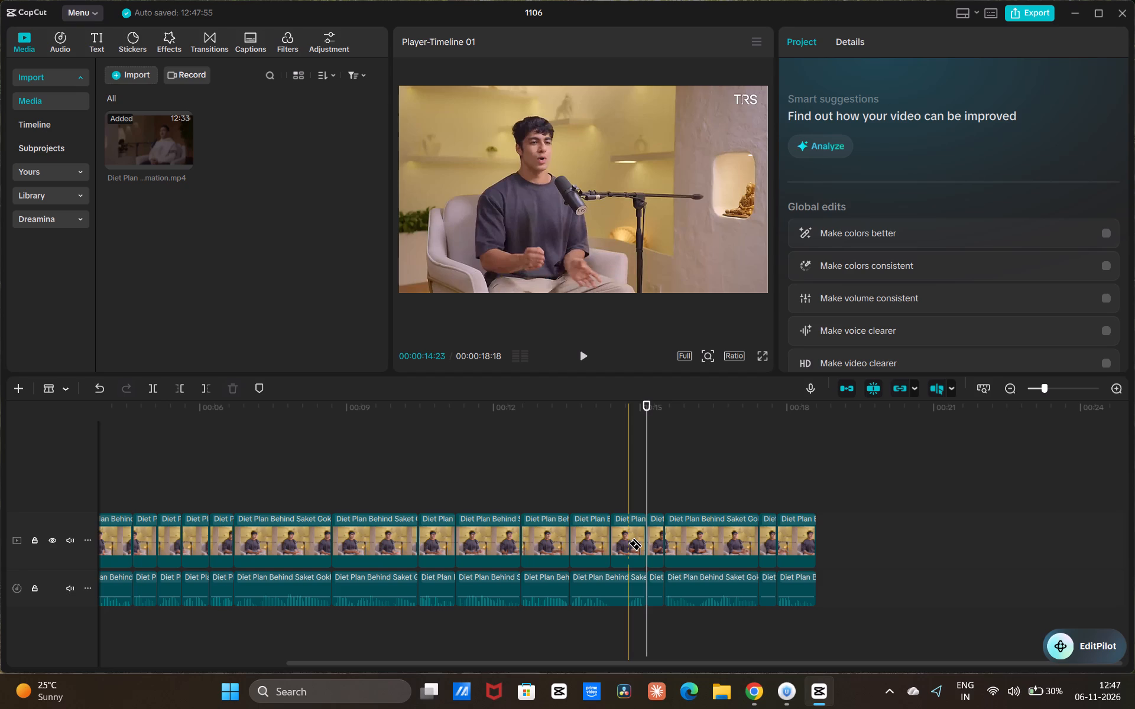
{"action": "left_click", "coordinate": [628, 543]}
{"action": "left_click", "coordinate": [609, 573]}
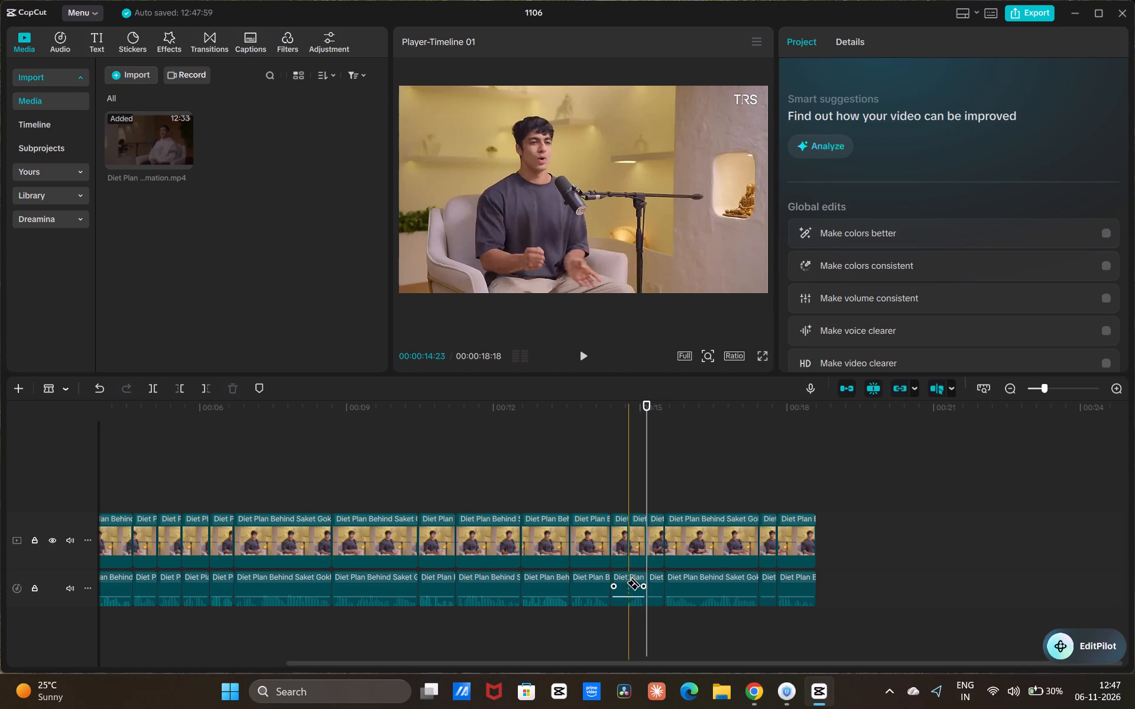
{"action": "left_click", "coordinate": [630, 583]}
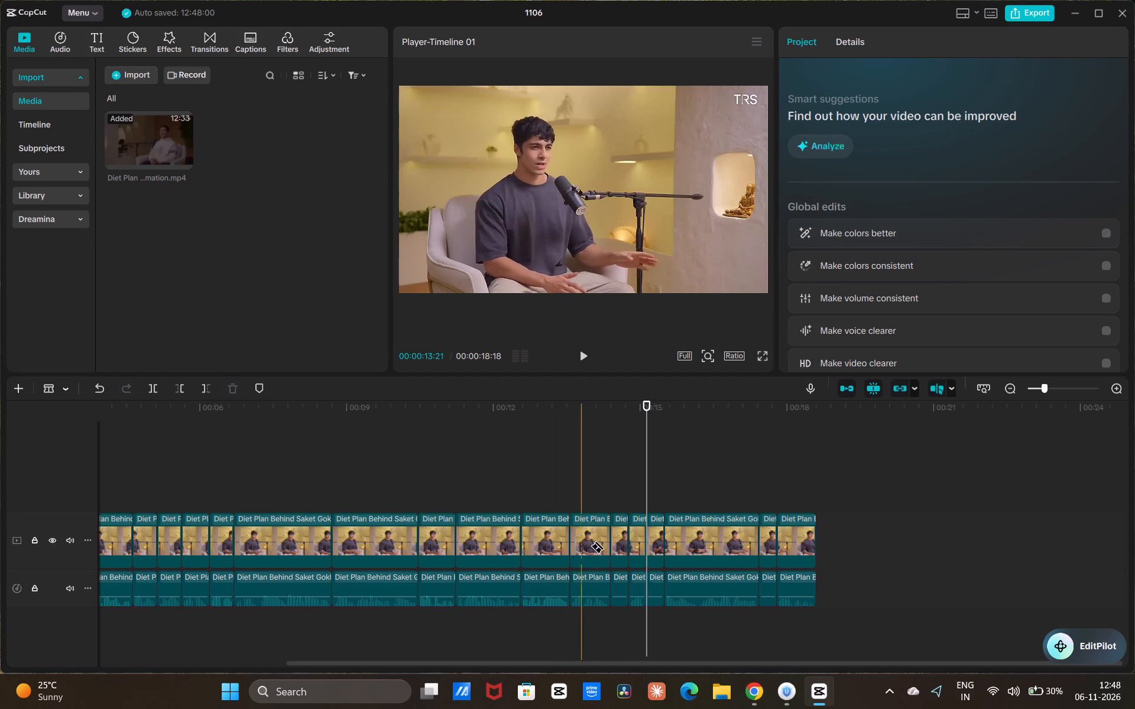
Delete the three newly split gap segments, those ending at about 00:00:14:23, 00:00:15:15 and 00:00:17:24 before the cuts close up.
{"action": "key", "text": "a"}
{"action": "left_click", "coordinate": [621, 544]}
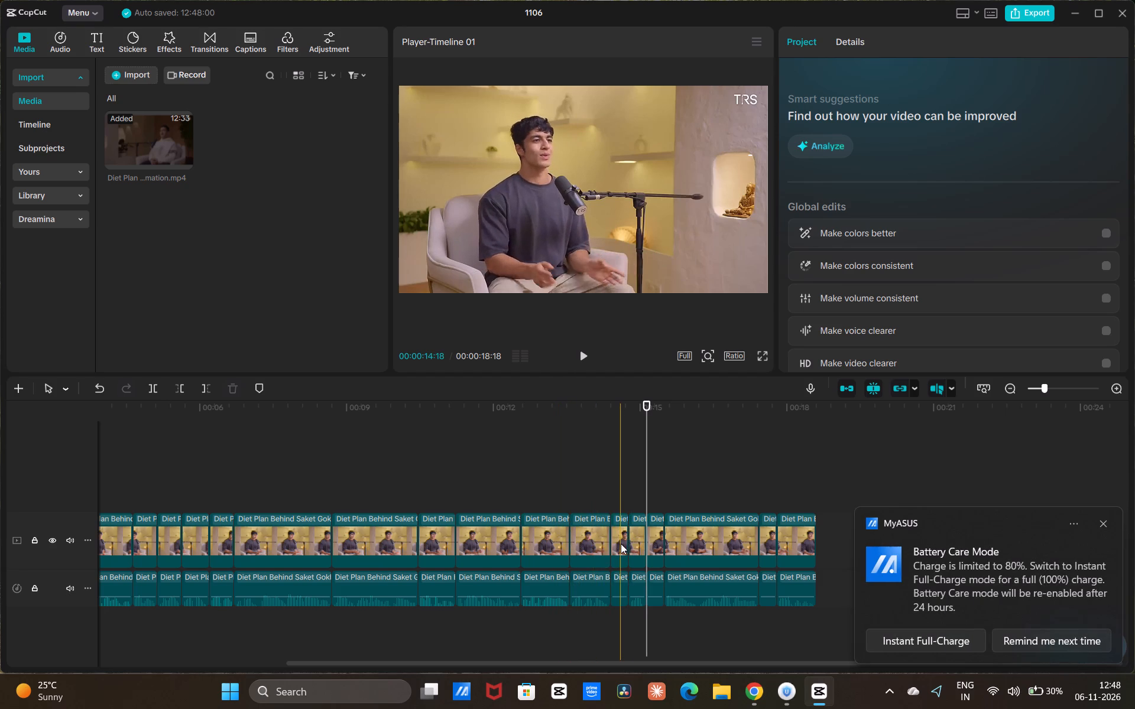
{"action": "key", "text": "BackSpace"}
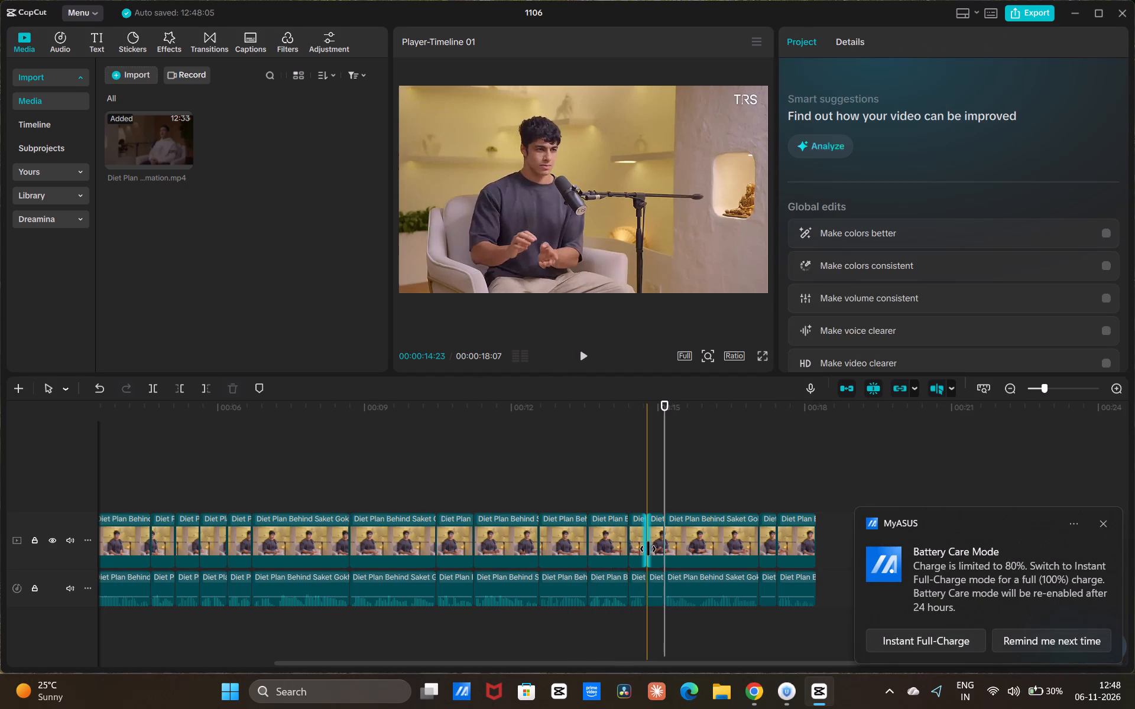
{"action": "left_click", "coordinate": [653, 549]}
{"action": "key", "text": "BackSpace"}
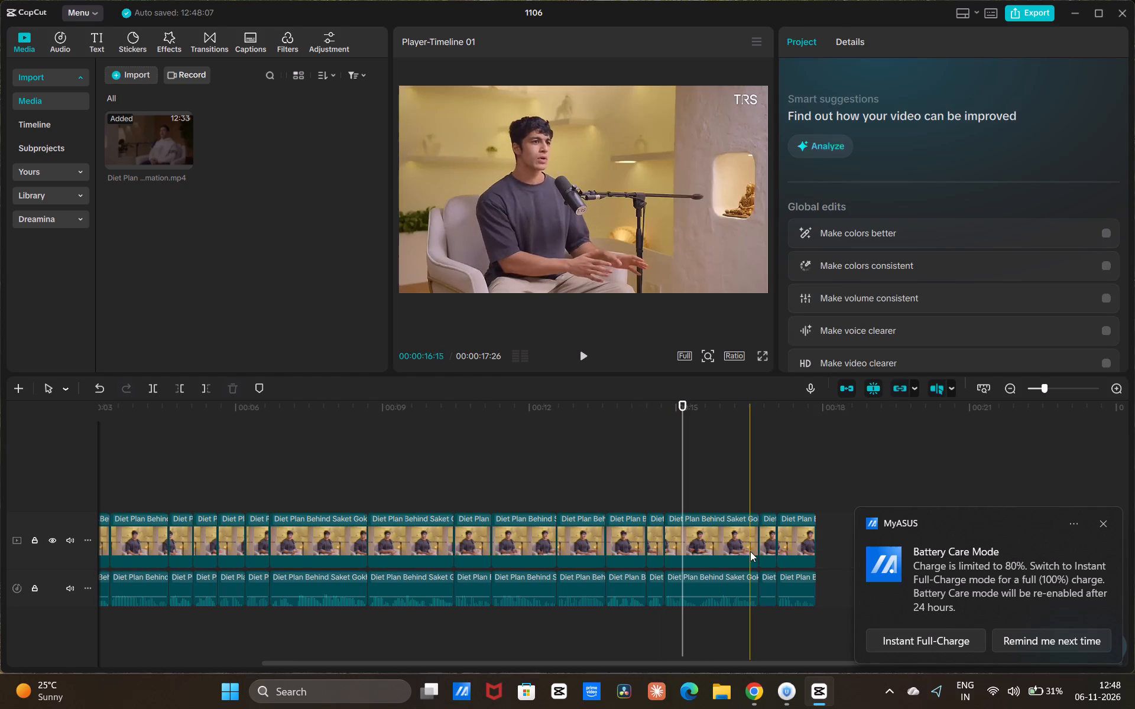
{"action": "left_click", "coordinate": [764, 545]}
{"action": "key", "text": "BackSpace"}
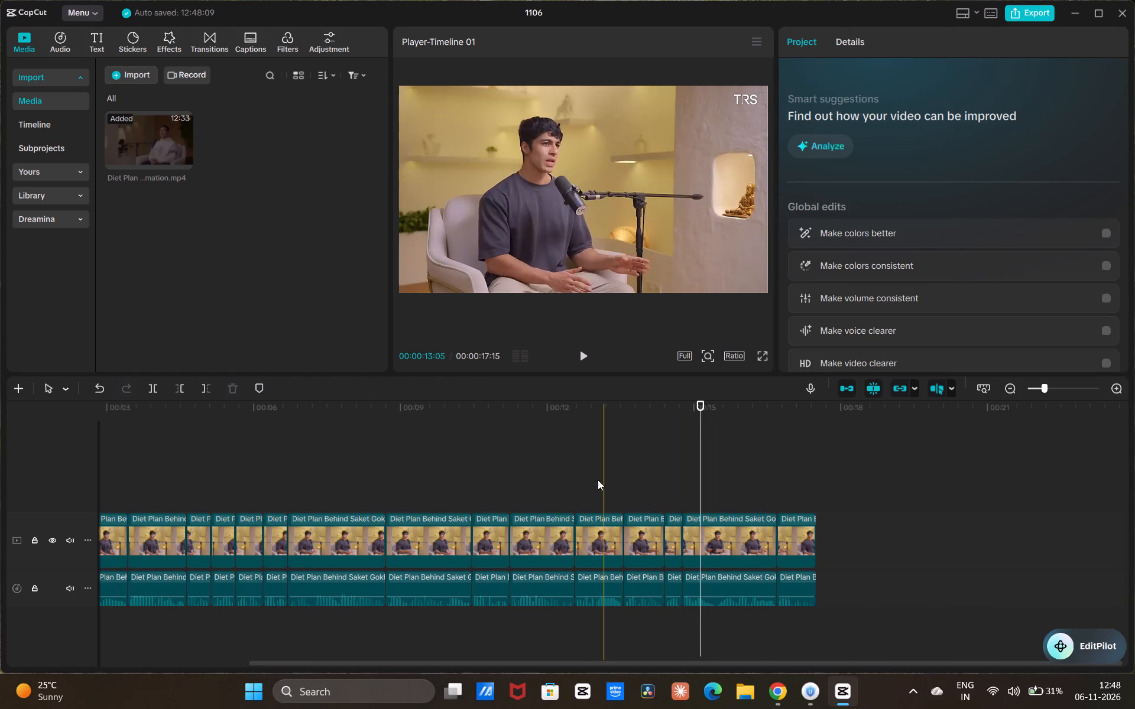
Play the timeline from about 00:00:12 to its end to review the new cuts.
{"action": "left_click", "coordinate": [544, 461]}
{"action": "key", "text": "space"}
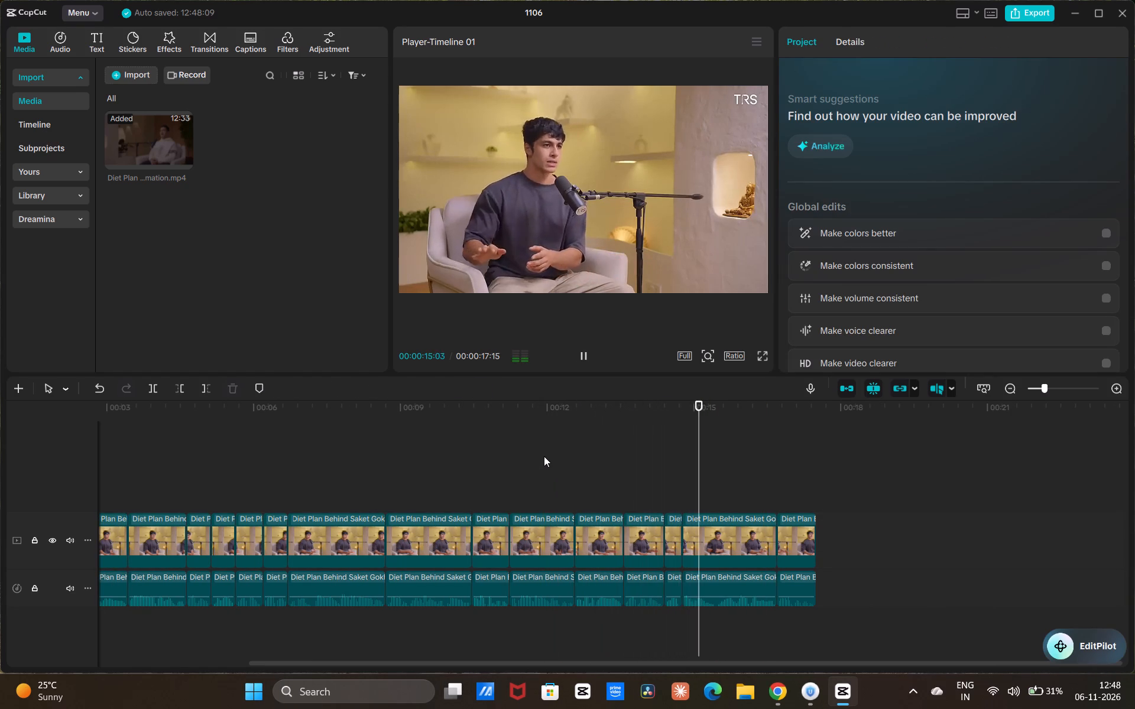
{"action": "key", "text": "space"}
{"action": "key", "text": "space"}
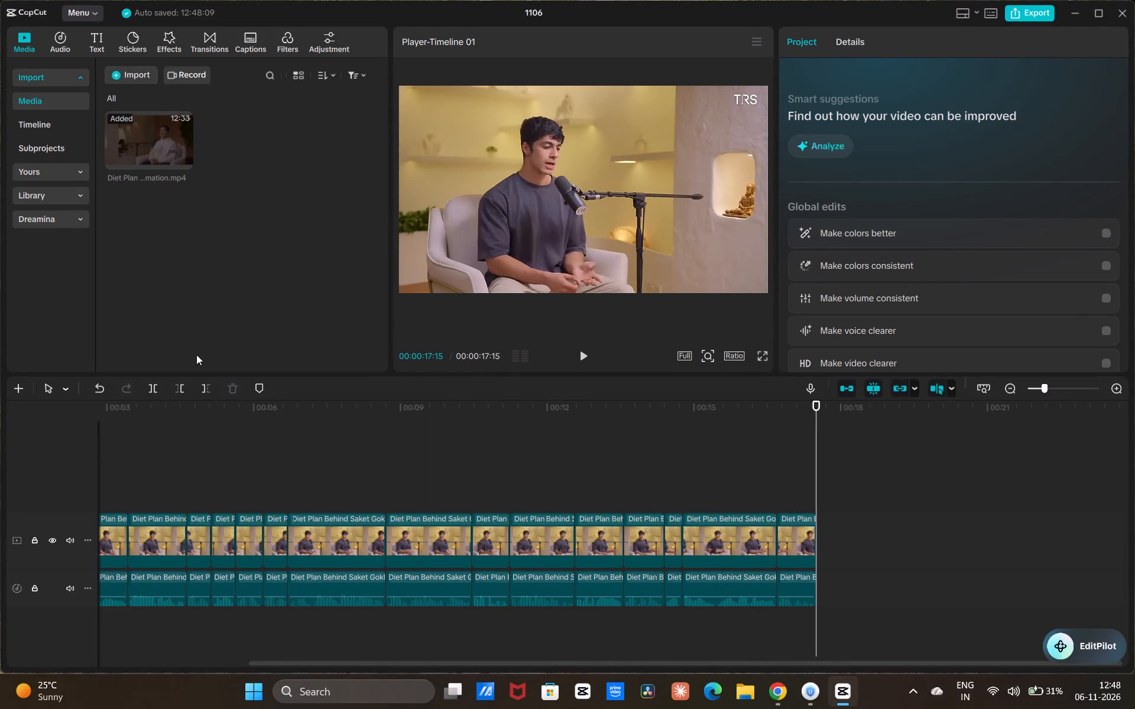
Go back to the start of the timeline and replay the opening segments up to about 00:00:03 to check the cuts.
{"action": "left_click_drag", "start_coordinate": [281, 664], "coordinate": [181, 693]}
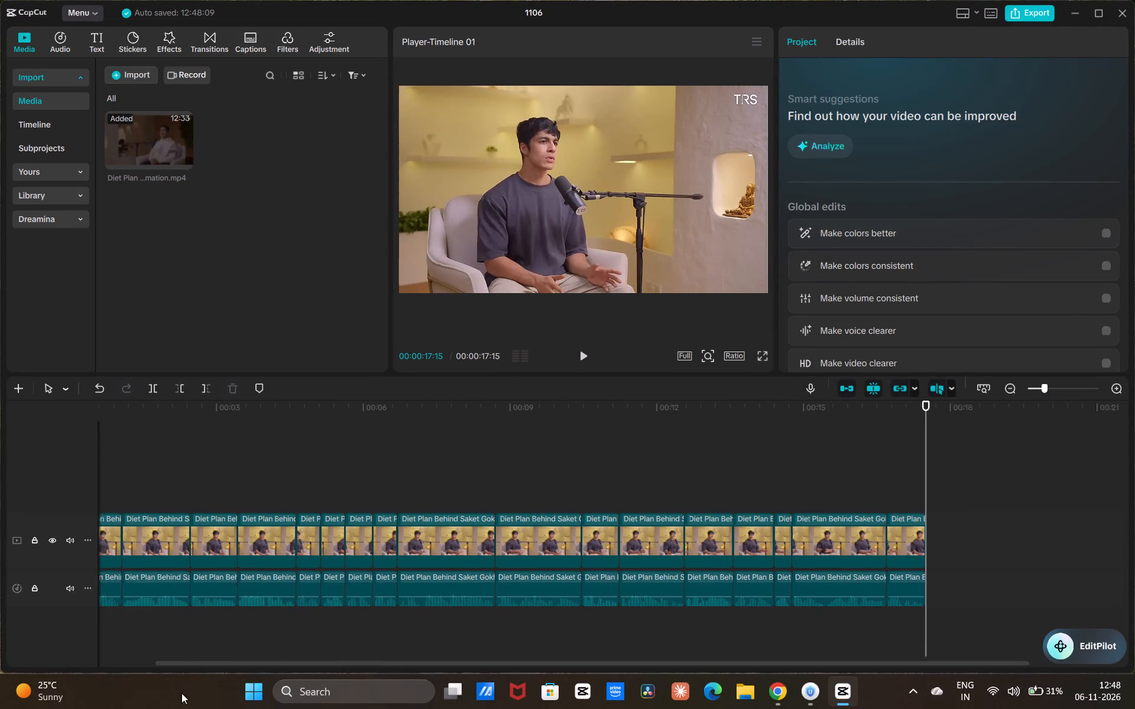
{"action": "left_click_drag", "start_coordinate": [181, 693], "coordinate": [112, 700]}
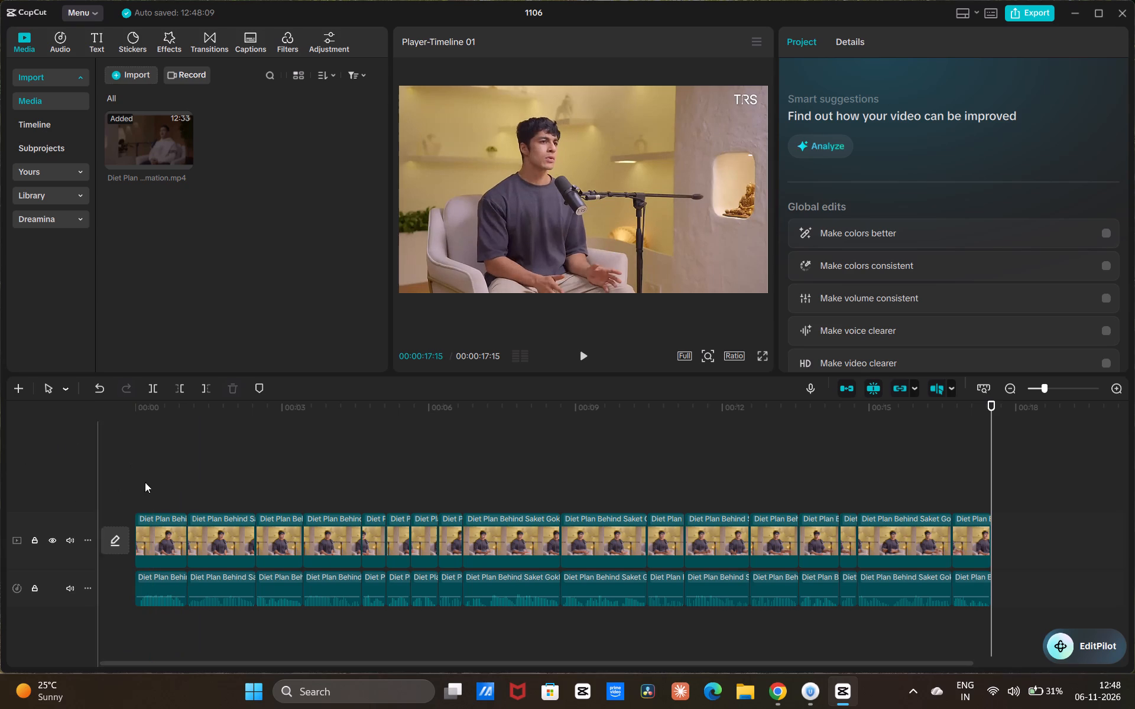
{"action": "left_click", "coordinate": [135, 492]}
{"action": "key", "text": "space"}
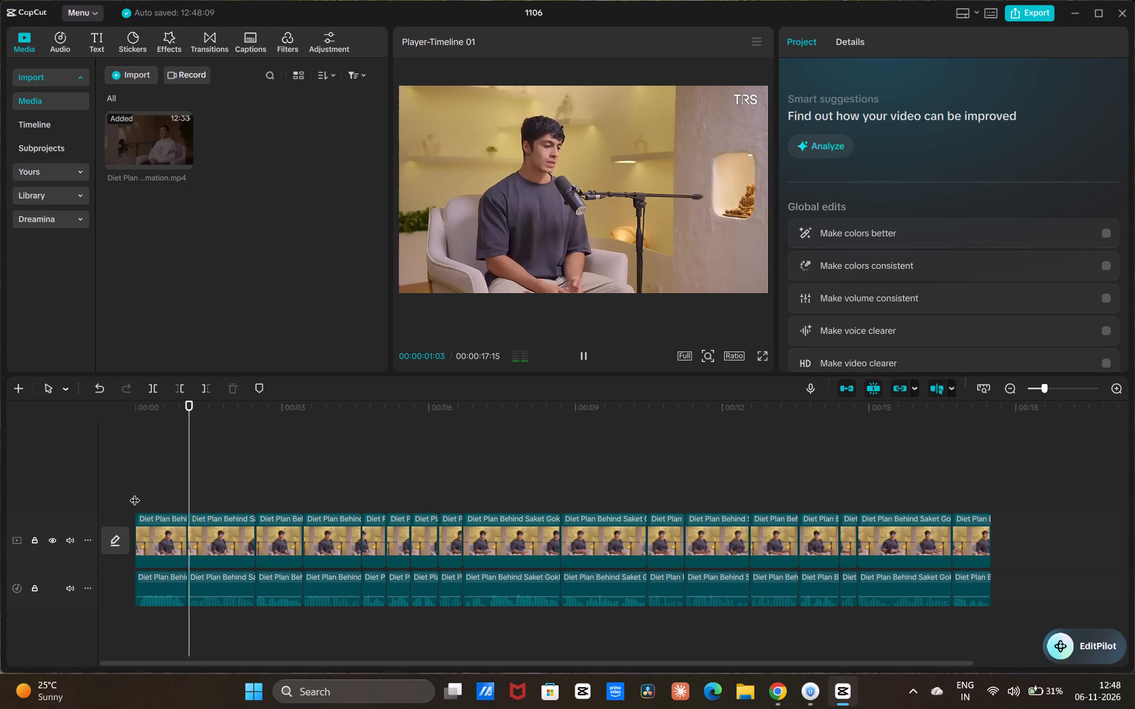
{"action": "key", "text": "space"}
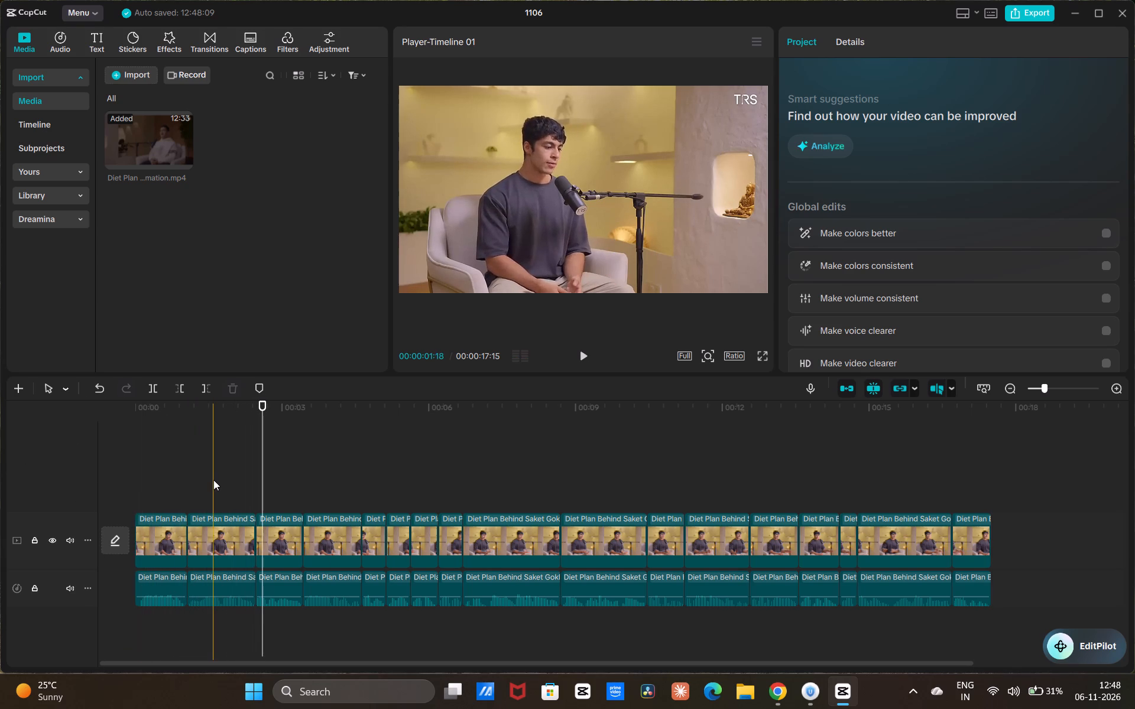
{"action": "left_click", "coordinate": [213, 480]}
{"action": "key", "text": "space"}
{"action": "key", "text": "space"}
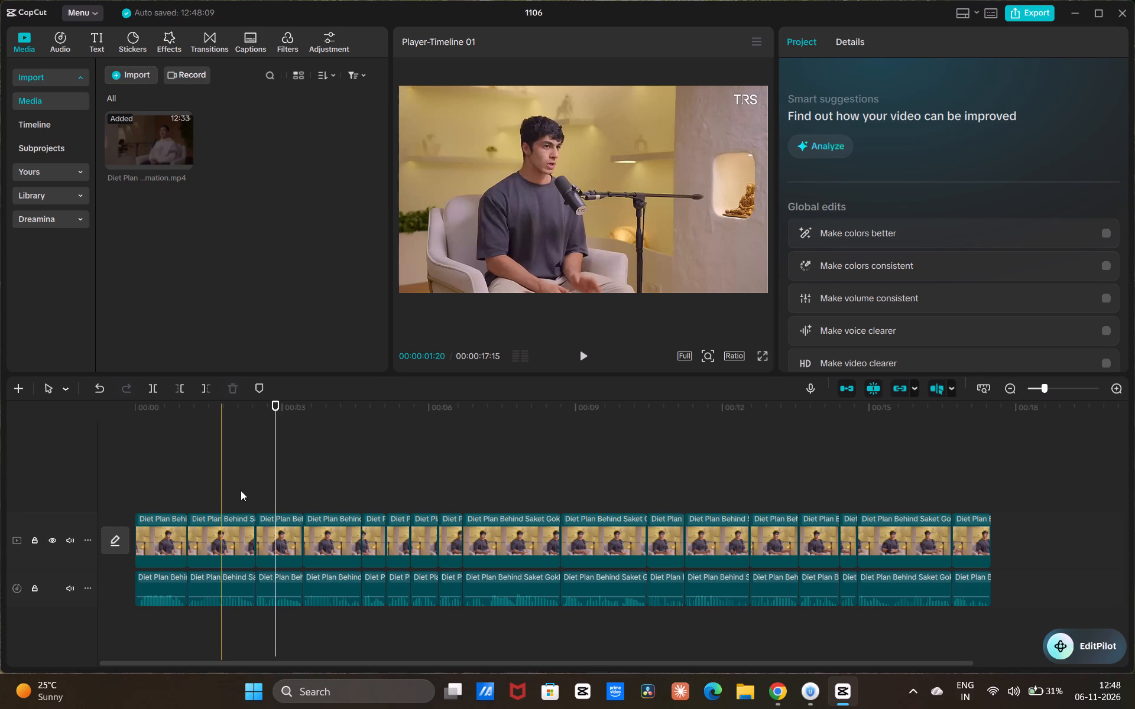
{"action": "left_click", "coordinate": [258, 494]}
{"action": "key", "text": "space"}
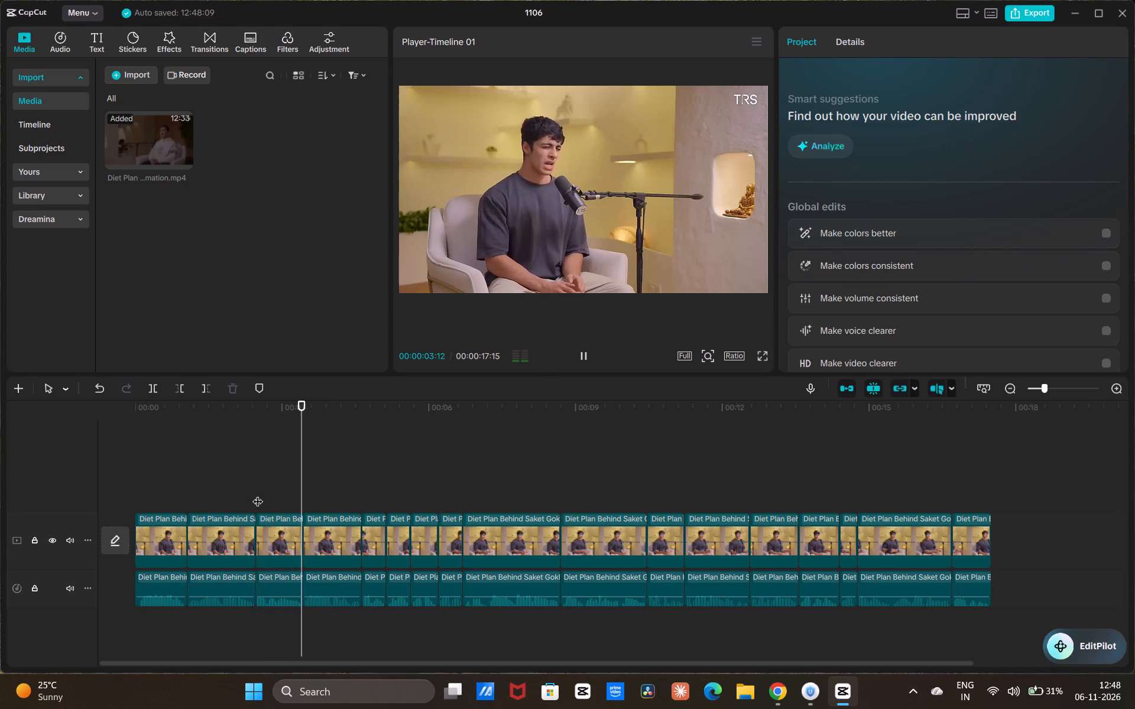
{"action": "key", "text": "space"}
{"action": "left_click", "coordinate": [258, 494]}
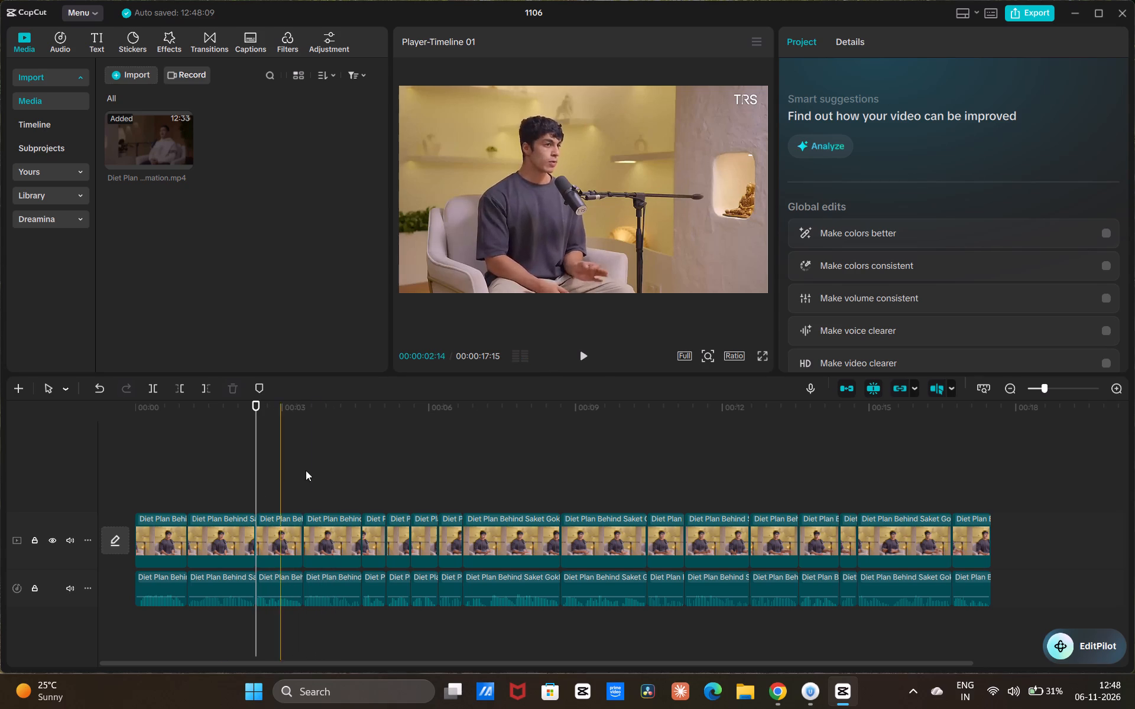
Switch to the YouTube page in Chrome and search for "whole food clip".
{"action": "left_click", "coordinate": [767, 692]}
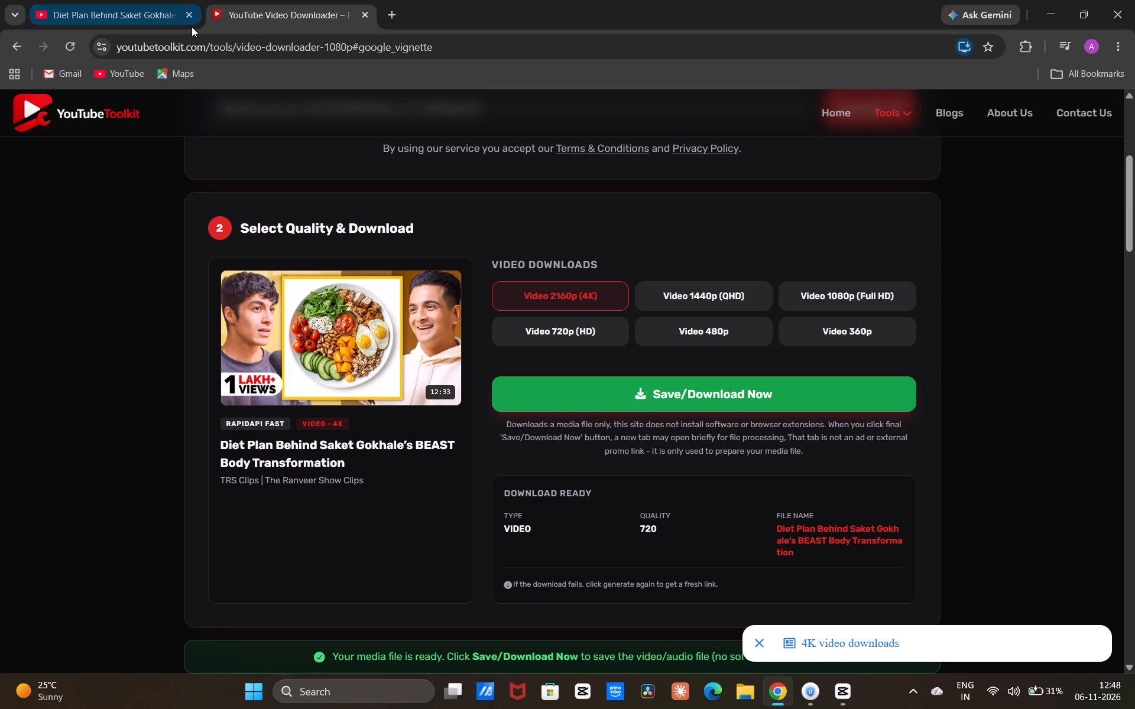
{"action": "left_click", "coordinate": [192, 27]}
{"action": "left_click", "coordinate": [705, 109]}
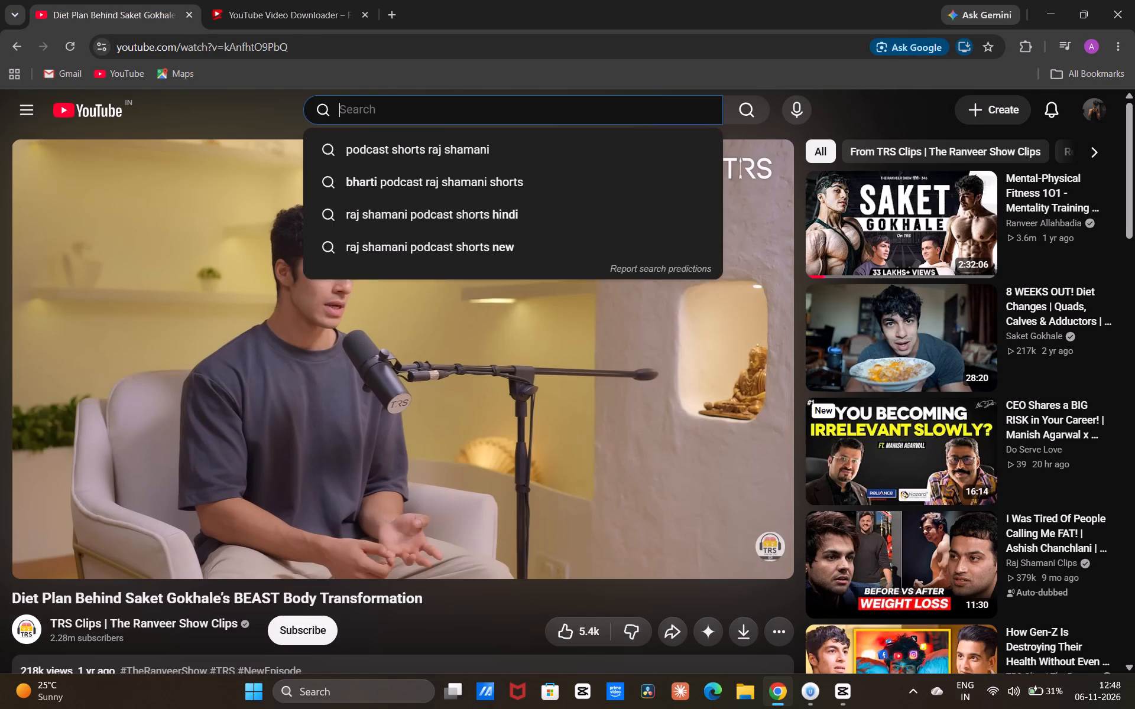
{"action": "key", "text": "w"}
{"action": "key", "text": "h"}
{"action": "key", "text": "o"}
{"action": "key", "text": "l"}
{"action": "key", "text": "e"}
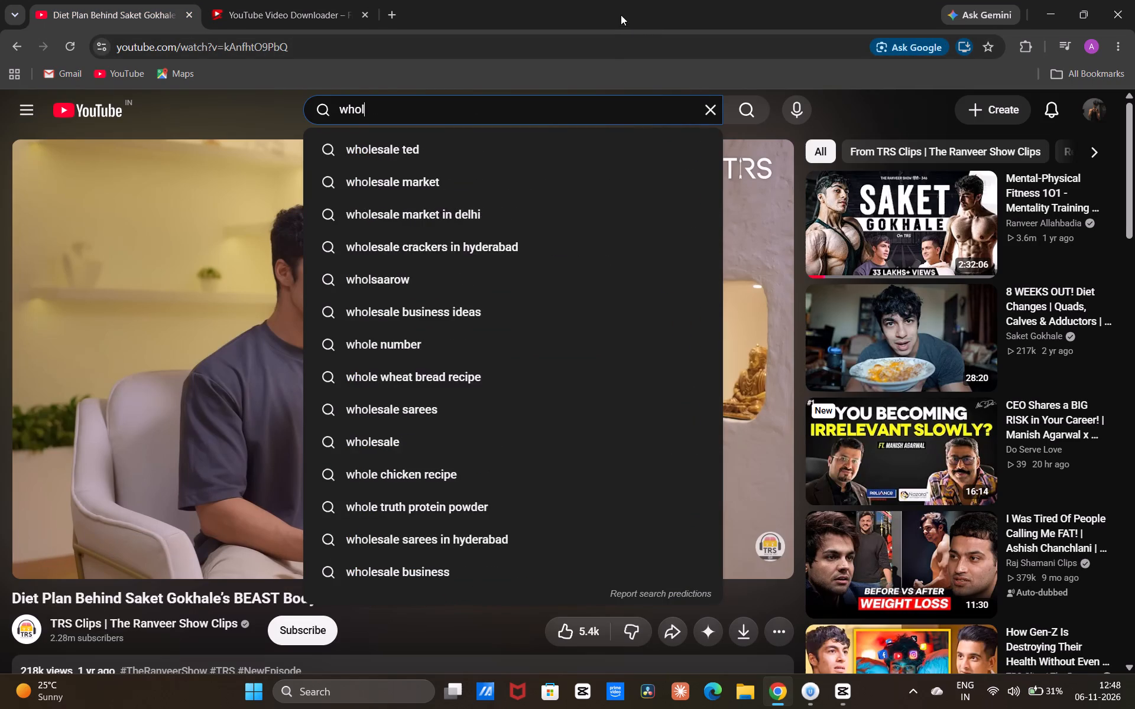
{"action": "key", "text": "space"}
{"action": "type", "text": "food"}
{"action": "key", "text": "space"}
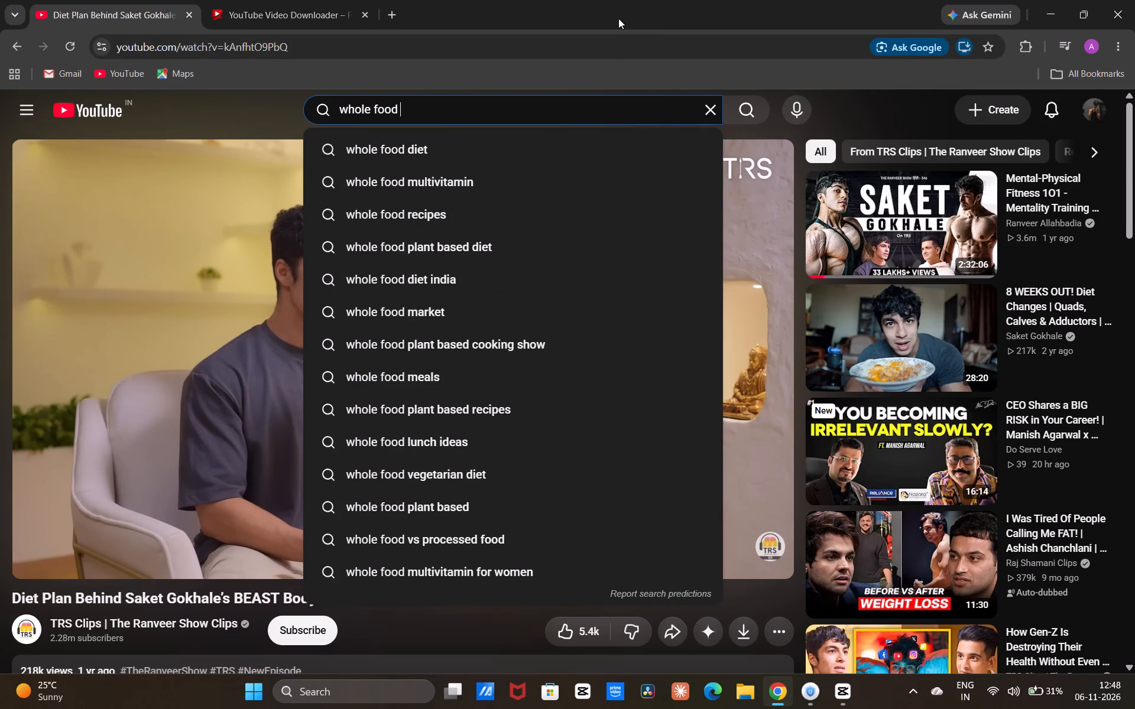
{"action": "key", "text": "c"}
{"action": "key", "text": "l"}
{"action": "key", "text": "i"}
{"action": "key", "text": "p"}
{"action": "key", "text": "Return"}
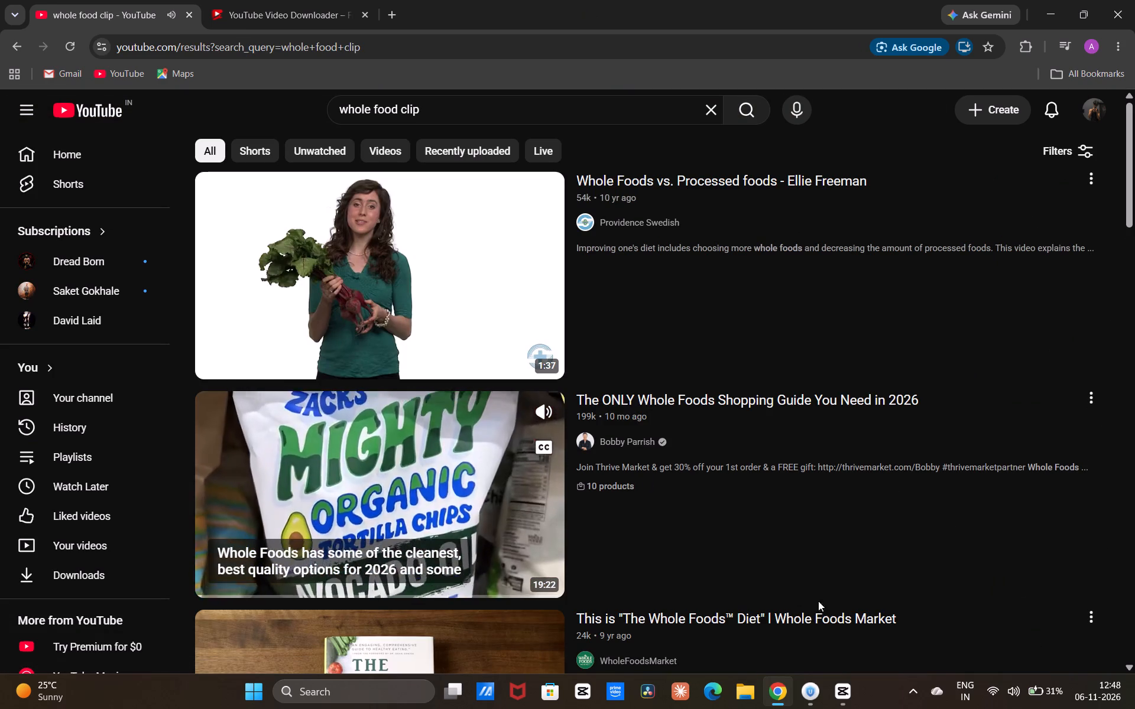
Browse the videos and Shorts in the search results for usable whole food footage.
{"action": "scroll", "coordinate": [636, 622], "scroll_direction": "down", "scroll_amount": 4}
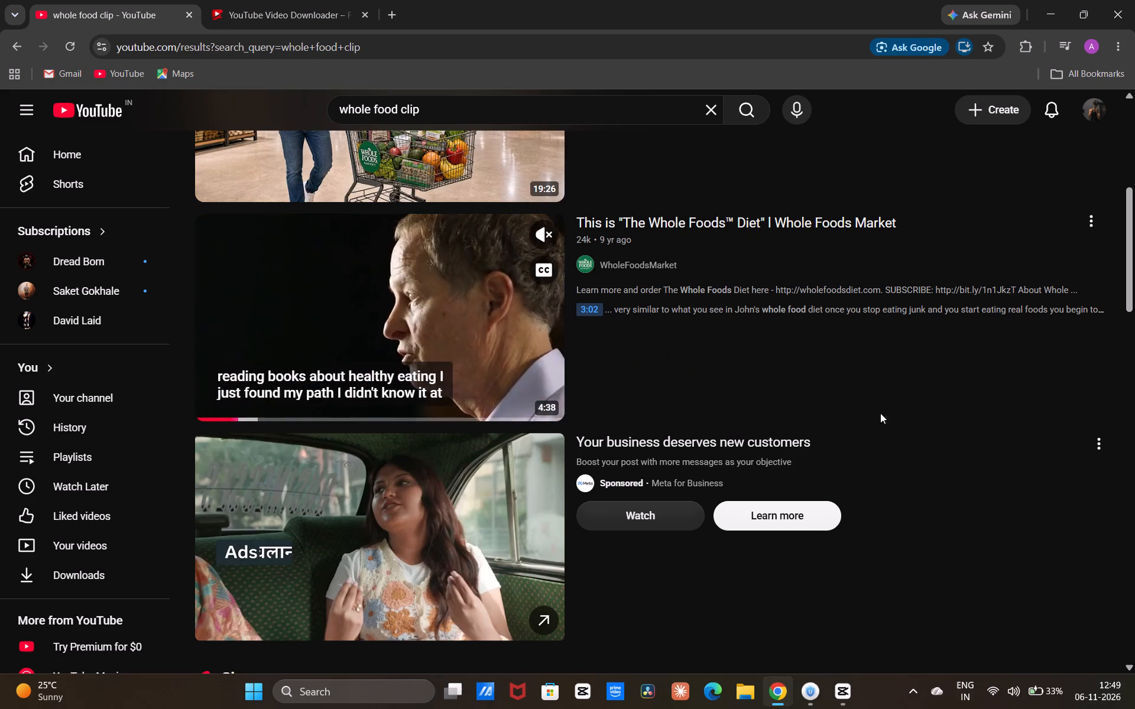
{"action": "scroll", "coordinate": [867, 262], "scroll_direction": "down", "scroll_amount": 5}
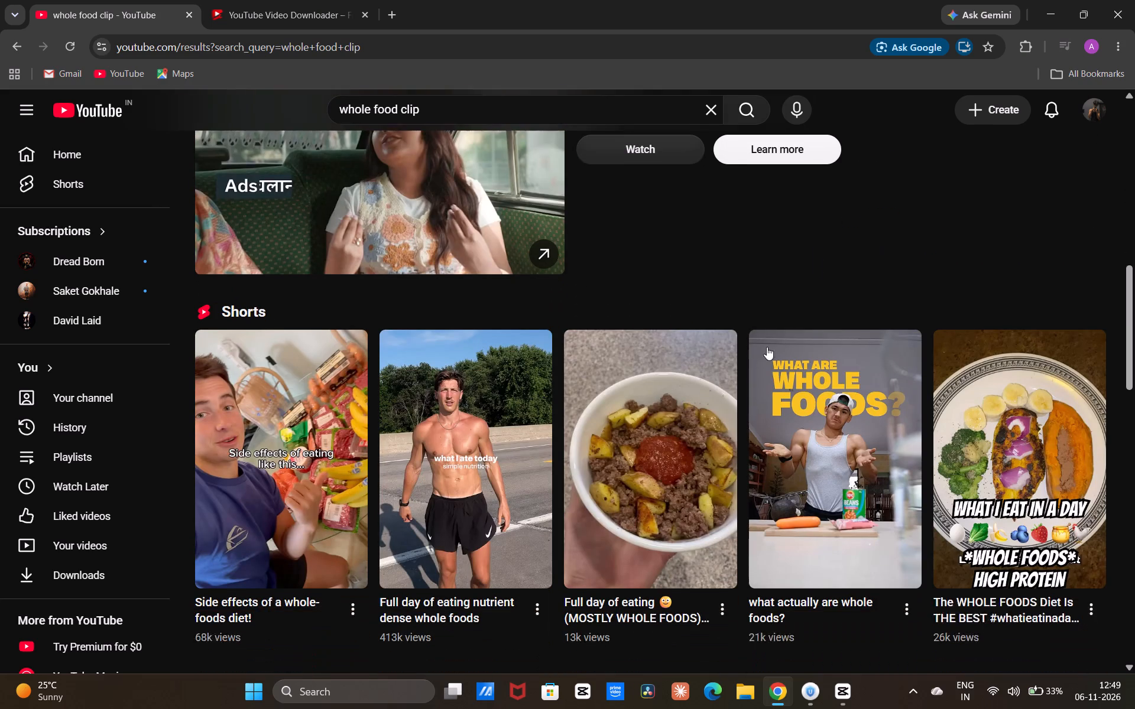
{"action": "scroll", "coordinate": [678, 269], "scroll_direction": "down", "scroll_amount": 12}
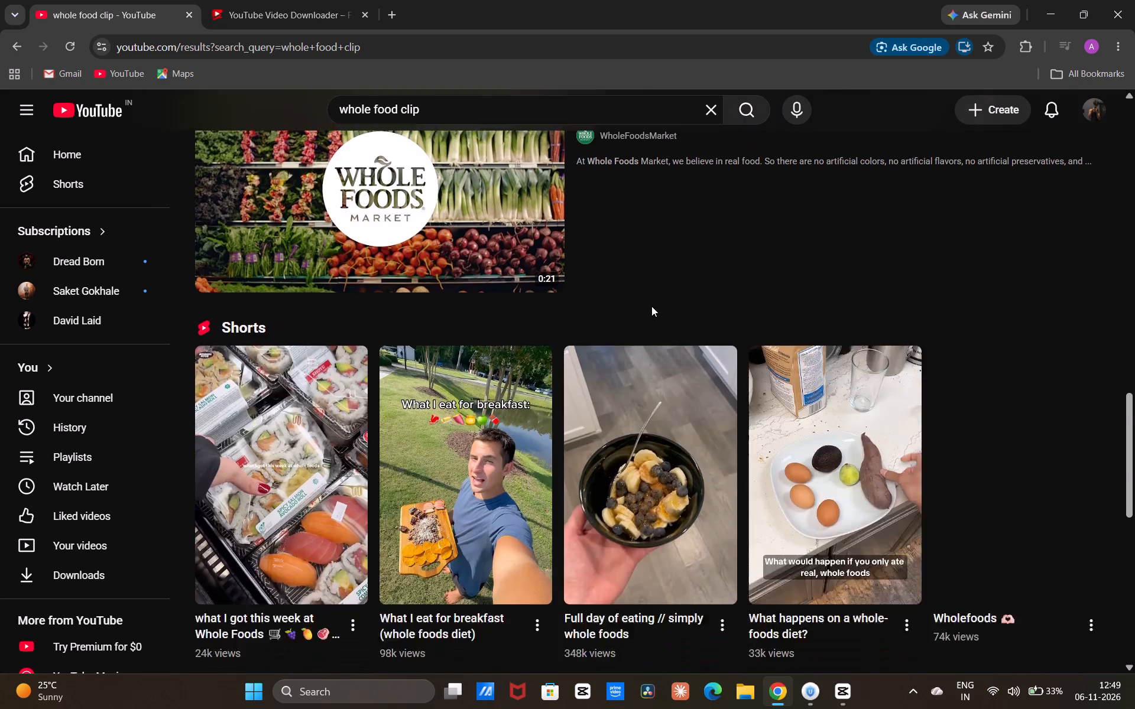
{"action": "scroll", "coordinate": [651, 306], "scroll_direction": "down", "scroll_amount": 1}
{"action": "scroll", "coordinate": [651, 307], "scroll_direction": "up", "scroll_amount": 2}
{"action": "scroll", "coordinate": [650, 310], "scroll_direction": "down", "scroll_amount": 6}
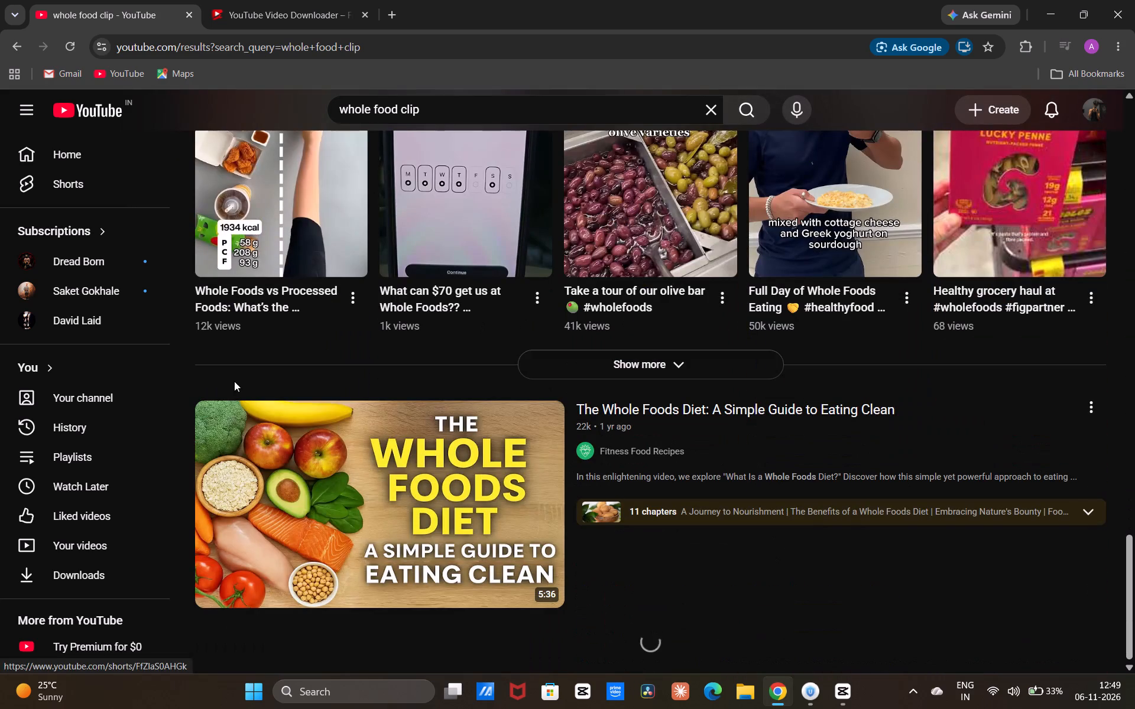
{"action": "scroll", "coordinate": [715, 256], "scroll_direction": "down", "scroll_amount": 5}
{"action": "scroll", "coordinate": [587, 347], "scroll_direction": "down", "scroll_amount": 9}
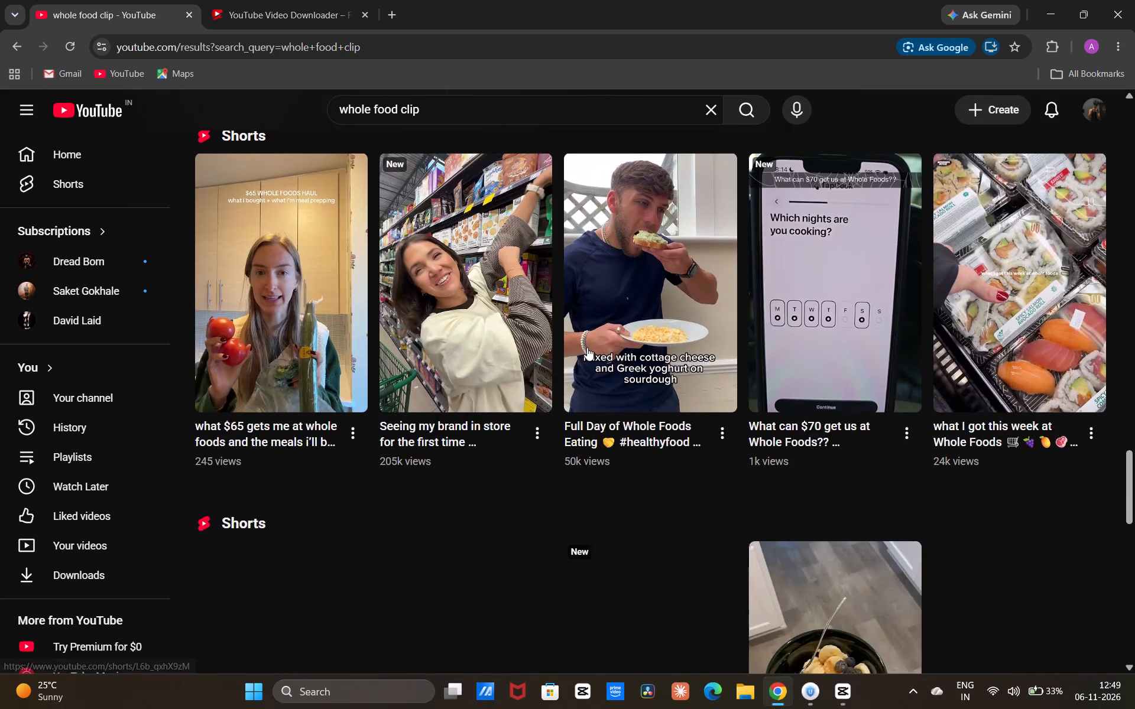
{"action": "scroll", "coordinate": [587, 347], "scroll_direction": "up", "scroll_amount": 5}
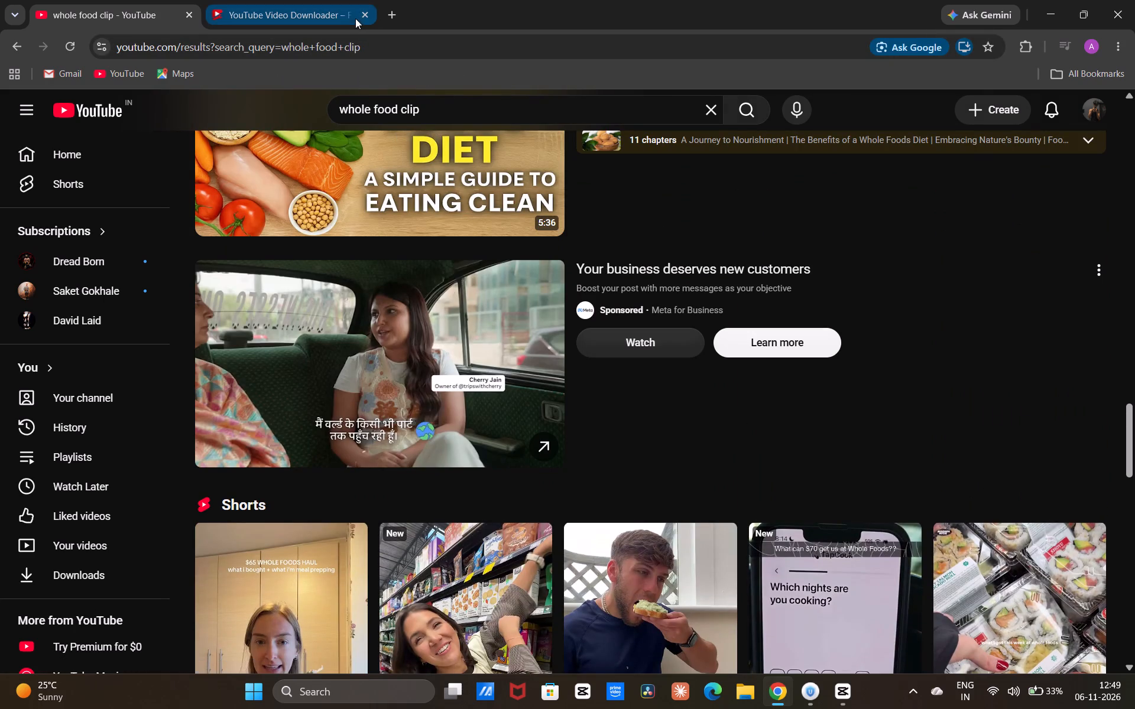
Open a new browser tab and search Google for "whole food ai clips".
{"action": "left_click", "coordinate": [389, 14]}
{"action": "left_click_drag", "start_coordinate": [354, 294], "coordinate": [338, 295]}
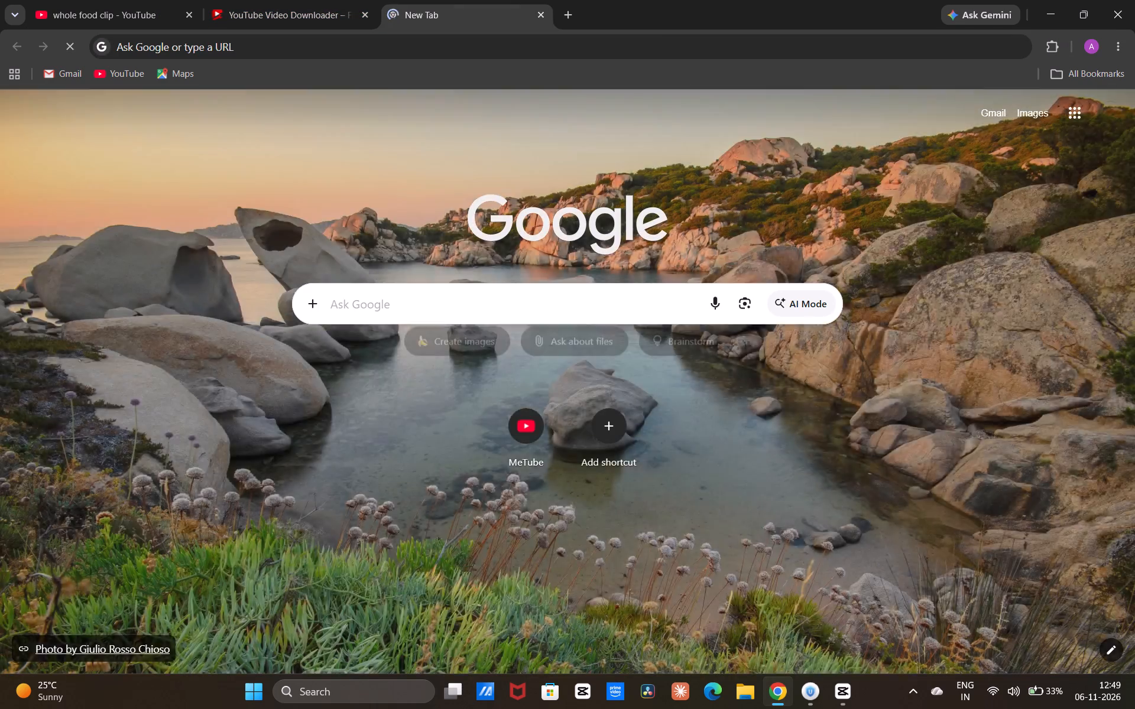
{"action": "type", "text": "whole"}
{"action": "key", "text": "space"}
{"action": "type", "text": "food ai"}
{"action": "key", "text": "space"}
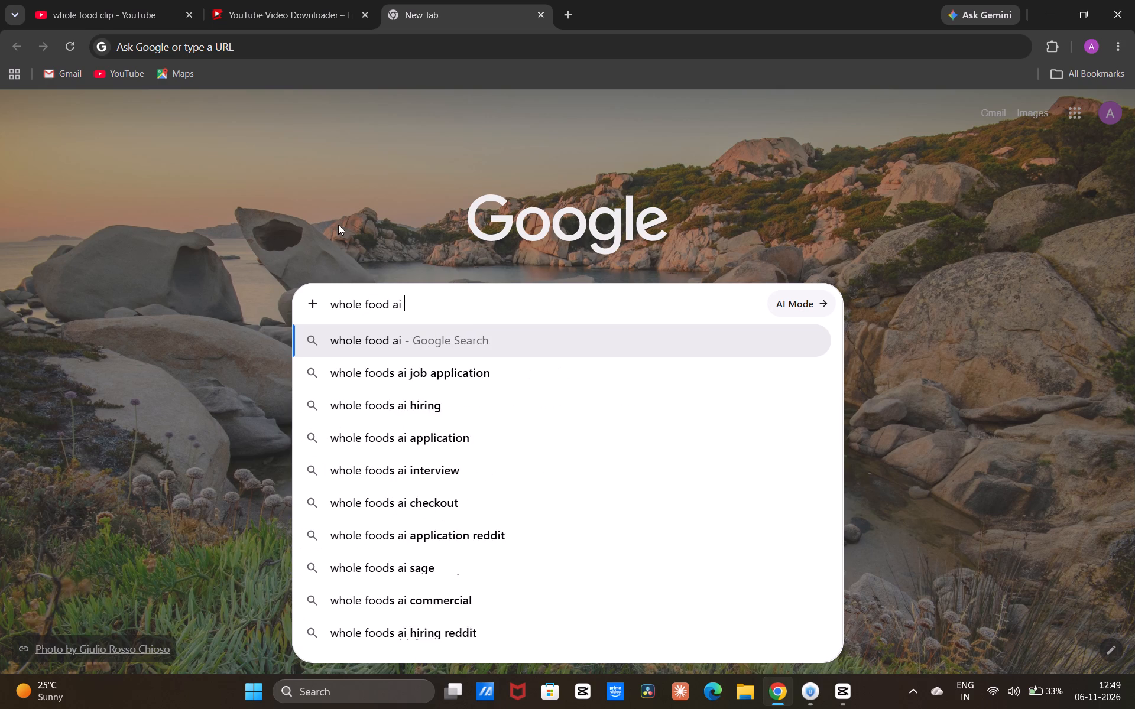
{"action": "type", "text": "clips"}
{"action": "key", "text": "Return"}
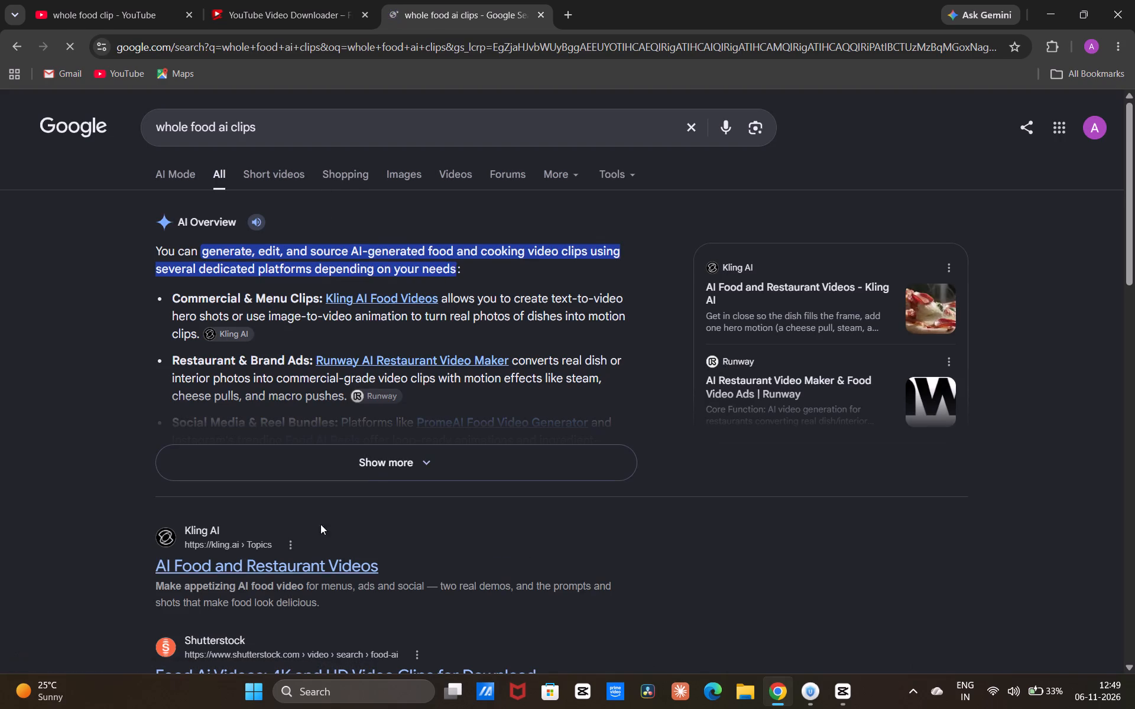
Open the Getty Images food AI stock videos result, browse its clips for usable footage, and return to the Google results.
{"action": "scroll", "coordinate": [407, 235], "scroll_direction": "down", "scroll_amount": 7}
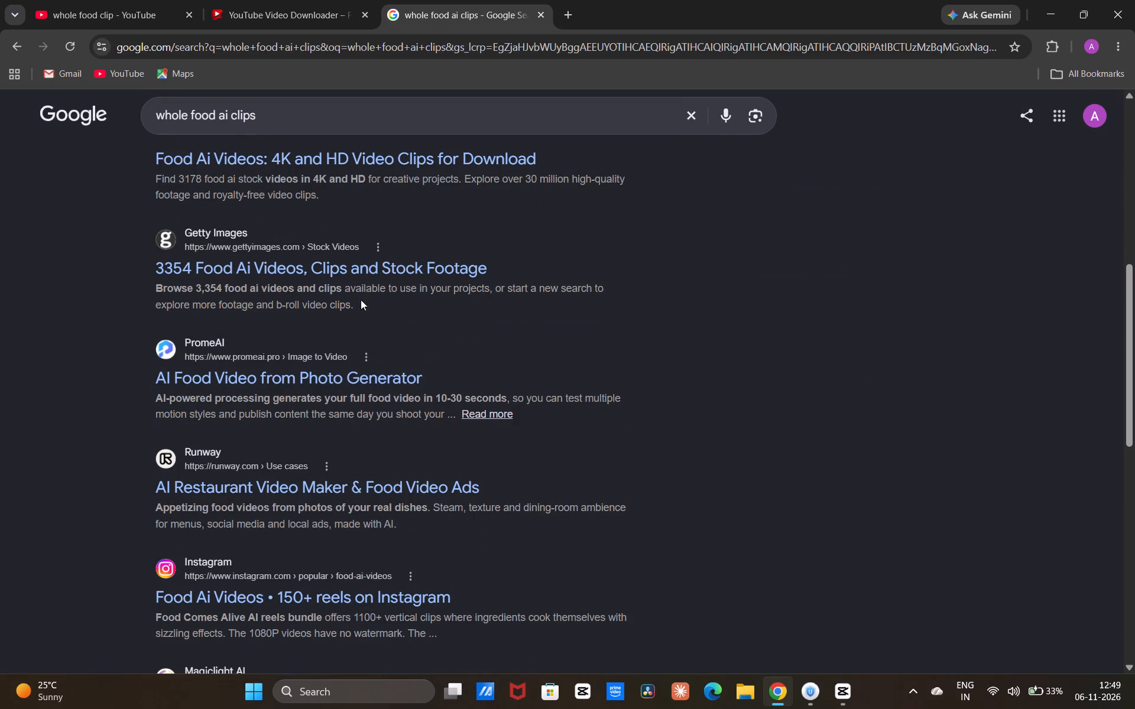
{"action": "scroll", "coordinate": [361, 303], "scroll_direction": "up", "scroll_amount": 8}
{"action": "scroll", "coordinate": [284, 626], "scroll_direction": "down", "scroll_amount": 3}
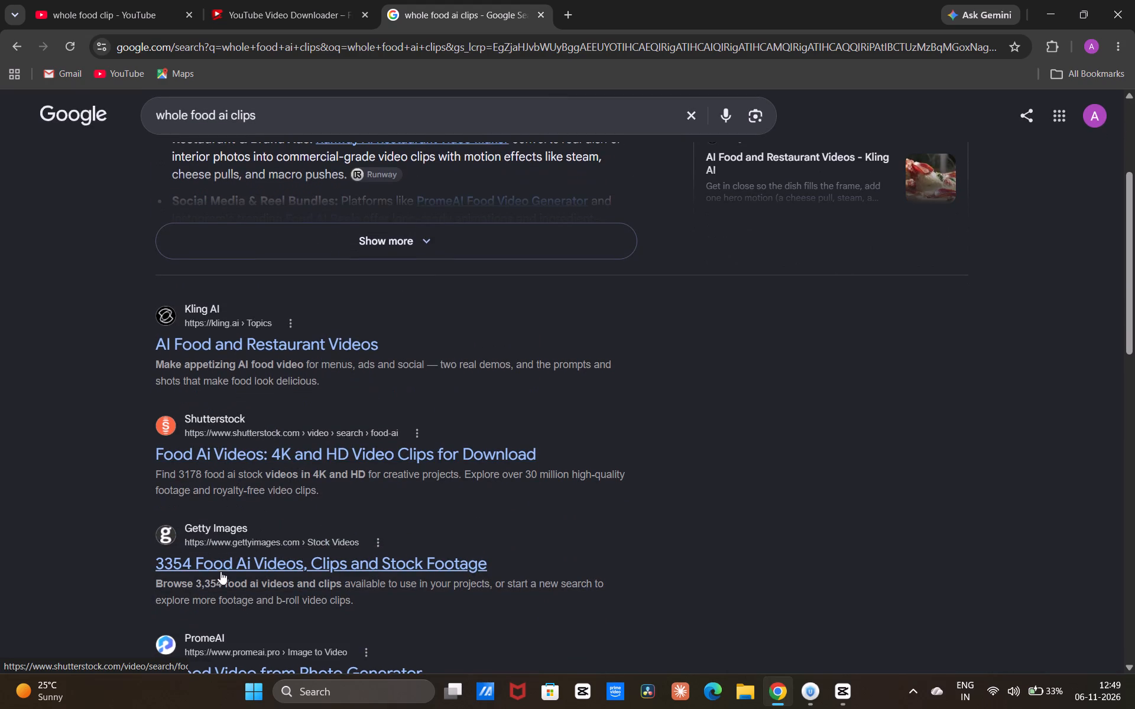
{"action": "left_click", "coordinate": [226, 568]}
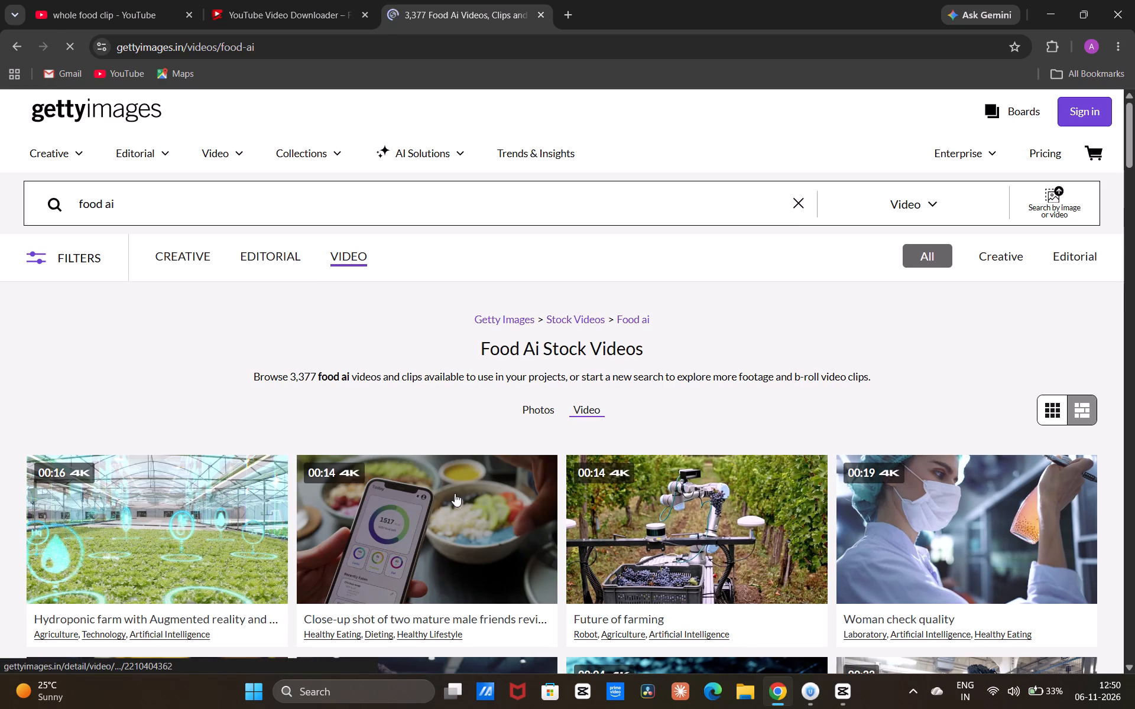
{"action": "left_click", "coordinate": [592, 441]}
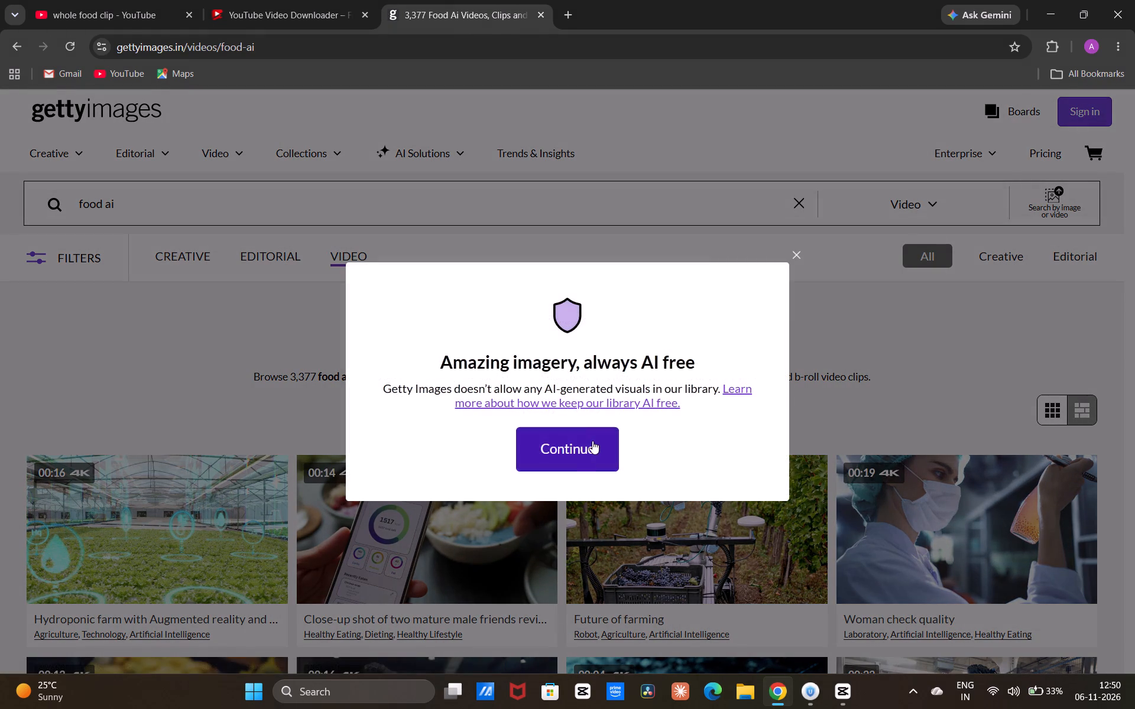
{"action": "scroll", "coordinate": [427, 531], "scroll_direction": "down", "scroll_amount": 4}
{"action": "scroll", "coordinate": [426, 531], "scroll_direction": "up", "scroll_amount": 2}
{"action": "scroll", "coordinate": [213, 591], "scroll_direction": "down", "scroll_amount": 3}
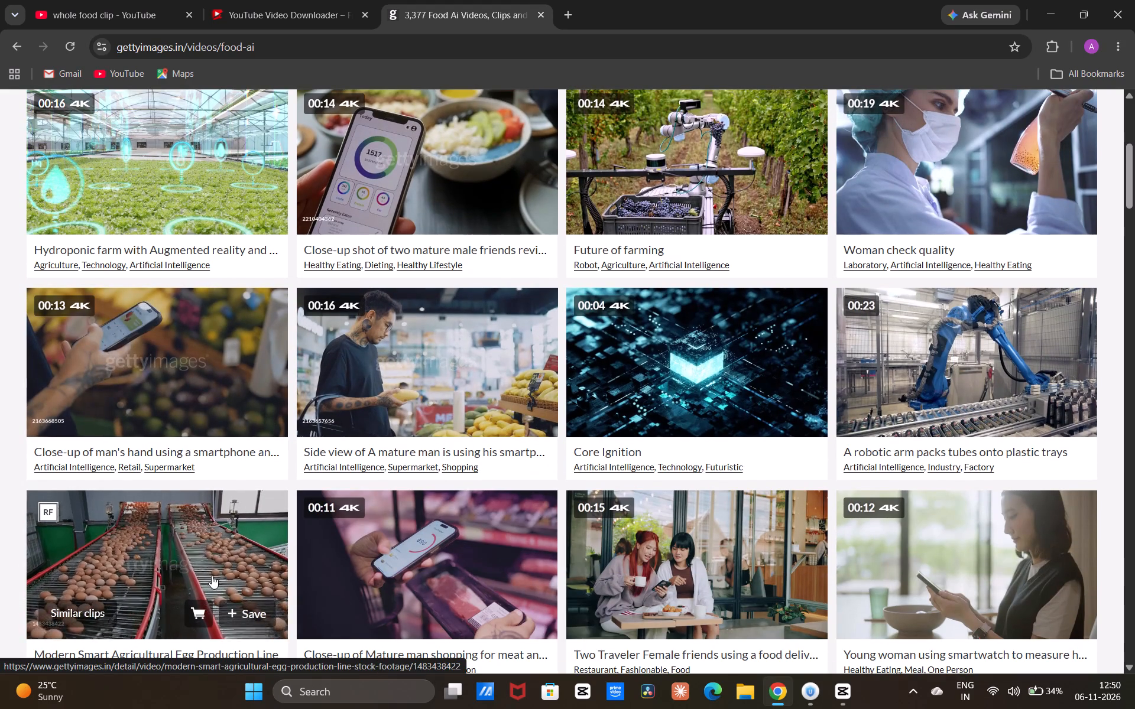
{"action": "scroll", "coordinate": [339, 493], "scroll_direction": "down", "scroll_amount": 6}
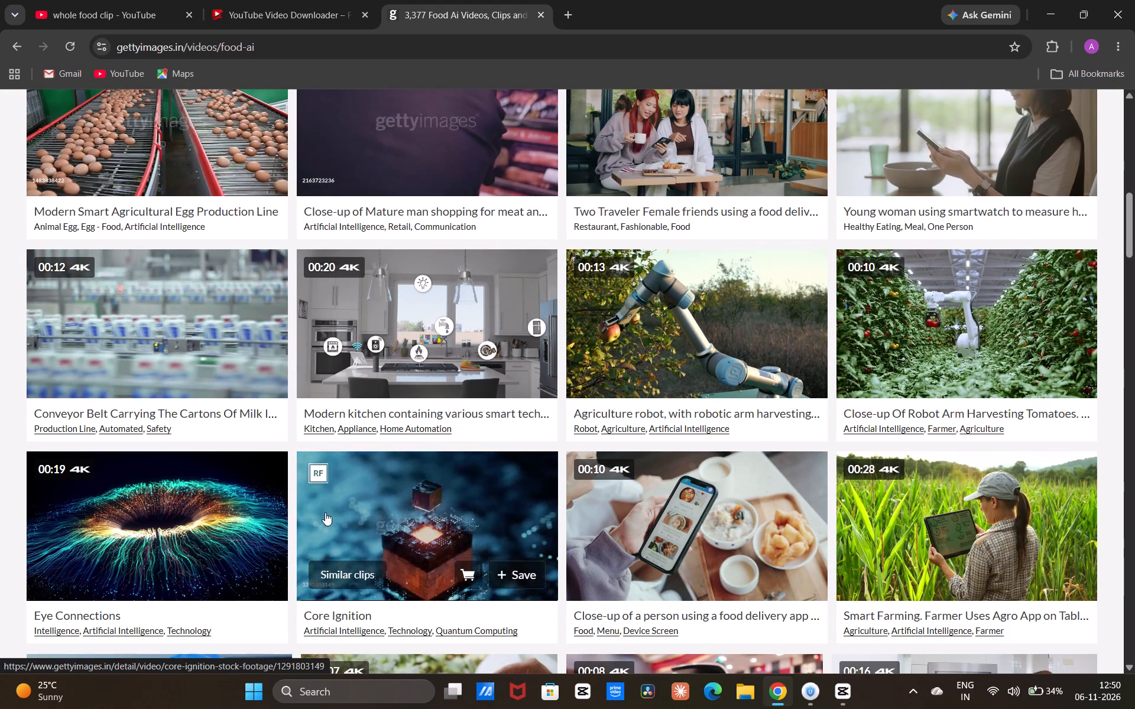
{"action": "scroll", "coordinate": [325, 513], "scroll_direction": "down", "scroll_amount": 4}
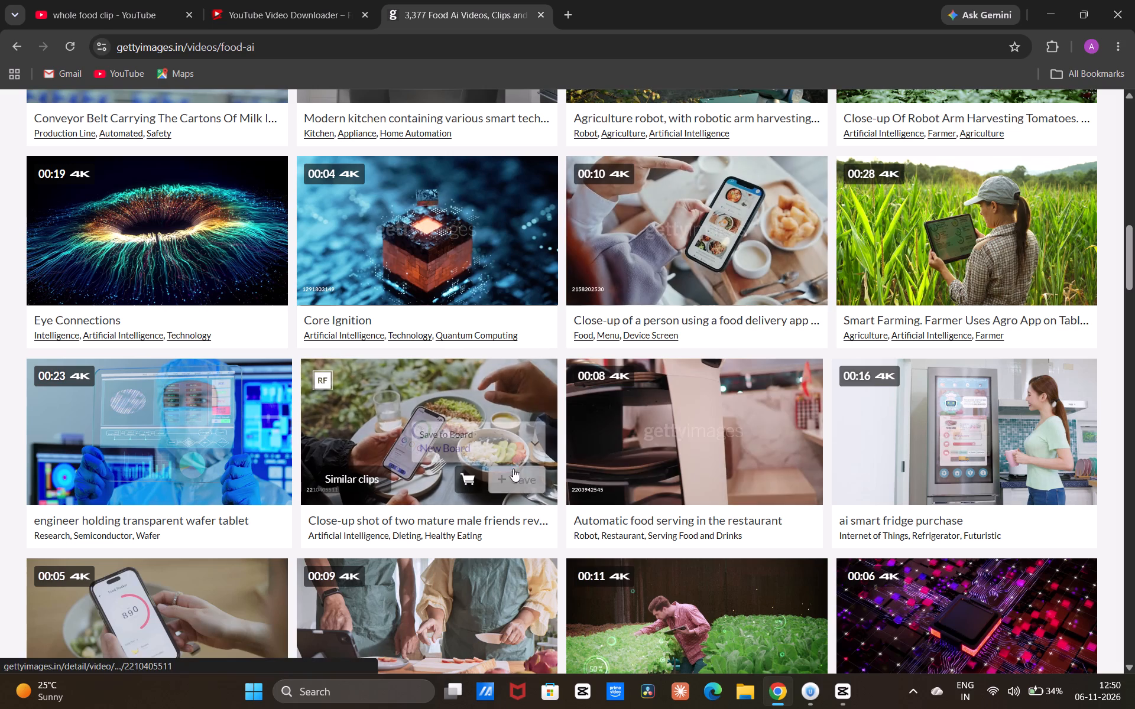
{"action": "scroll", "coordinate": [456, 513], "scroll_direction": "down", "scroll_amount": 8}
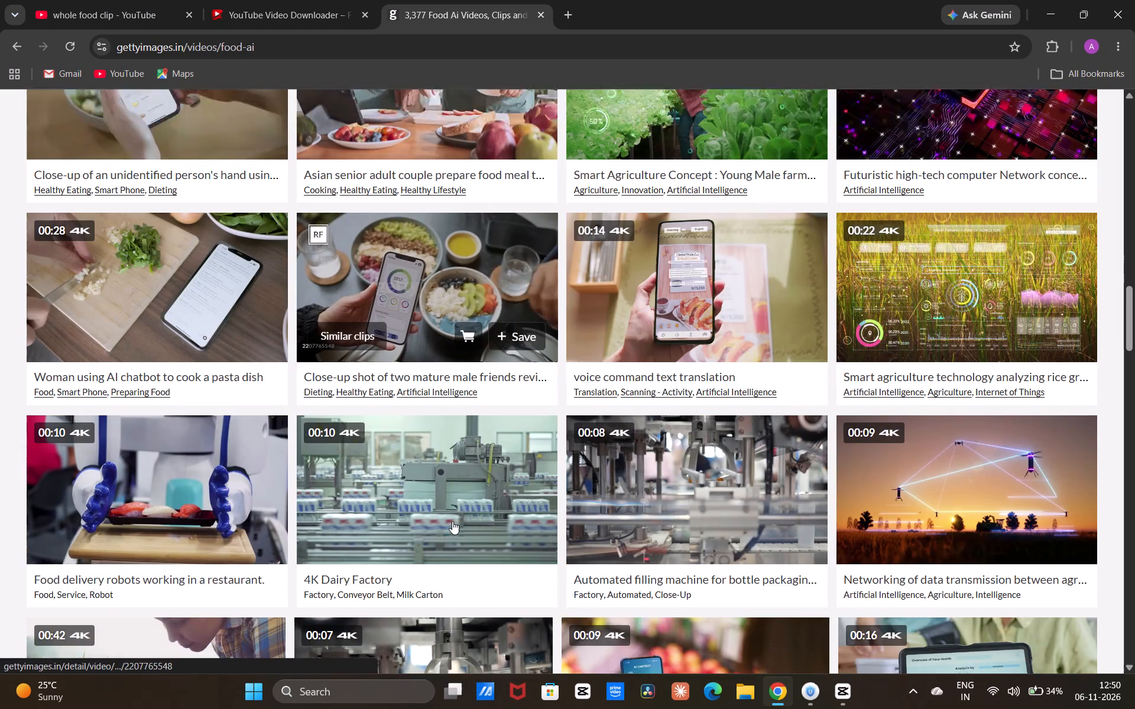
{"action": "scroll", "coordinate": [447, 522], "scroll_direction": "down", "scroll_amount": 6}
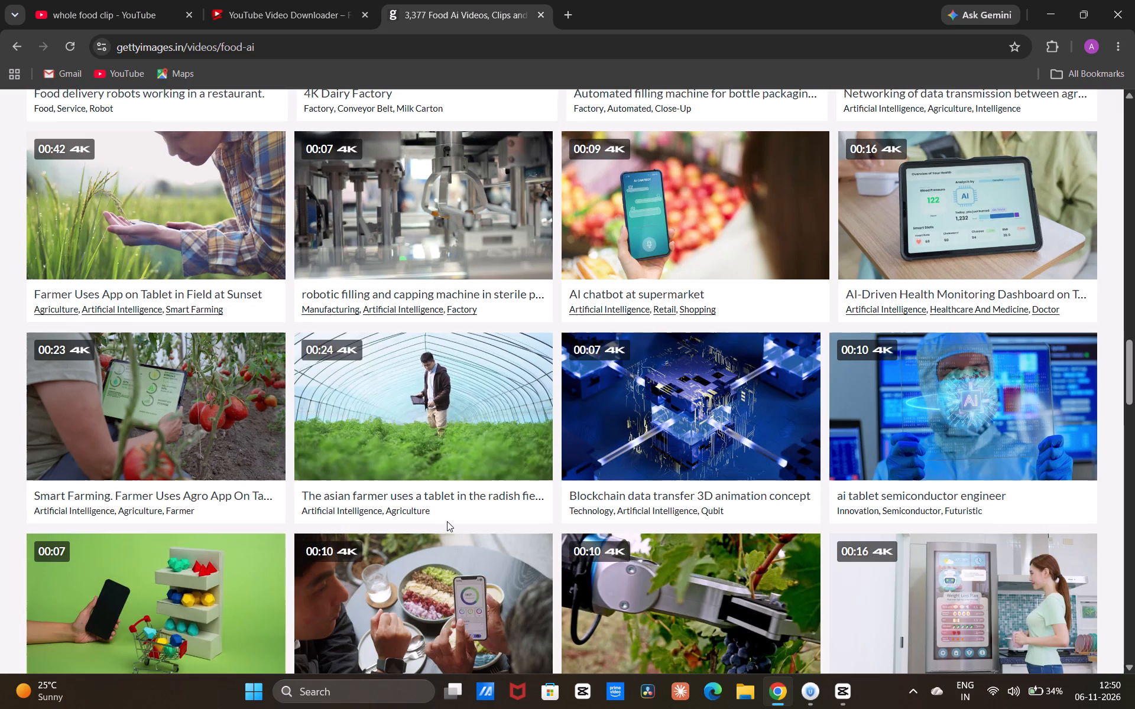
{"action": "scroll", "coordinate": [436, 460], "scroll_direction": "down", "scroll_amount": 4}
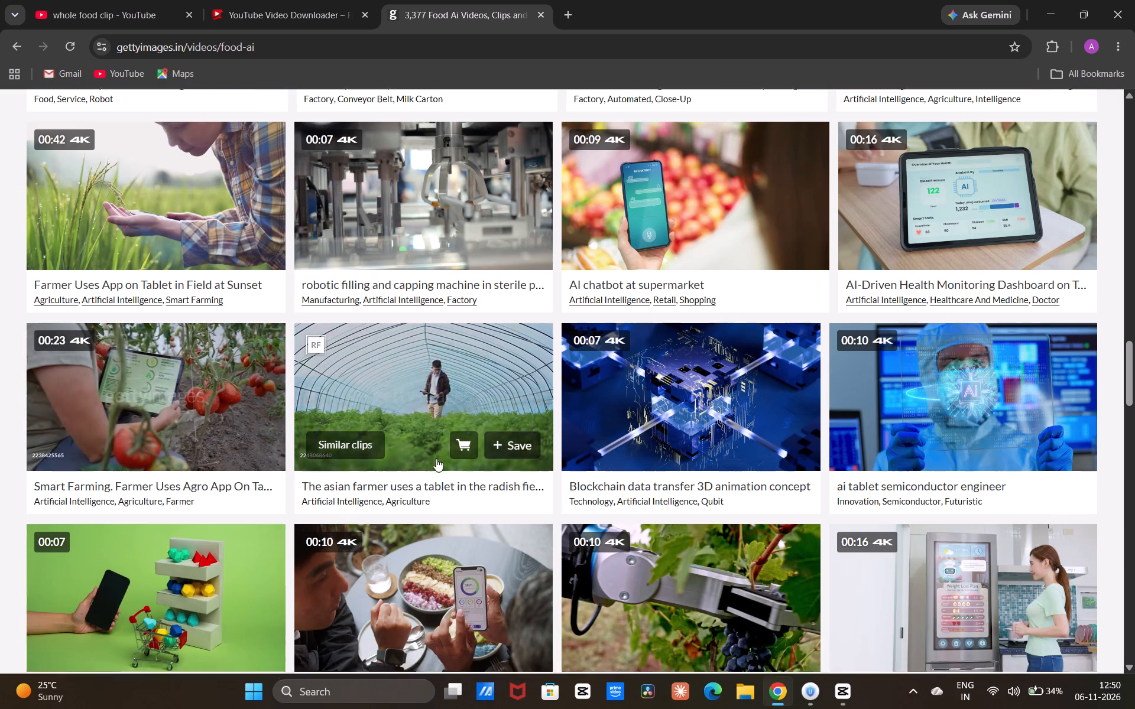
{"action": "scroll", "coordinate": [421, 447], "scroll_direction": "up", "scroll_amount": 16}
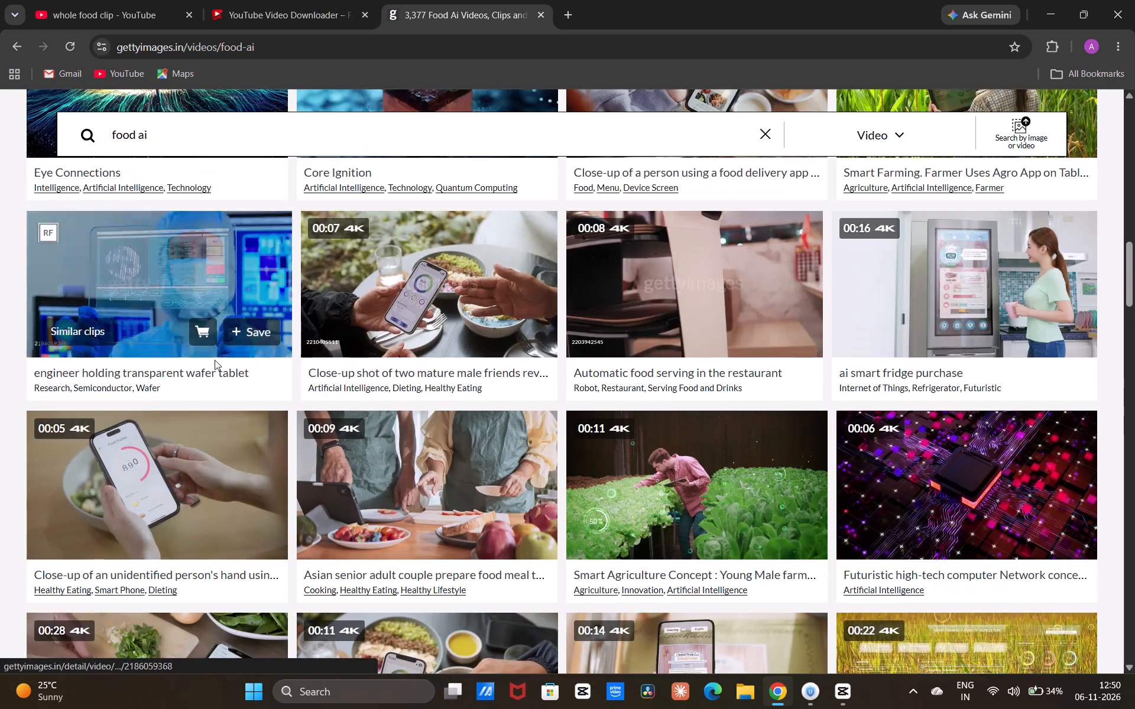
{"action": "scroll", "coordinate": [179, 356], "scroll_direction": "up", "scroll_amount": 8}
{"action": "left_click", "coordinate": [6, 45]}
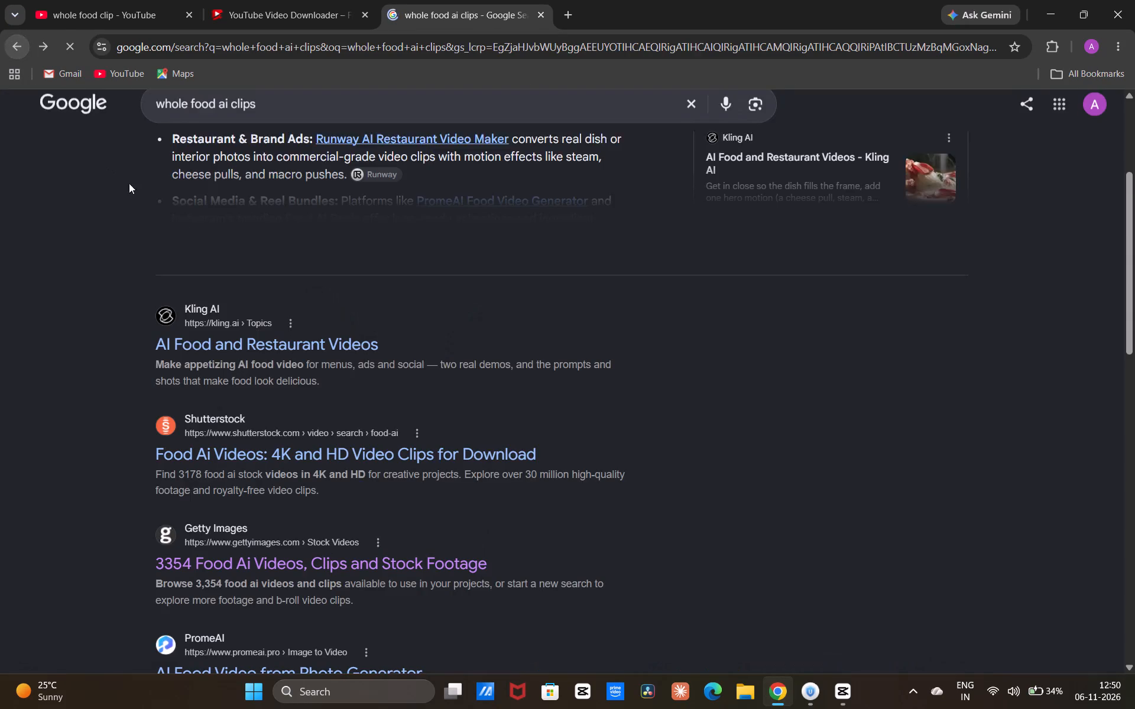
{"action": "scroll", "coordinate": [294, 279], "scroll_direction": "down", "scroll_amount": 7}
Go back to the YouTube "whole food clip" results and preview the "30 DAYS OF WHOLE FOOD EATING" Short.
{"action": "left_click", "coordinate": [121, 0]}
{"action": "scroll", "coordinate": [618, 332], "scroll_direction": "down", "scroll_amount": 7}
{"action": "scroll", "coordinate": [319, 516], "scroll_direction": "down", "scroll_amount": 4}
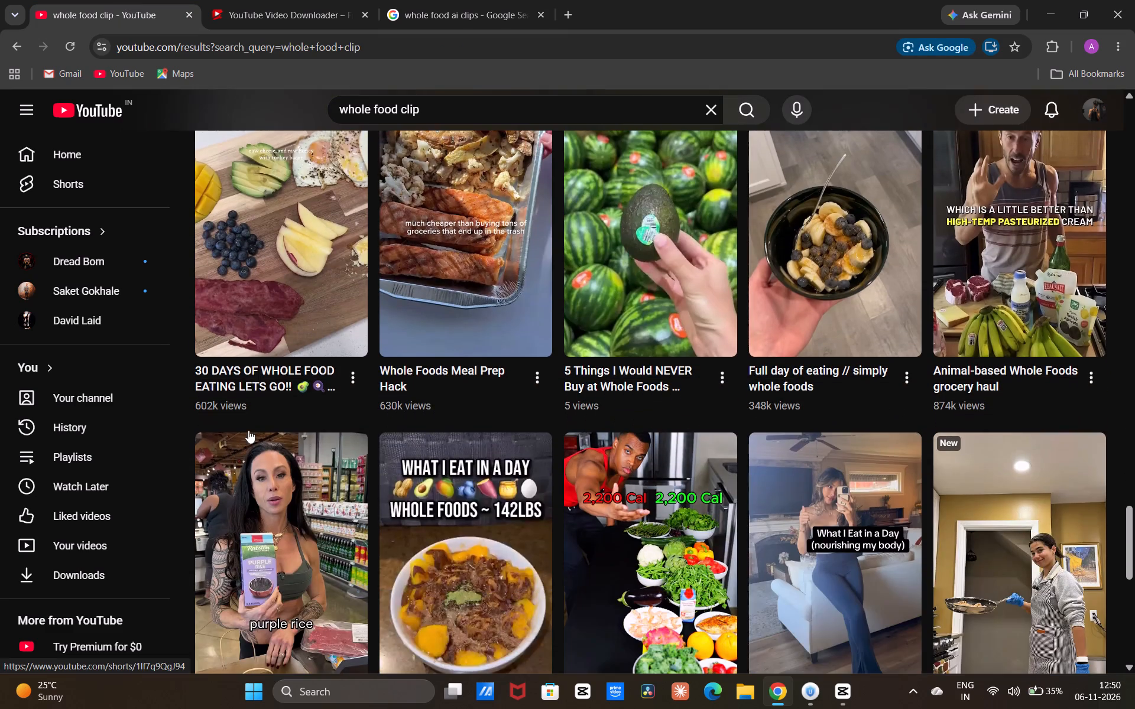
{"action": "left_click", "coordinate": [246, 262]}
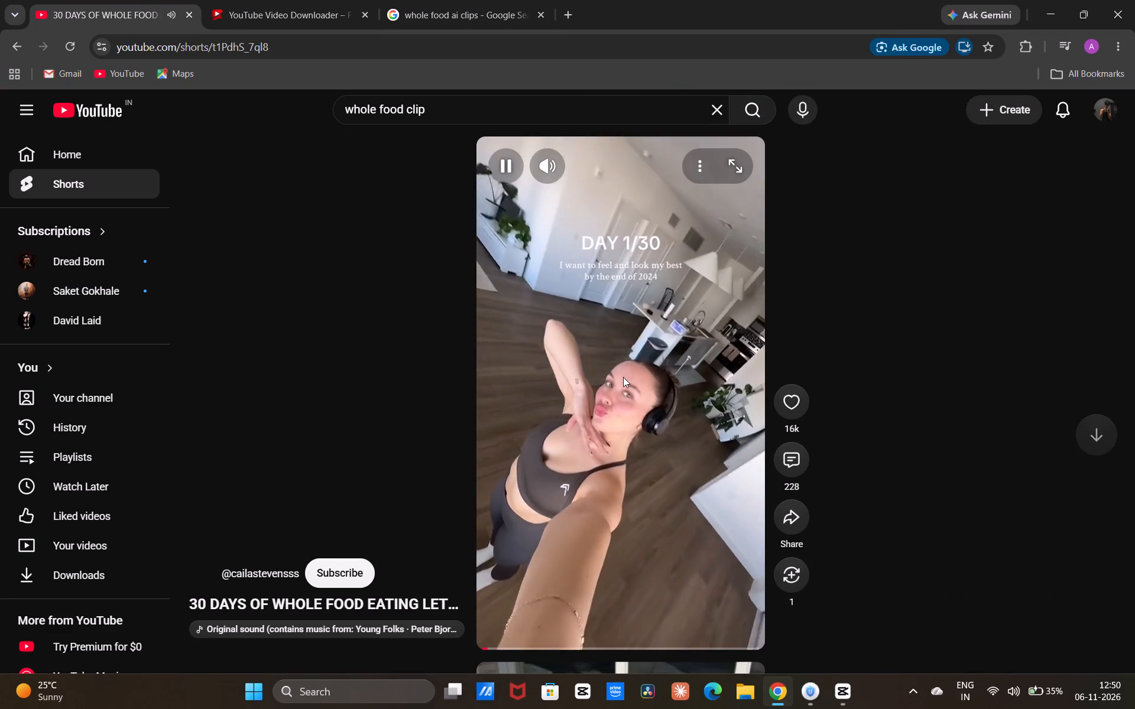
{"action": "left_click", "coordinate": [23, 53]}
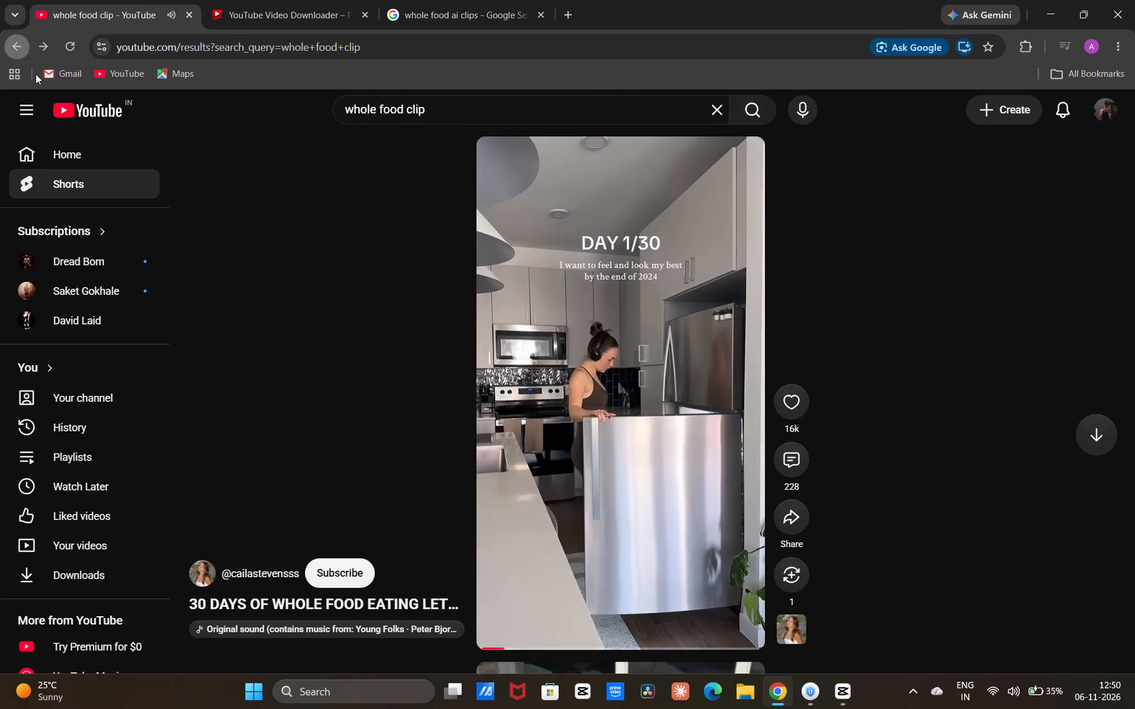
Browse more of the YouTube results for whole food footage and preview the "What I Eat in a Day (nourishing my body)" Short.
{"action": "scroll", "coordinate": [575, 382], "scroll_direction": "down", "scroll_amount": 8}
{"action": "scroll", "coordinate": [460, 413], "scroll_direction": "down", "scroll_amount": 3}
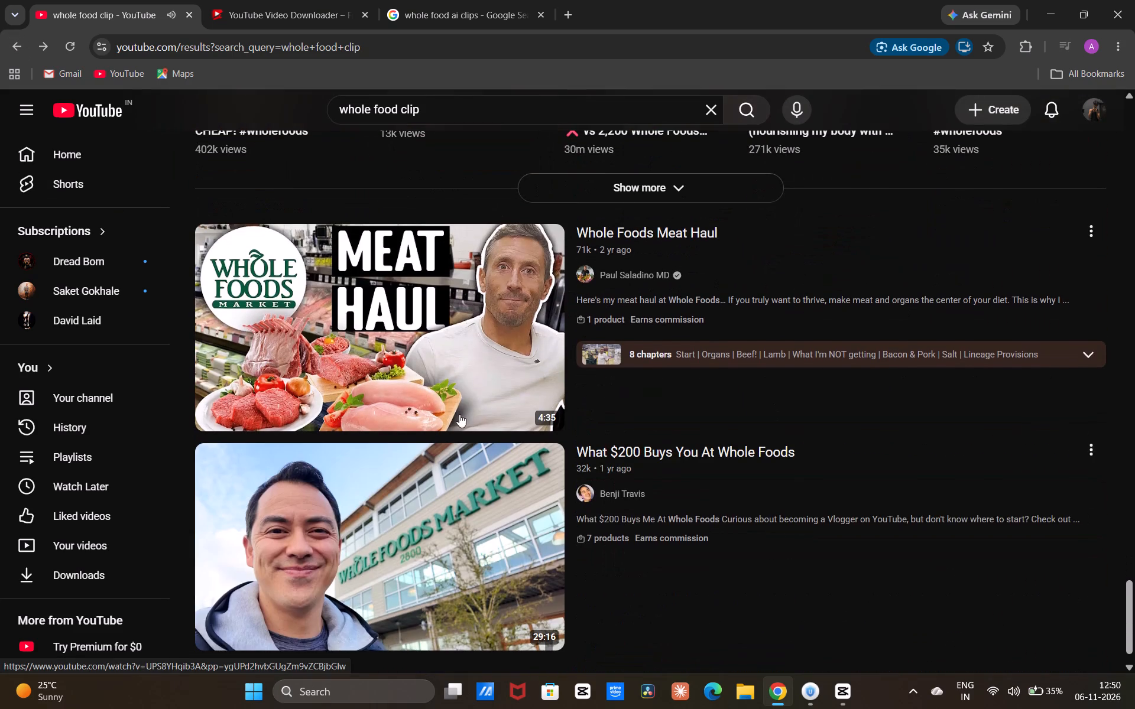
{"action": "scroll", "coordinate": [459, 414], "scroll_direction": "down", "scroll_amount": 9}
{"action": "scroll", "coordinate": [621, 361], "scroll_direction": "down", "scroll_amount": 1}
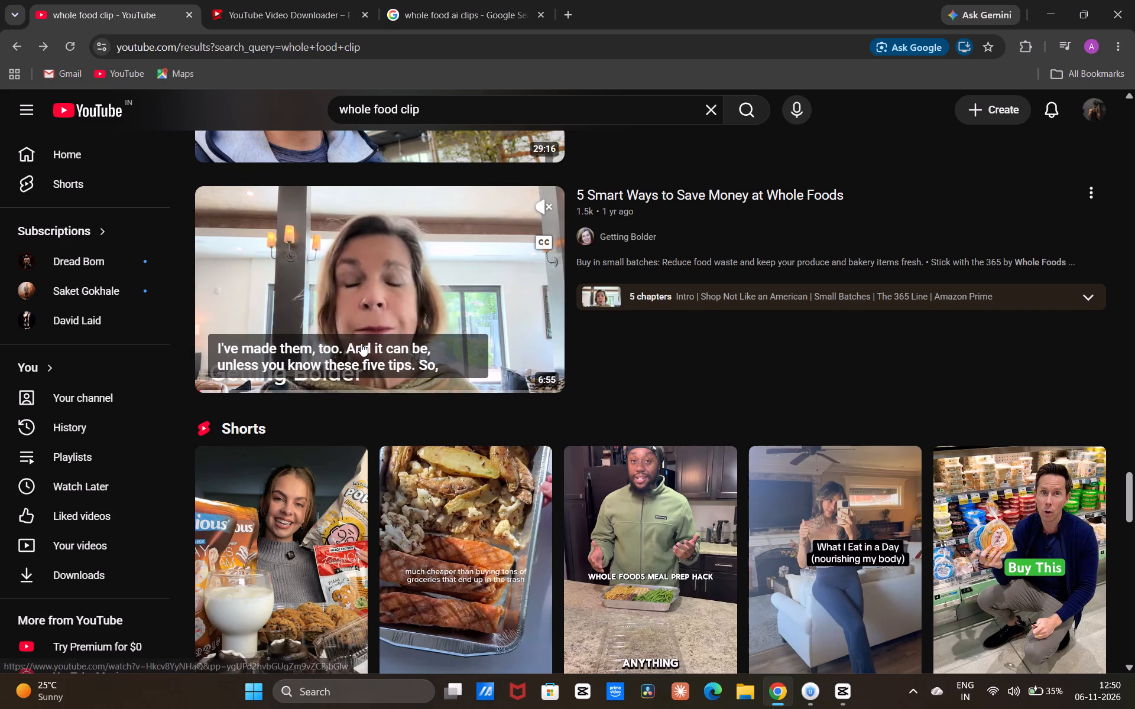
{"action": "scroll", "coordinate": [408, 398], "scroll_direction": "down", "scroll_amount": 6}
{"action": "scroll", "coordinate": [808, 542], "scroll_direction": "up", "scroll_amount": 3}
{"action": "left_click", "coordinate": [829, 408]}
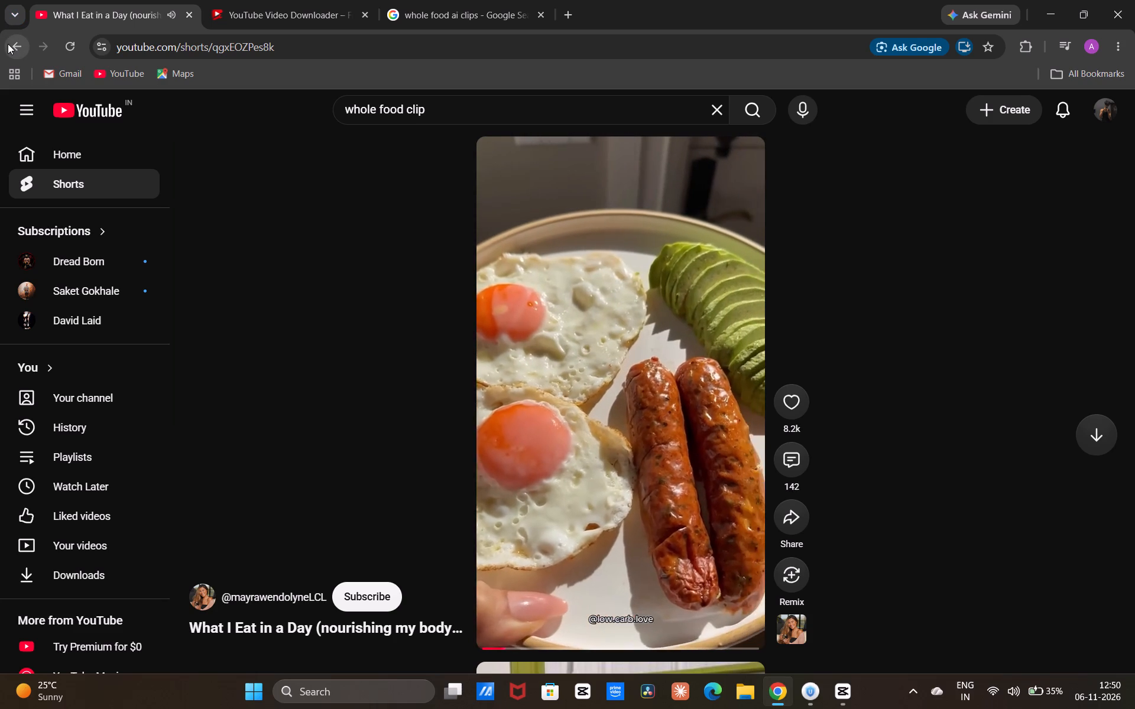
{"action": "left_click", "coordinate": [8, 45]}
{"action": "scroll", "coordinate": [610, 609], "scroll_direction": "down", "scroll_amount": 5}
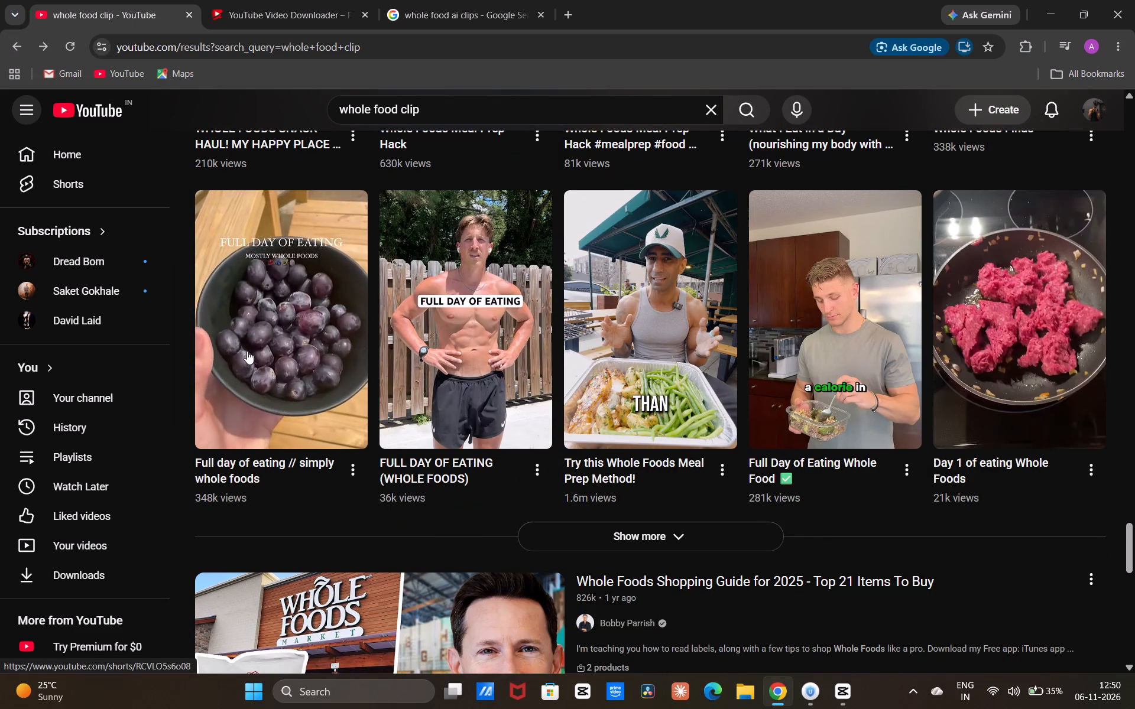
{"action": "scroll", "coordinate": [247, 351], "scroll_direction": "down", "scroll_amount": 10}
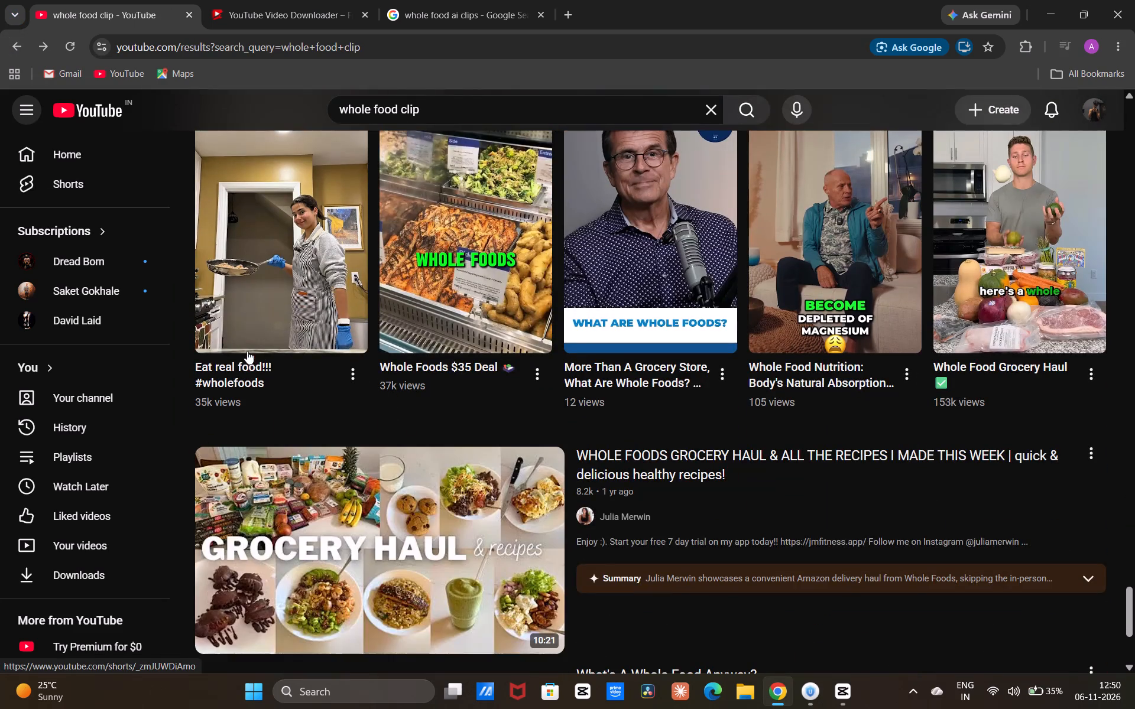
{"action": "scroll", "coordinate": [378, 339], "scroll_direction": "up", "scroll_amount": 16}
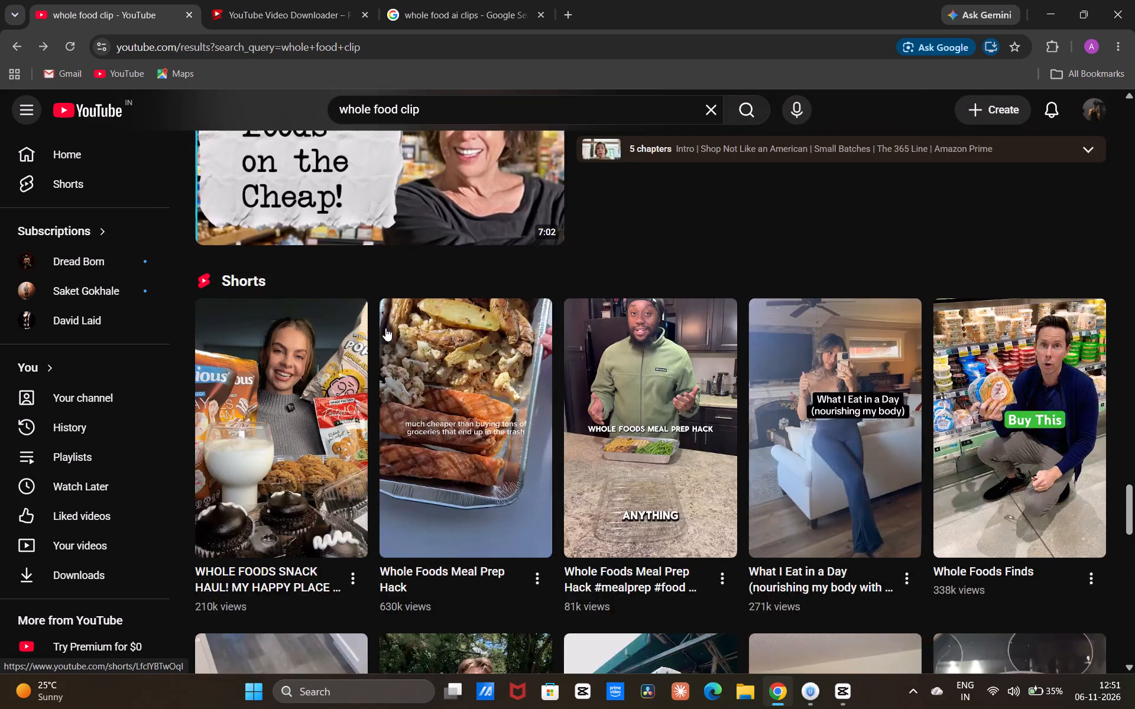
{"action": "scroll", "coordinate": [385, 328], "scroll_direction": "up", "scroll_amount": 7}
Return to the Google "whole food ai clips" search and look through its short video results.
{"action": "left_click", "coordinate": [520, 2]}
{"action": "scroll", "coordinate": [491, 287], "scroll_direction": "up", "scroll_amount": 19}
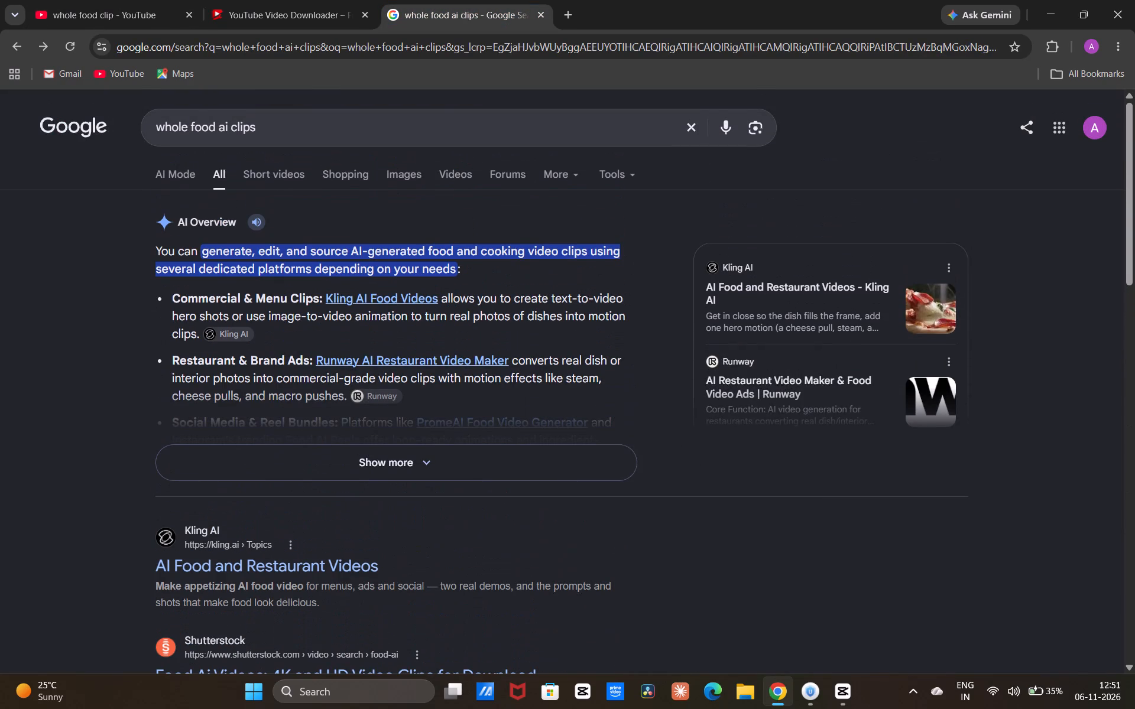
{"action": "scroll", "coordinate": [482, 301], "scroll_direction": "up", "scroll_amount": 2}
{"action": "left_click", "coordinate": [300, 177]}
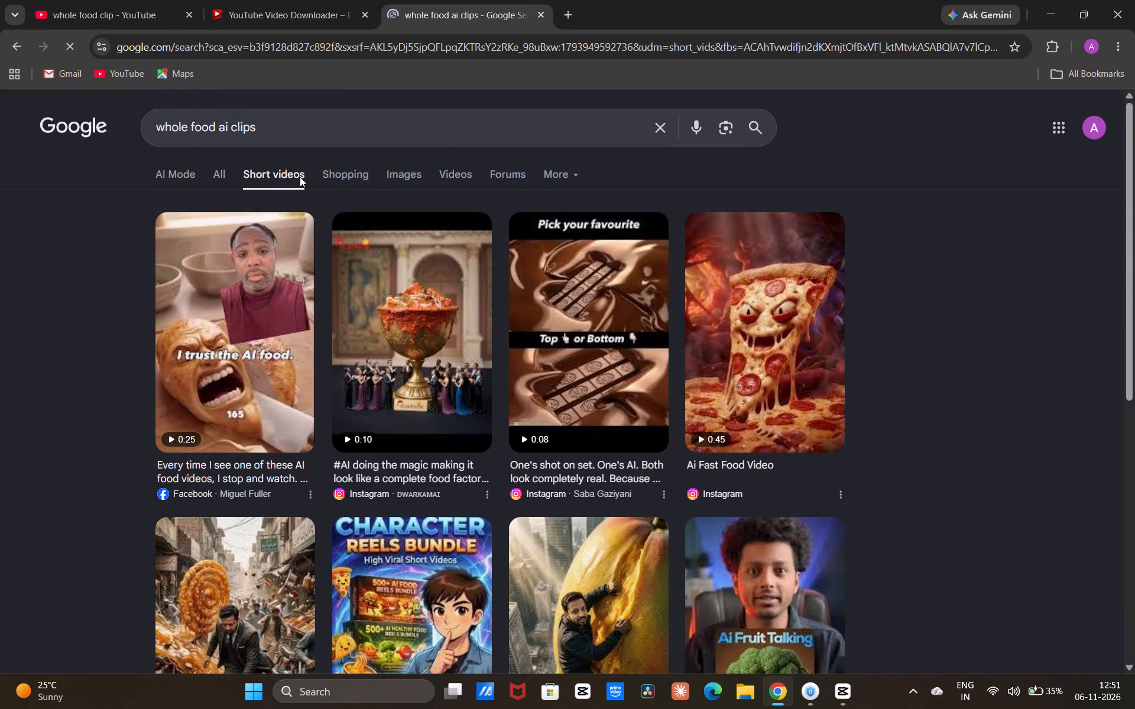
{"action": "scroll", "coordinate": [320, 263], "scroll_direction": "down", "scroll_amount": 7}
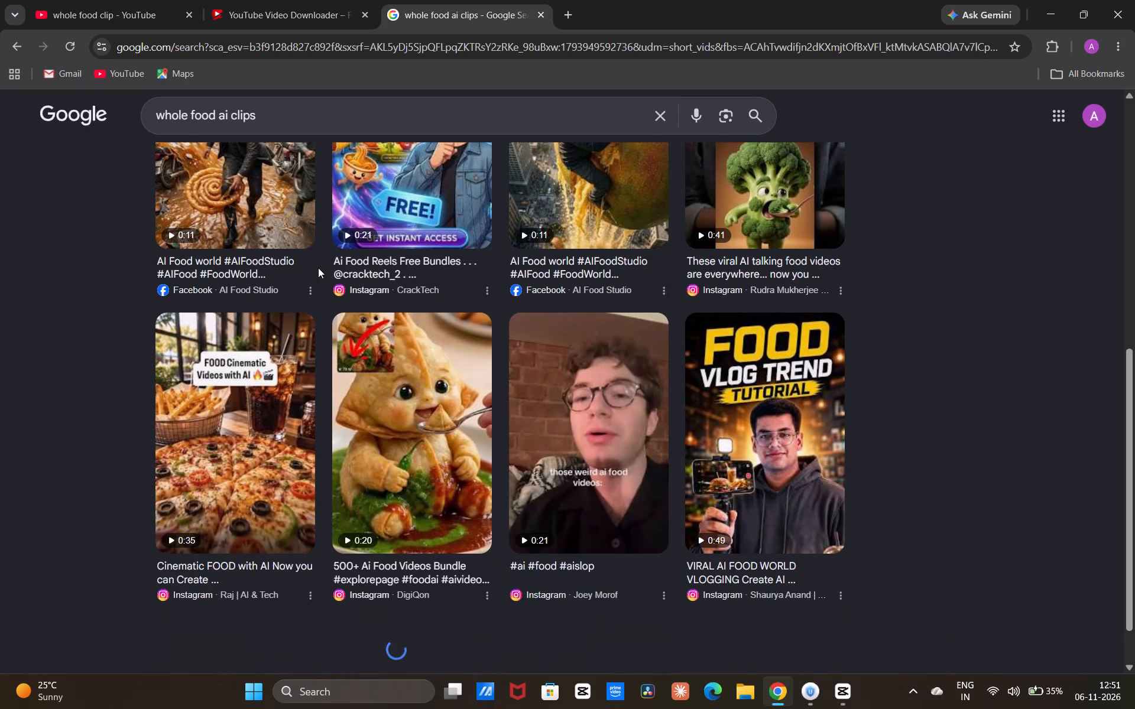
{"action": "scroll", "coordinate": [318, 268], "scroll_direction": "down", "scroll_amount": 6}
{"action": "scroll", "coordinate": [318, 269], "scroll_direction": "up", "scroll_amount": 12}
{"action": "scroll", "coordinate": [396, 191], "scroll_direction": "up", "scroll_amount": 5}
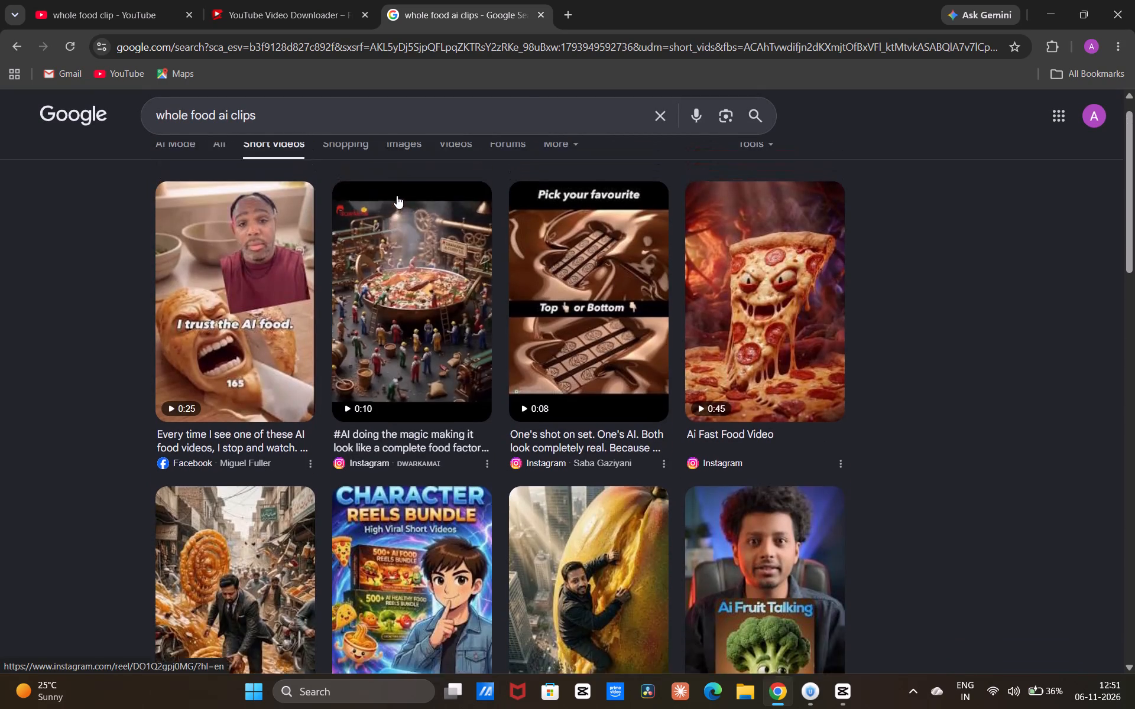
Switch to Google image results and shorten the search to "whole food".
{"action": "left_click", "coordinate": [394, 177]}
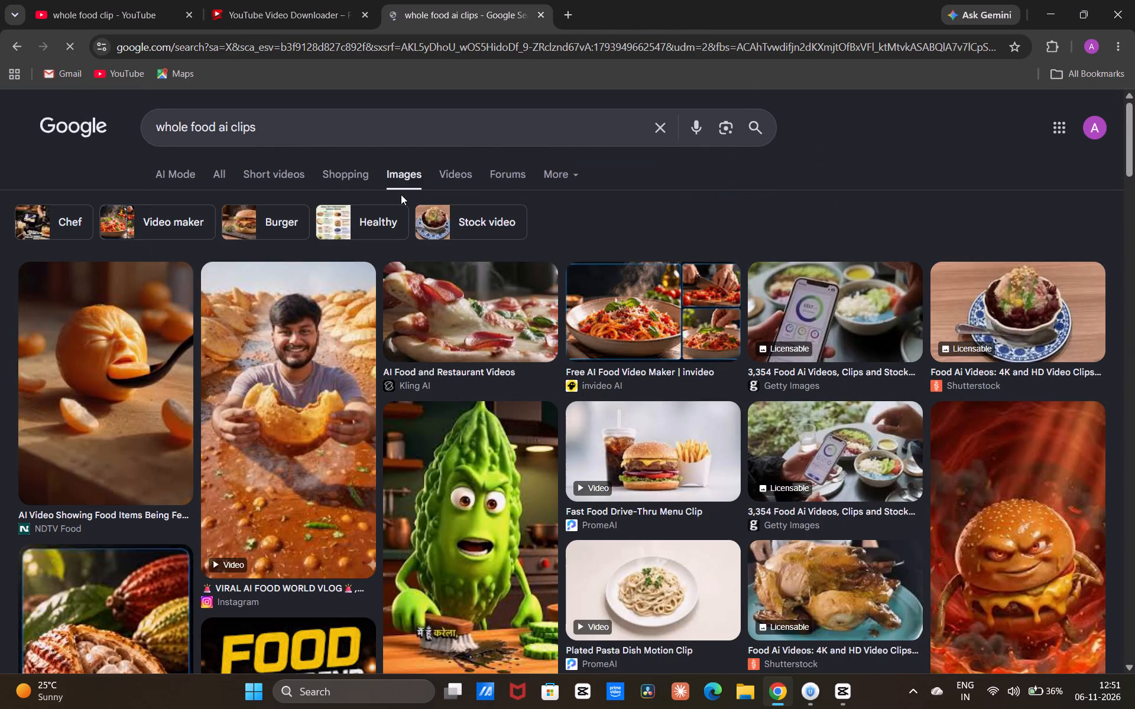
{"action": "left_click", "coordinate": [306, 134]}
{"action": "key", "text": "BackSpace"}
{"action": "key", "text": "BackSpace"}
{"action": "key", "text": "BackSpace"}
{"action": "key", "text": "BackSpace"}
{"action": "key", "text": "BackSpace"}
{"action": "key", "text": "BackSpace"}
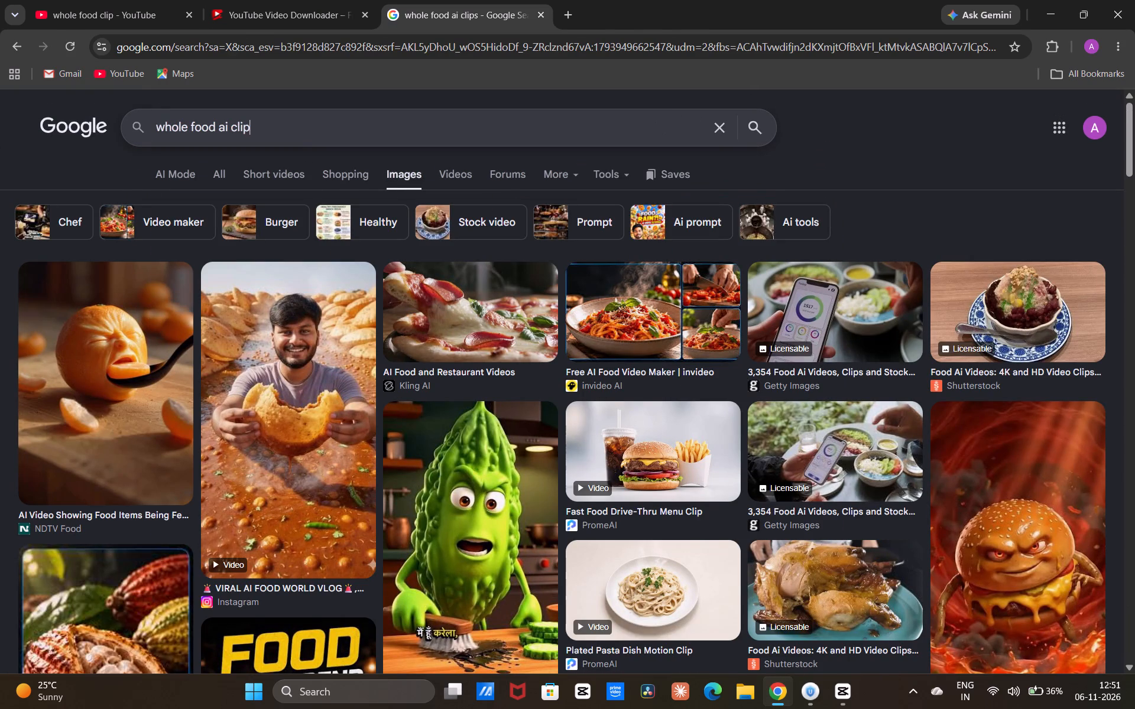
{"action": "key", "text": "BackSpace"}
{"action": "key", "text": "BackSpace"}
{"action": "key", "text": "Return"}
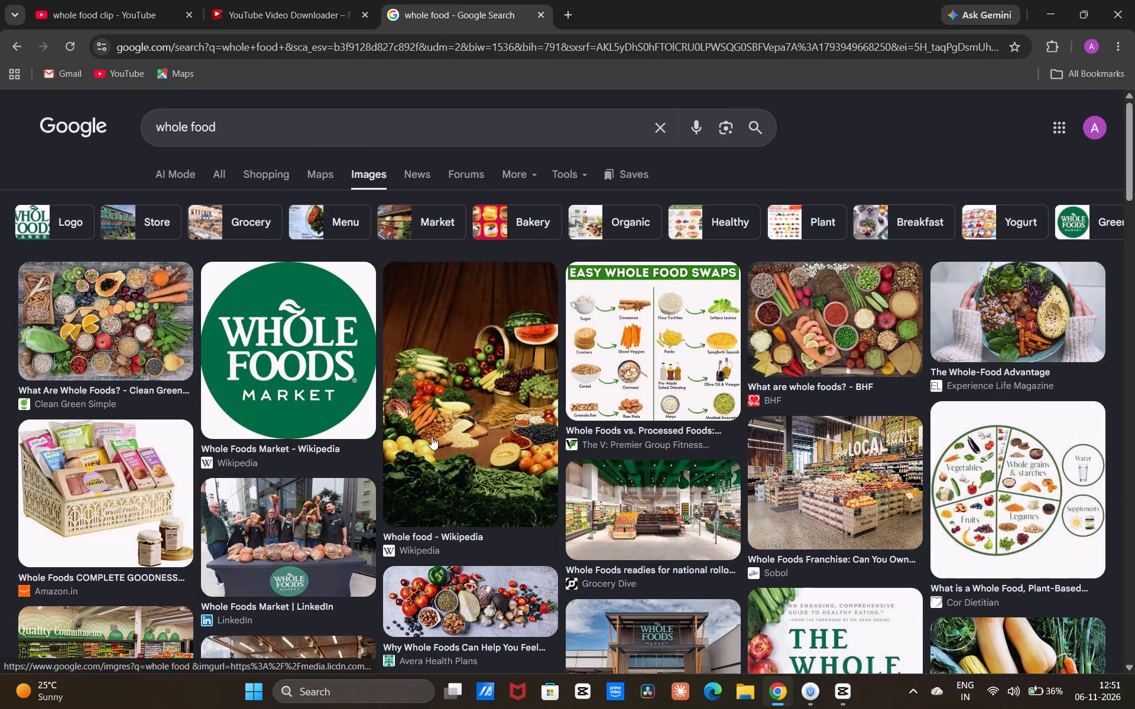
Download Wikipedia's whole food picture of fruits, vegetables and grains as Foods.jpg to the Downloads folder, and close the download manager.
{"action": "left_click", "coordinate": [455, 482]}
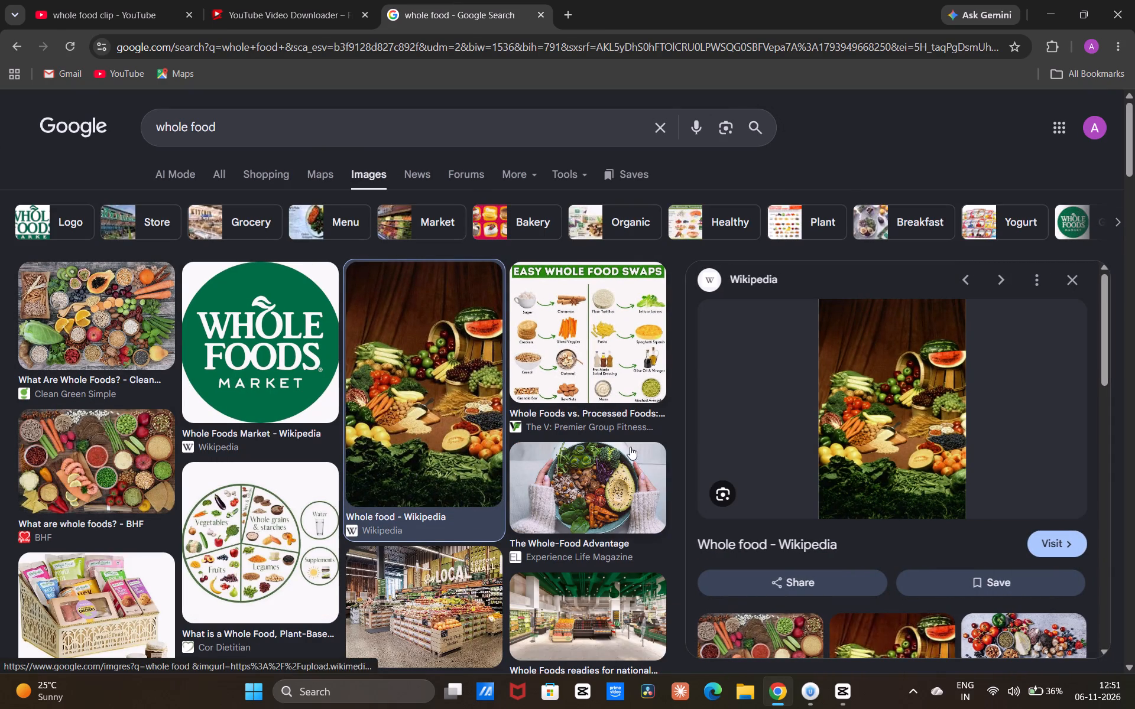
{"action": "right_click", "coordinate": [854, 337]}
{"action": "left_click", "coordinate": [928, 529]}
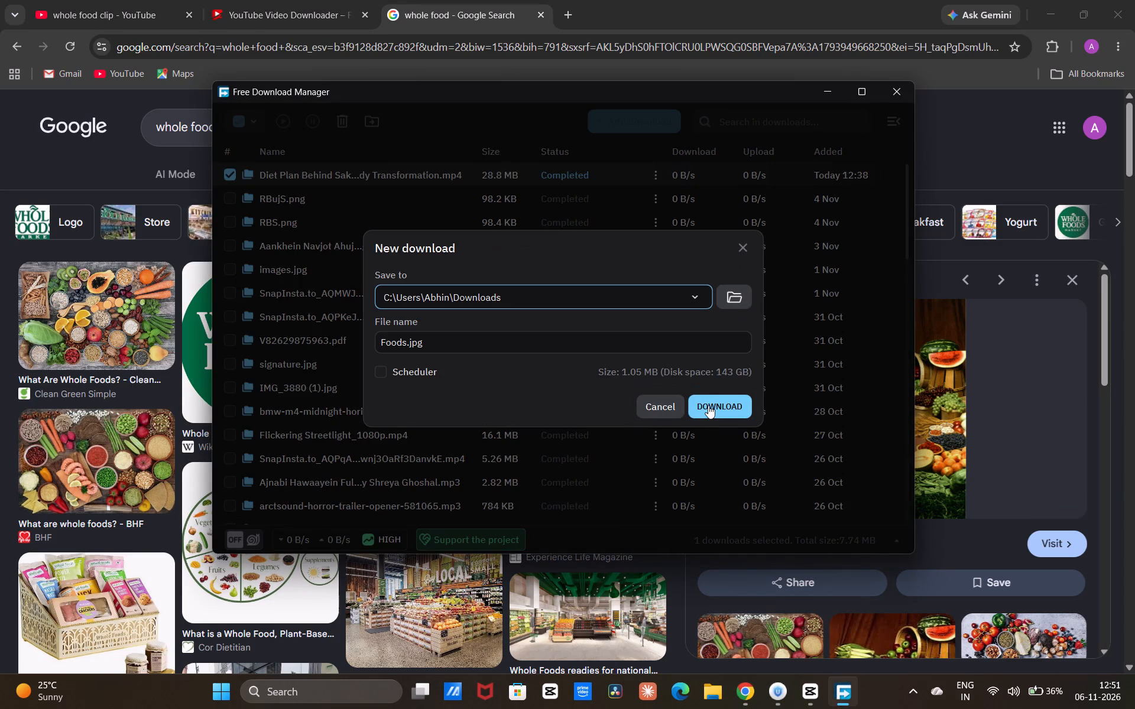
{"action": "left_click", "coordinate": [708, 405]}
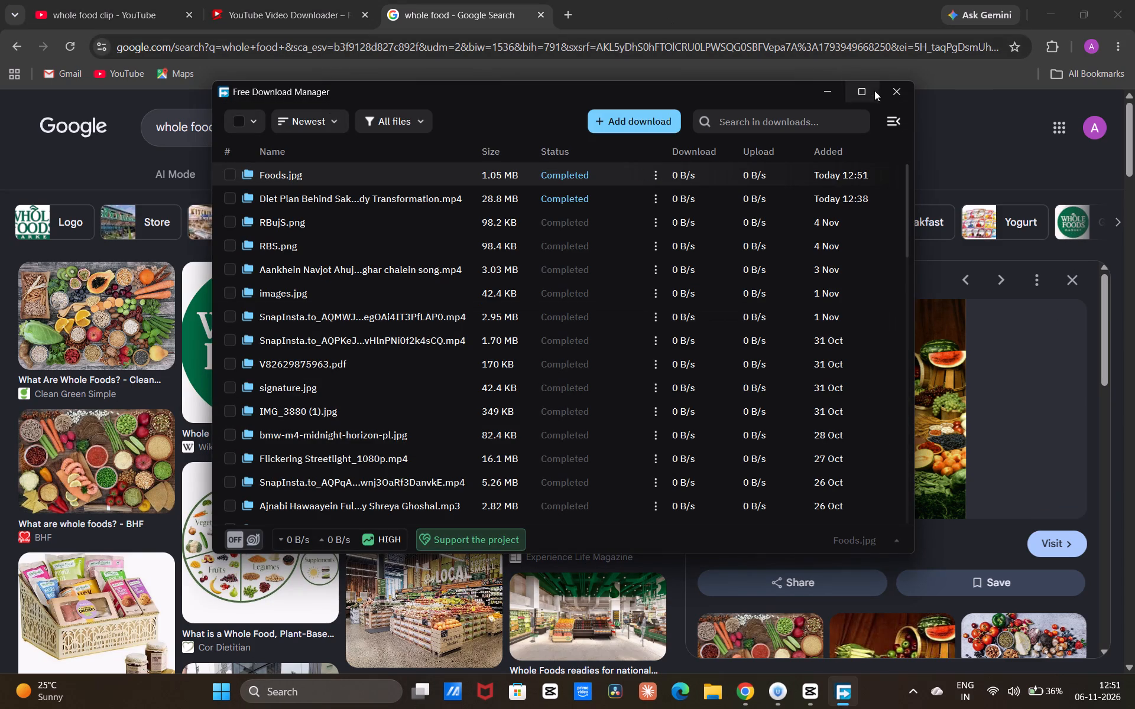
{"action": "left_click", "coordinate": [899, 91]}
Switch to CapCut and replay the speech from 00:00:02:14 to find the moment for the whole food picture.
{"action": "left_click", "coordinate": [854, 702]}
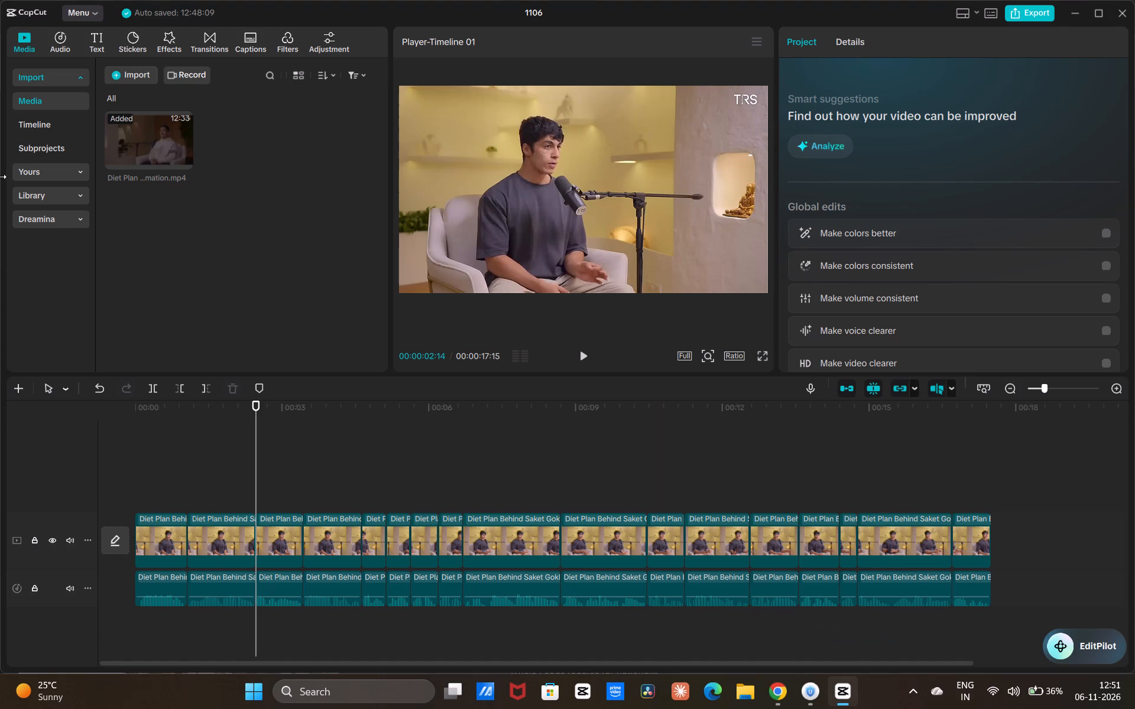
{"action": "key", "text": "space"}
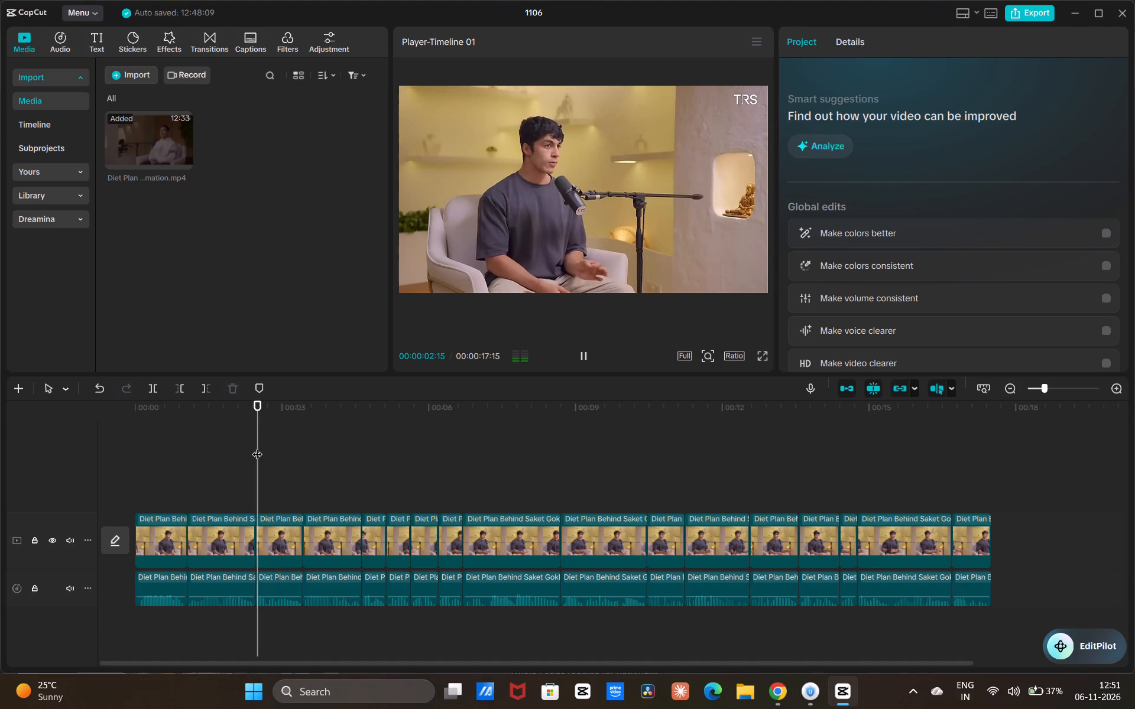
{"action": "key", "text": "space"}
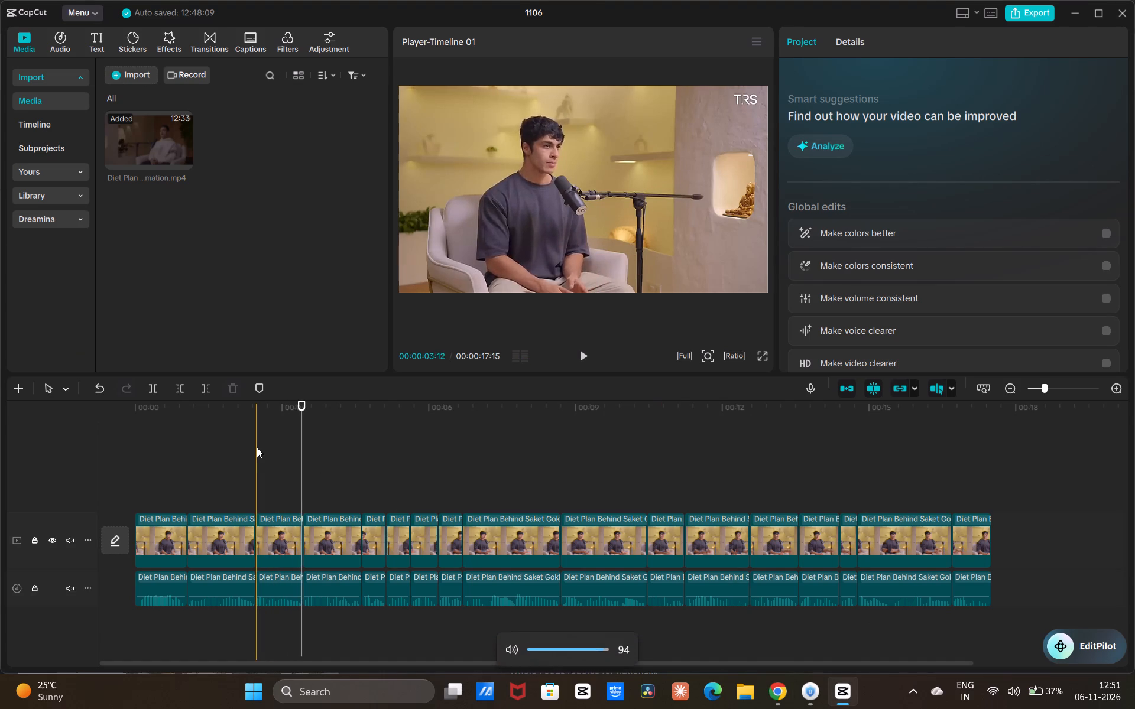
{"action": "left_click", "coordinate": [257, 444]}
{"action": "key", "text": "space"}
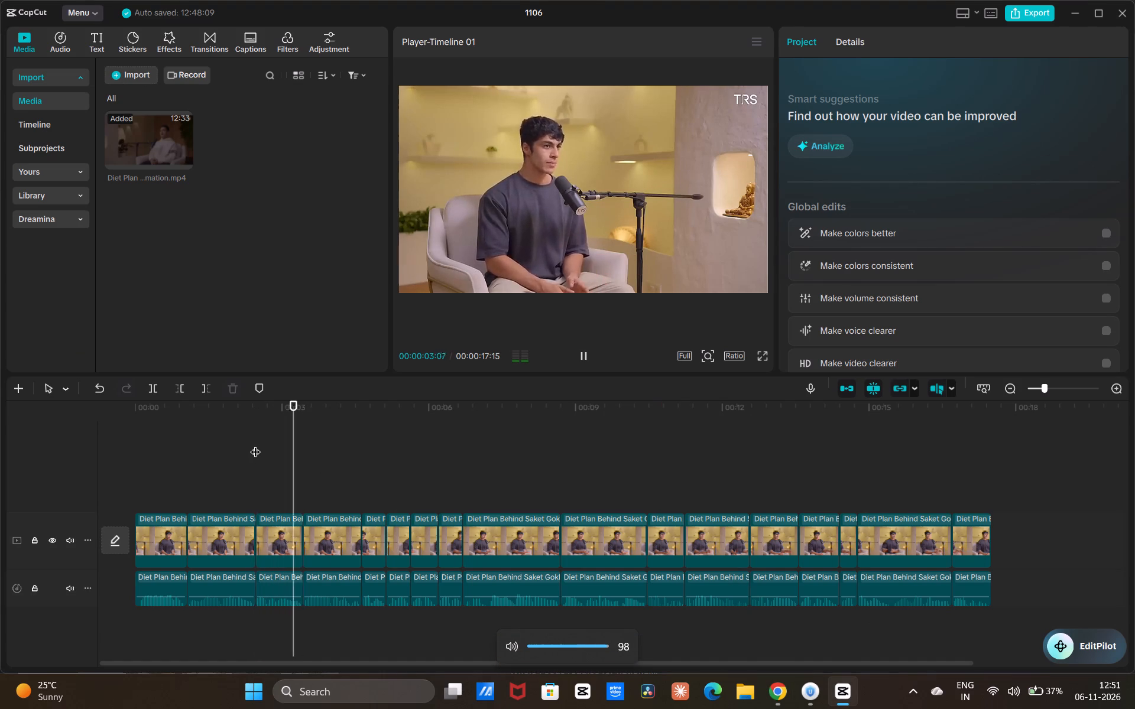
{"action": "key", "text": "space"}
{"action": "left_click", "coordinate": [255, 444]}
{"action": "key", "text": "space"}
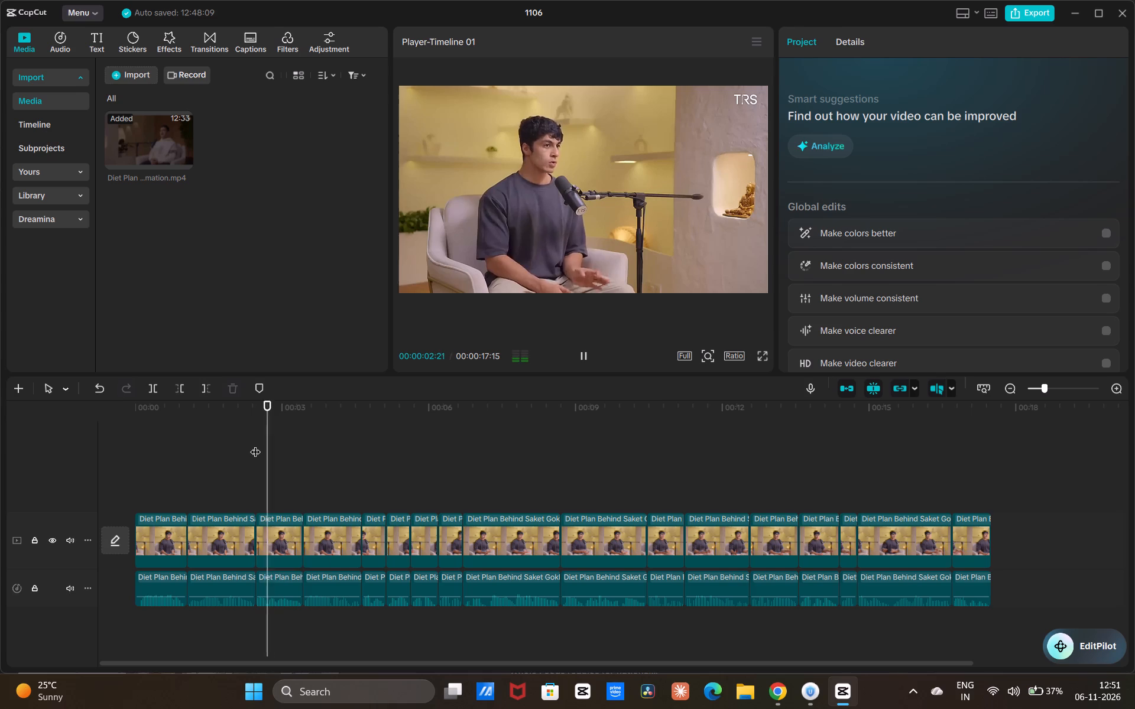
{"action": "key", "text": "space"}
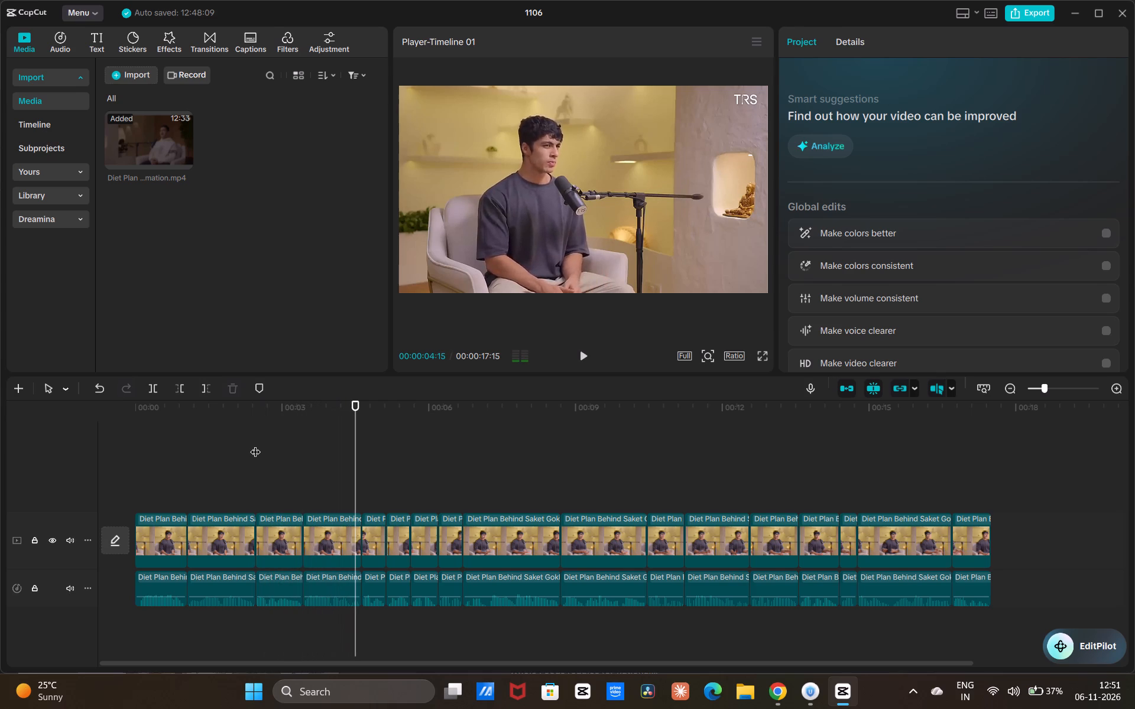
{"action": "left_click", "coordinate": [255, 444]}
Import Foods.jpg from the Downloads folder into the project media.
{"action": "left_click", "coordinate": [124, 78]}
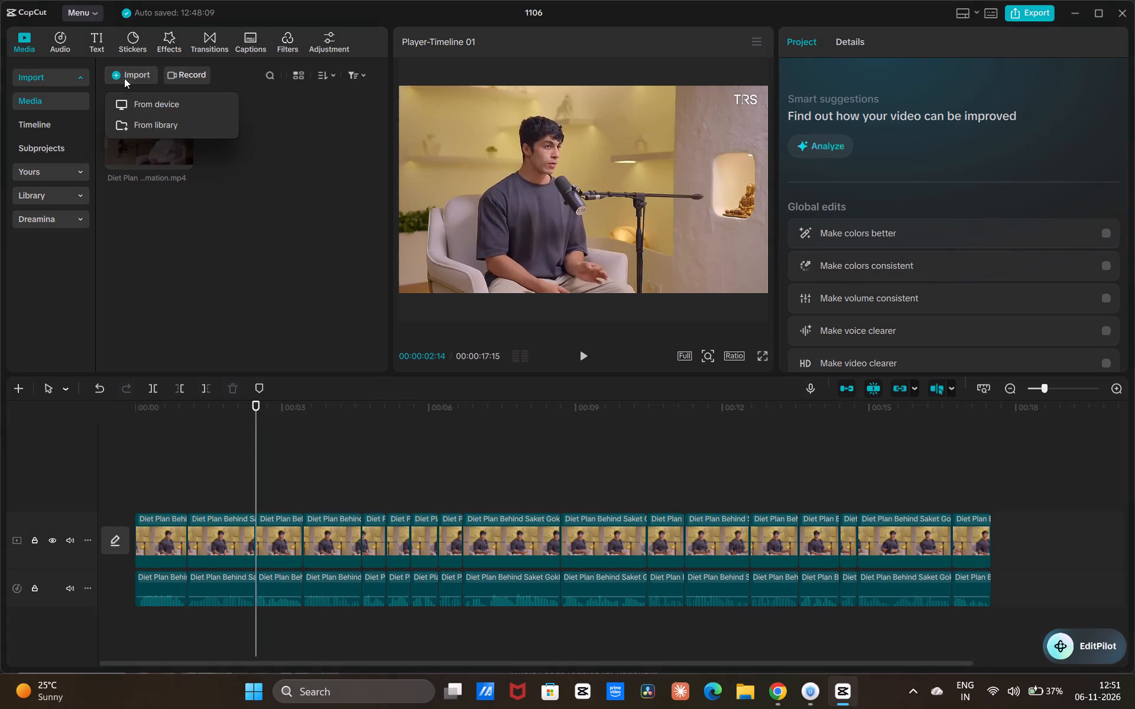
{"action": "left_click", "coordinate": [162, 106]}
{"action": "double_click", "coordinate": [177, 191]}
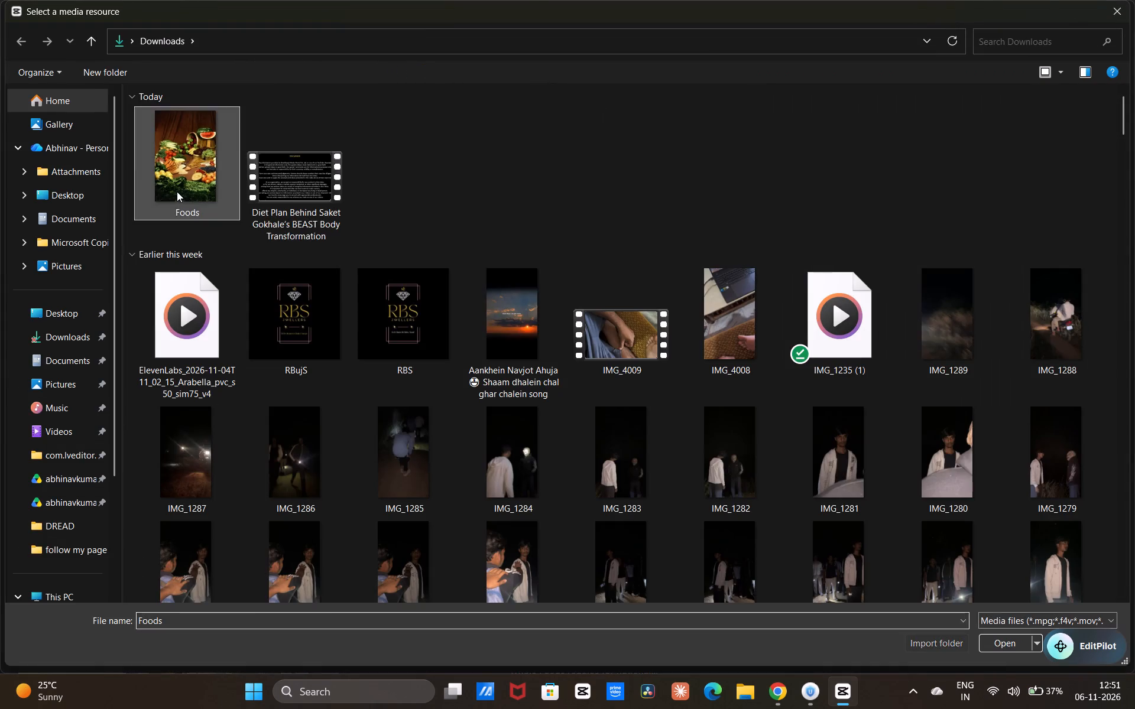
Place Foods.jpg on a new track above the podcast footage, starting at 00:00:02:14 where the third speech clip begins.
{"action": "left_click_drag", "start_coordinate": [232, 151], "coordinate": [247, 493]}
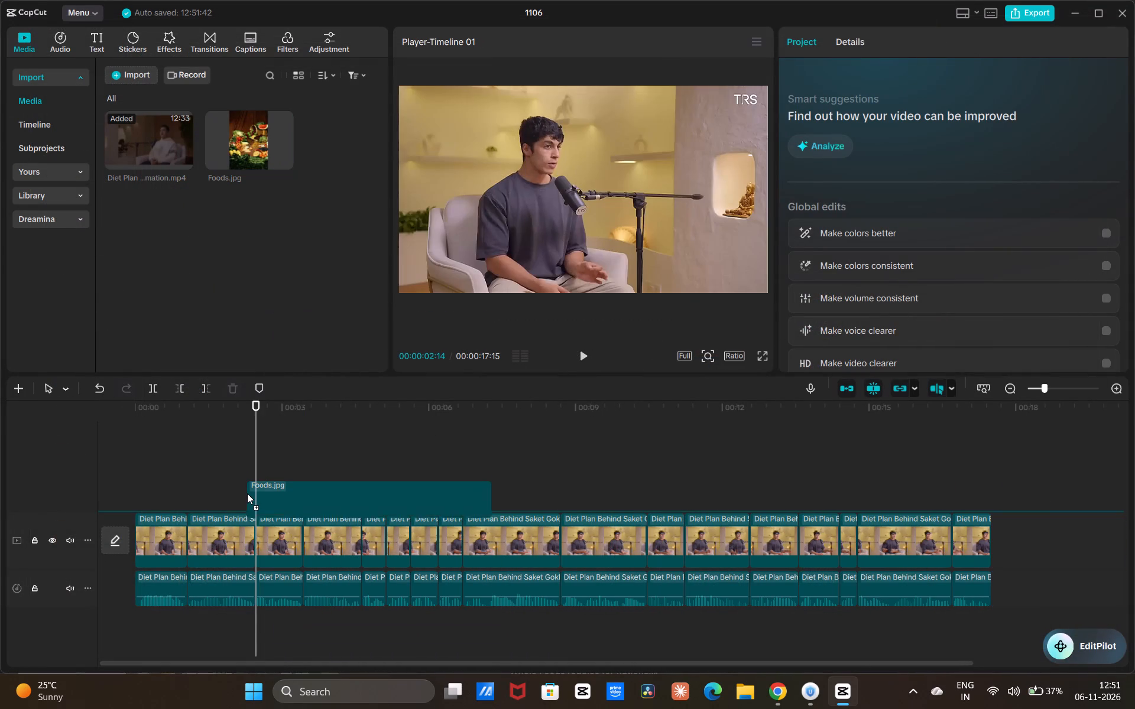
{"action": "left_click_drag", "start_coordinate": [247, 493], "coordinate": [247, 491]}
{"action": "left_click_drag", "start_coordinate": [279, 485], "coordinate": [294, 488]}
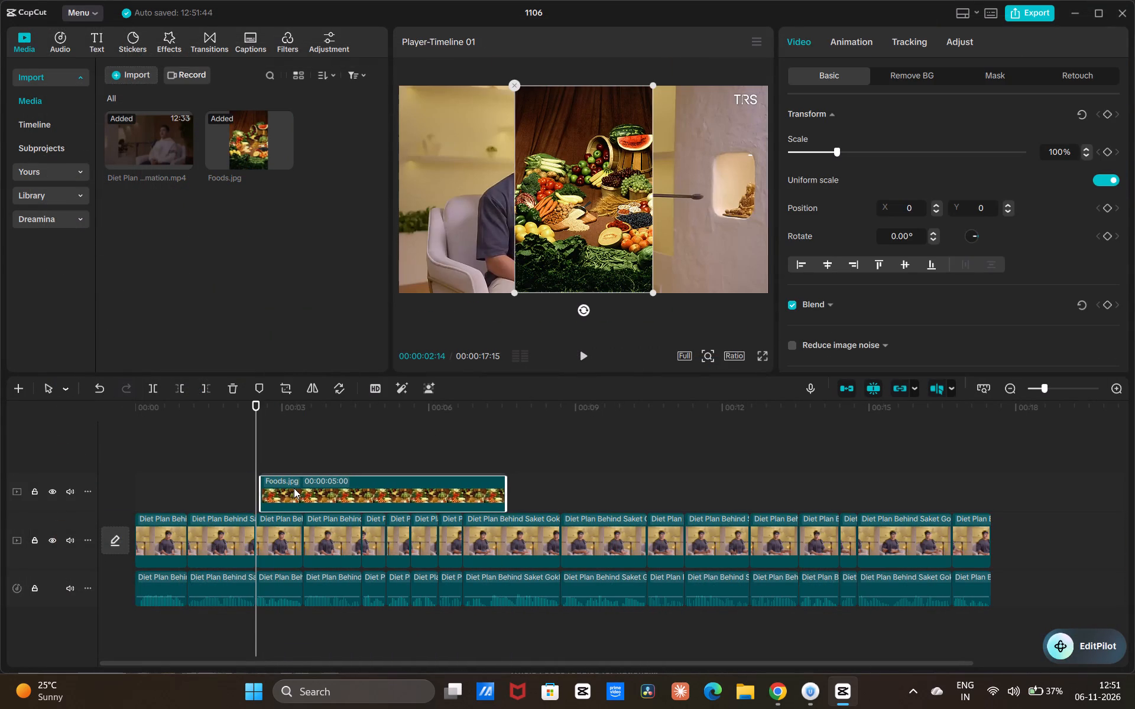
{"action": "left_click_drag", "start_coordinate": [294, 488], "coordinate": [305, 487]}
{"action": "key", "text": "space"}
{"action": "key", "text": "space"}
{"action": "left_click", "coordinate": [247, 483]}
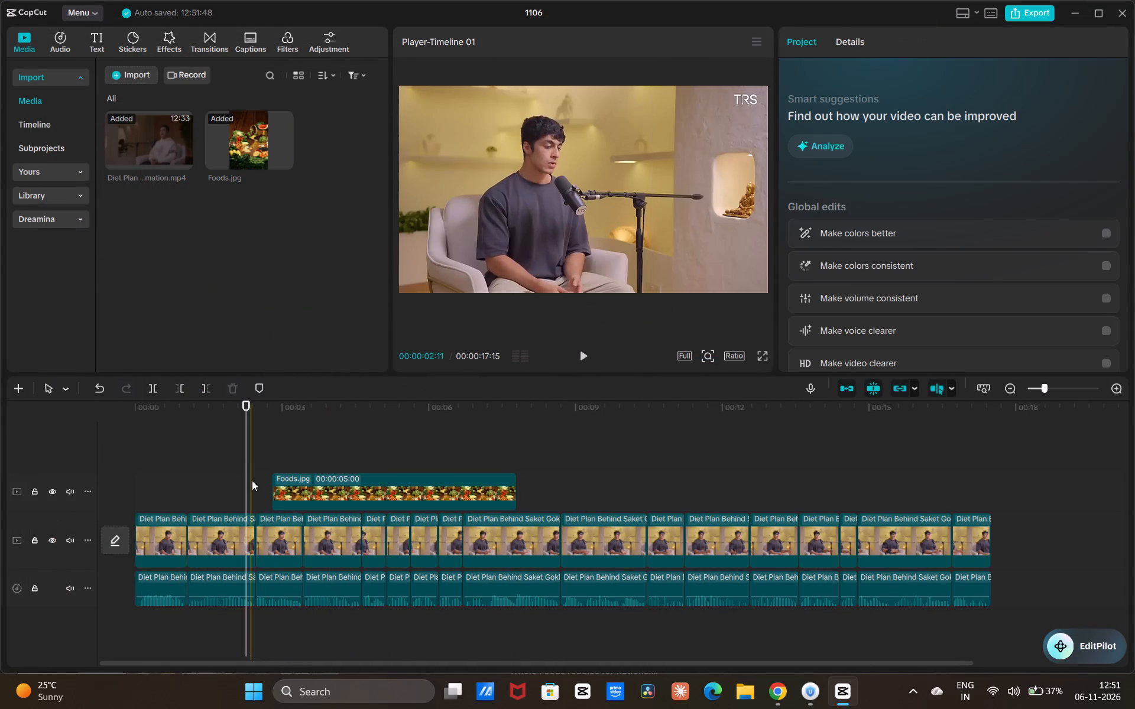
{"action": "left_click", "coordinate": [252, 480]}
{"action": "left_click", "coordinate": [254, 480]}
{"action": "key", "text": "space"}
{"action": "key", "text": "space"}
{"action": "left_click", "coordinate": [254, 480]}
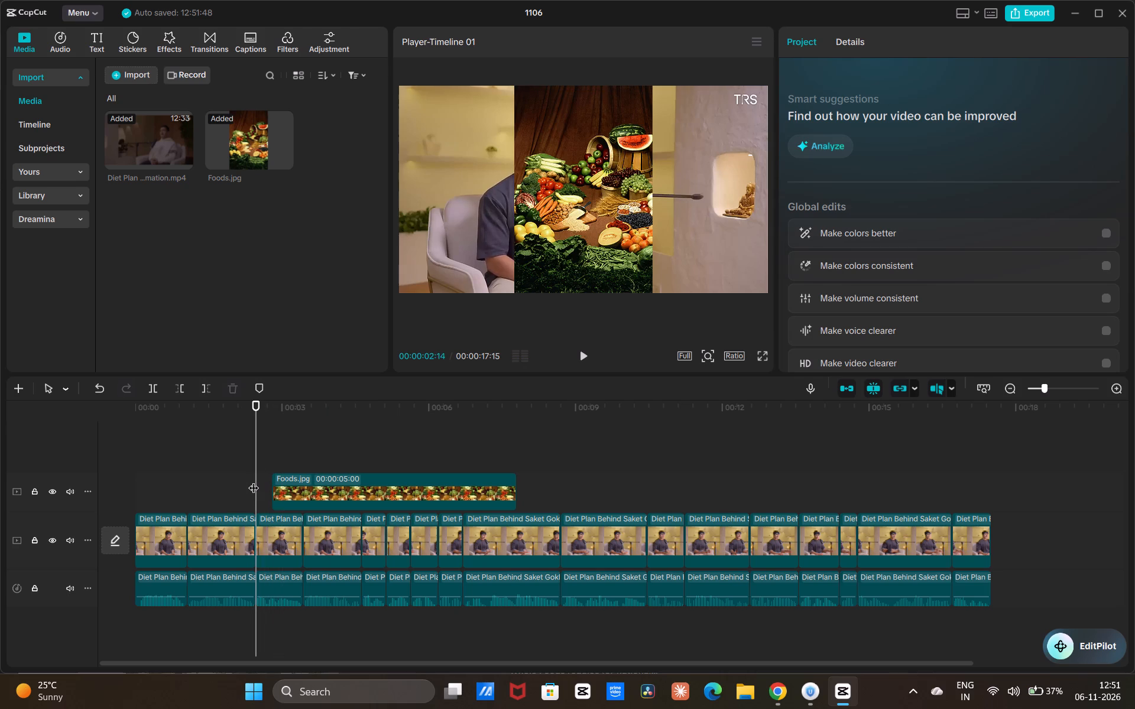
{"action": "left_click_drag", "start_coordinate": [320, 489], "coordinate": [304, 492]}
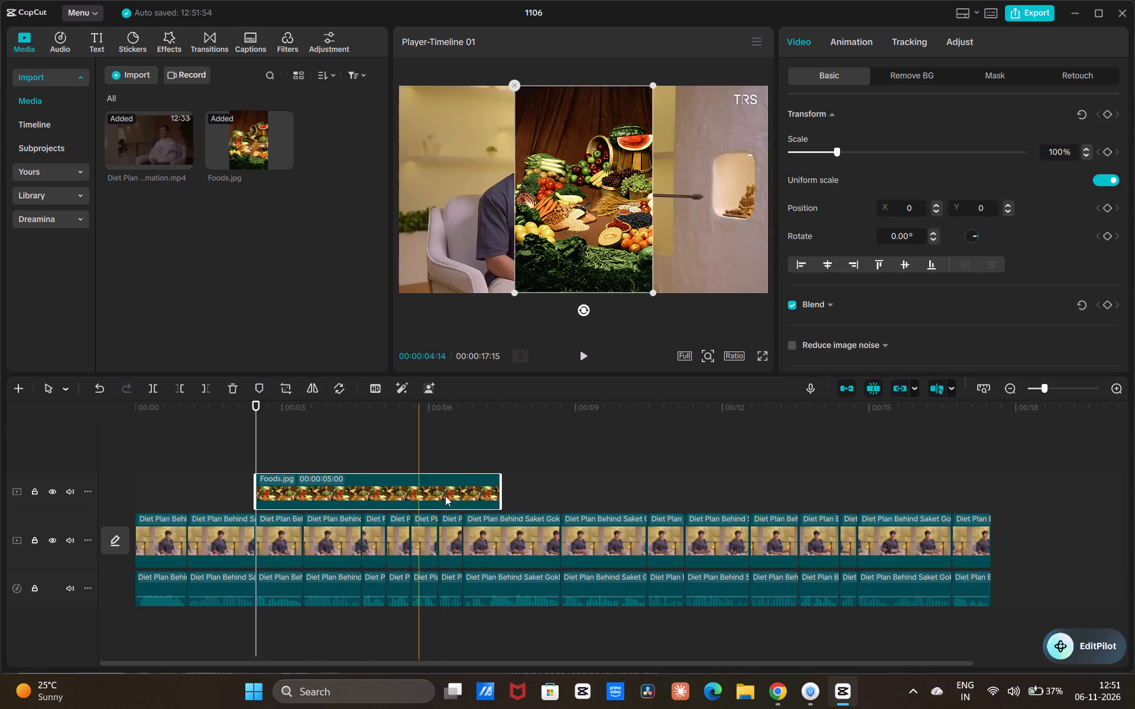
Trim the end of the Foods.jpg overlay to line up with the end of the third speech clip.
{"action": "left_click_drag", "start_coordinate": [498, 499], "coordinate": [309, 503]}
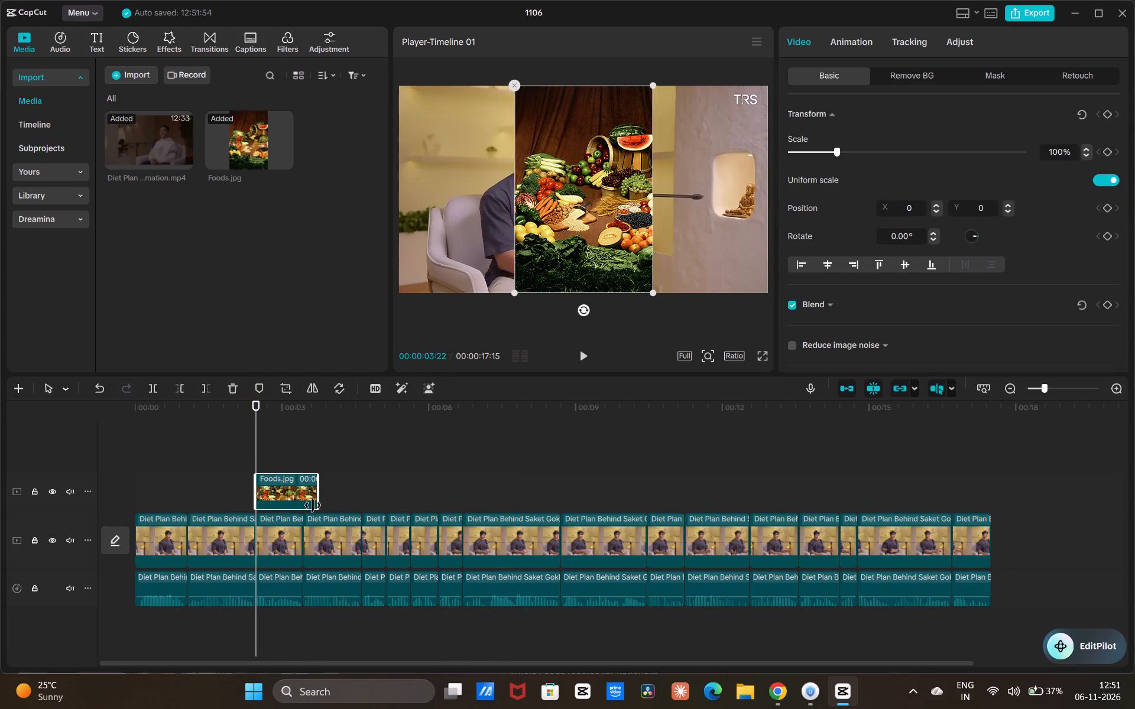
{"action": "left_click_drag", "start_coordinate": [309, 503], "coordinate": [301, 499]}
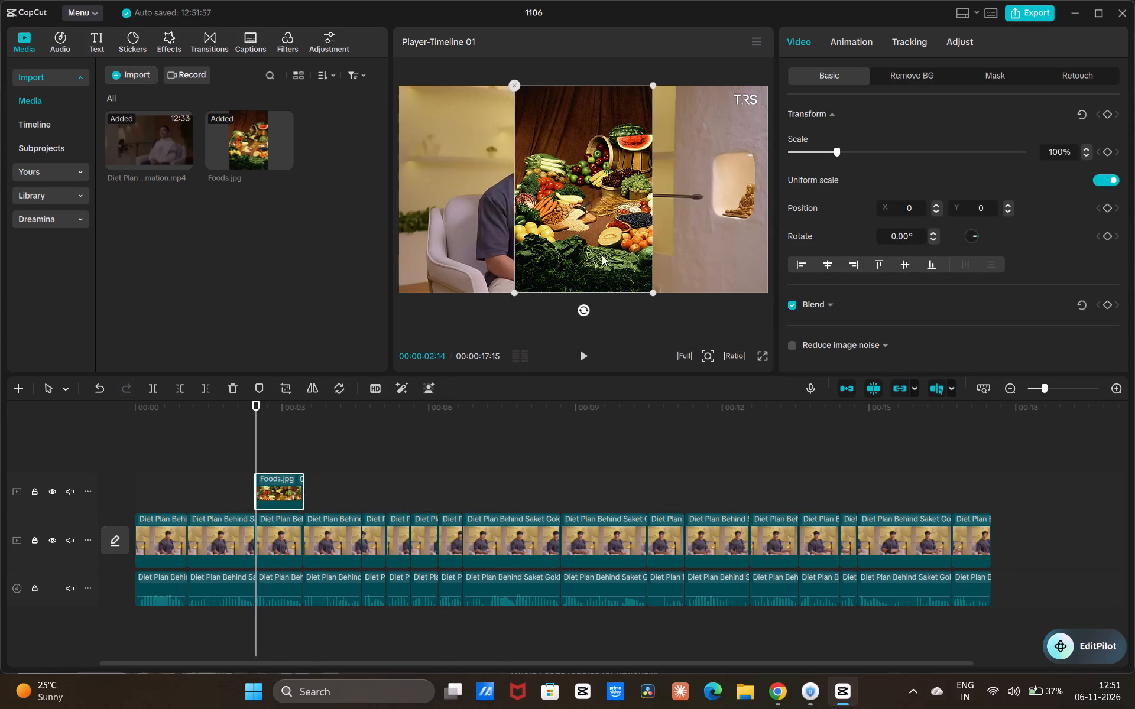
Play back the edit from about 00:00:01:02 through the Foods.jpg overlay to check its timing against the speech.
{"action": "left_click", "coordinate": [186, 455]}
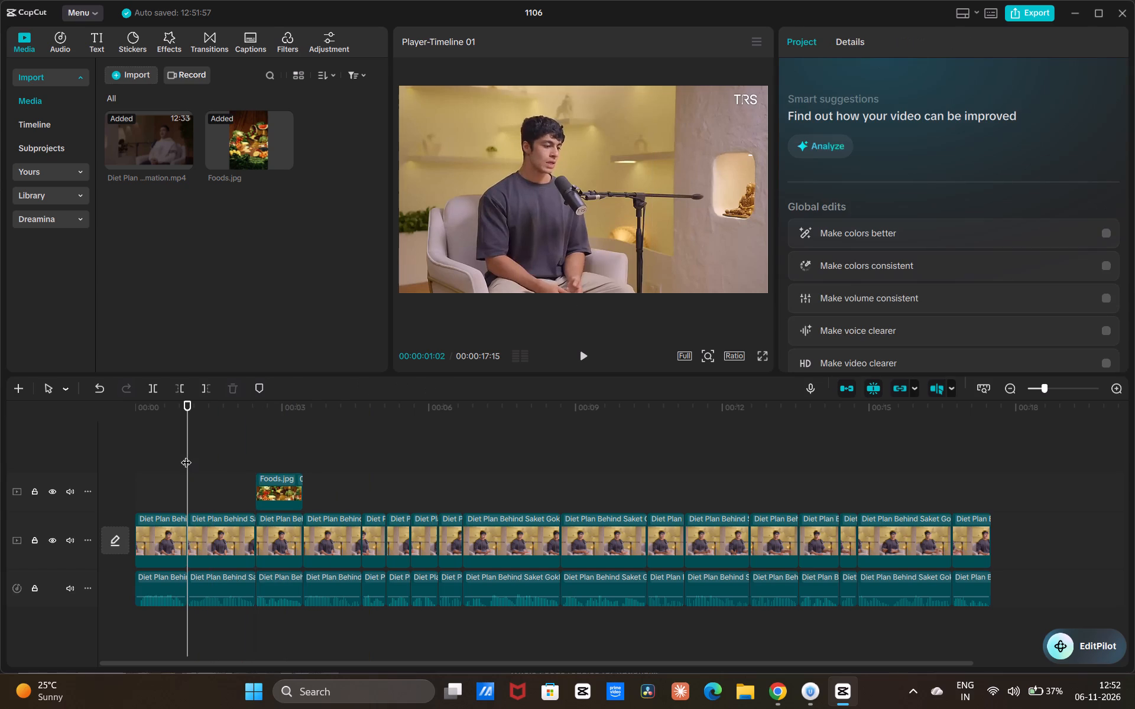
{"action": "left_click_drag", "start_coordinate": [782, 688], "coordinate": [783, 697]}
{"action": "left_click", "coordinate": [773, 703]}
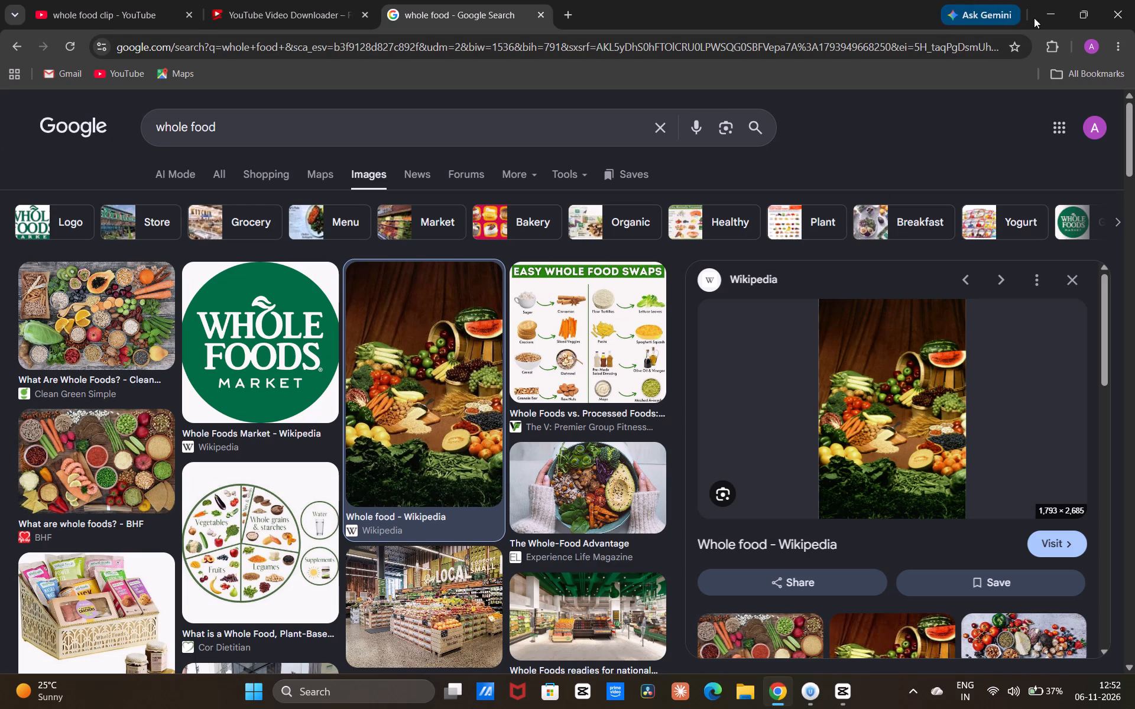
{"action": "left_click", "coordinate": [1053, 29]}
{"action": "key", "text": "space"}
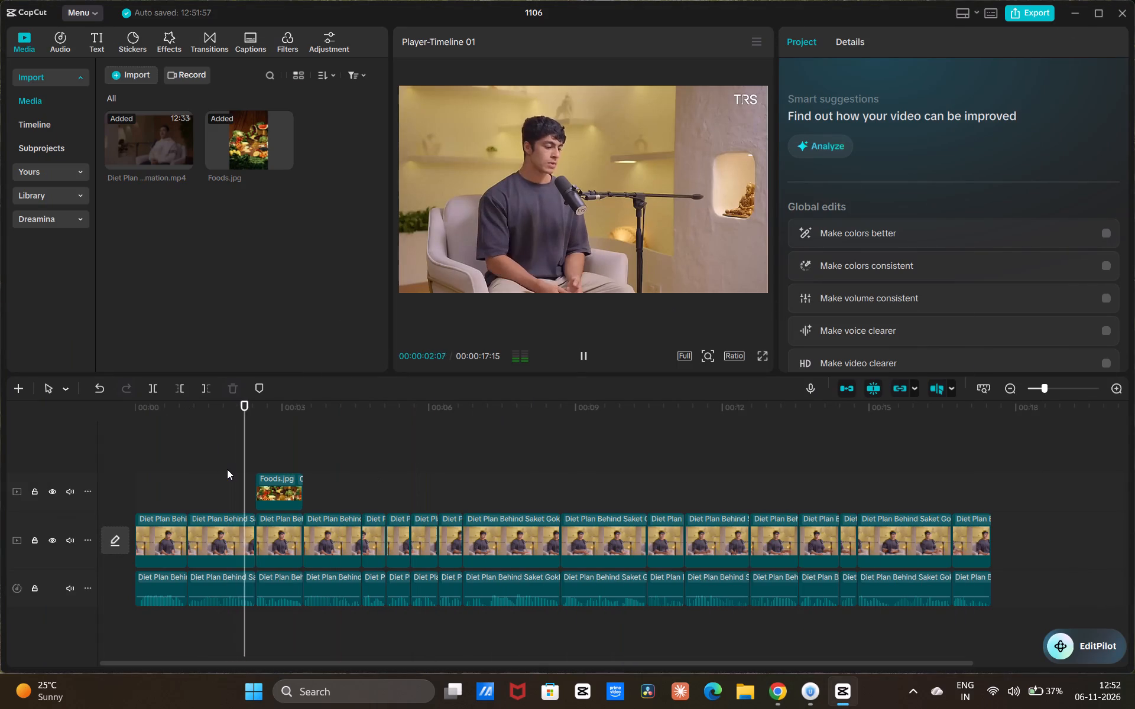
{"action": "key", "text": "space"}
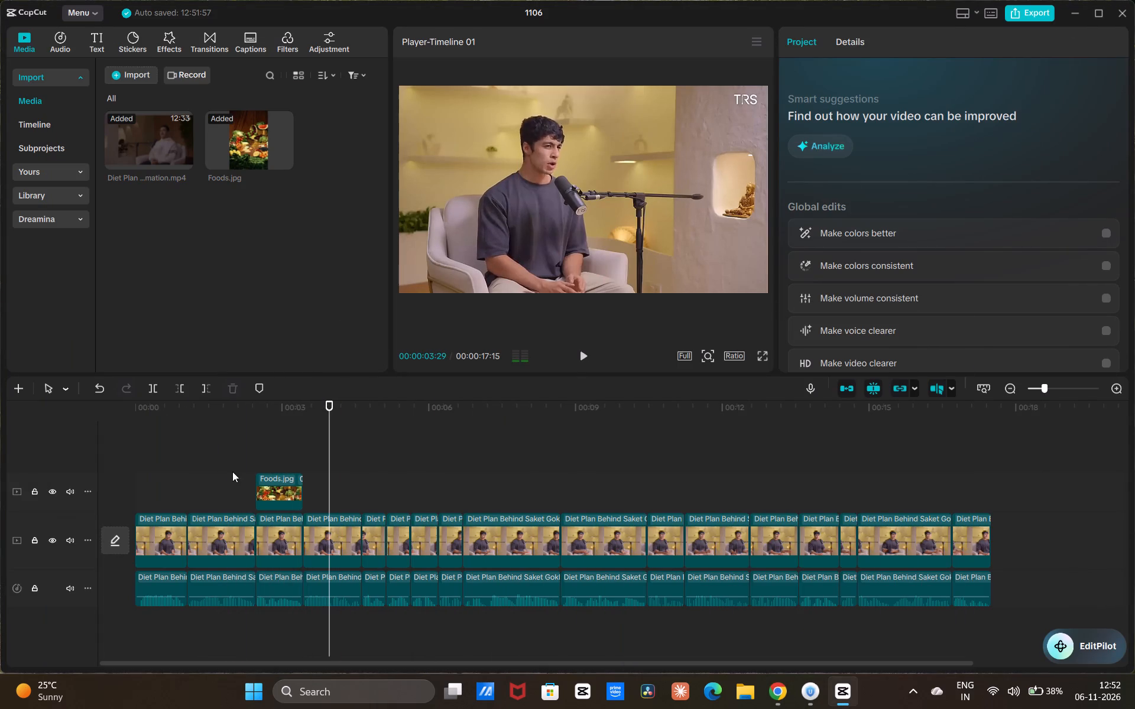
{"action": "left_click", "coordinate": [255, 482]}
{"action": "key", "text": "space"}
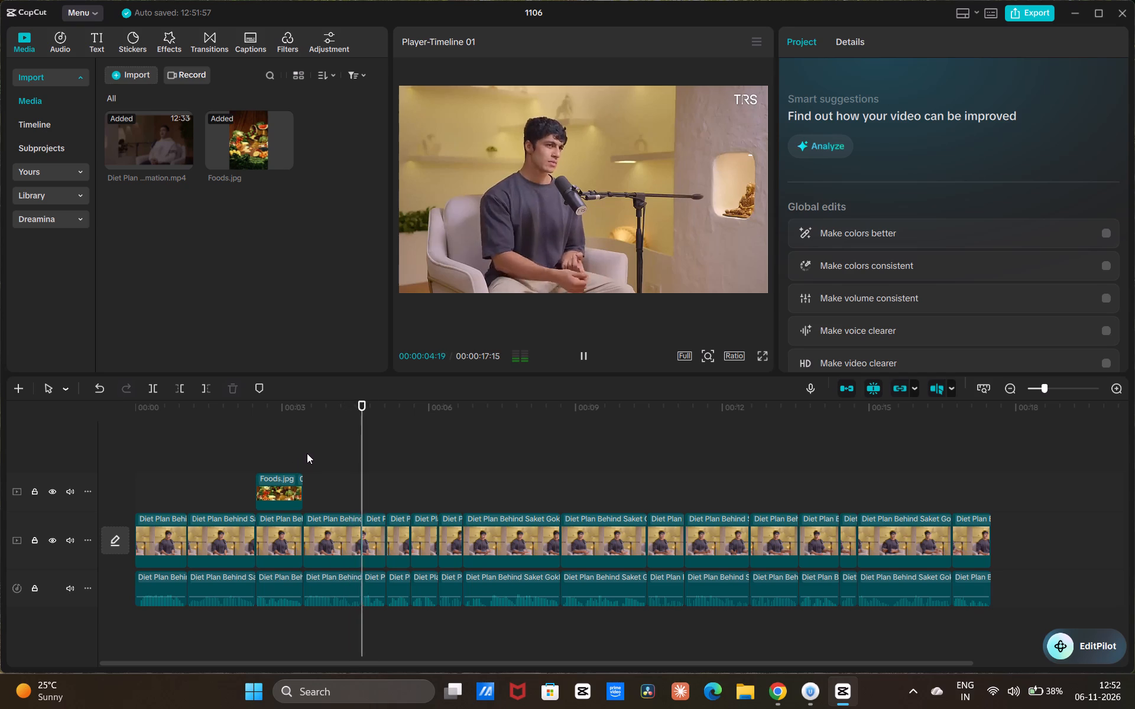
{"action": "key", "text": "space"}
Listen to the speech after 00:00:04:19 for the next foods mentioned and leave the playhead at 00:00:04:19.
{"action": "left_click", "coordinate": [367, 461]}
{"action": "left_click_drag", "start_coordinate": [367, 461], "coordinate": [359, 464]}
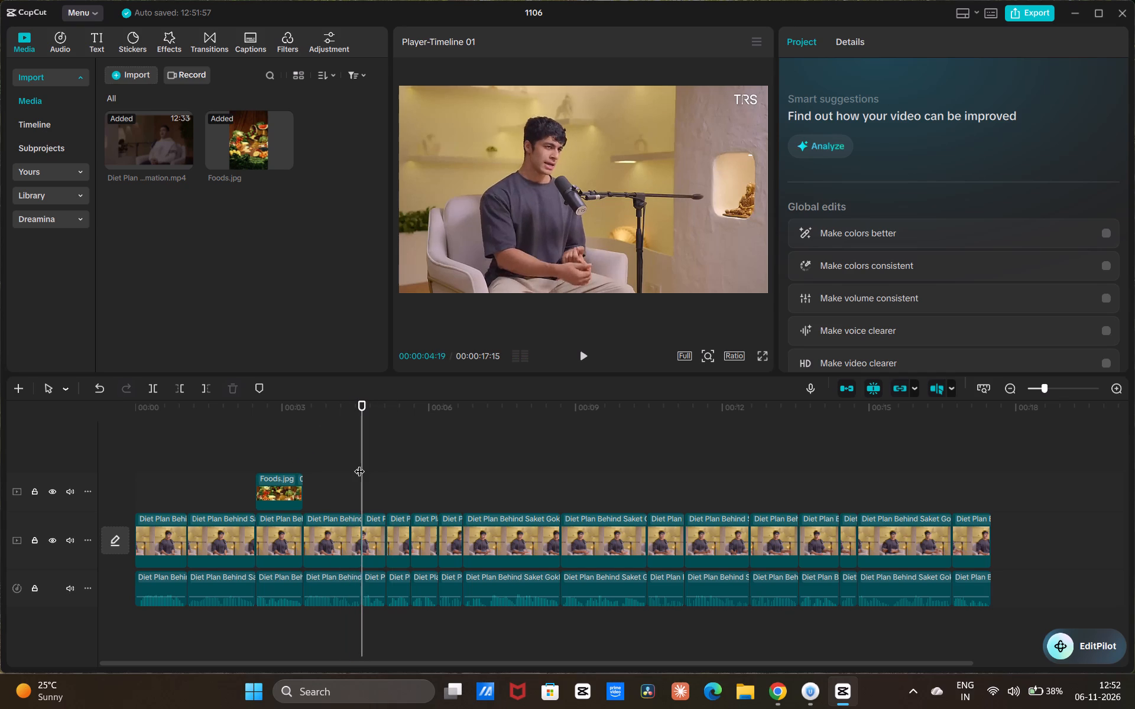
{"action": "key", "text": "space"}
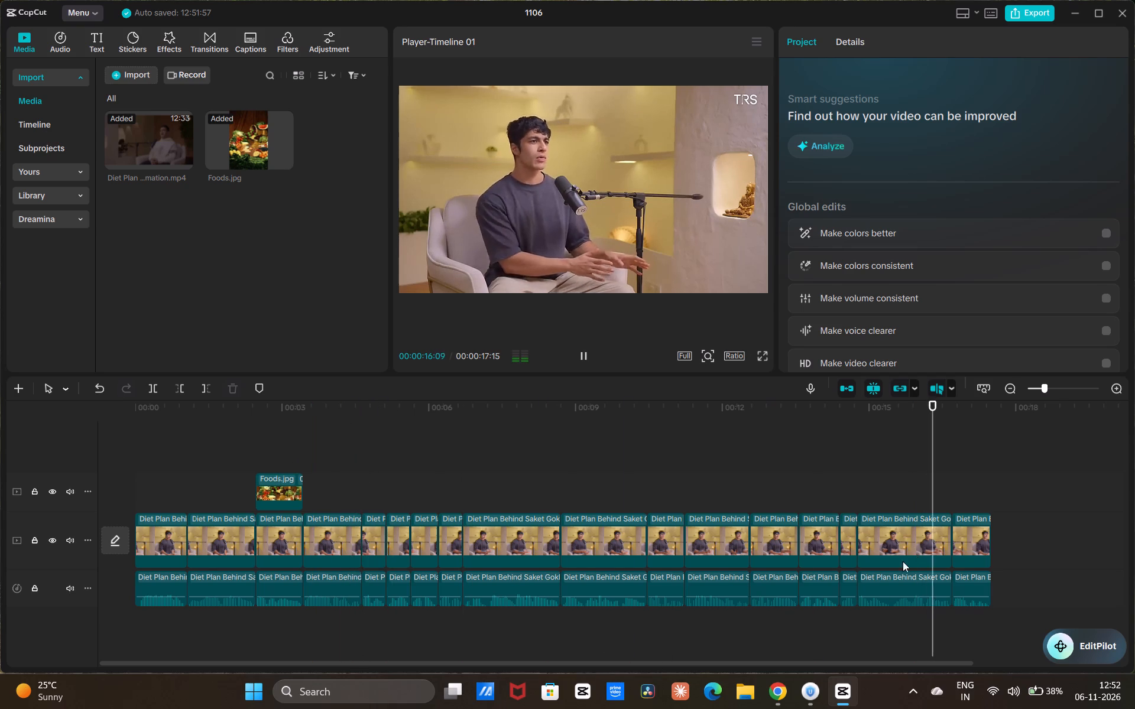
{"action": "key", "text": "space"}
{"action": "left_click", "coordinate": [365, 490]}
{"action": "key", "text": "space"}
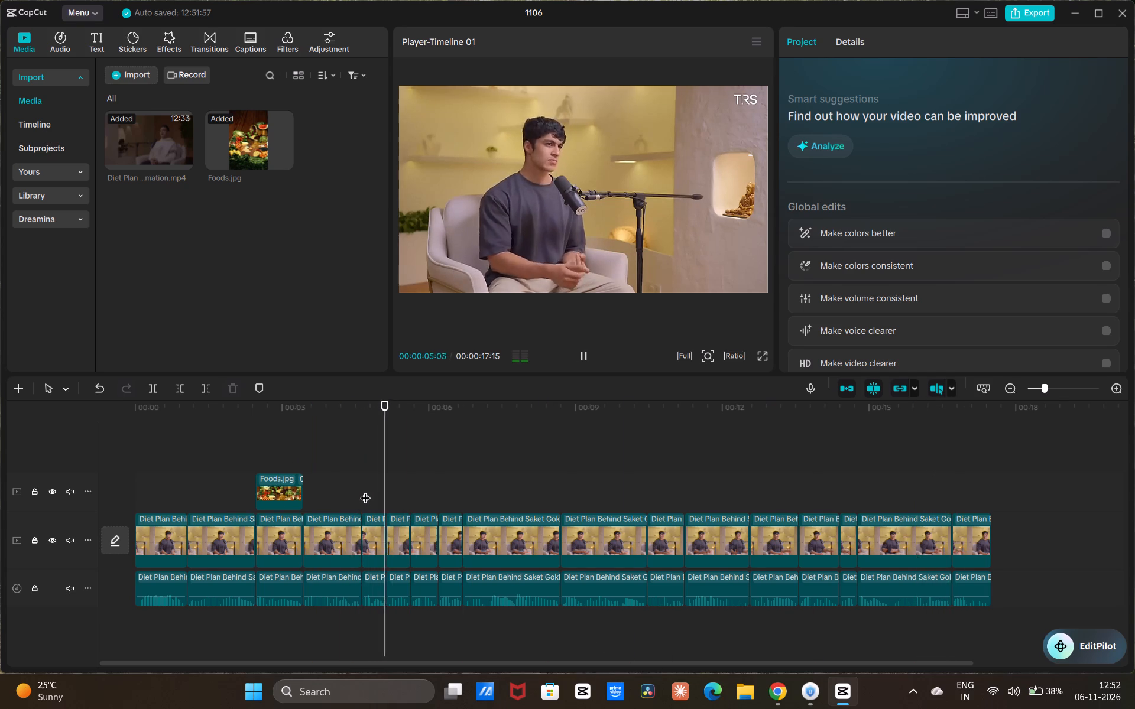
{"action": "key", "text": "space"}
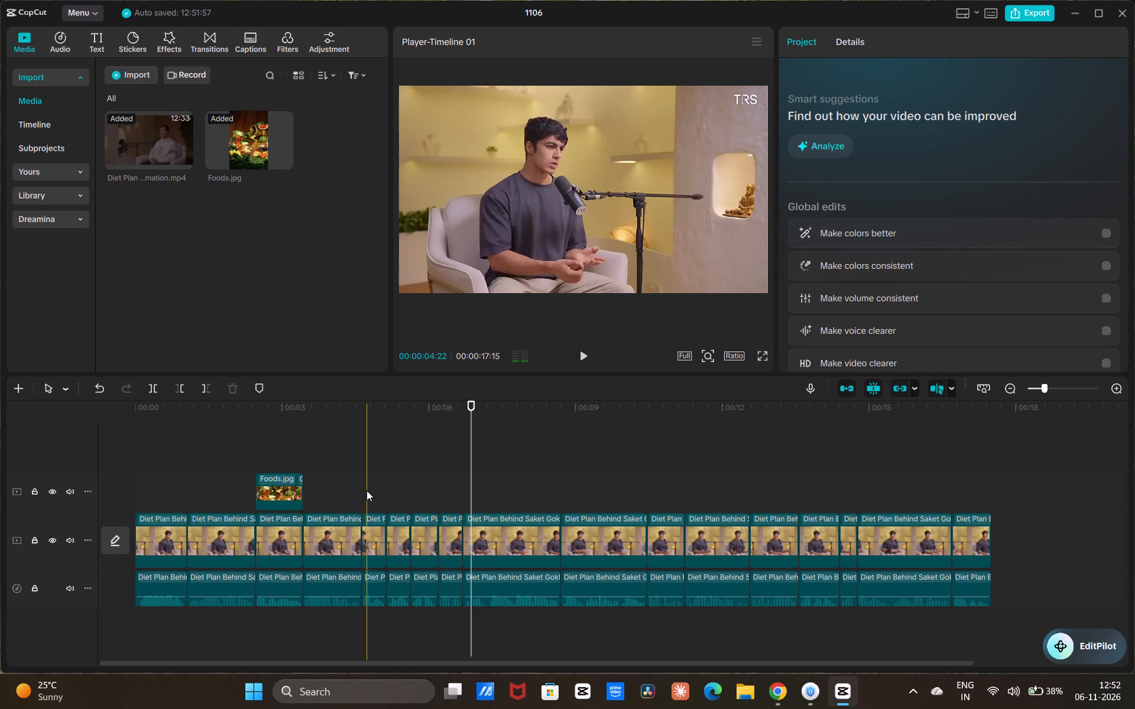
{"action": "left_click", "coordinate": [367, 490]}
{"action": "double_click", "coordinate": [367, 490]}
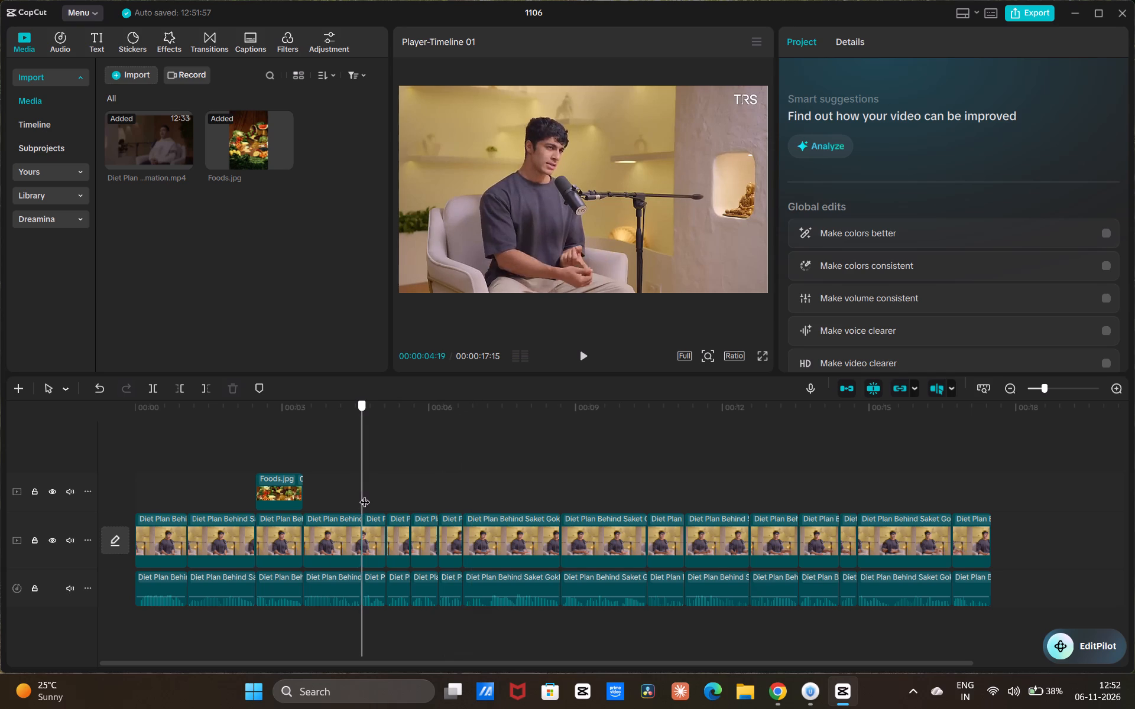
Switch to Chrome and replace the Google image search with "eggs".
{"action": "left_click", "coordinate": [774, 692]}
{"action": "left_click", "coordinate": [331, 144]}
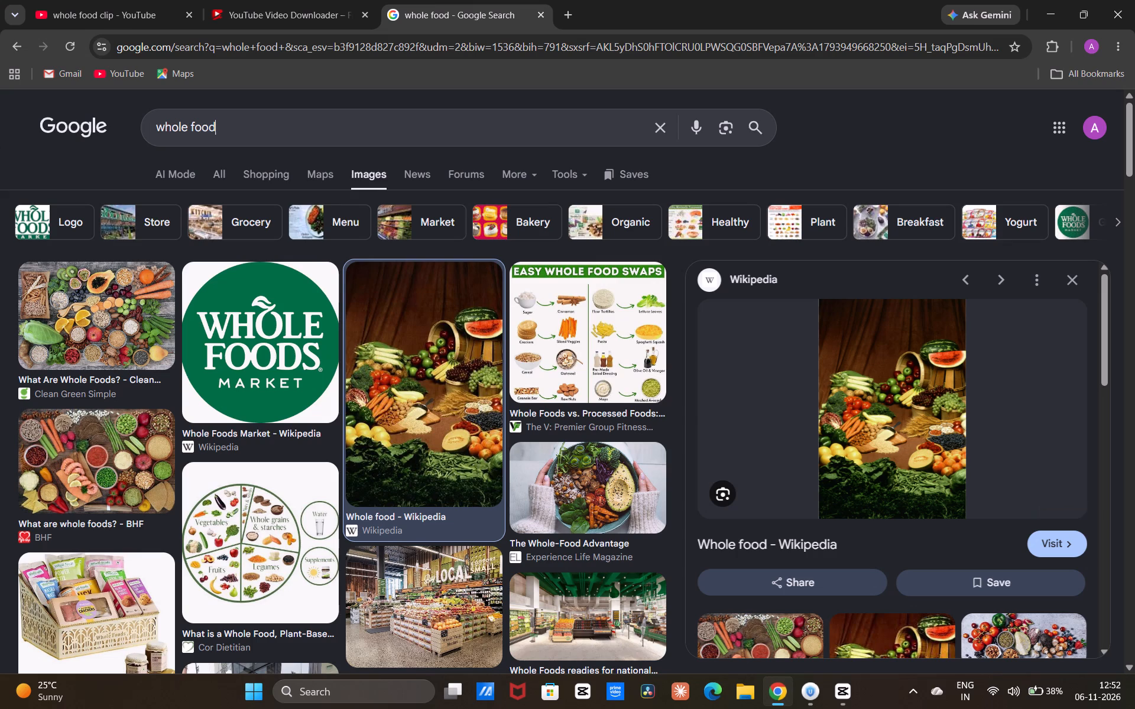
{"action": "key", "text": "BackSpace"}
{"action": "key", "text": "BackSpace"}
{"action": "key", "text": "BackSpace"}
{"action": "key", "text": "BackSpace"}
{"action": "key", "text": "BackSpace"}
{"action": "key", "text": "BackSpace"}
{"action": "key", "text": "BackSpace"}
{"action": "key", "text": "BackSpace"}
{"action": "key", "text": "BackSpace"}
{"action": "key", "text": "BackSpace"}
{"action": "key", "text": "BackSpace"}
{"action": "key", "text": "BackSpace"}
{"action": "key", "text": "BackSpace"}
{"action": "key", "text": "BackSpace"}
{"action": "key", "text": "BackSpace"}
{"action": "key", "text": "BackSpace"}
{"action": "key", "text": "BackSpace"}
{"action": "key", "text": "BackSpace"}
{"action": "key", "text": "BackSpace"}
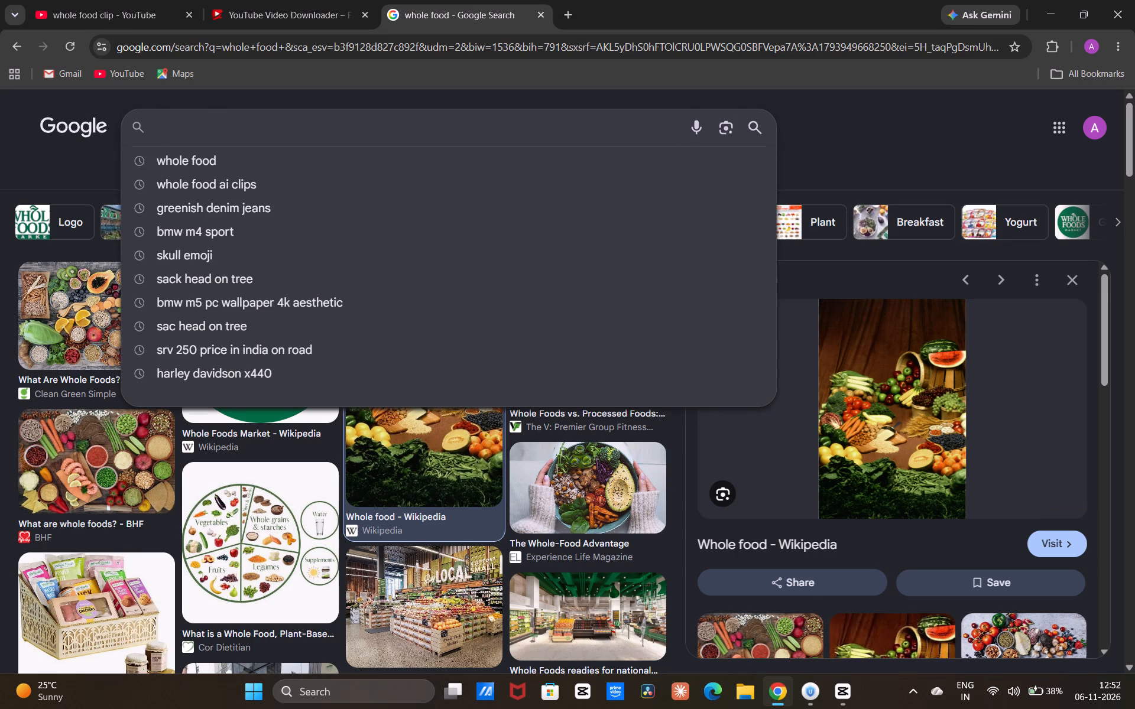
{"action": "key", "text": "e"}
{"action": "key", "text": "g"}
{"action": "type", "text": "gs"}
{"action": "key", "text": "Return"}
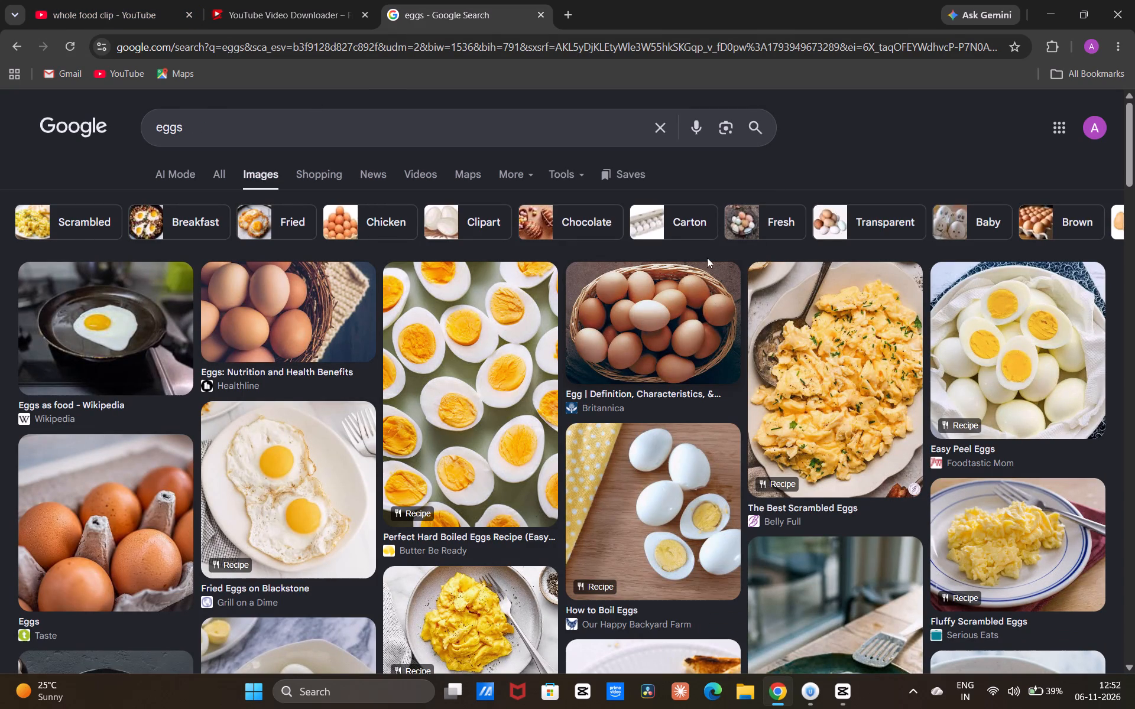
Save Britannica's picture of eggs in a basket from the image results.
{"action": "right_click", "coordinate": [652, 315]}
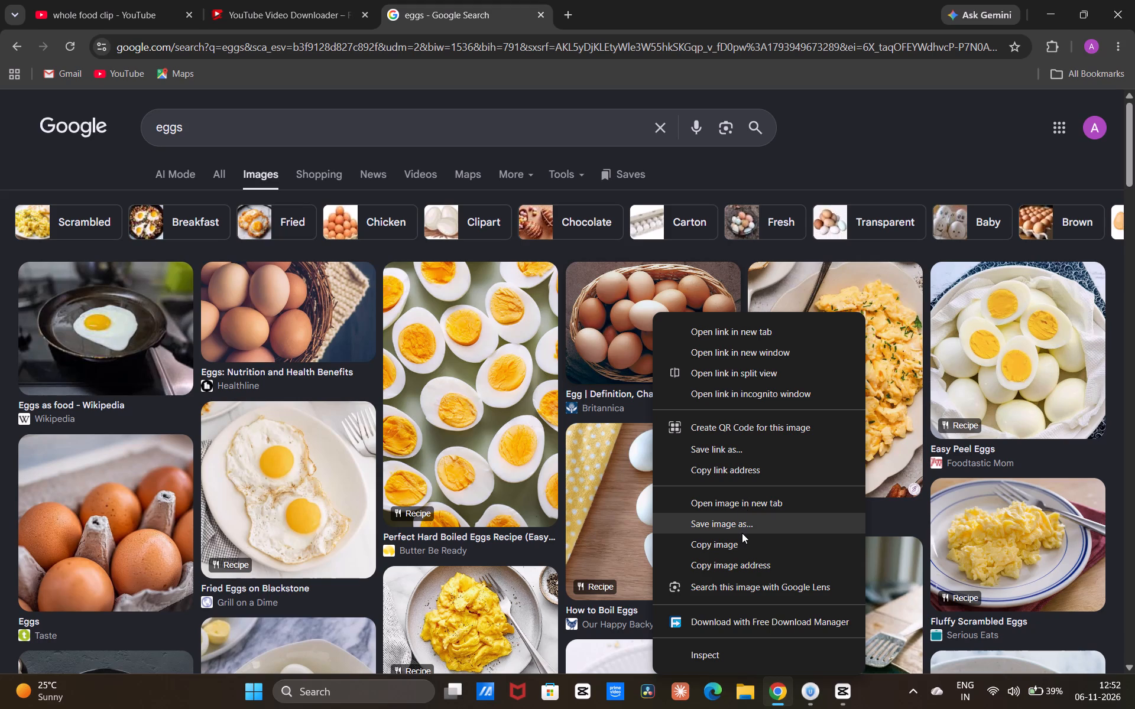
{"action": "left_click", "coordinate": [742, 533]}
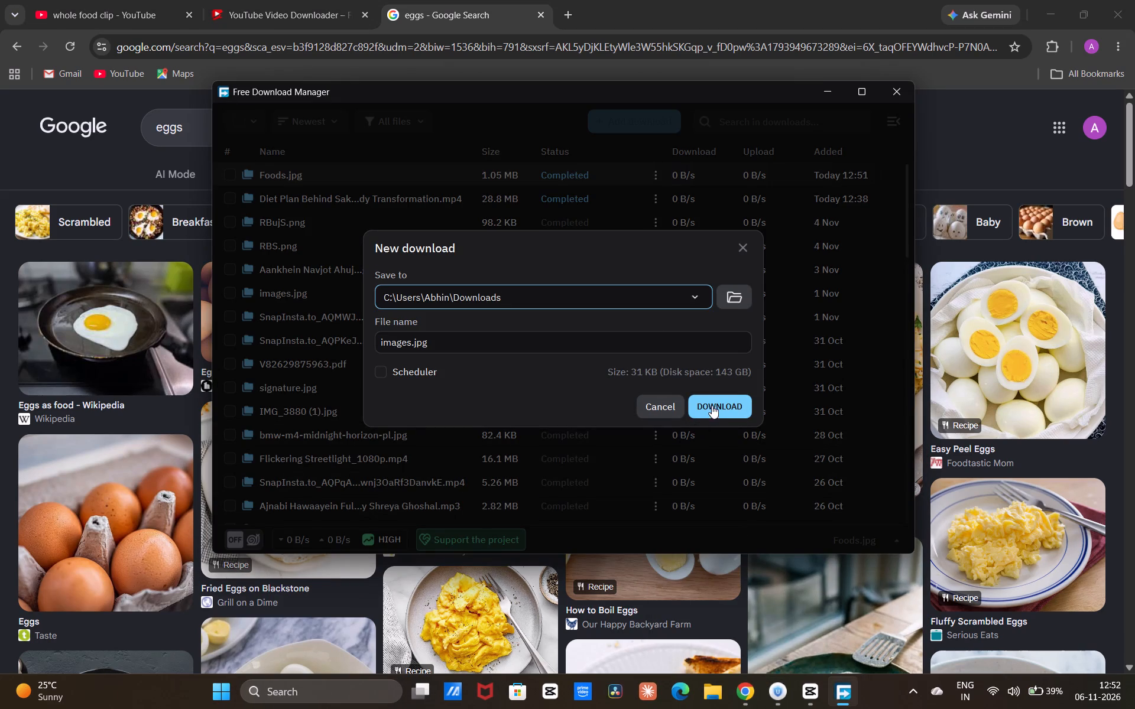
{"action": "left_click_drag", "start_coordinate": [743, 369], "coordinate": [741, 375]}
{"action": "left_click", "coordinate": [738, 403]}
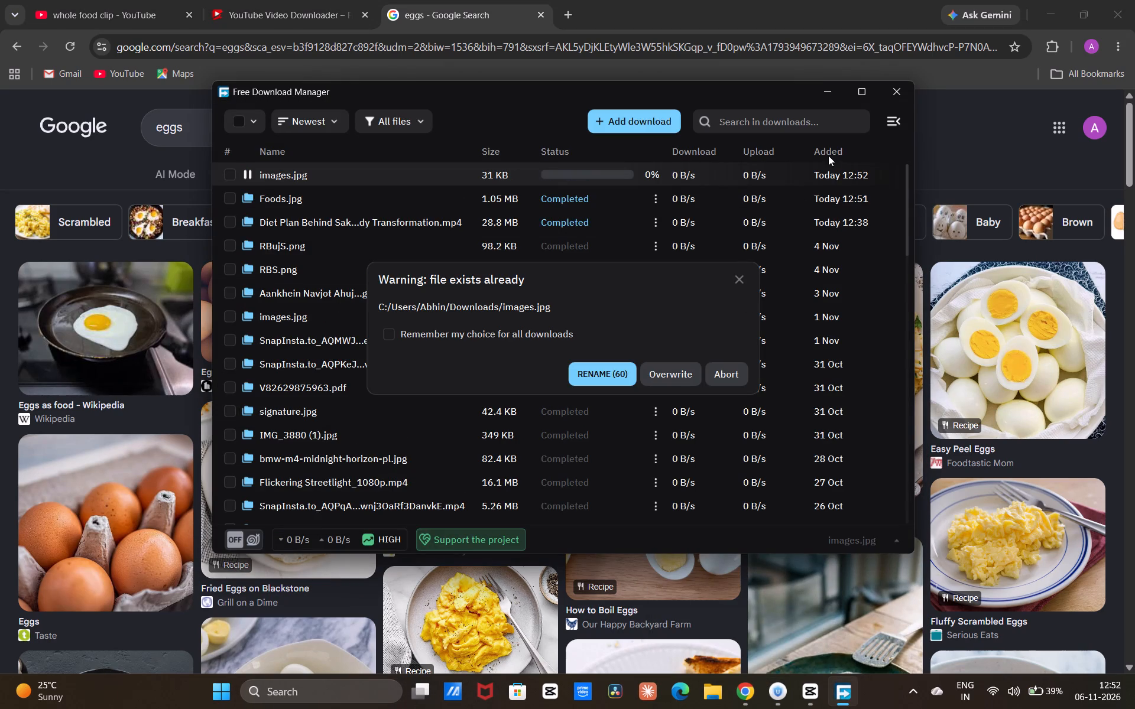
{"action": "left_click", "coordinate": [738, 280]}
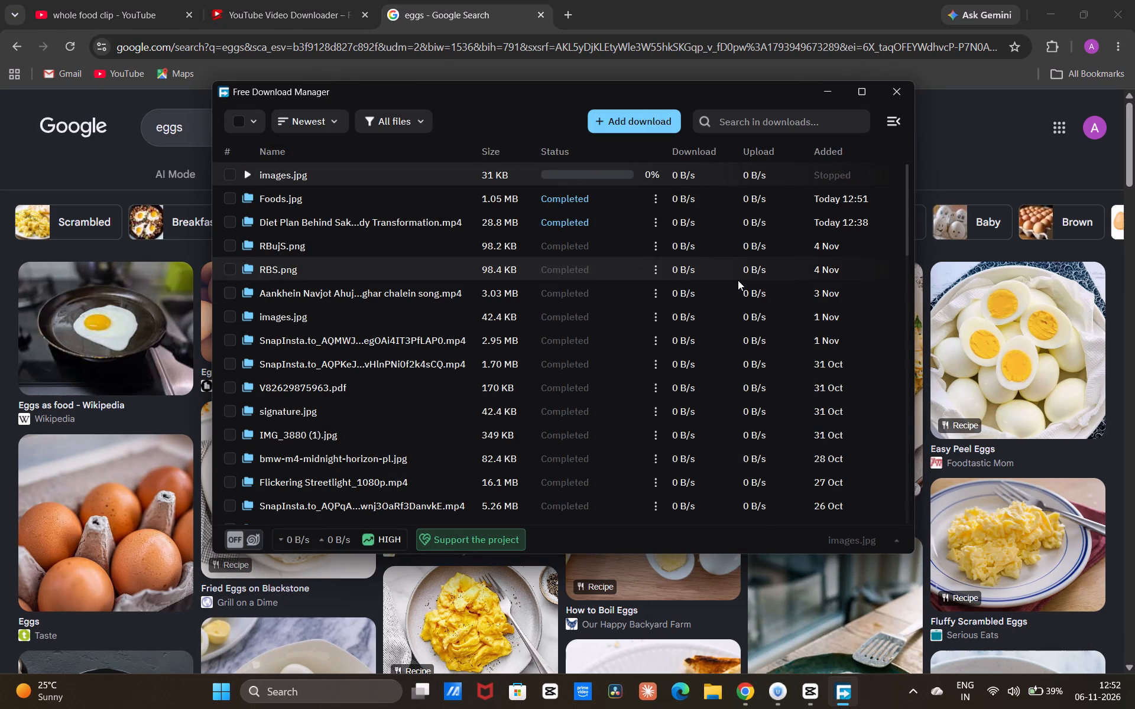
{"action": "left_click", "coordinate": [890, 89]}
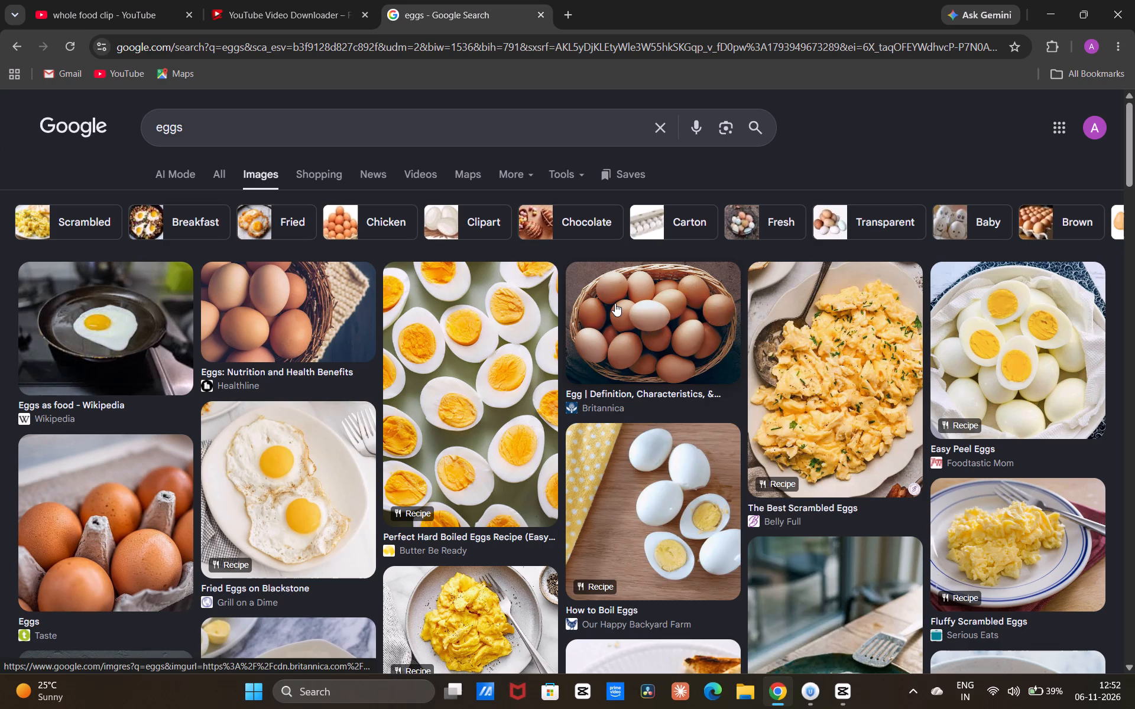
Download Britannica's picture of eggs in a basket again, skipping the duplicate entry and renaming the file instead of overwriting images.jpg.
{"action": "right_click", "coordinate": [615, 303]}
{"action": "left_click", "coordinate": [668, 522]}
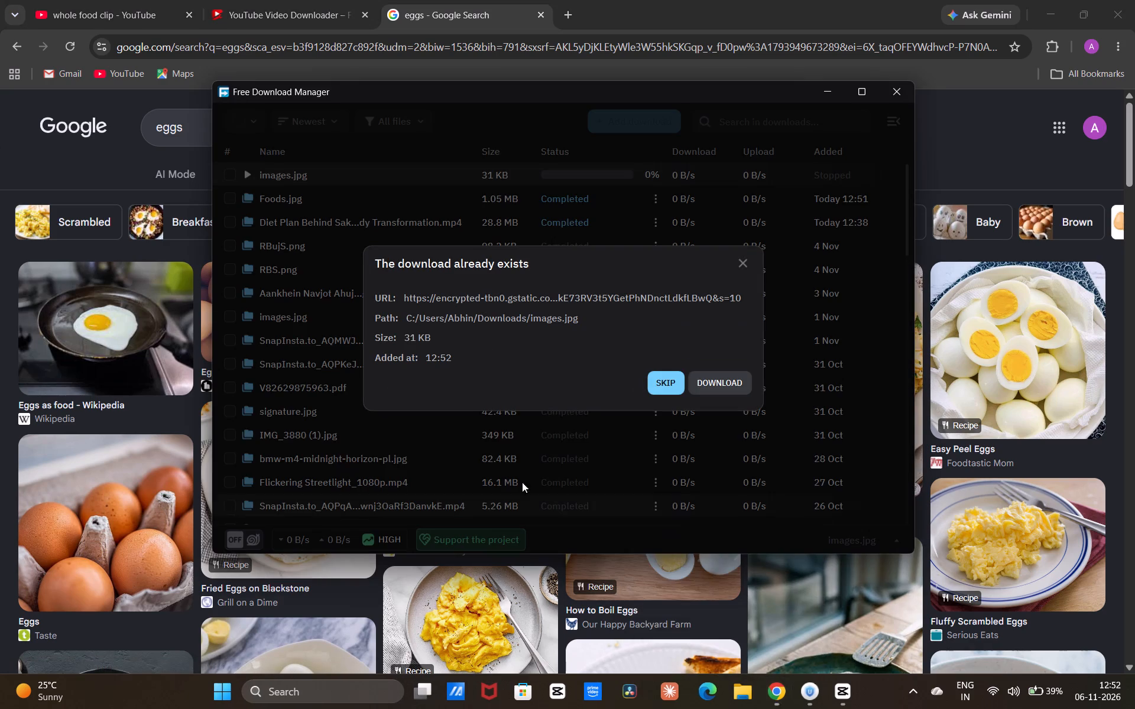
{"action": "left_click", "coordinate": [669, 380]}
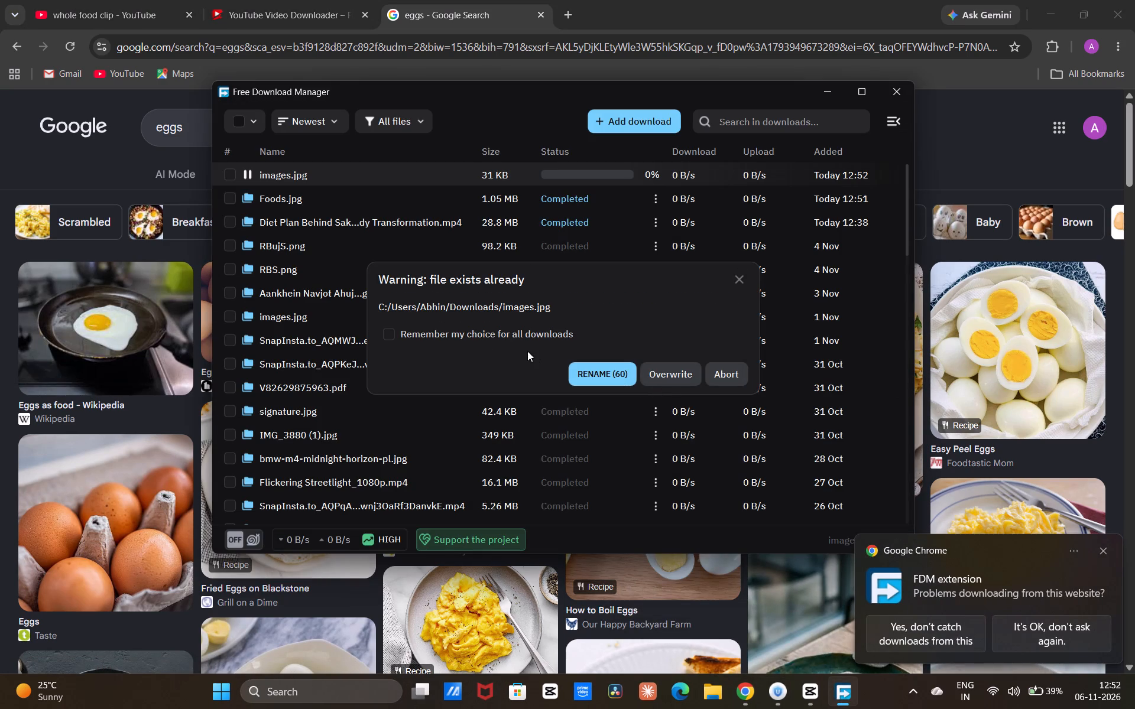
{"action": "left_click", "coordinate": [611, 375]}
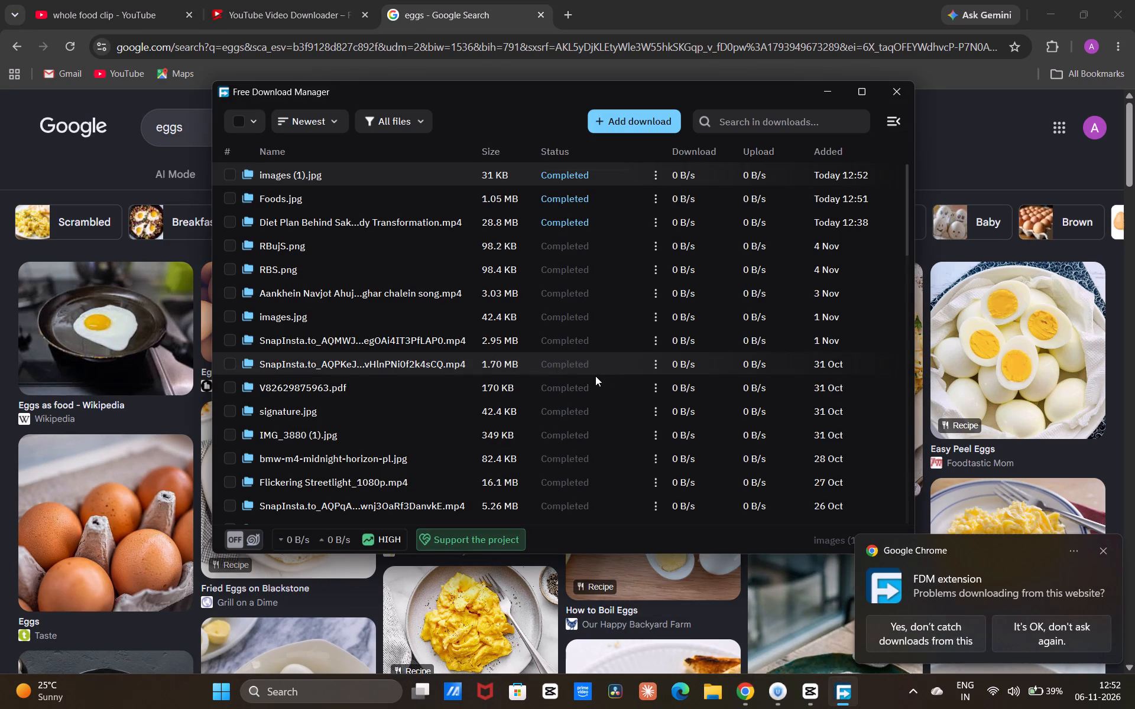
{"action": "left_click", "coordinate": [890, 92]}
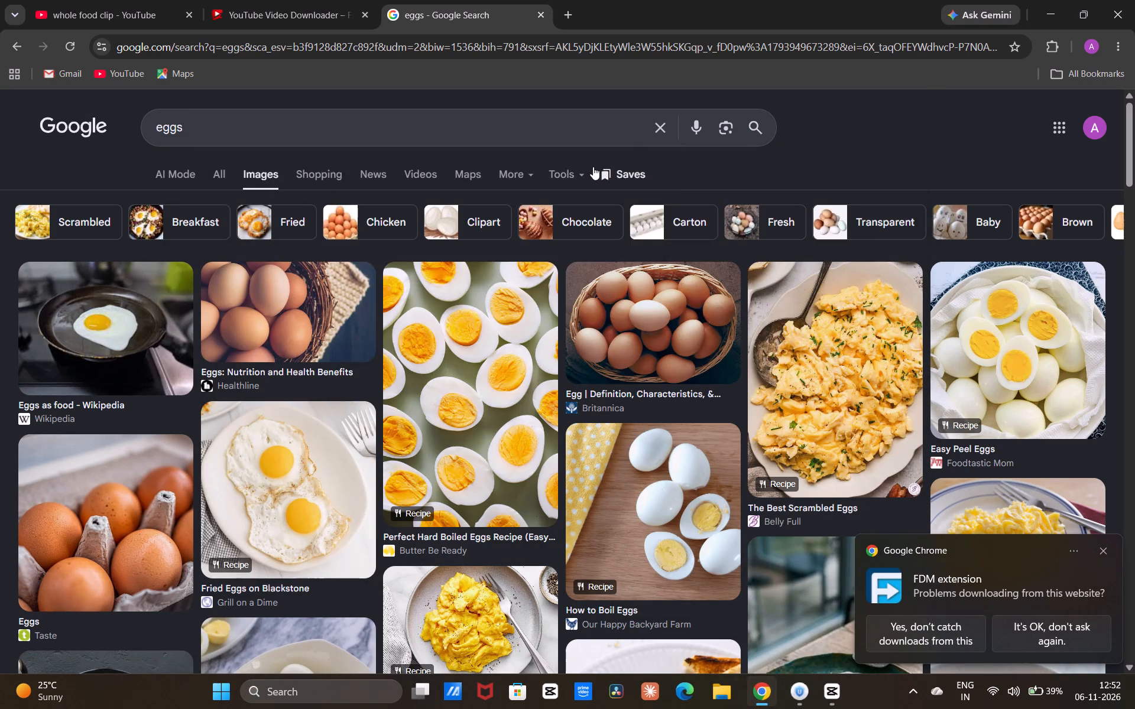
Replace the Google image search with "dahi".
{"action": "left_click", "coordinate": [570, 138]}
{"action": "key", "text": "BackSpace"}
{"action": "key", "text": "BackSpace"}
{"action": "key", "text": "BackSpace"}
{"action": "key", "text": "BackSpace"}
{"action": "key", "text": "BackSpace"}
{"action": "key", "text": "BackSpace"}
{"action": "key", "text": "BackSpace"}
{"action": "key", "text": "BackSpace"}
{"action": "key", "text": "BackSpace"}
{"action": "key", "text": "BackSpace"}
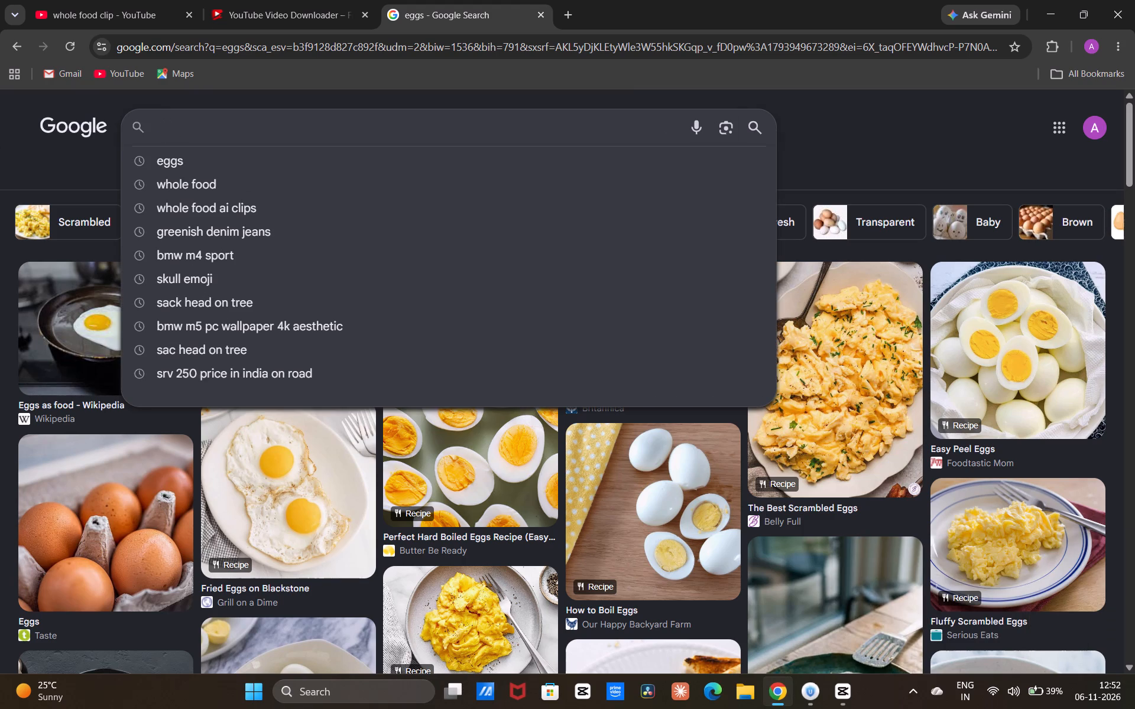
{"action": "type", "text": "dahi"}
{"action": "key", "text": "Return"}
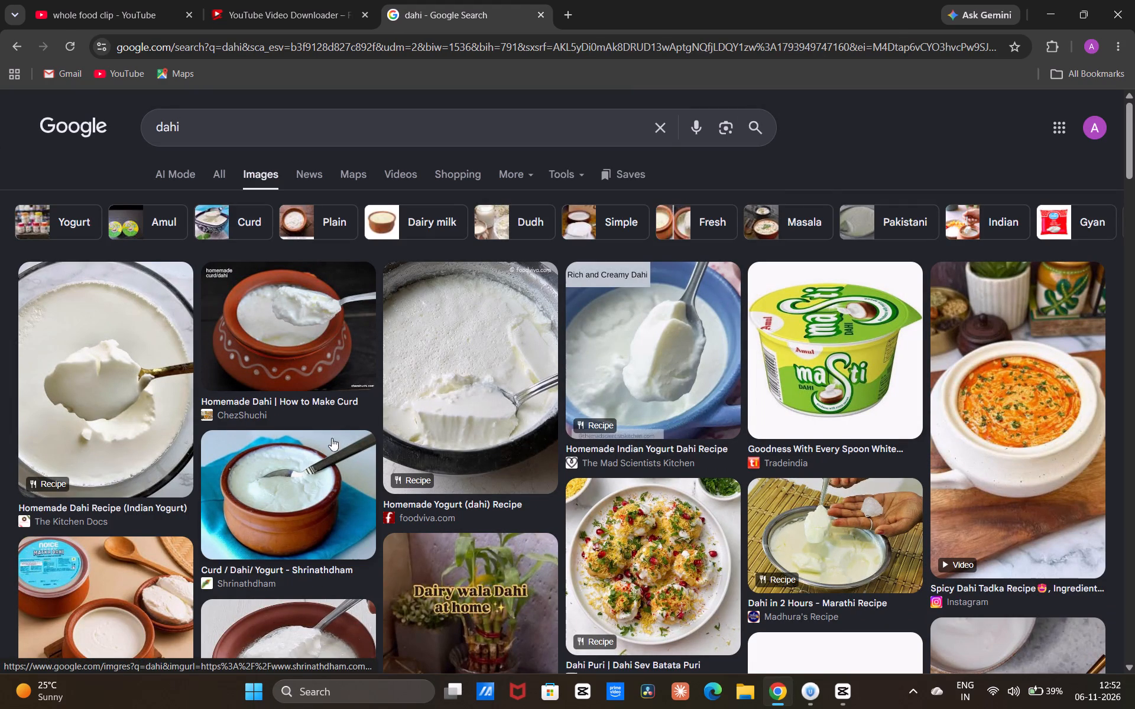
Save Shrinathdham's picture of dahi in a clay bowl from the image results.
{"action": "scroll", "coordinate": [325, 431], "scroll_direction": "down", "scroll_amount": 1}
{"action": "right_click", "coordinate": [308, 412]}
{"action": "left_click", "coordinate": [380, 266]}
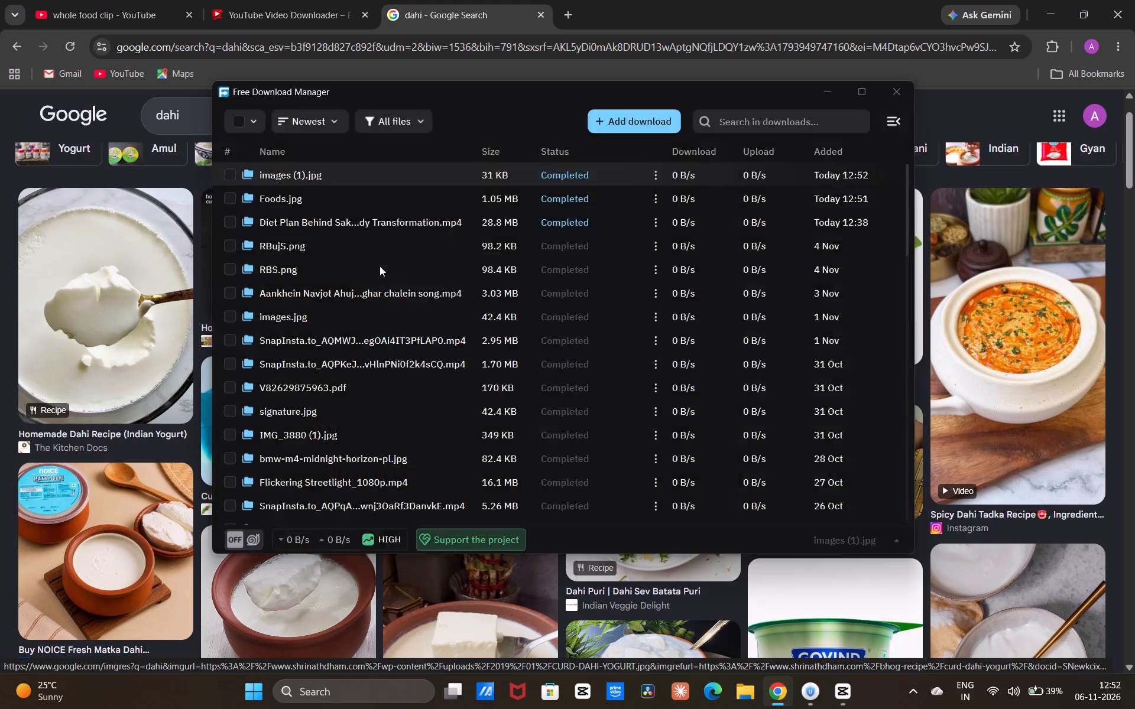
Download the dahi picture to the Downloads folder, adding "ff" to its file name, and close the download manager.
{"action": "left_click", "coordinate": [400, 335]}
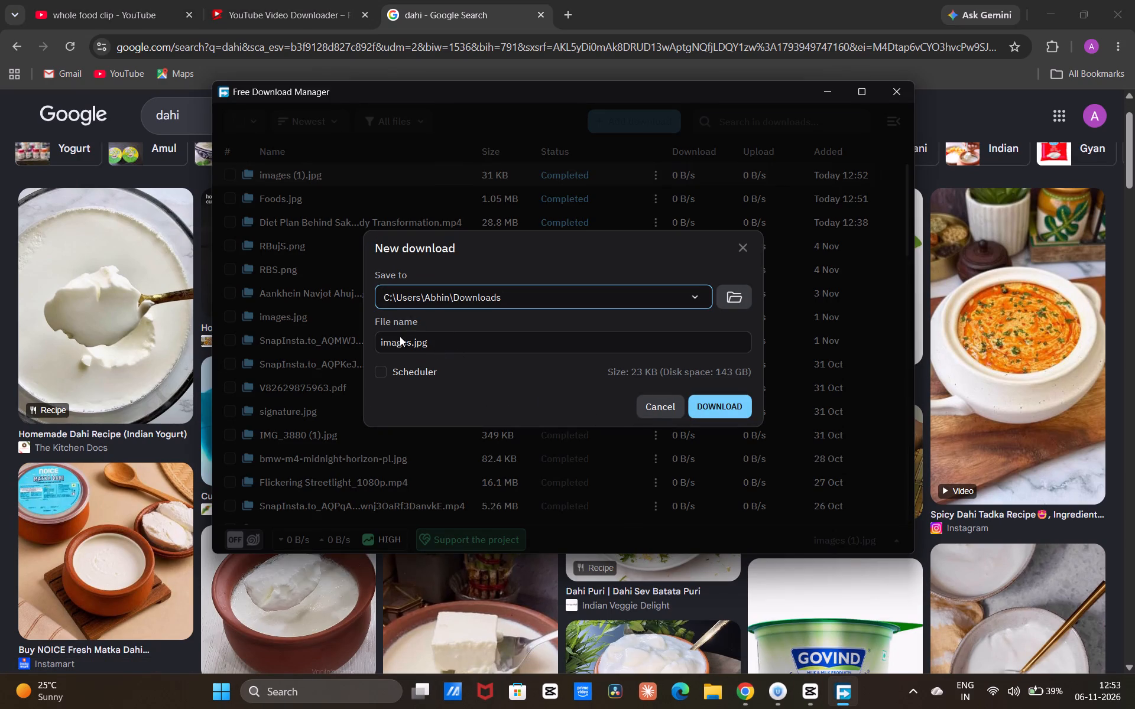
{"action": "type", "text": "ff"}
{"action": "left_click", "coordinate": [716, 401]}
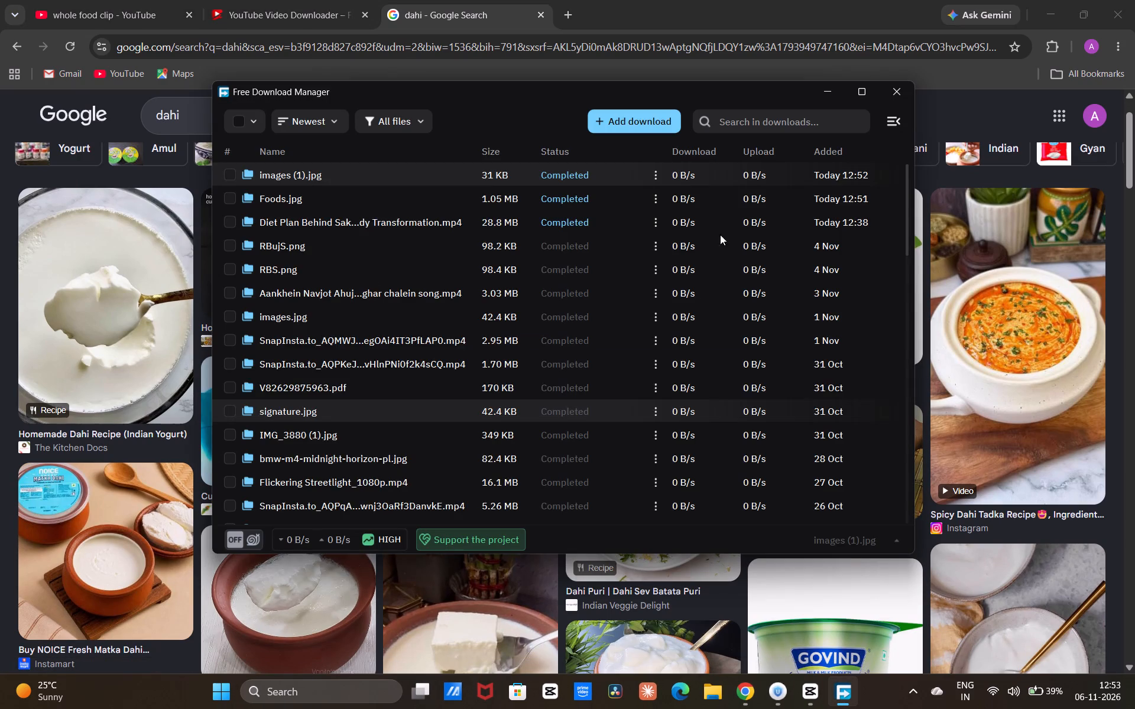
{"action": "left_click", "coordinate": [913, 93]}
Replace the Google image search for dahi with "roti".
{"action": "left_click", "coordinate": [502, 117]}
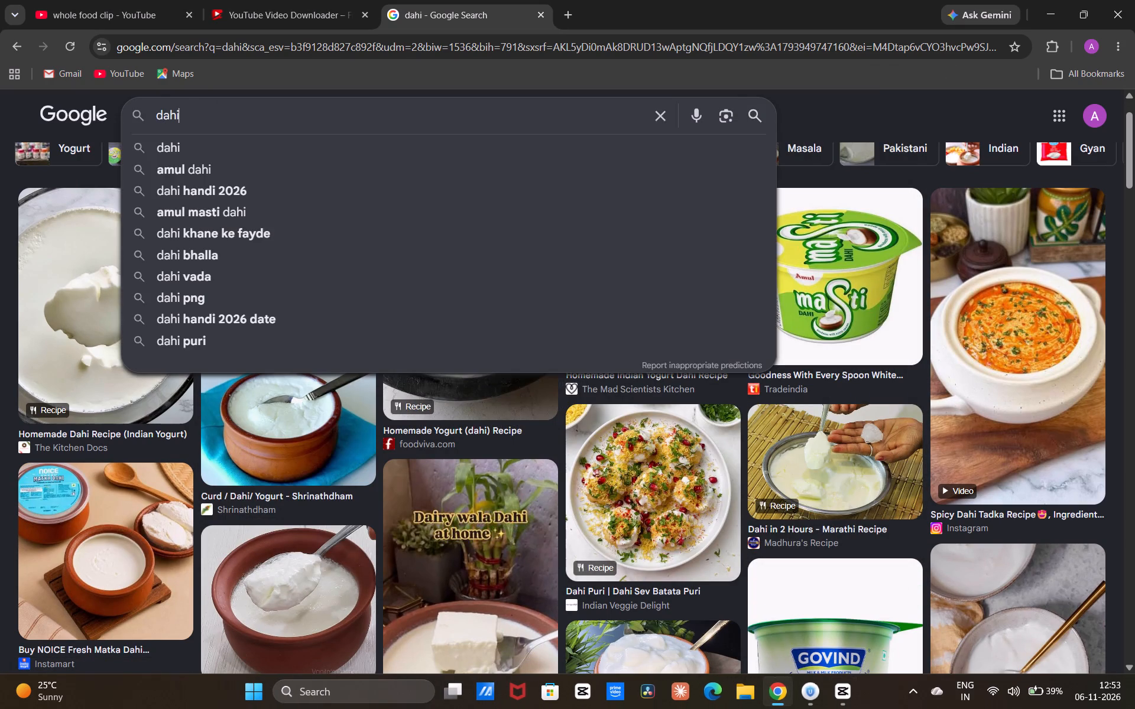
{"action": "key", "text": "BackSpace"}
{"action": "key", "text": "BackSpace"}
{"action": "key", "text": "BackSpace"}
{"action": "key", "text": "r"}
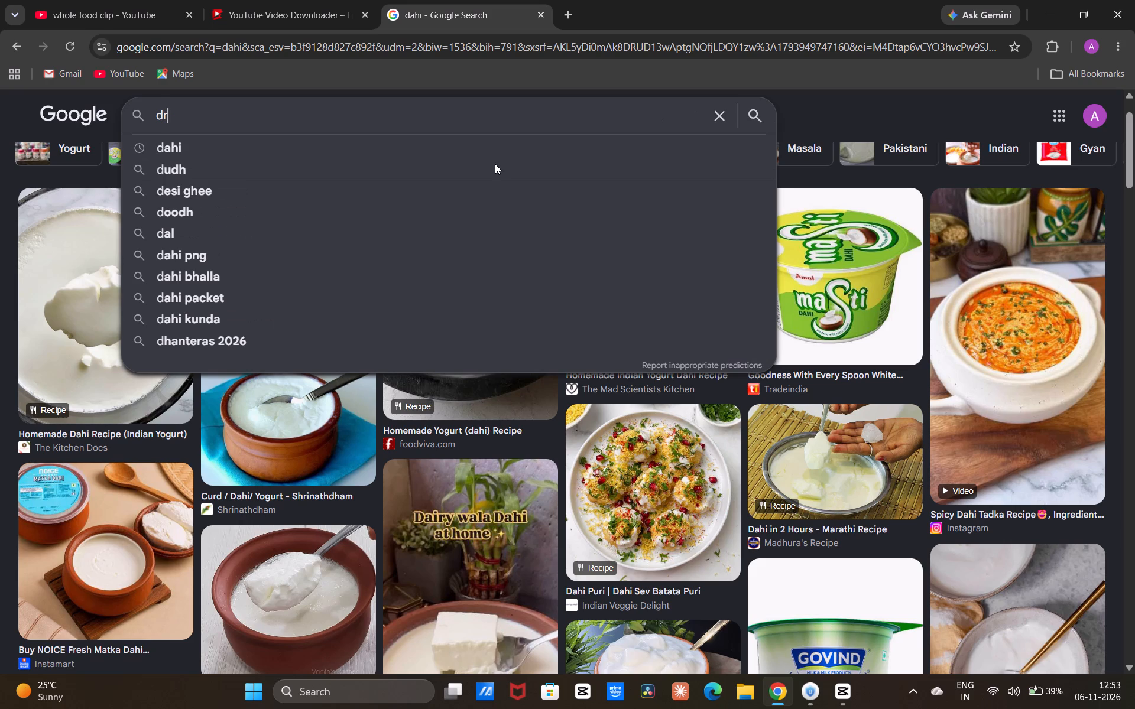
{"action": "key", "text": "o"}
{"action": "type", "text": "ti"}
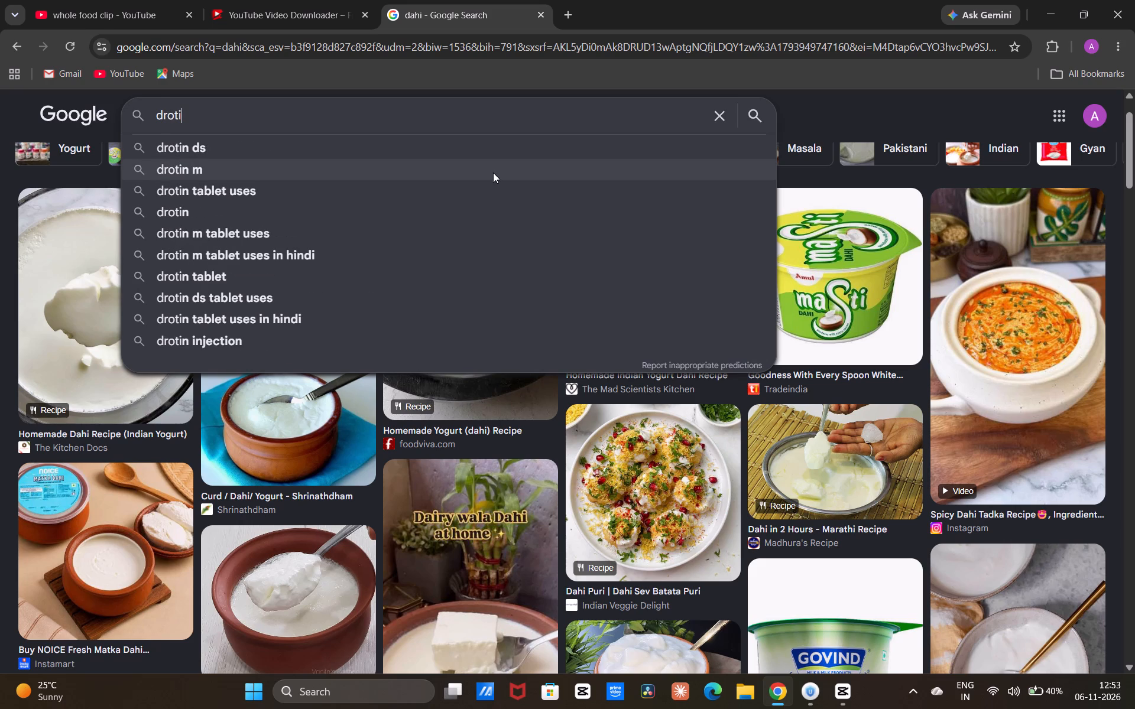
{"action": "key", "text": "Return"}
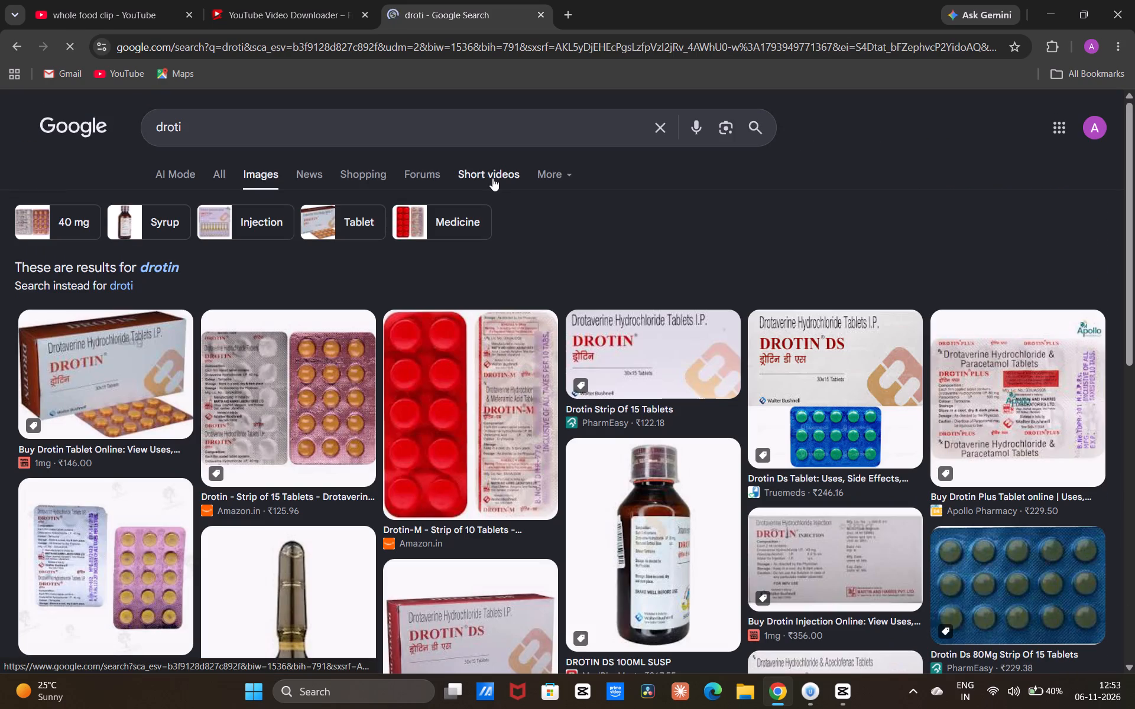
{"action": "left_click", "coordinate": [160, 135]}
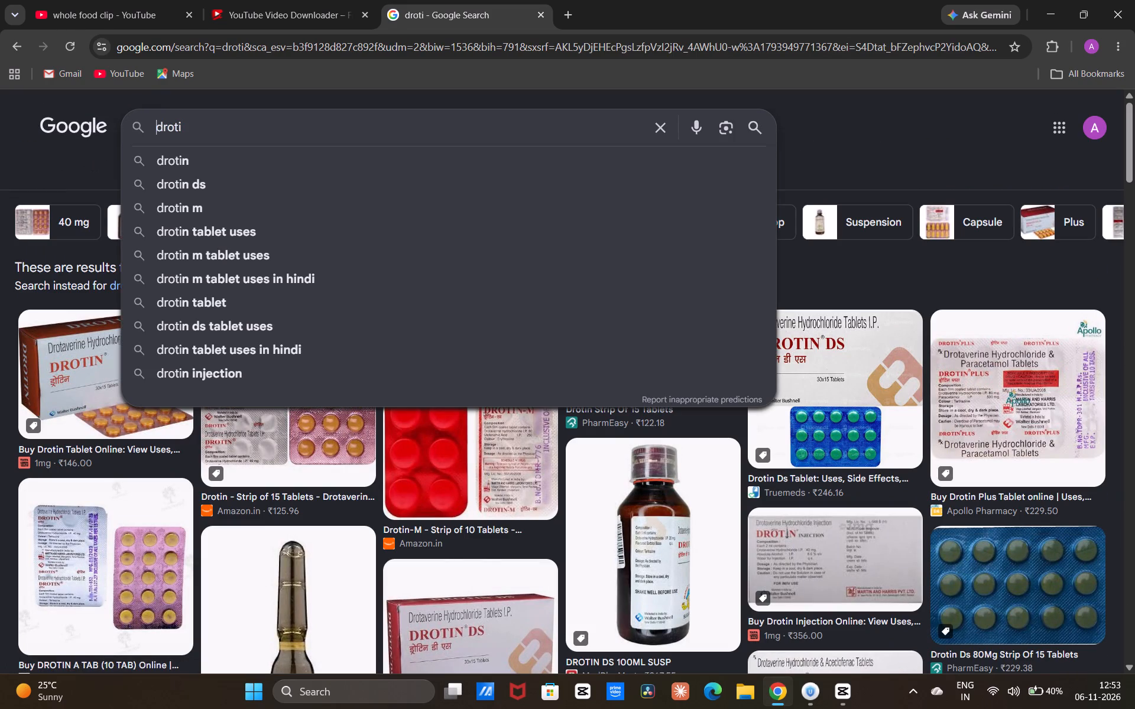
{"action": "left_click", "coordinate": [166, 128]}
{"action": "left_click", "coordinate": [159, 122]}
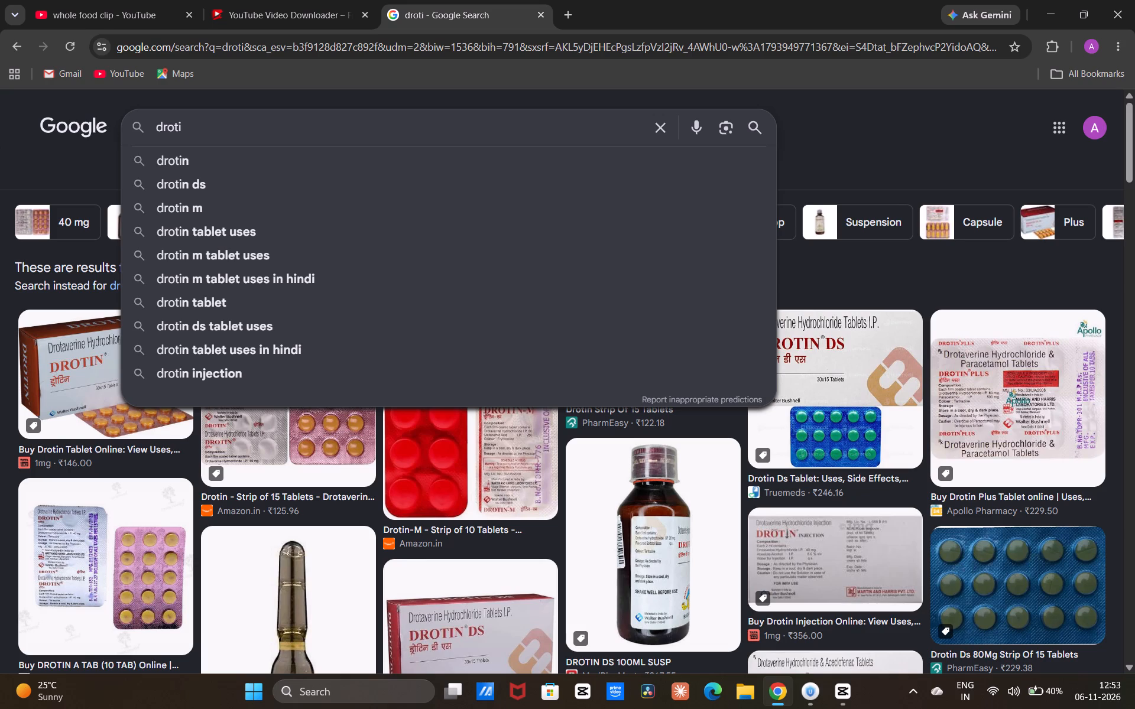
{"action": "left_click", "coordinate": [163, 125]}
{"action": "key", "text": "BackSpace"}
{"action": "key", "text": "Return"}
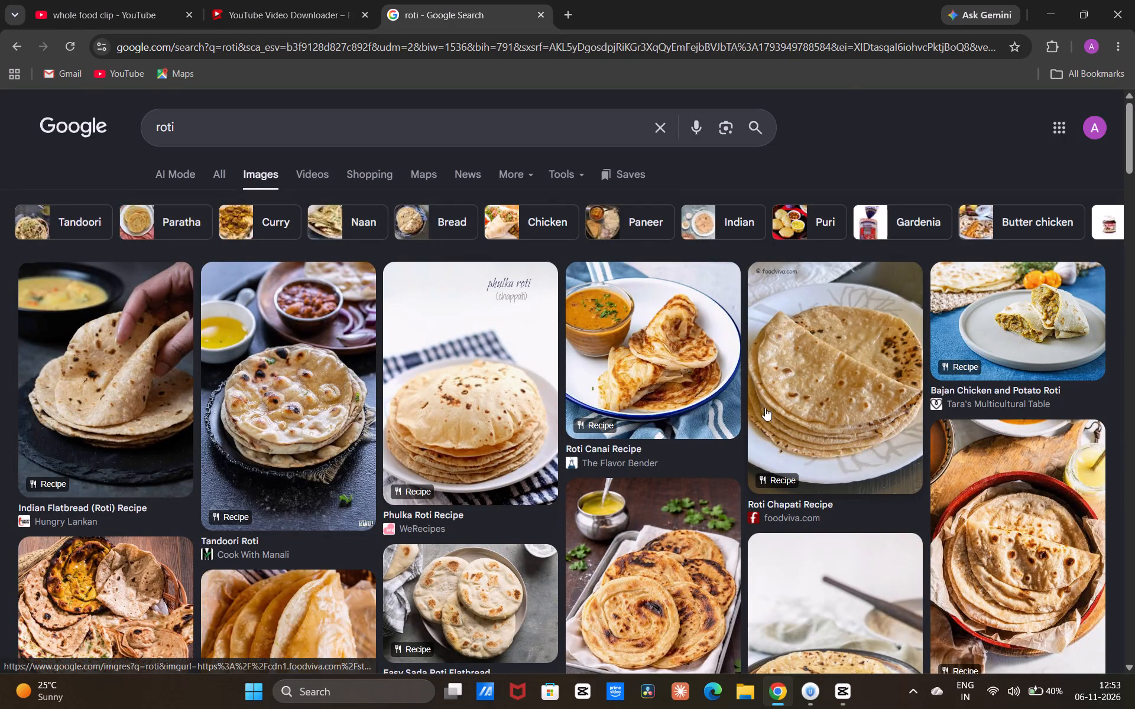
Download foodviva.com's Roti Chapati picture to the Downloads folder as xccximages.jpg and close the download manager.
{"action": "right_click", "coordinate": [805, 383]}
{"action": "left_click", "coordinate": [850, 235]}
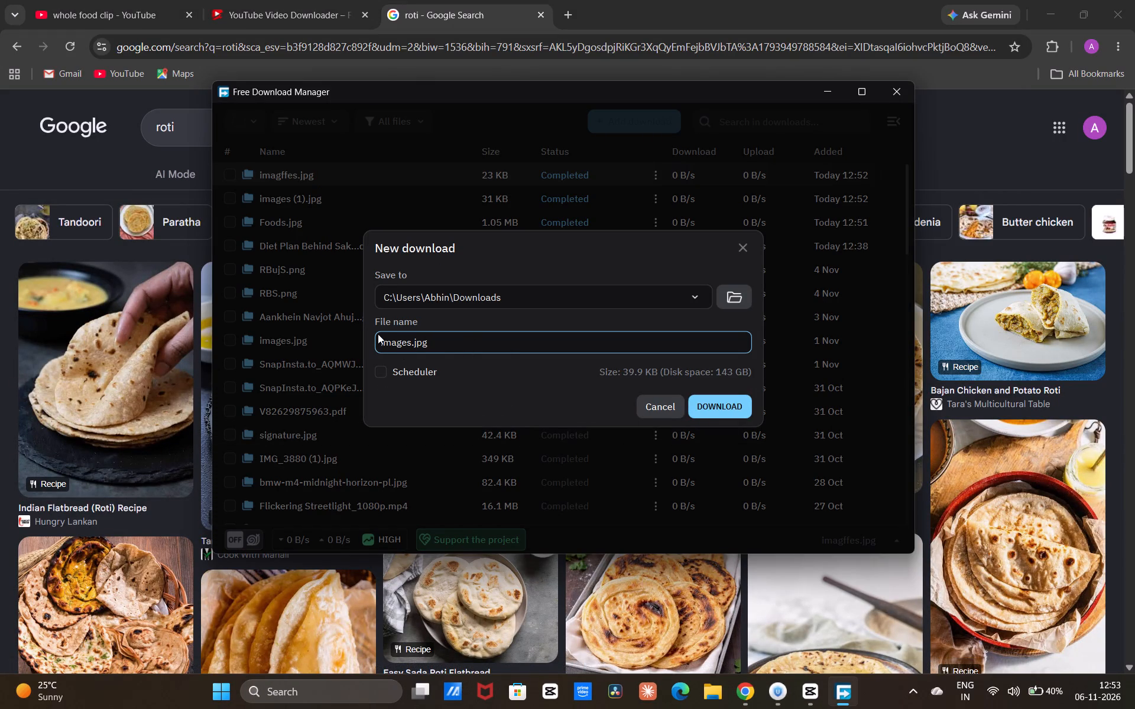
{"action": "left_click", "coordinate": [379, 338]}
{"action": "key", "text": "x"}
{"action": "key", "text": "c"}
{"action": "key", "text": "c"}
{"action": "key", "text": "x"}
{"action": "left_click", "coordinate": [727, 408]}
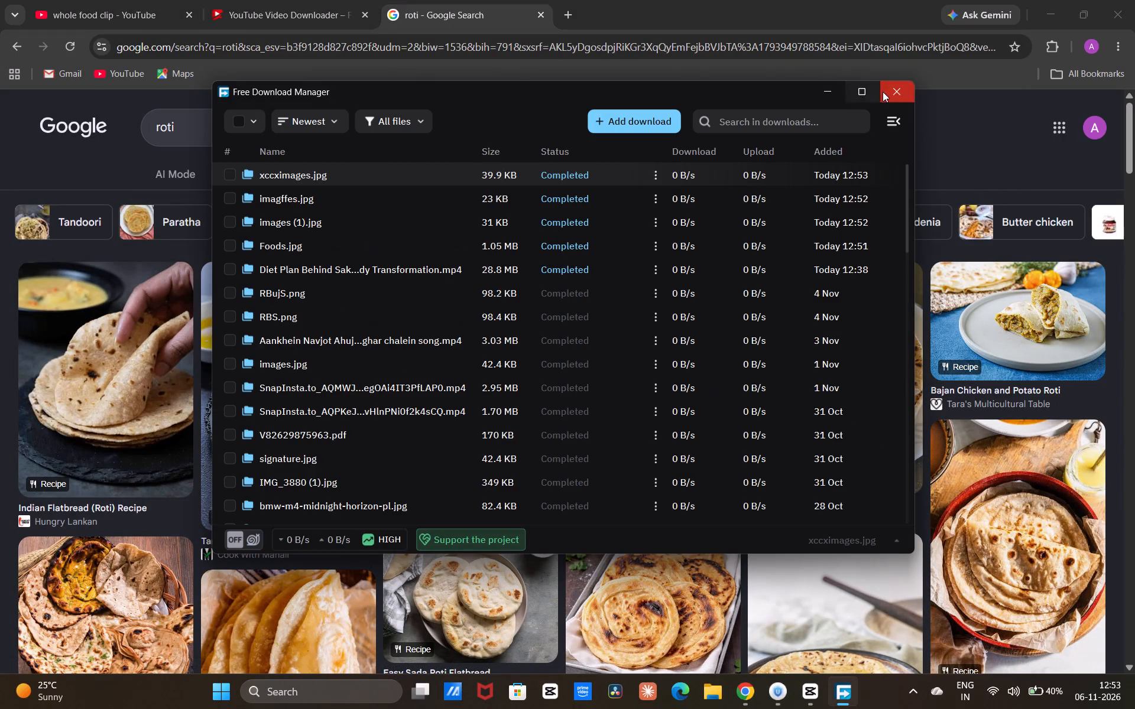
{"action": "left_click", "coordinate": [886, 92]}
Replace the Google image search for roti with "oats".
{"action": "left_click", "coordinate": [656, 123]}
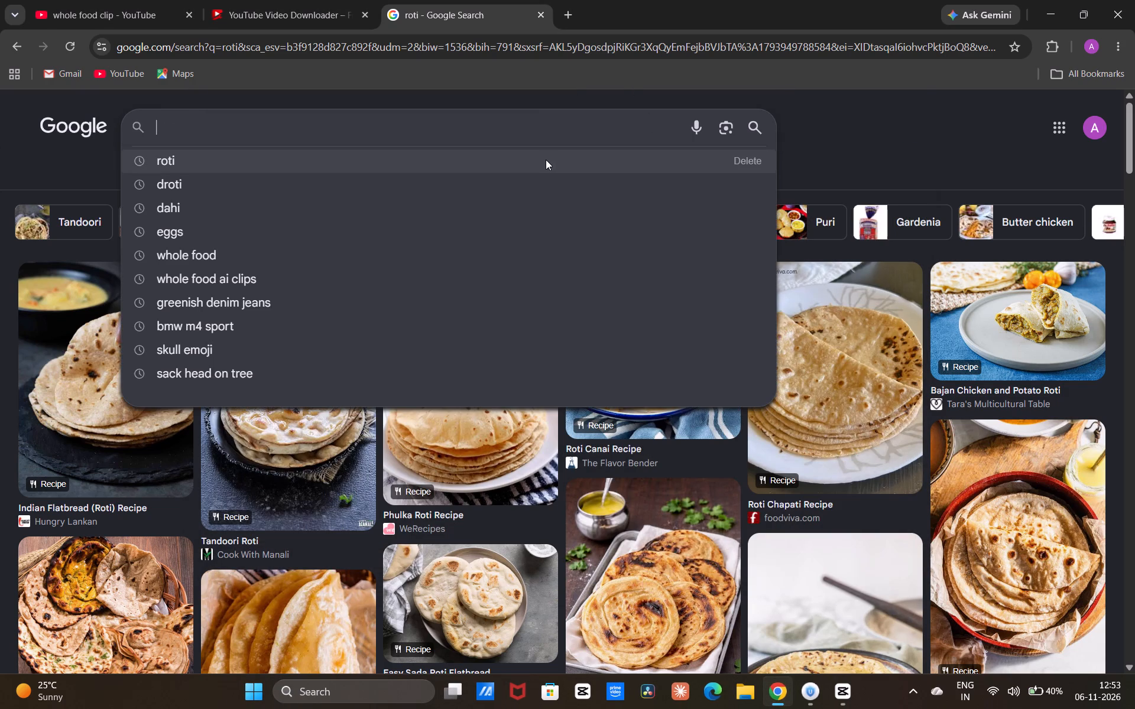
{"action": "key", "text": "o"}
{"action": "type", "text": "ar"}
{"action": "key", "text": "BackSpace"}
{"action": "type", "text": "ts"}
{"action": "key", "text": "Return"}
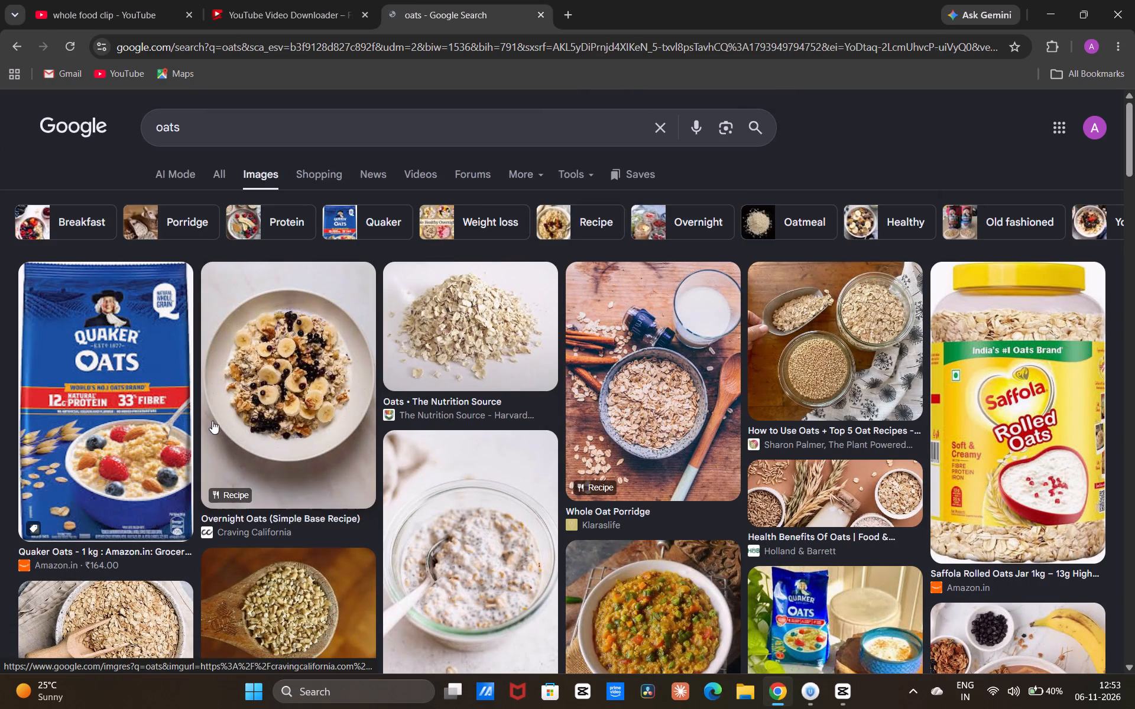
Download Craving California's overnight oats picture to the Downloads folder as imacges.jpg, skip the repeated download and close the download manager.
{"action": "scroll", "coordinate": [517, 427], "scroll_direction": "down", "scroll_amount": 2}
{"action": "scroll", "coordinate": [389, 447], "scroll_direction": "down", "scroll_amount": 1}
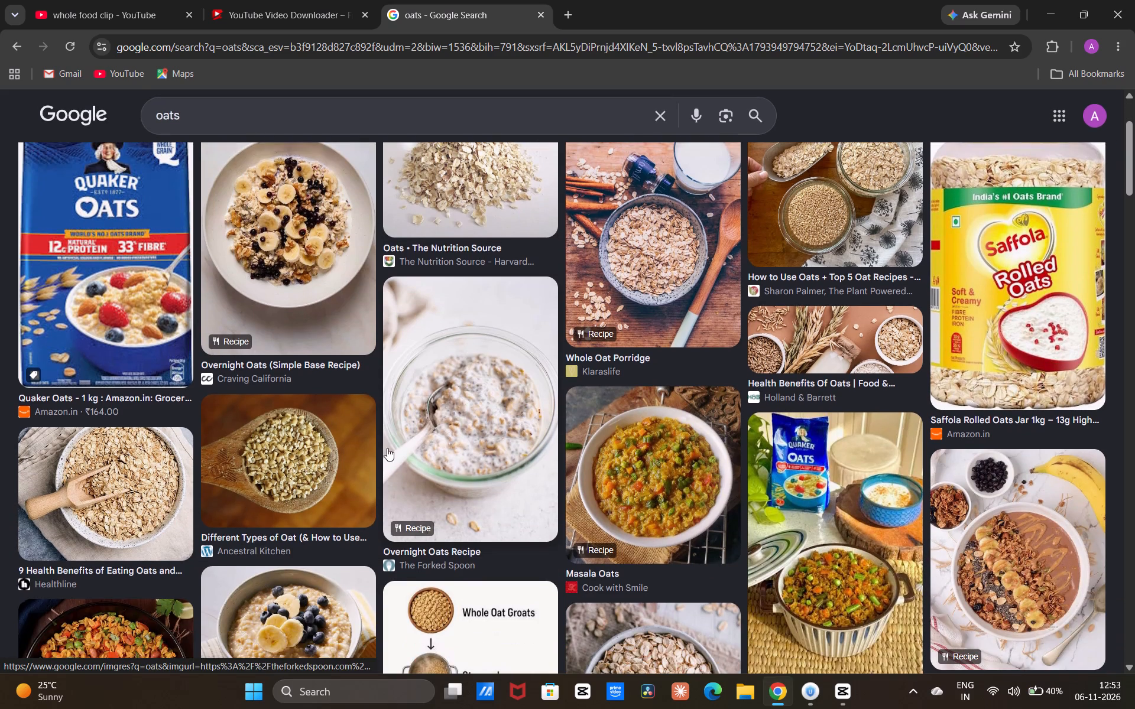
{"action": "scroll", "coordinate": [387, 448], "scroll_direction": "down", "scroll_amount": 7}
{"action": "scroll", "coordinate": [393, 441], "scroll_direction": "up", "scroll_amount": 8}
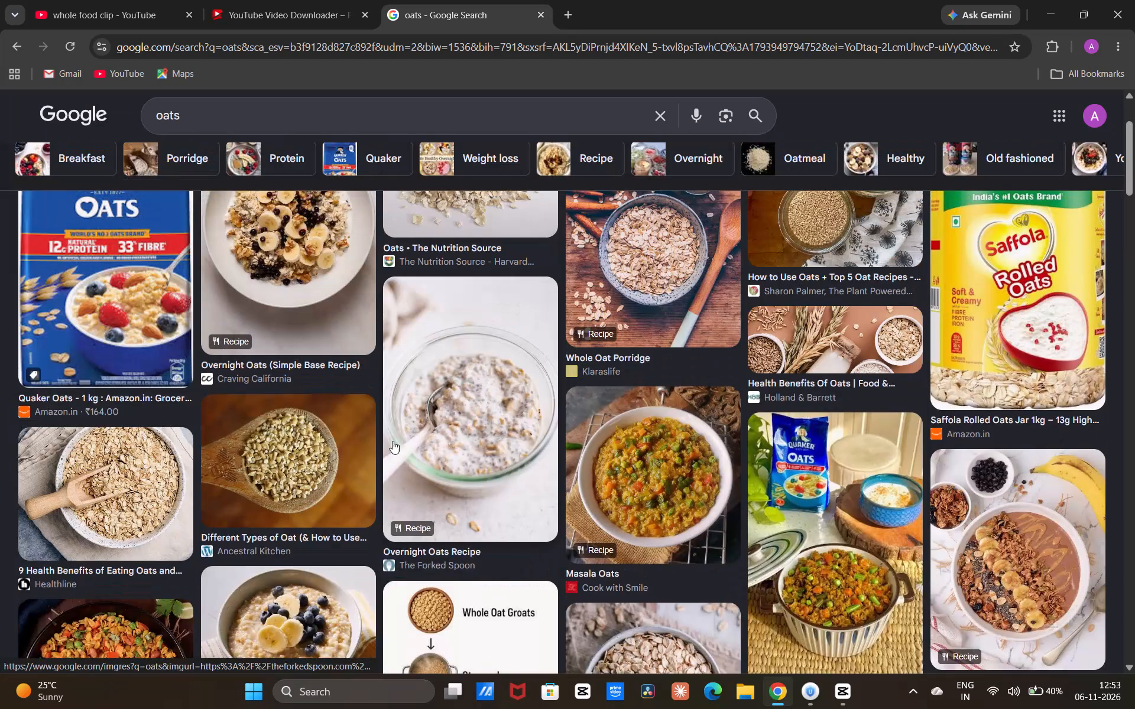
{"action": "scroll", "coordinate": [393, 441], "scroll_direction": "up", "scroll_amount": 3}
{"action": "right_click", "coordinate": [320, 376]}
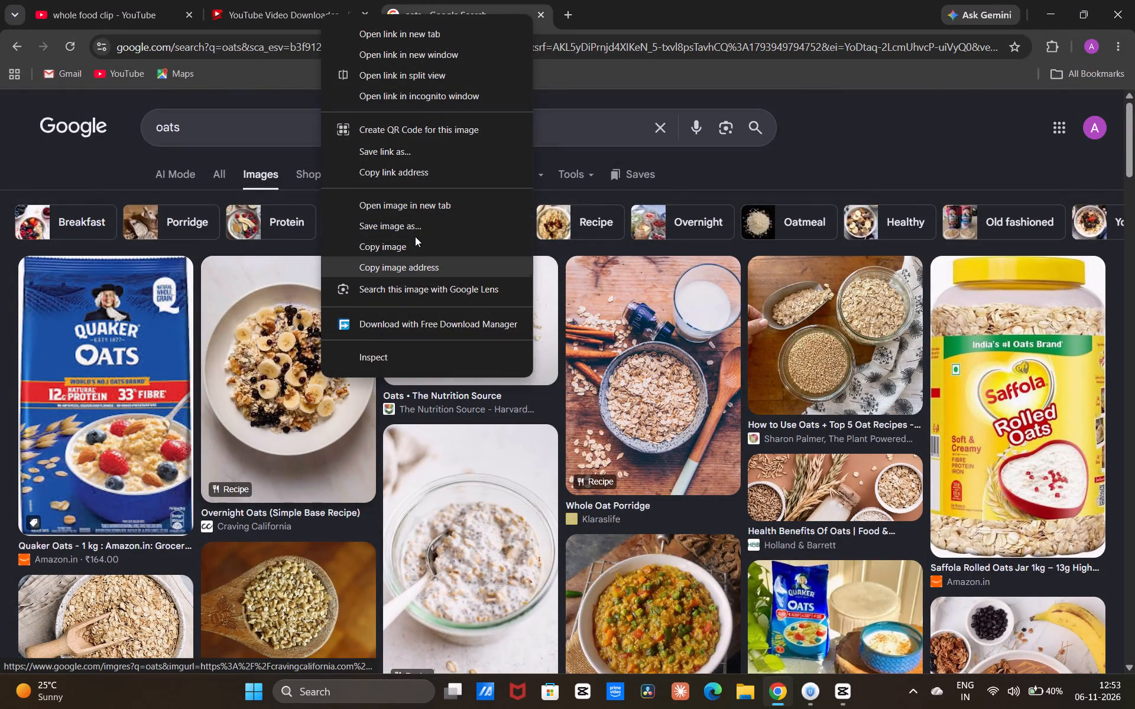
{"action": "left_click", "coordinate": [417, 232]}
{"action": "left_click", "coordinate": [398, 338]}
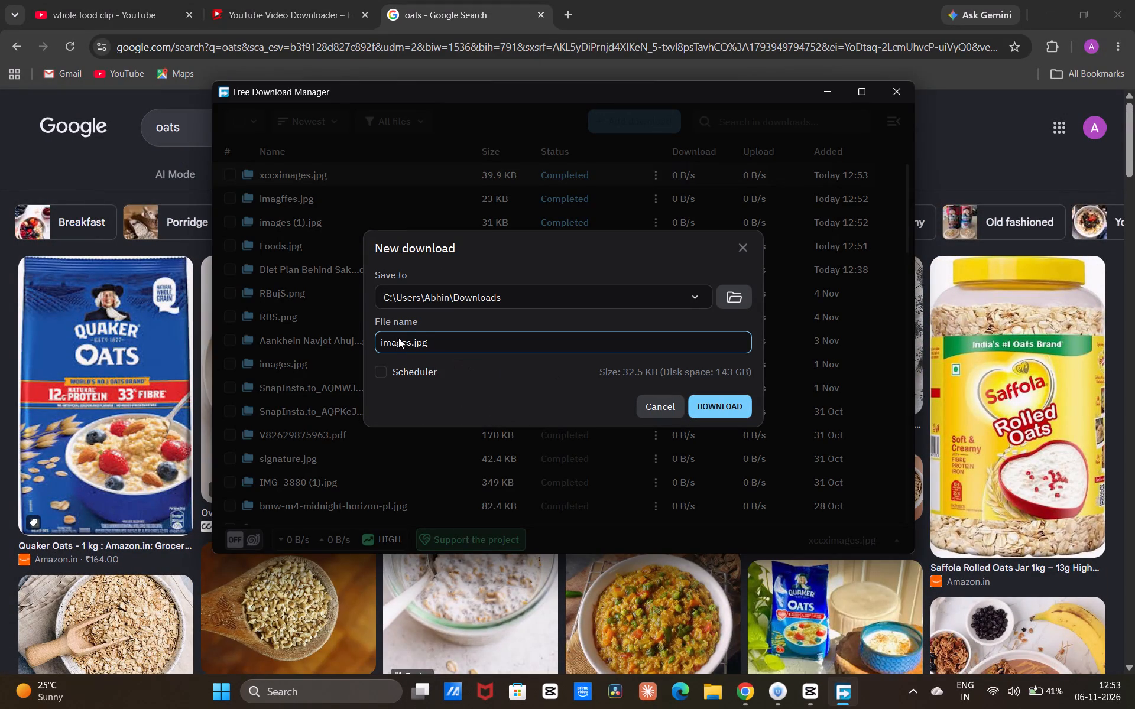
{"action": "key", "text": "alt+c"}
{"action": "key", "text": "alt+space"}
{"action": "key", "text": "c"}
{"action": "right_click", "coordinate": [303, 398]}
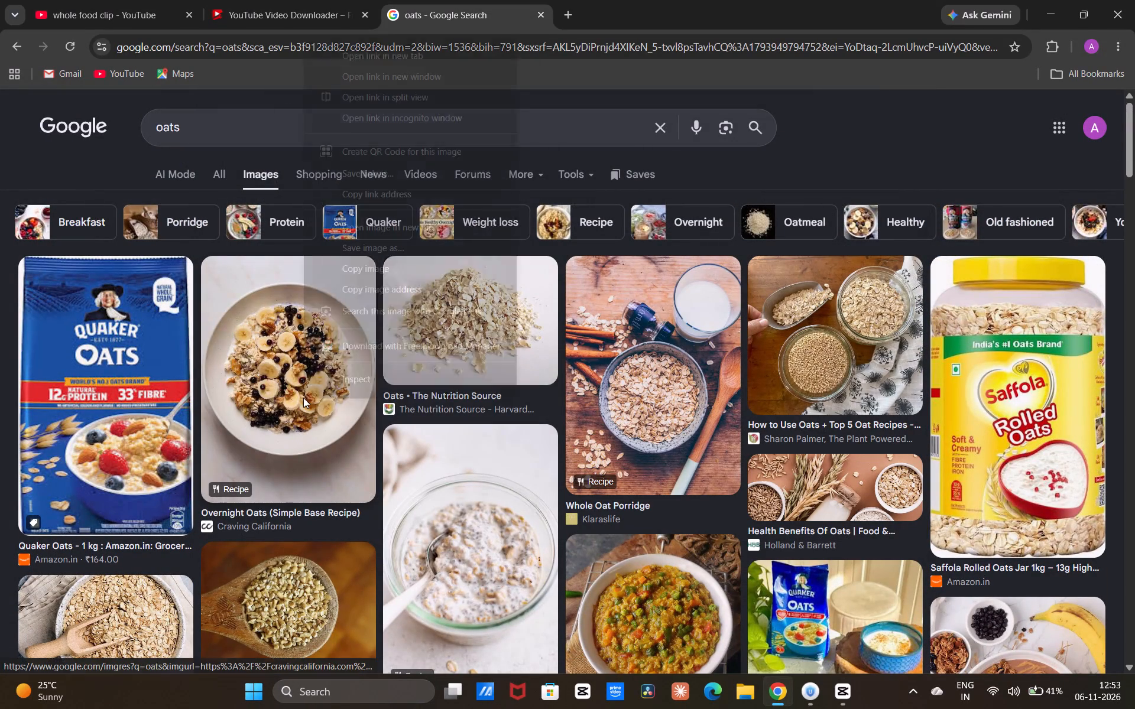
{"action": "left_click", "coordinate": [377, 254]}
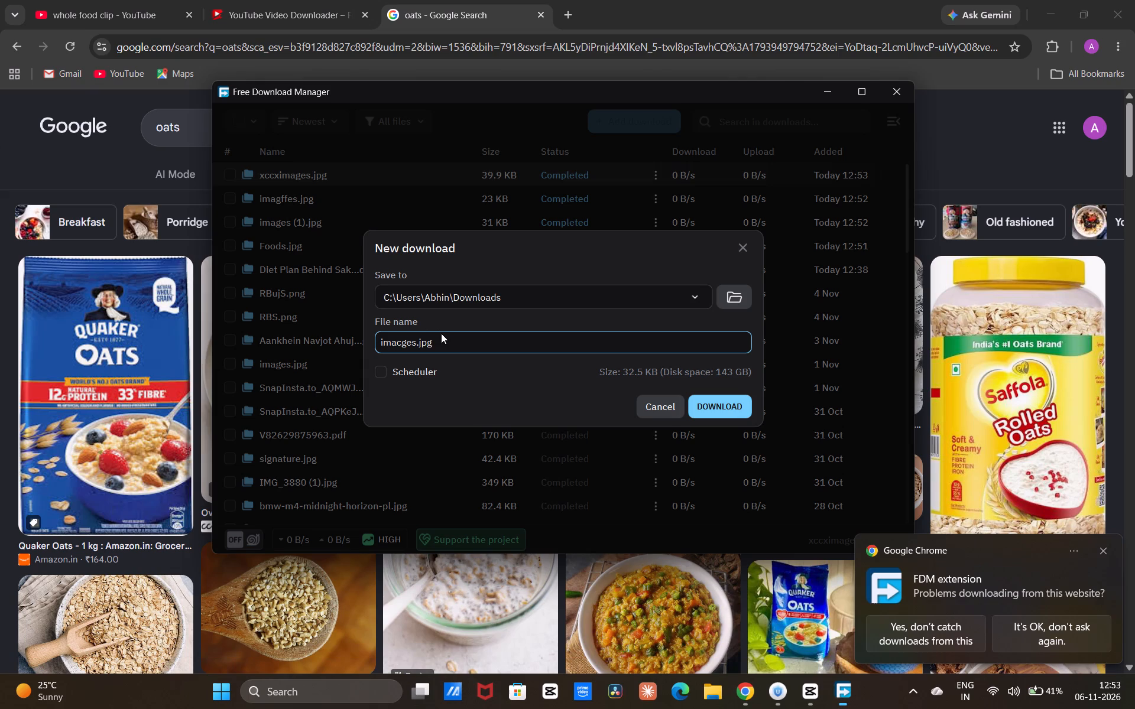
{"action": "left_click", "coordinate": [731, 408]}
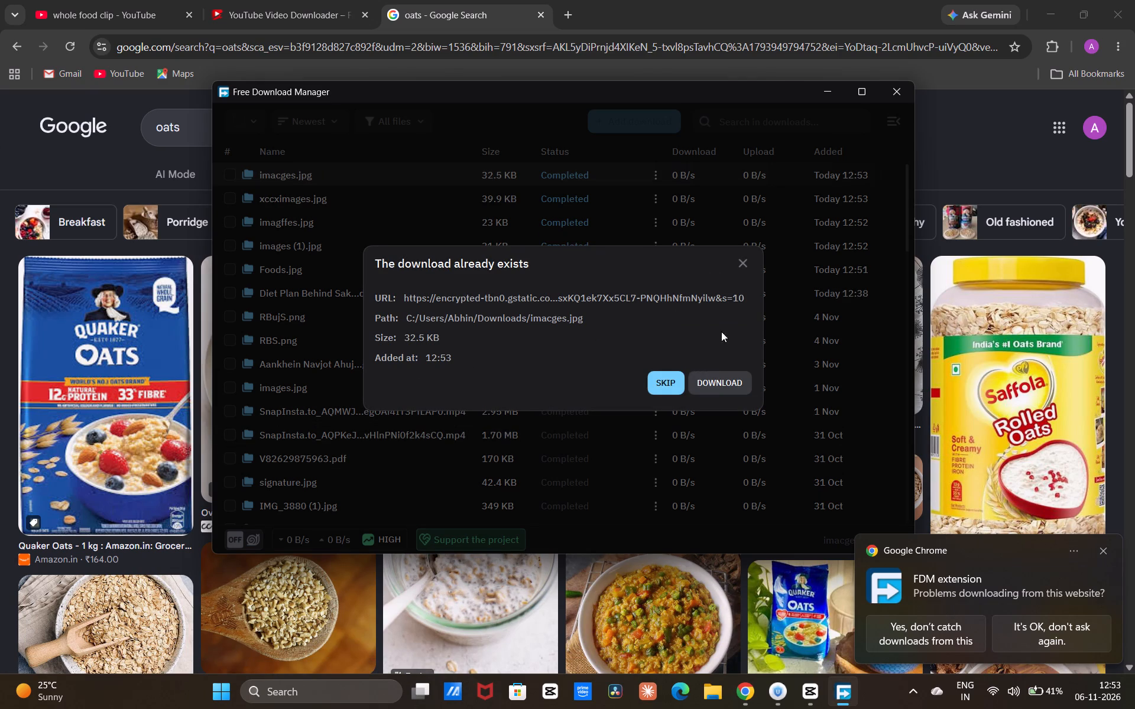
{"action": "left_click", "coordinate": [740, 265]}
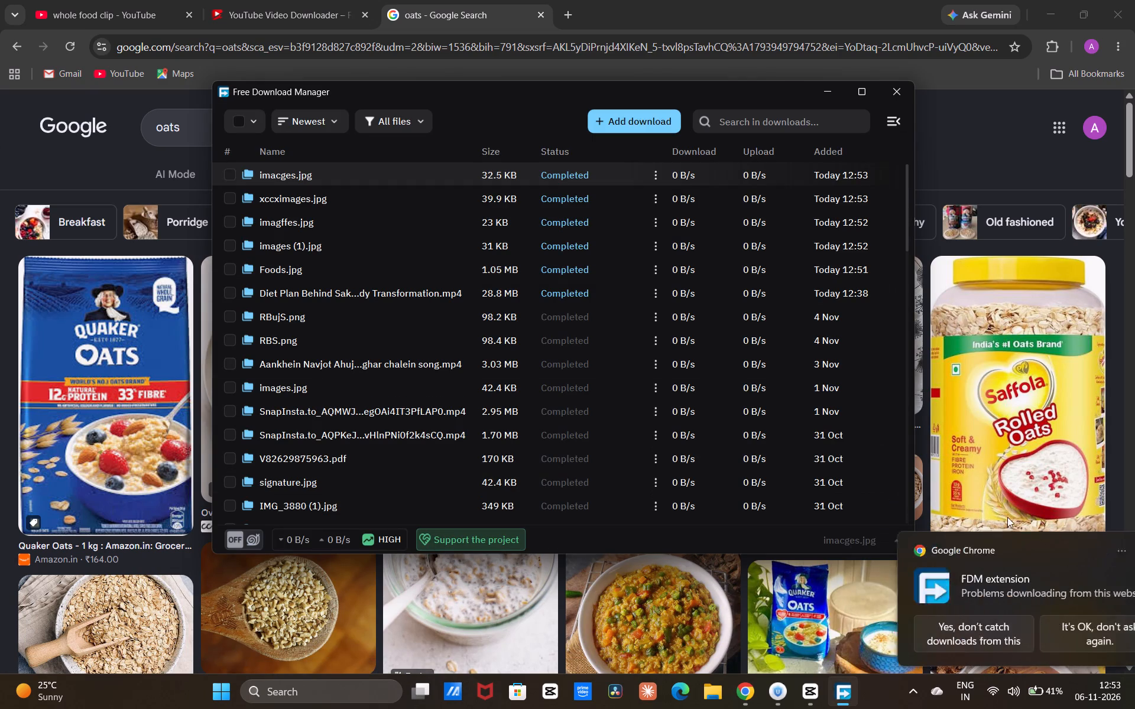
{"action": "left_click", "coordinate": [886, 92]}
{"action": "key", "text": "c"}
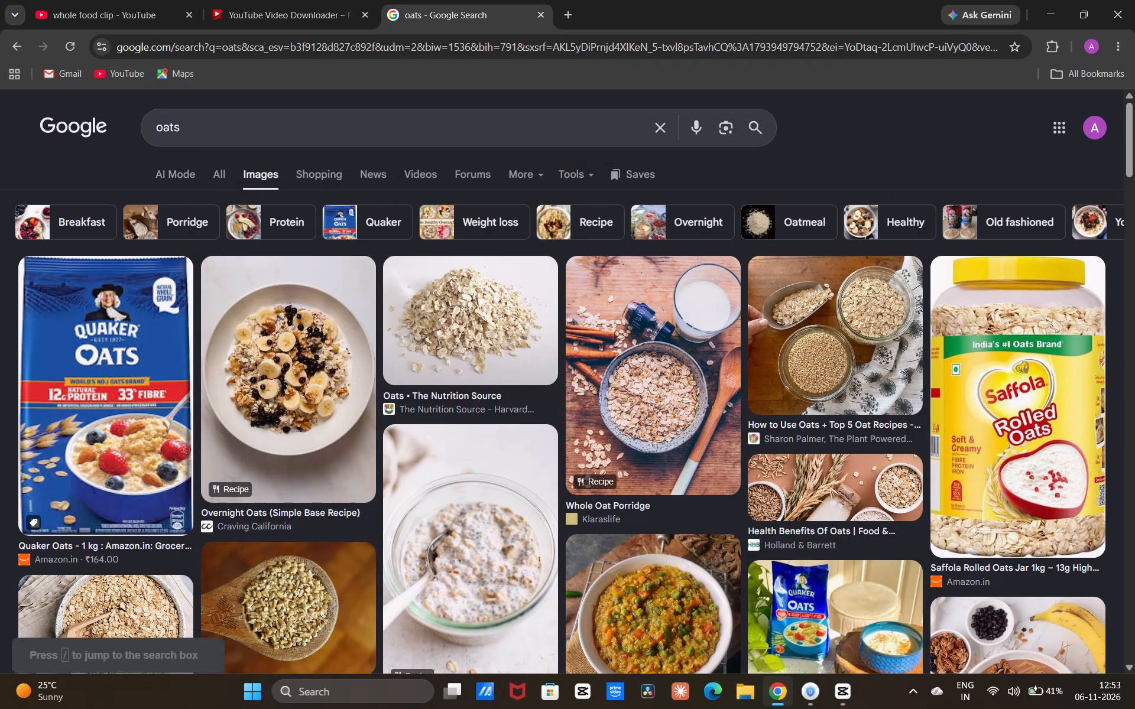
Switch to CapCut, play the timeline from the start of the Foods.jpg overlay, and put the playhead at 00:00:04:19.
{"action": "left_click", "coordinate": [1048, 15]}
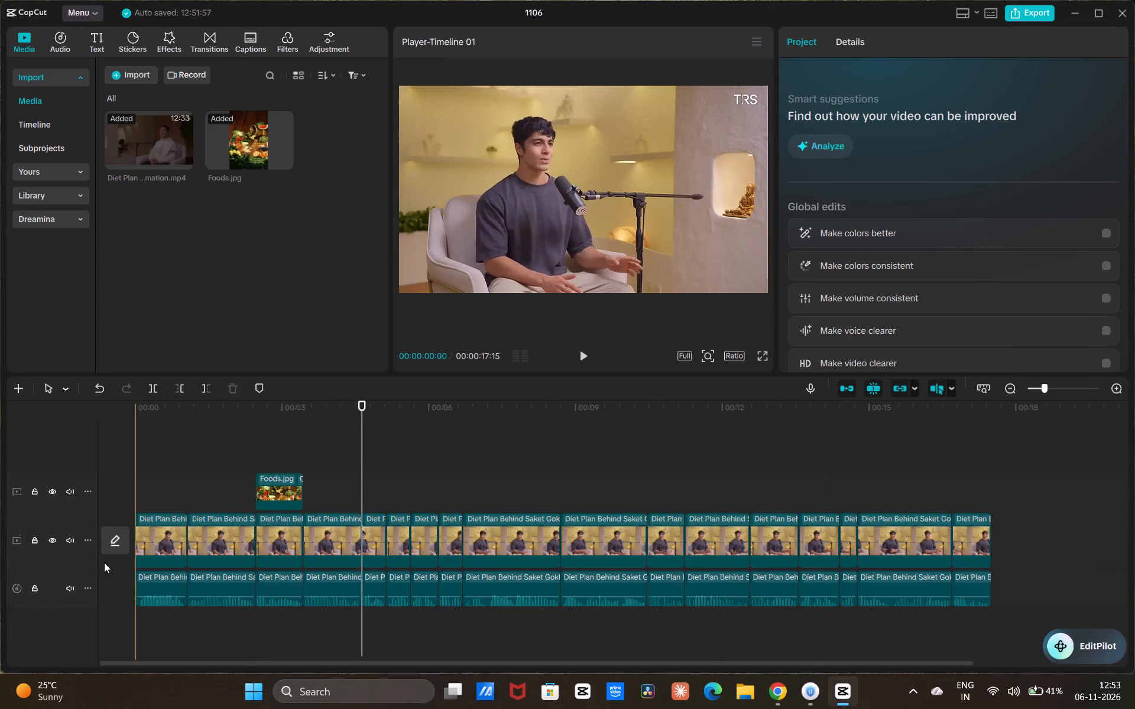
{"action": "left_click", "coordinate": [255, 466]}
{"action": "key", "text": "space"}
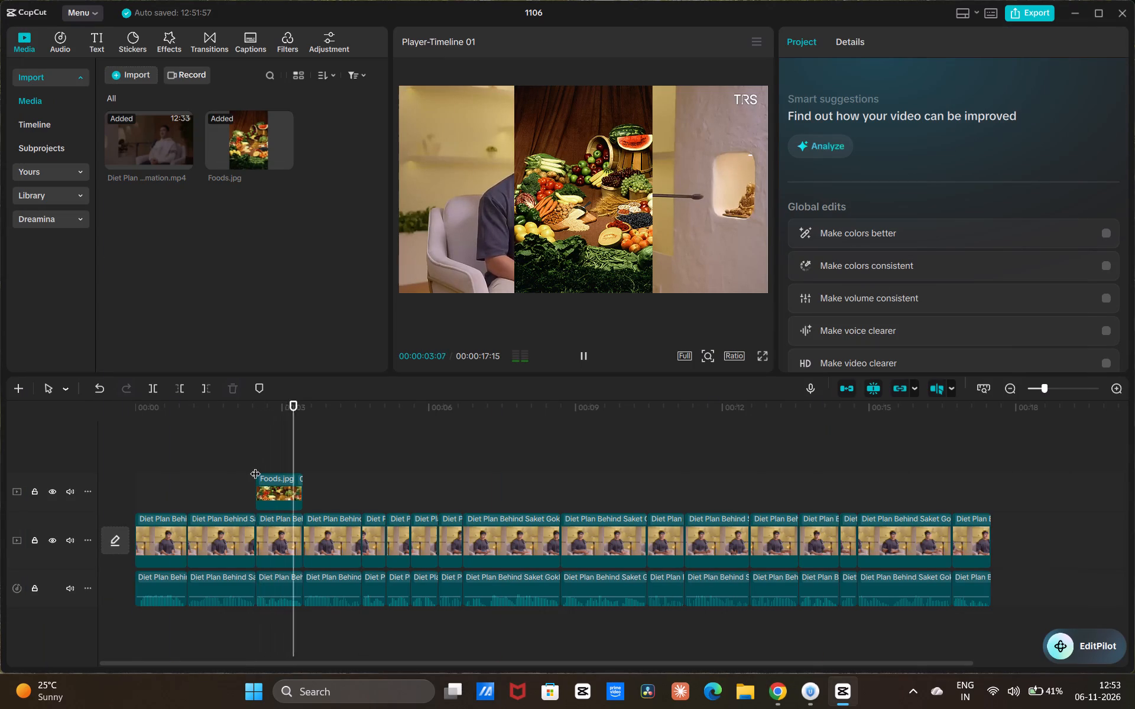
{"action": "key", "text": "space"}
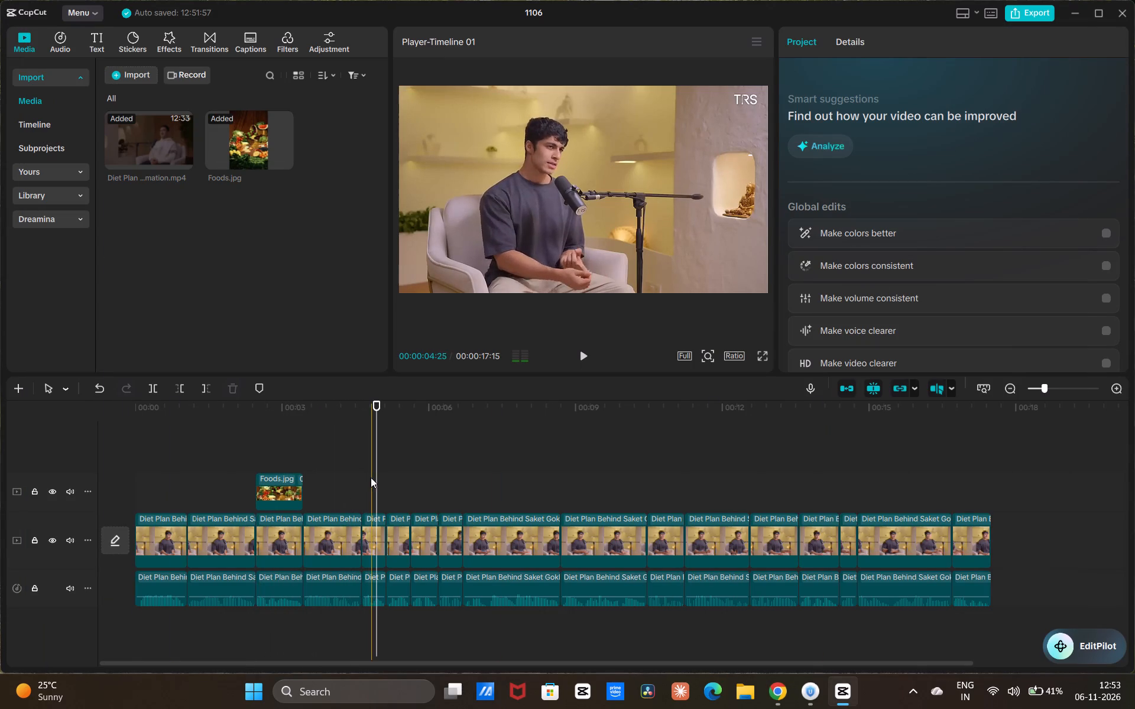
{"action": "left_click", "coordinate": [361, 476]}
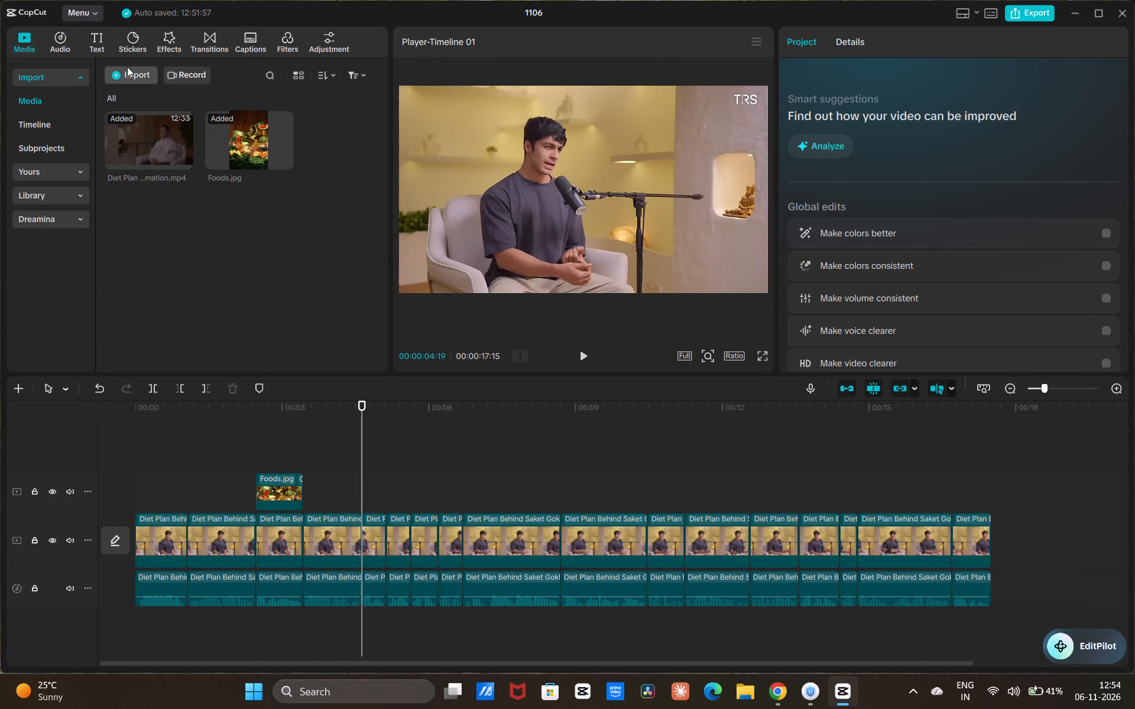
Open the media import dialog for the downloaded food pictures.
{"action": "left_click", "coordinate": [127, 67]}
{"action": "left_click", "coordinate": [147, 100]}
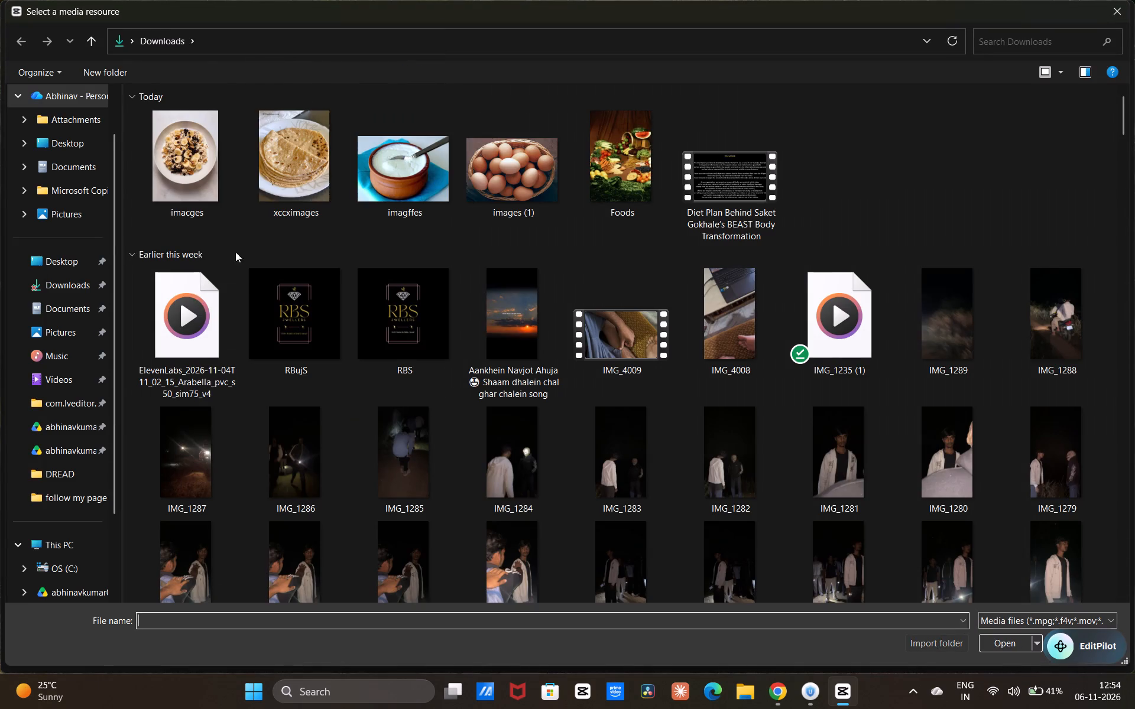
Import the imacges, xccximages, imagffes and images (1) pictures from Downloads into the CapCut project.
{"action": "left_click_drag", "start_coordinate": [569, 223], "coordinate": [209, 208]}
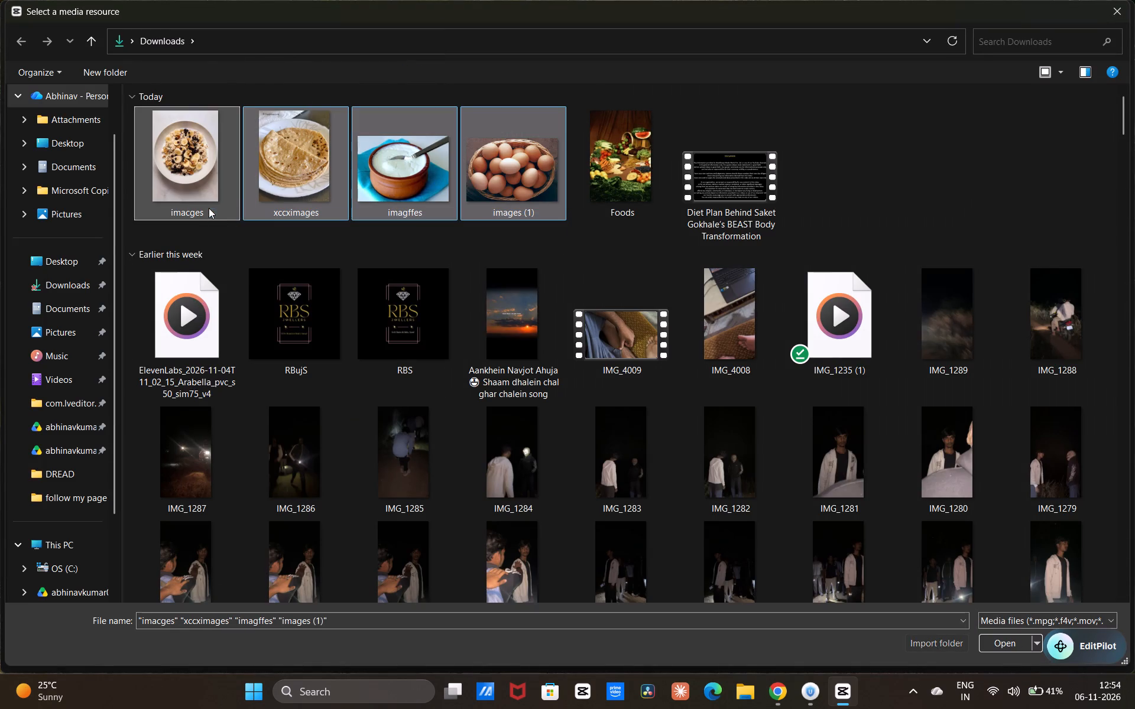
{"action": "left_click", "coordinate": [1010, 643]}
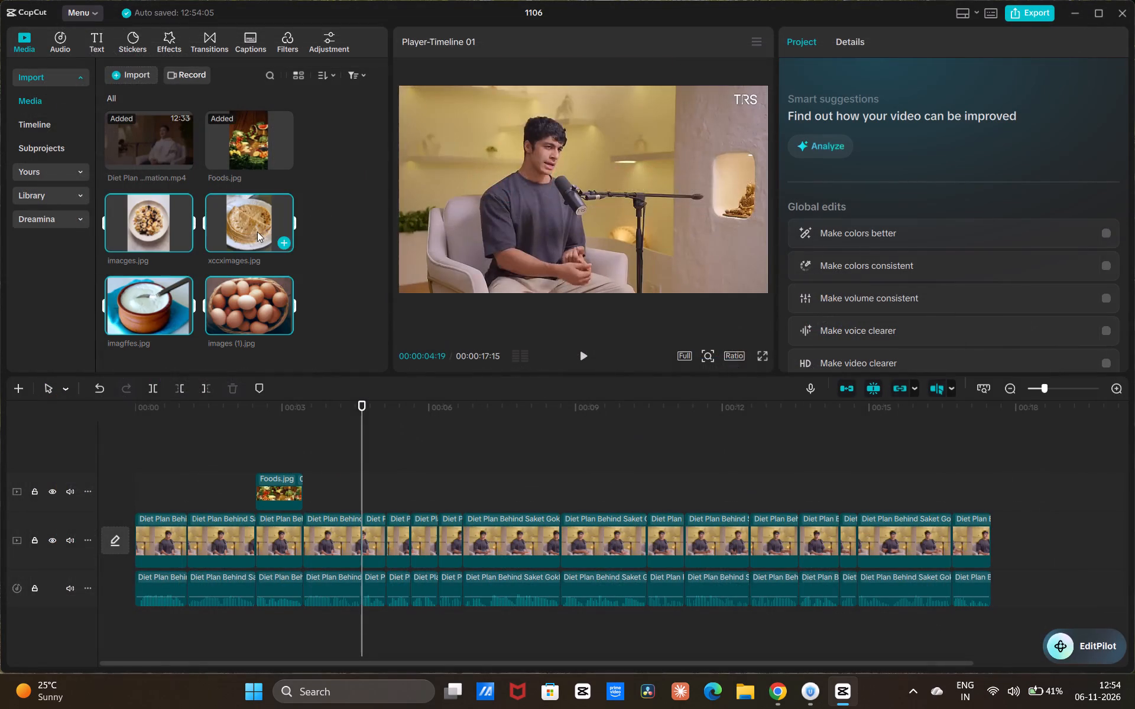
Place only the eggs picture, images (1).jpg, on the Foods.jpg track at about 00:00:05:04 and trim its end to about 00:00:06:21.
{"action": "left_click_drag", "start_coordinate": [236, 303], "coordinate": [388, 493]}
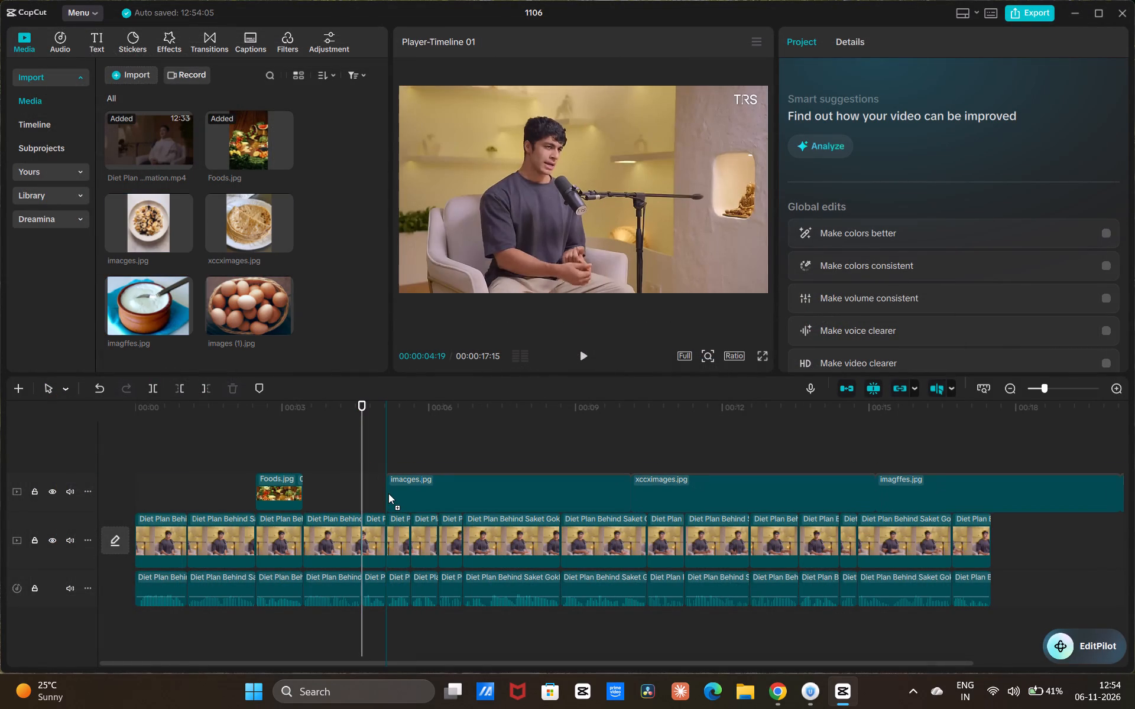
{"action": "left_click_drag", "start_coordinate": [388, 493], "coordinate": [152, 261]}
{"action": "left_click", "coordinate": [235, 310]}
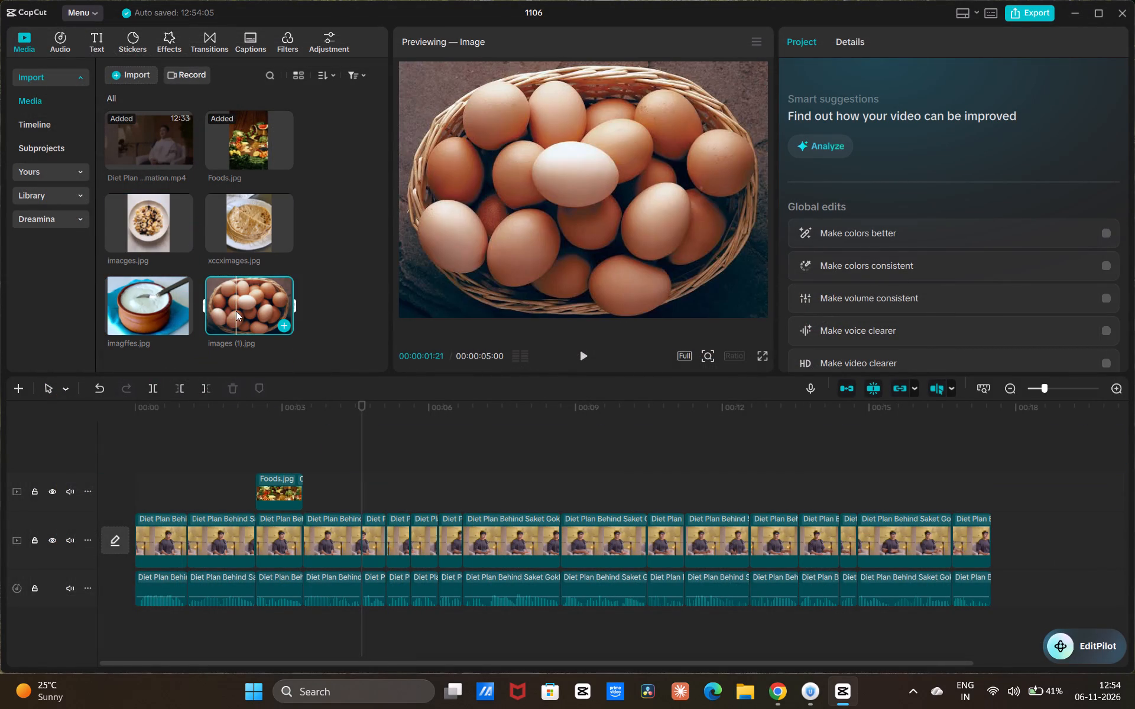
{"action": "left_click_drag", "start_coordinate": [236, 311], "coordinate": [385, 496]}
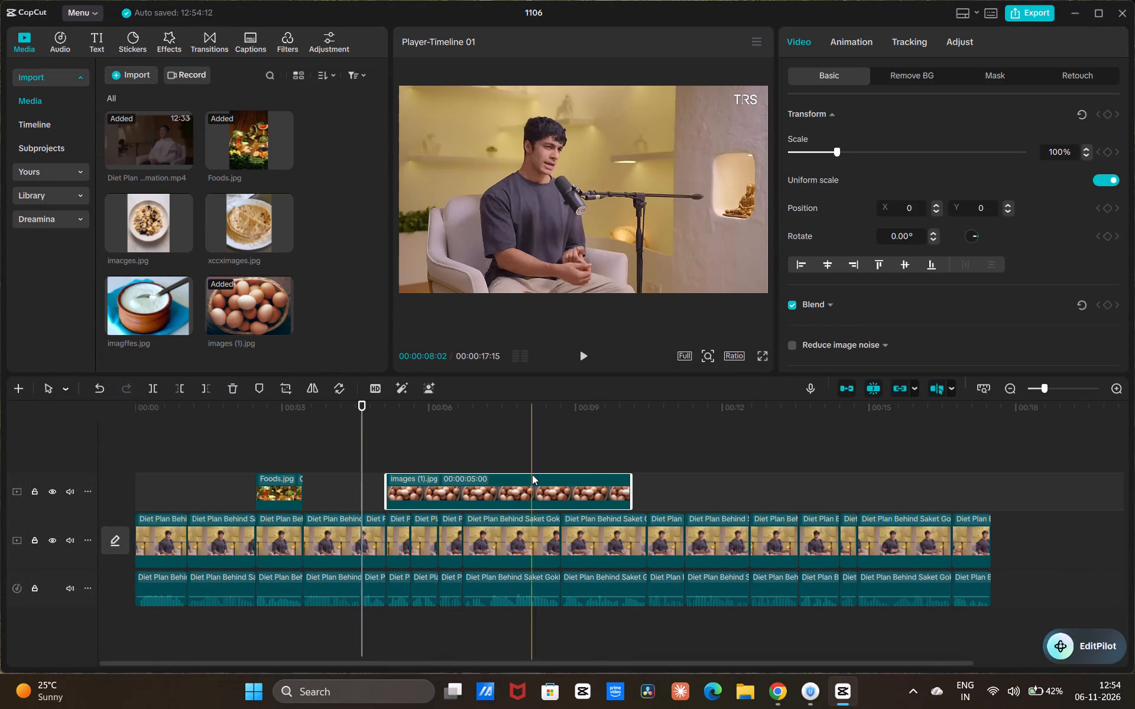
{"action": "left_click_drag", "start_coordinate": [633, 483], "coordinate": [408, 501]}
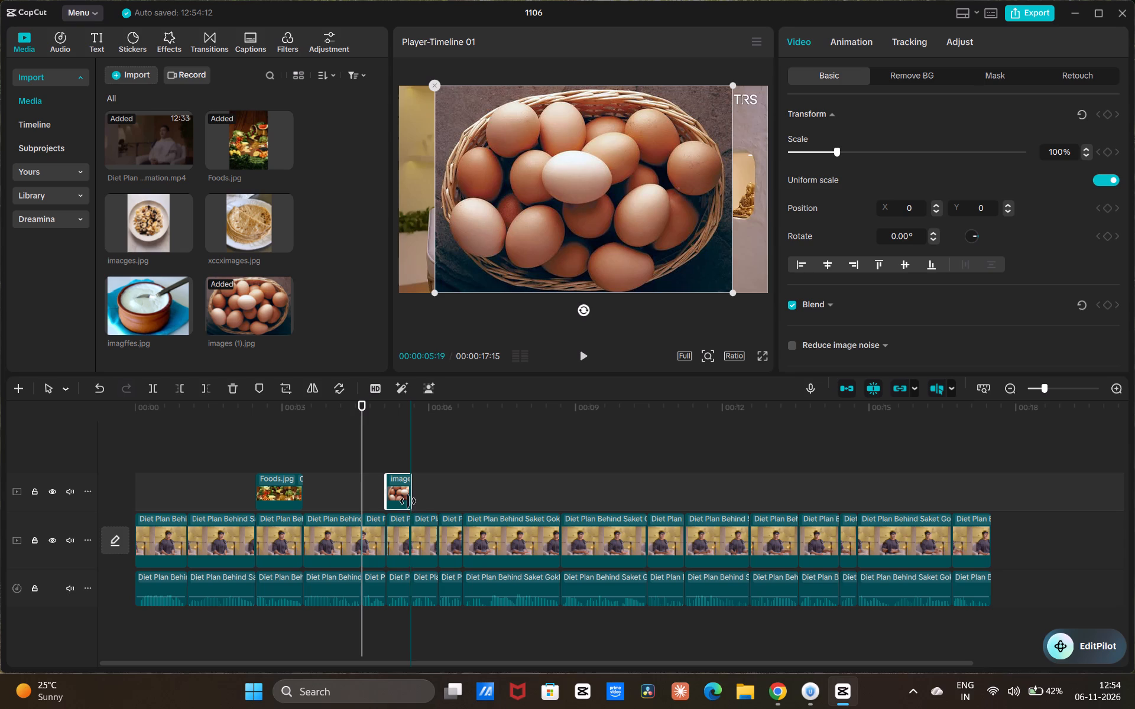
{"action": "left_click_drag", "start_coordinate": [408, 501], "coordinate": [463, 514]}
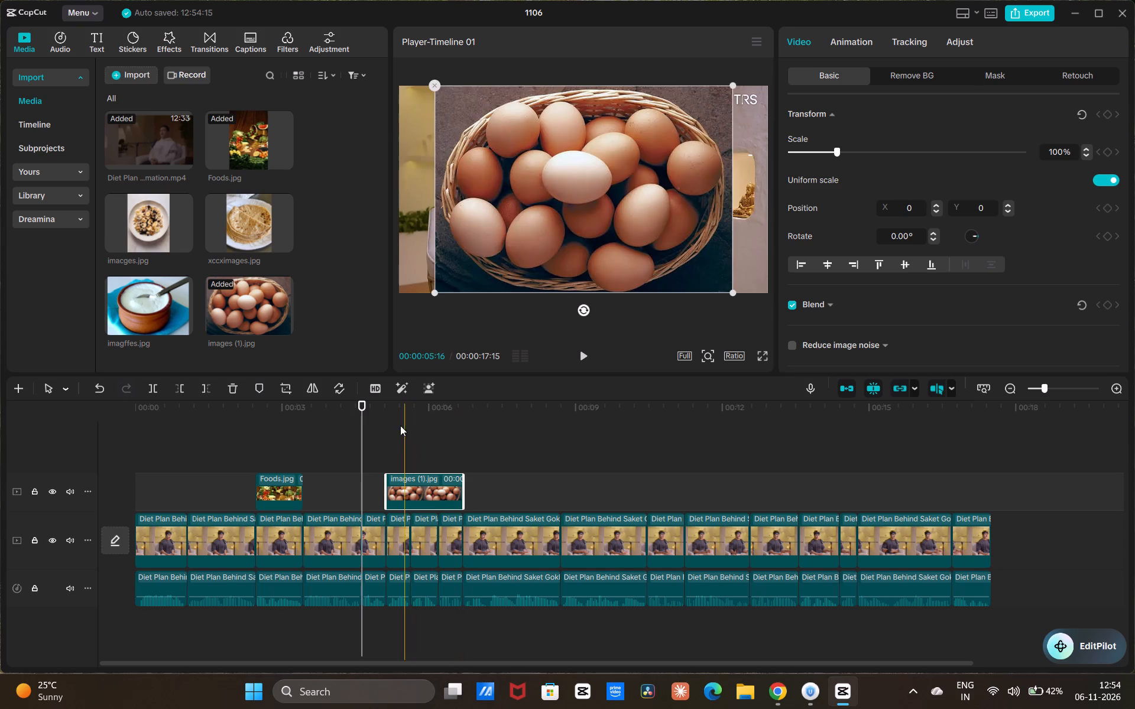
Play the eggs section from about 00:00:05:04, scale the eggs picture to 30% and position it beside the speaker at about X -1358, Y -315.
{"action": "left_click", "coordinate": [381, 435]}
{"action": "left_click_drag", "start_coordinate": [380, 435], "coordinate": [388, 439]}
{"action": "key", "text": "space"}
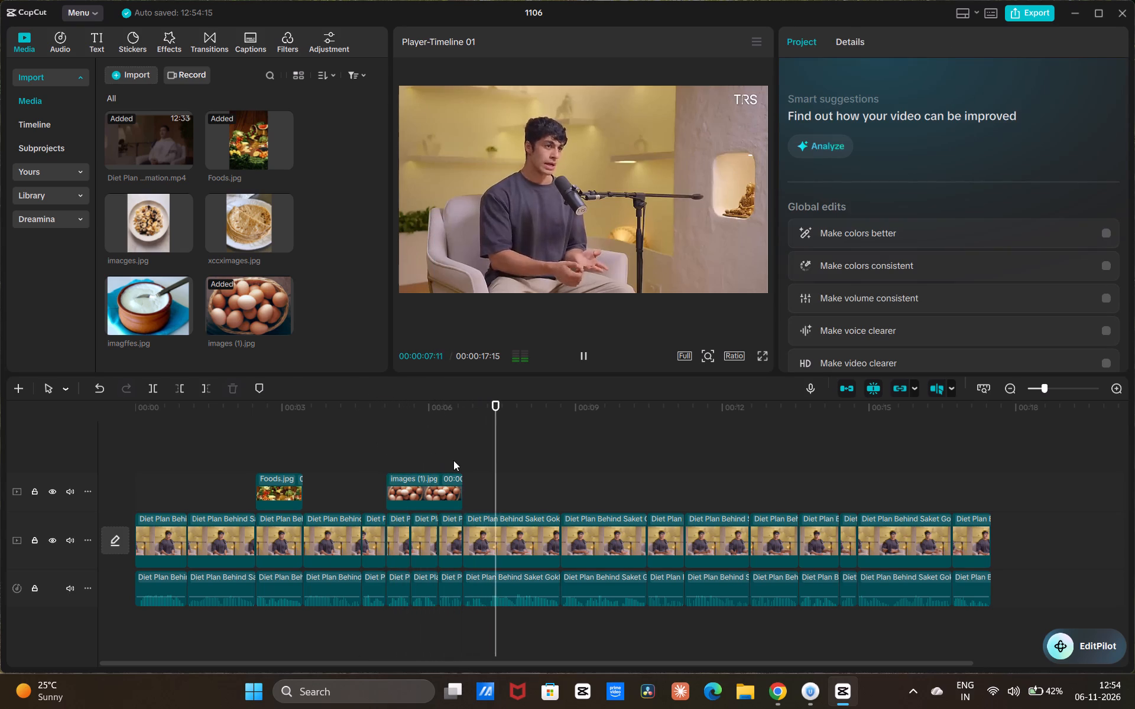
{"action": "key", "text": "space"}
{"action": "left_click", "coordinate": [462, 461]}
{"action": "left_click", "coordinate": [387, 452]}
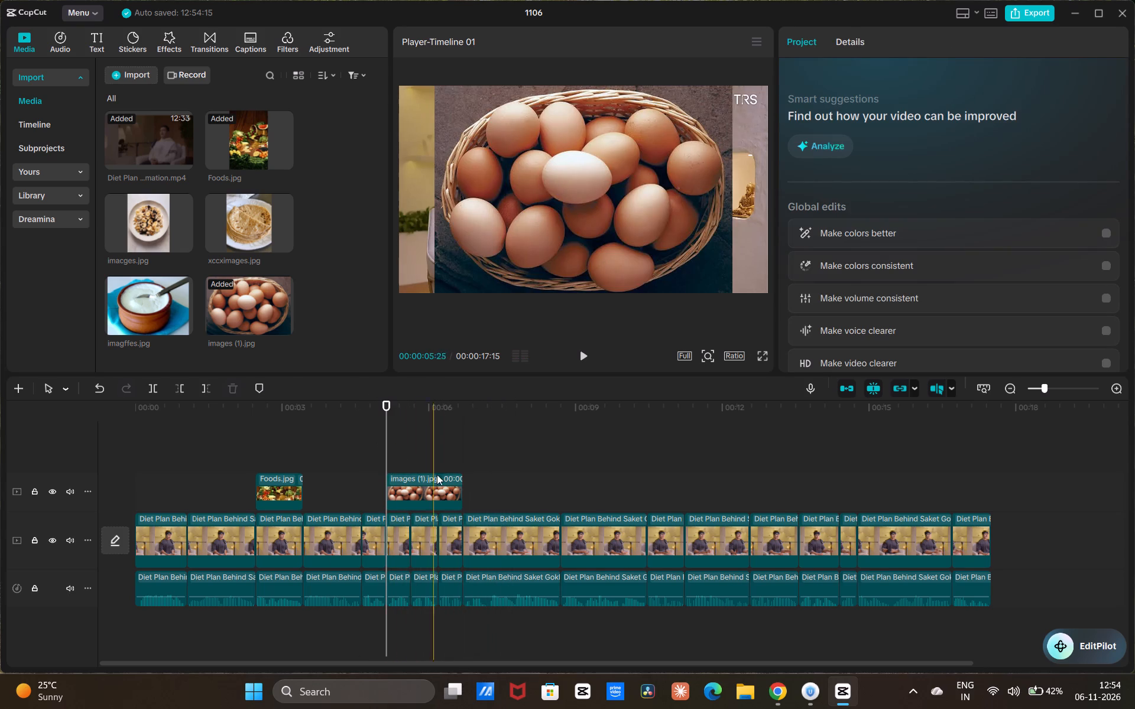
{"action": "left_click", "coordinate": [455, 483]}
{"action": "left_click", "coordinate": [465, 490]}
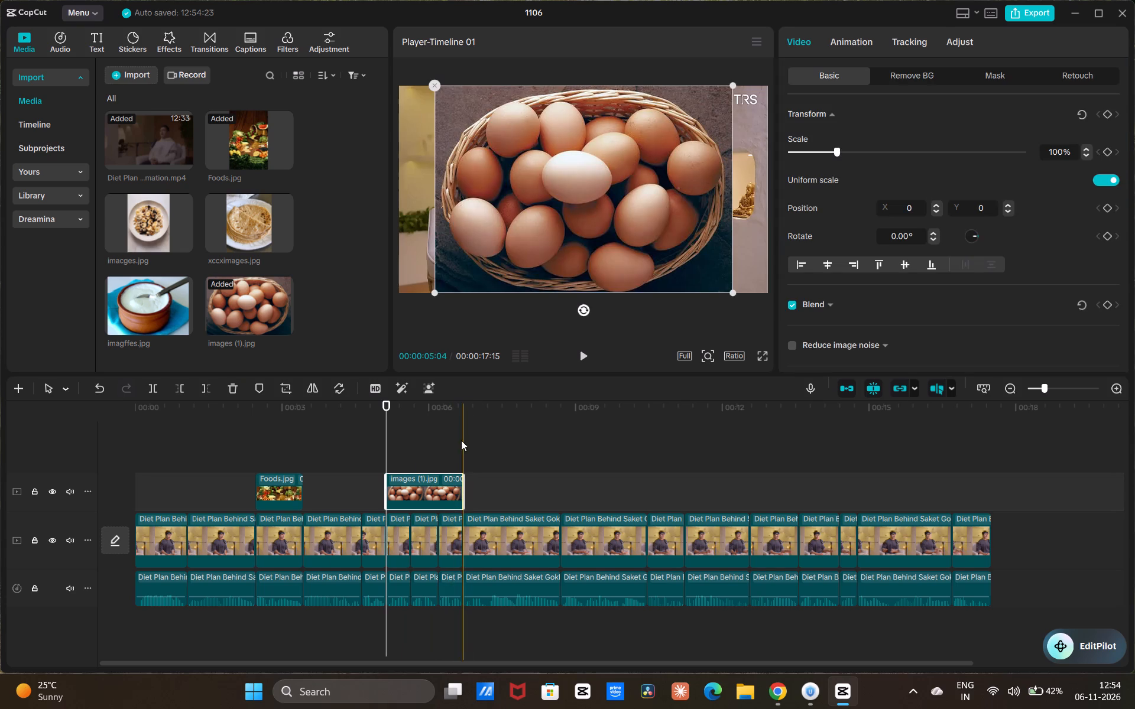
{"action": "left_click_drag", "start_coordinate": [728, 294], "coordinate": [621, 240]}
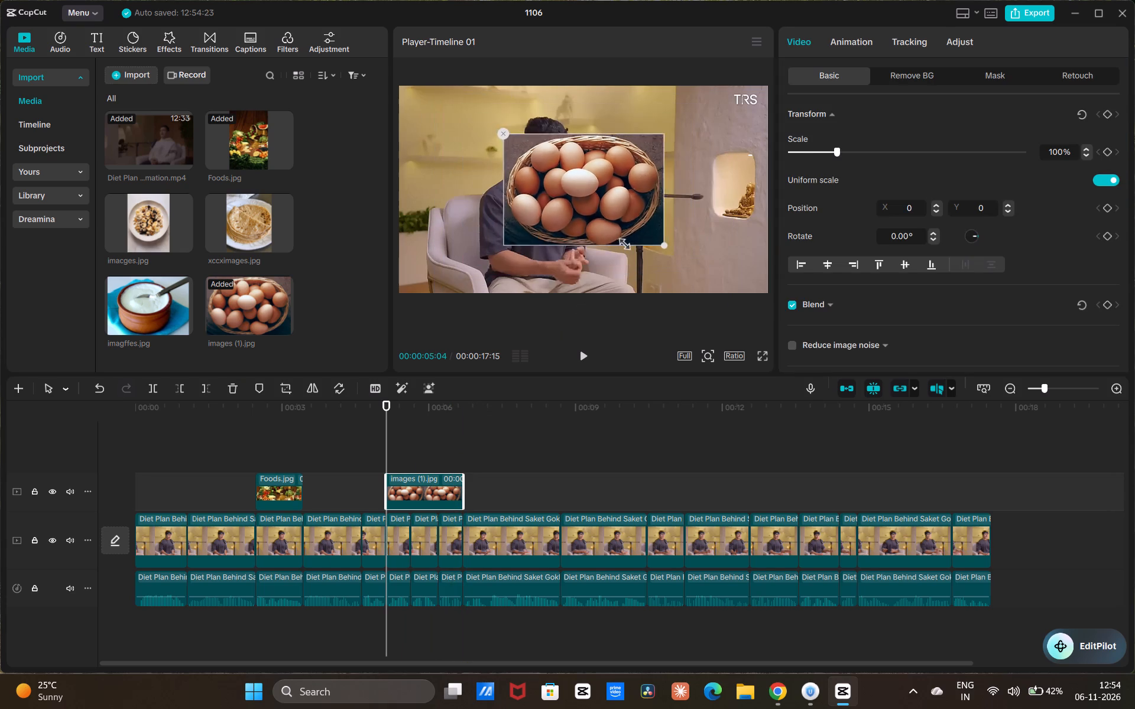
{"action": "left_click_drag", "start_coordinate": [621, 240], "coordinate": [591, 210]}
{"action": "left_click", "coordinate": [587, 204]}
{"action": "left_click_drag", "start_coordinate": [641, 232], "coordinate": [615, 223]}
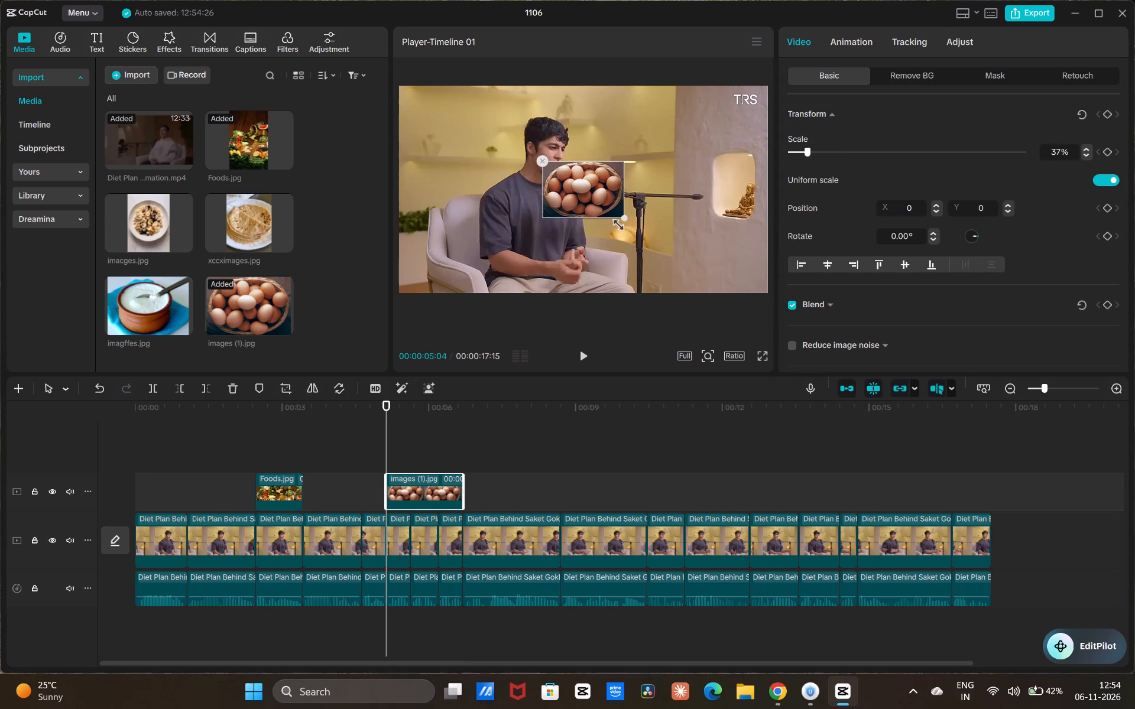
{"action": "left_click_drag", "start_coordinate": [615, 223], "coordinate": [622, 224]}
{"action": "left_click_drag", "start_coordinate": [589, 179], "coordinate": [475, 226]}
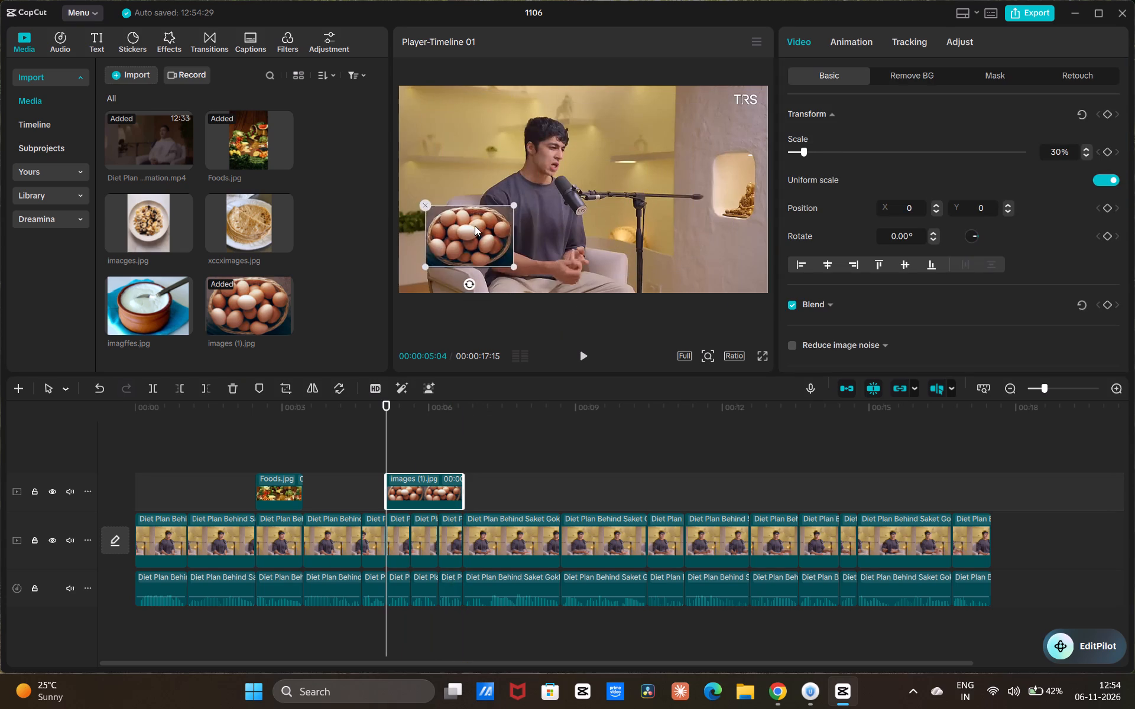
{"action": "left_click_drag", "start_coordinate": [475, 226], "coordinate": [459, 209]}
Move the eggs overlay to start at 00:00:04:19 and extend its end to the cut at about 00:00:06:21, for a 00:00:02:02 duration.
{"action": "left_click_drag", "start_coordinate": [387, 438], "coordinate": [401, 456]}
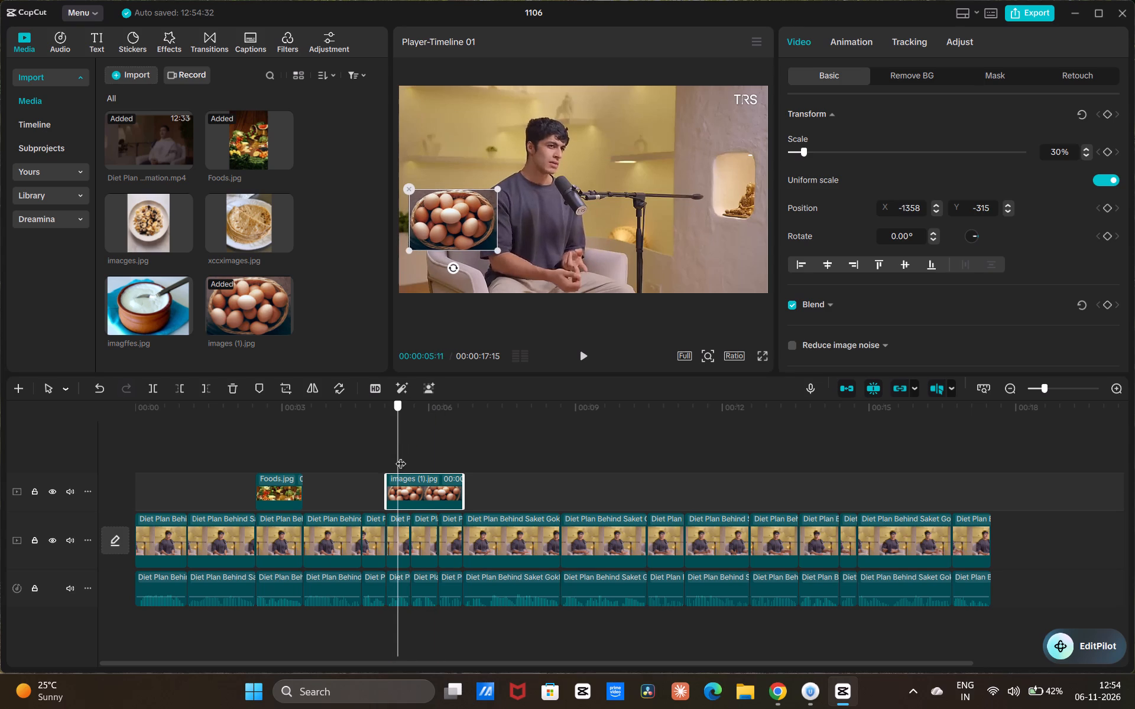
{"action": "left_click_drag", "start_coordinate": [401, 456], "coordinate": [363, 452]}
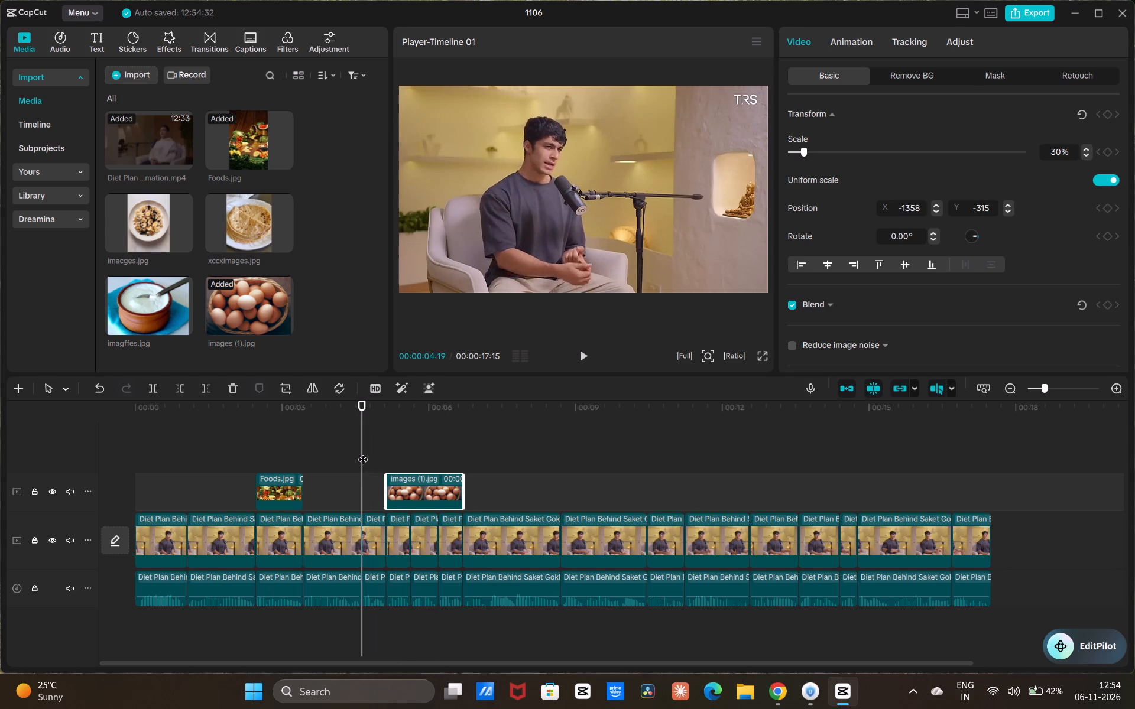
{"action": "key", "text": "space"}
{"action": "key", "text": "space"}
{"action": "left_click", "coordinate": [362, 452]}
{"action": "left_click_drag", "start_coordinate": [413, 489], "coordinate": [397, 487]}
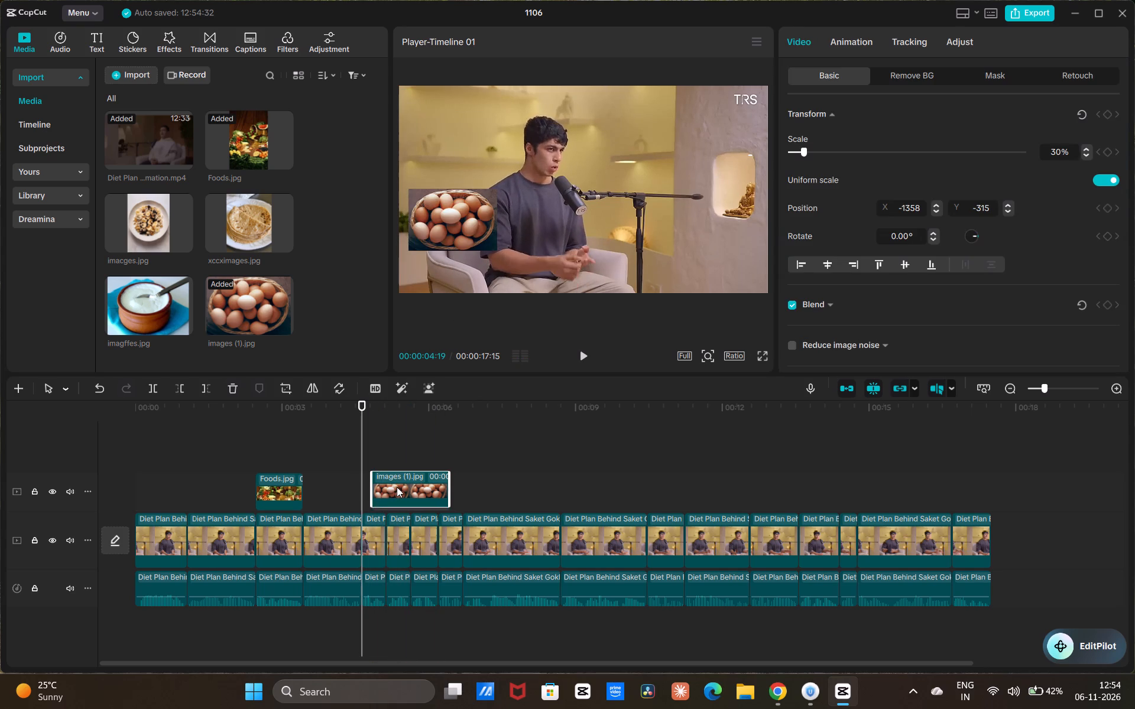
{"action": "left_click_drag", "start_coordinate": [397, 487], "coordinate": [393, 487]}
{"action": "left_click_drag", "start_coordinate": [437, 486], "coordinate": [440, 487]}
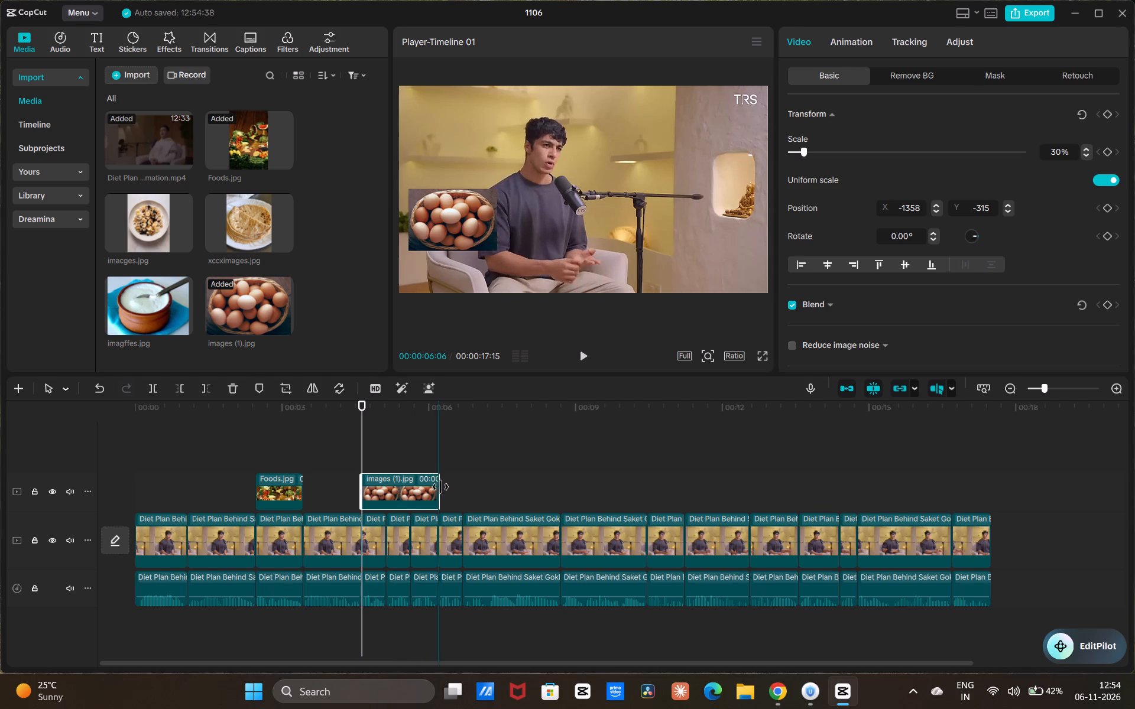
{"action": "left_click_drag", "start_coordinate": [440, 487], "coordinate": [459, 502]}
Add the dahi picture, imagffes.jpg, on a new track above the eggs from 00:00:05:04, trimmed to end together with the eggs overlay.
{"action": "left_click", "coordinate": [385, 450]}
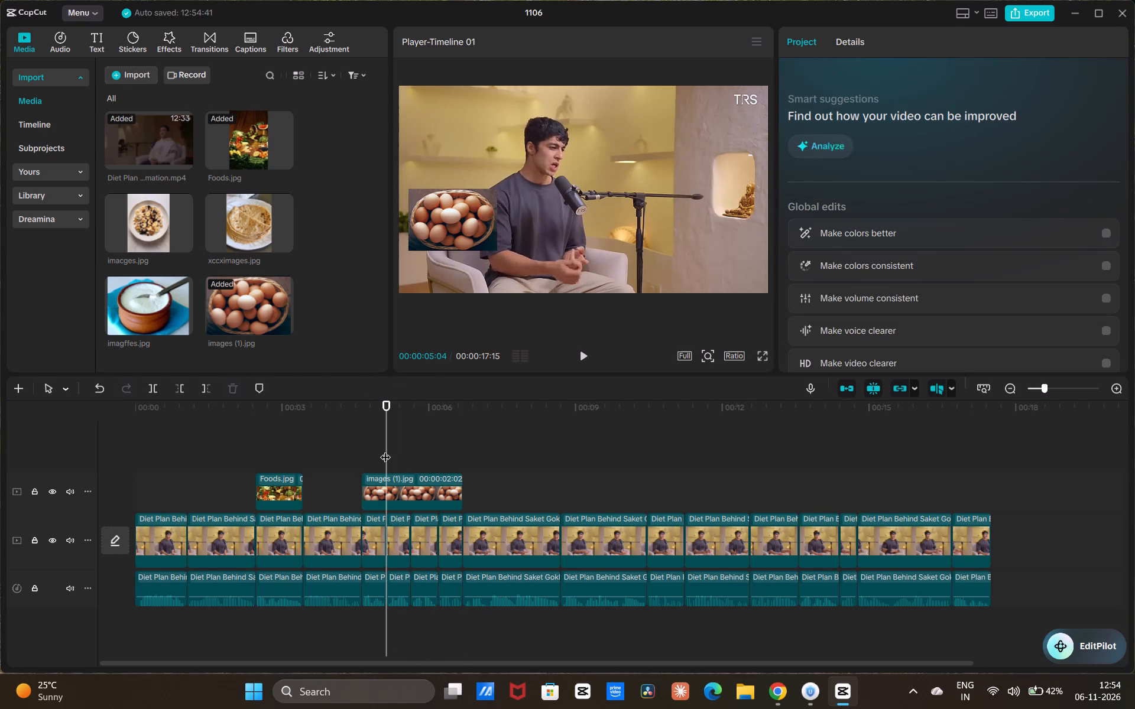
{"action": "left_click_drag", "start_coordinate": [168, 305], "coordinate": [394, 448]}
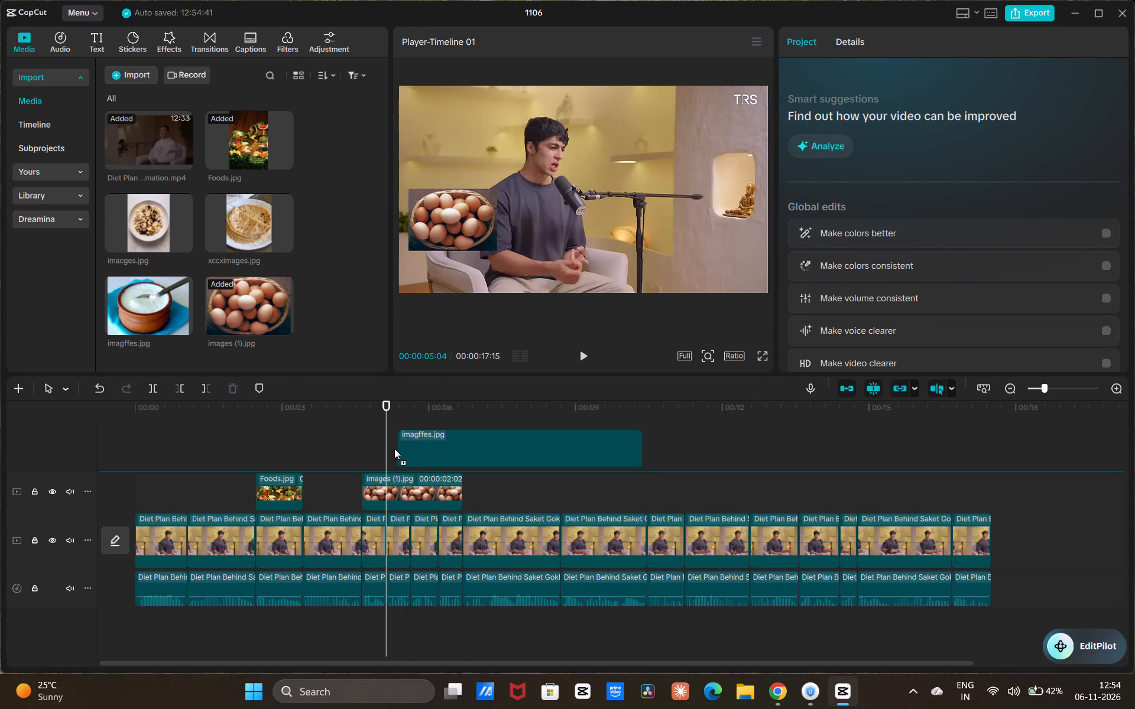
{"action": "left_click_drag", "start_coordinate": [394, 448], "coordinate": [384, 450]}
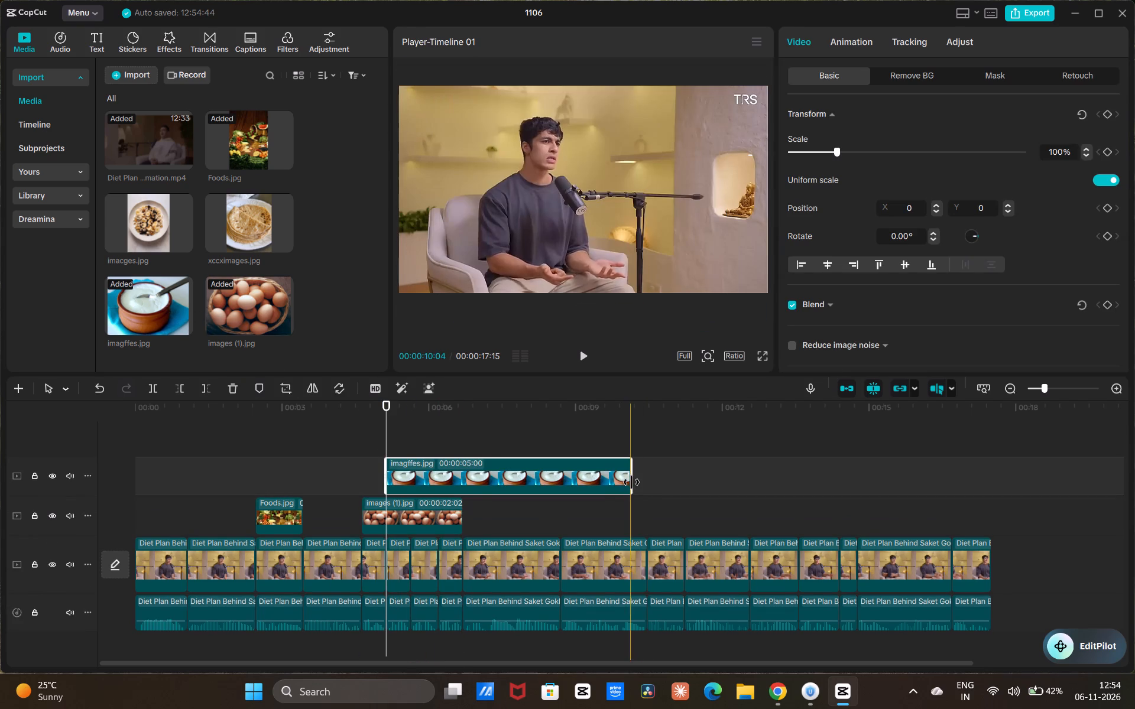
{"action": "left_click_drag", "start_coordinate": [631, 482], "coordinate": [461, 549]}
Add the roti picture, xccximages.jpg, on a new track above the dahi from about 00:00:05:19, trimmed to the same end.
{"action": "left_click_drag", "start_coordinate": [247, 251], "coordinate": [278, 300]}
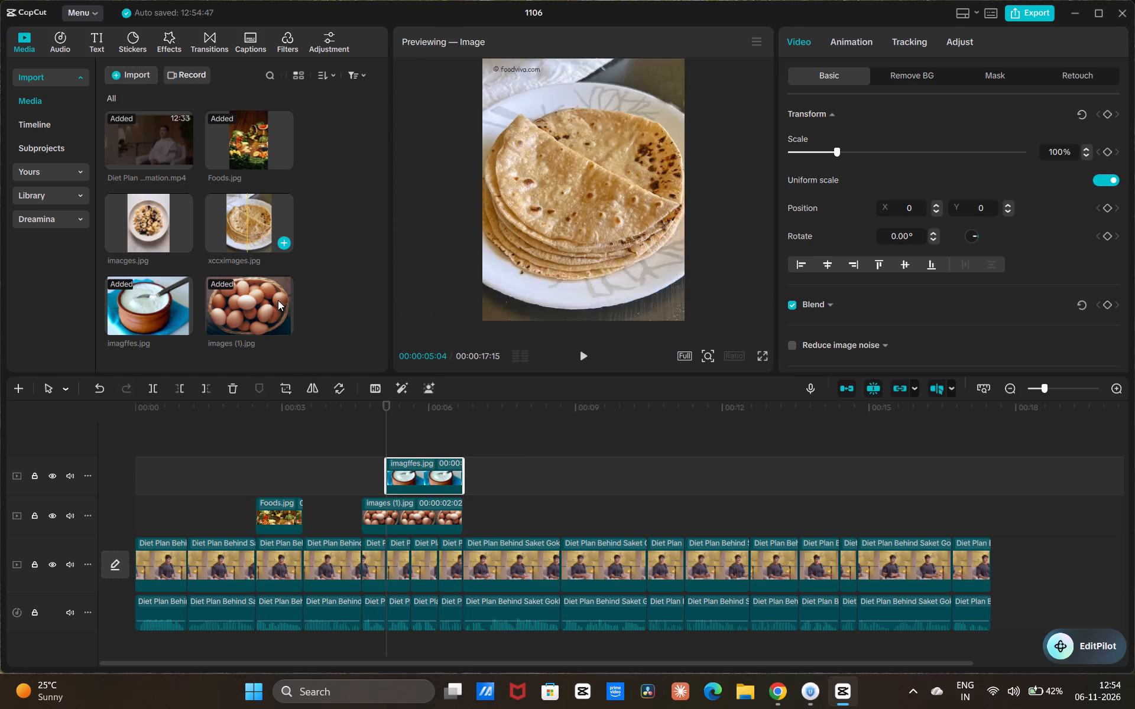
{"action": "left_click_drag", "start_coordinate": [278, 300], "coordinate": [408, 441]}
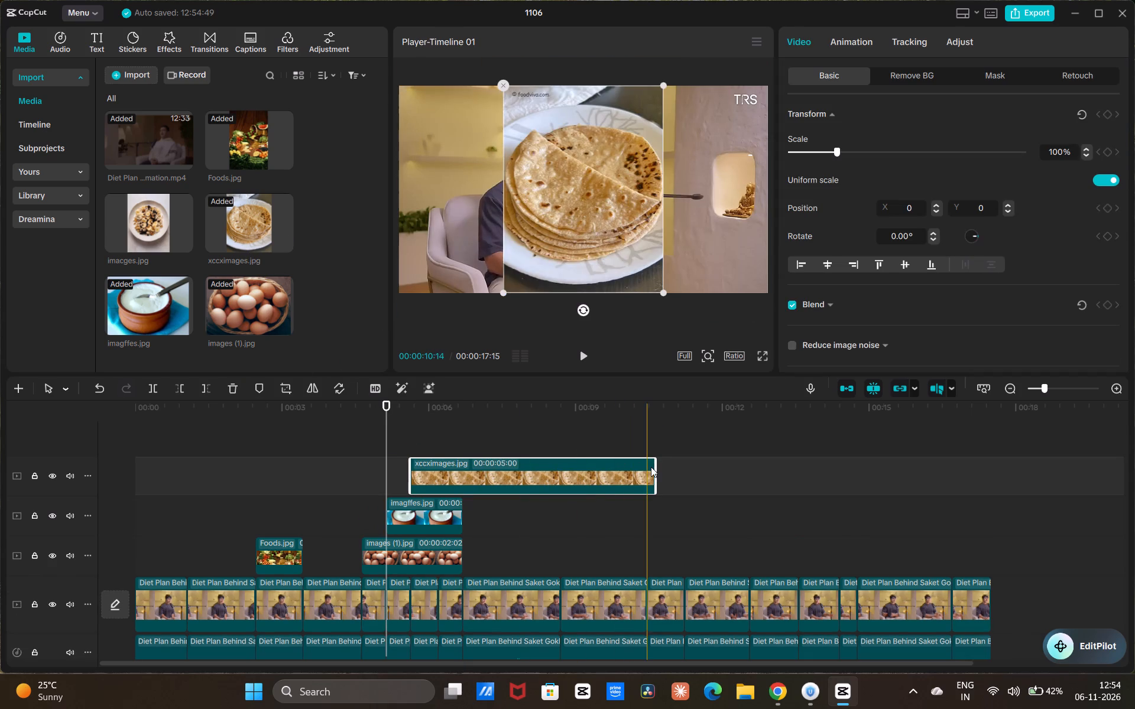
{"action": "left_click_drag", "start_coordinate": [659, 470], "coordinate": [466, 516]}
Add the oats and banana bowl picture, imacges.jpg, on a new top track from about 00:00:06:06, trimmed to the other food overlays' end.
{"action": "left_click_drag", "start_coordinate": [163, 232], "coordinate": [179, 249]}
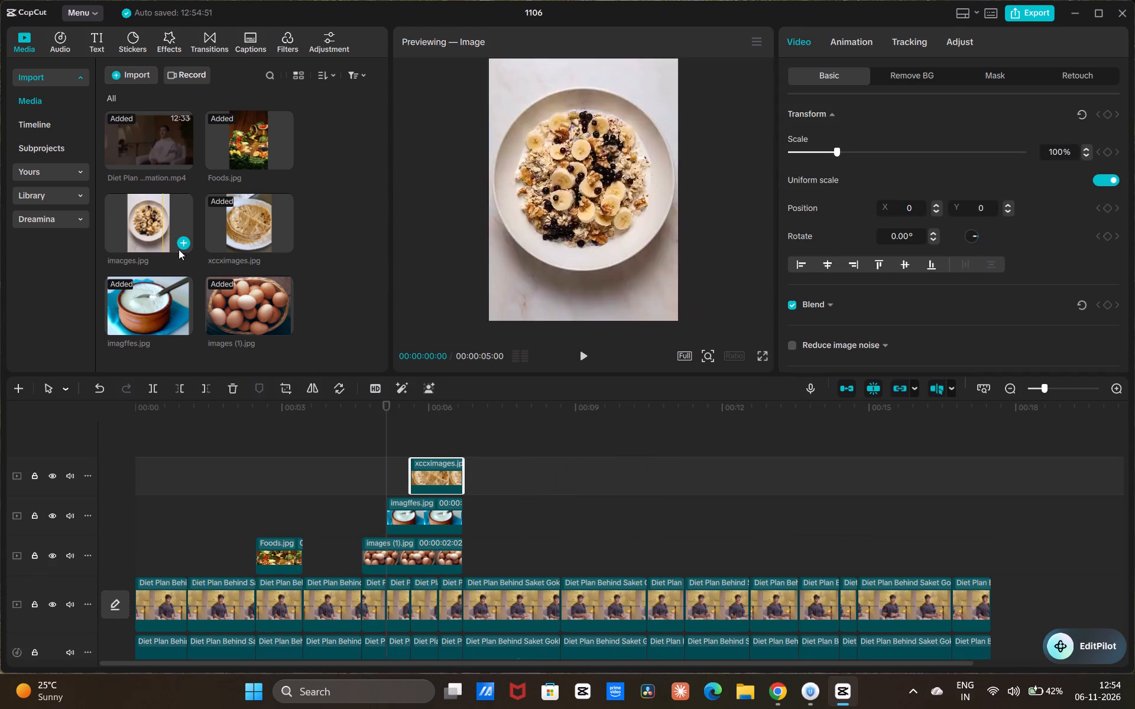
{"action": "left_click_drag", "start_coordinate": [179, 249], "coordinate": [437, 440]}
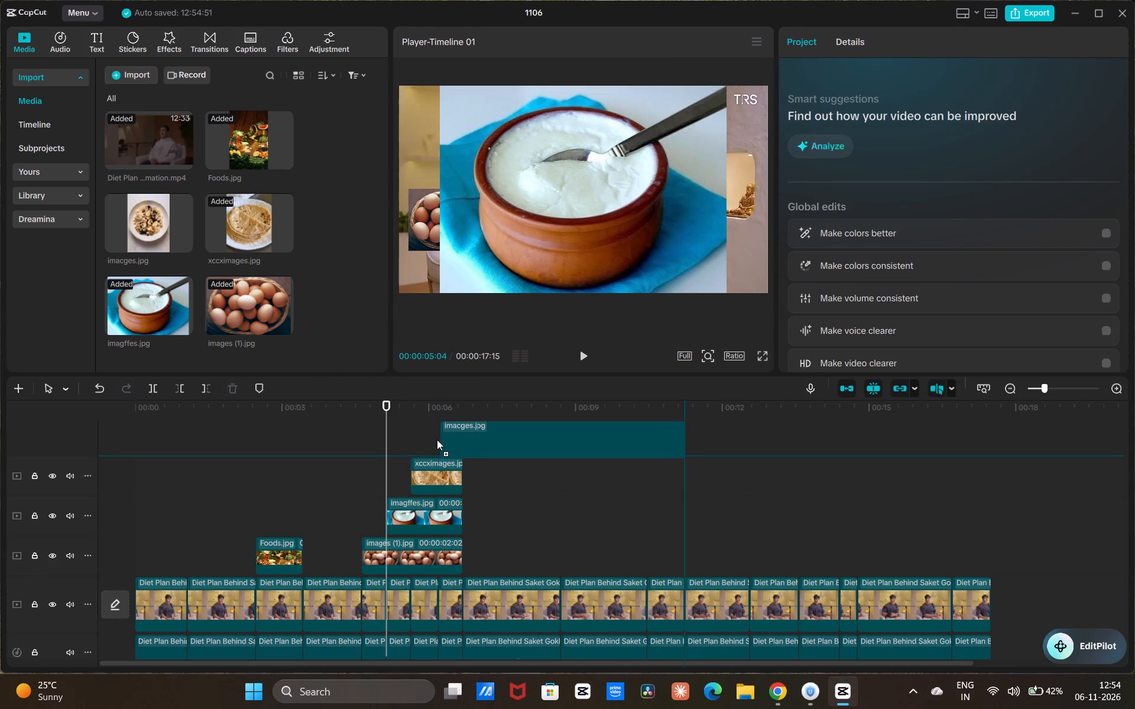
{"action": "left_click_drag", "start_coordinate": [437, 440], "coordinate": [433, 441]}
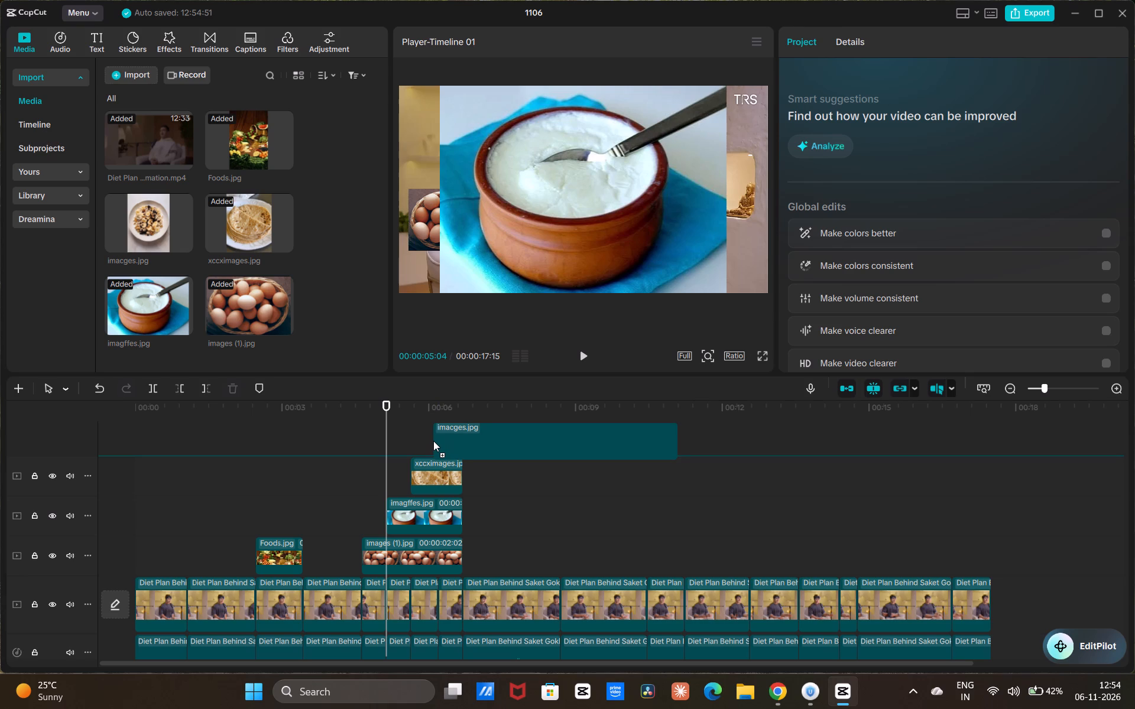
{"action": "left_click_drag", "start_coordinate": [433, 441], "coordinate": [437, 438]}
{"action": "left_click", "coordinate": [439, 480]}
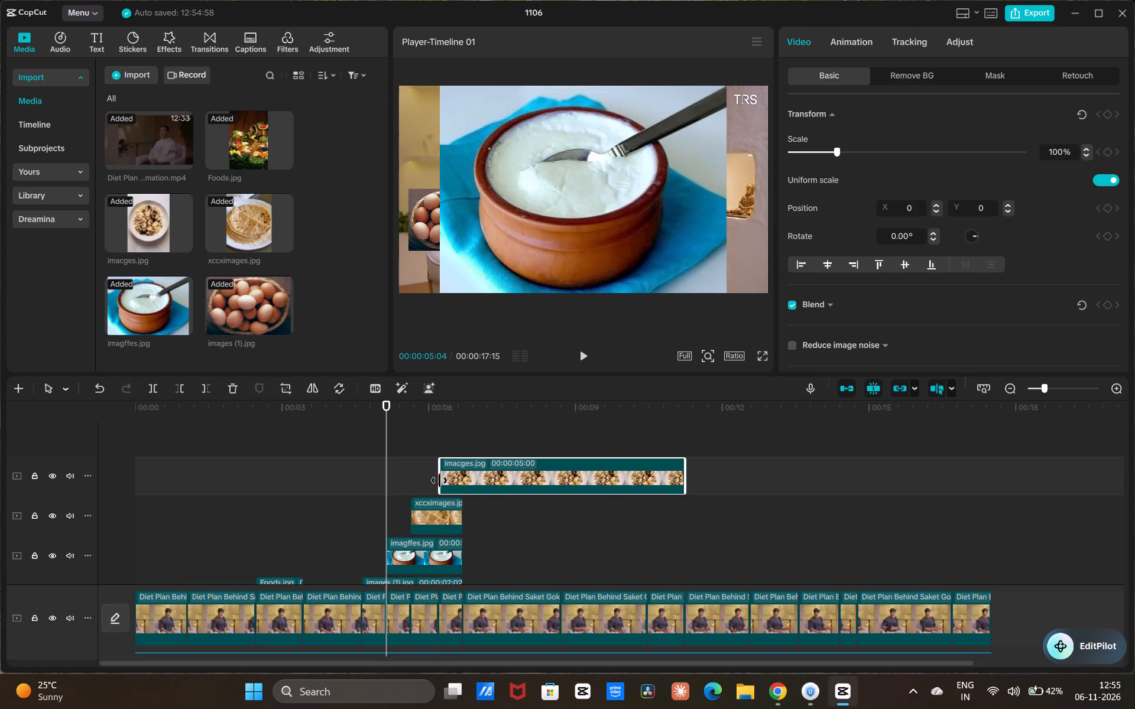
{"action": "left_click_drag", "start_coordinate": [682, 482], "coordinate": [453, 515]}
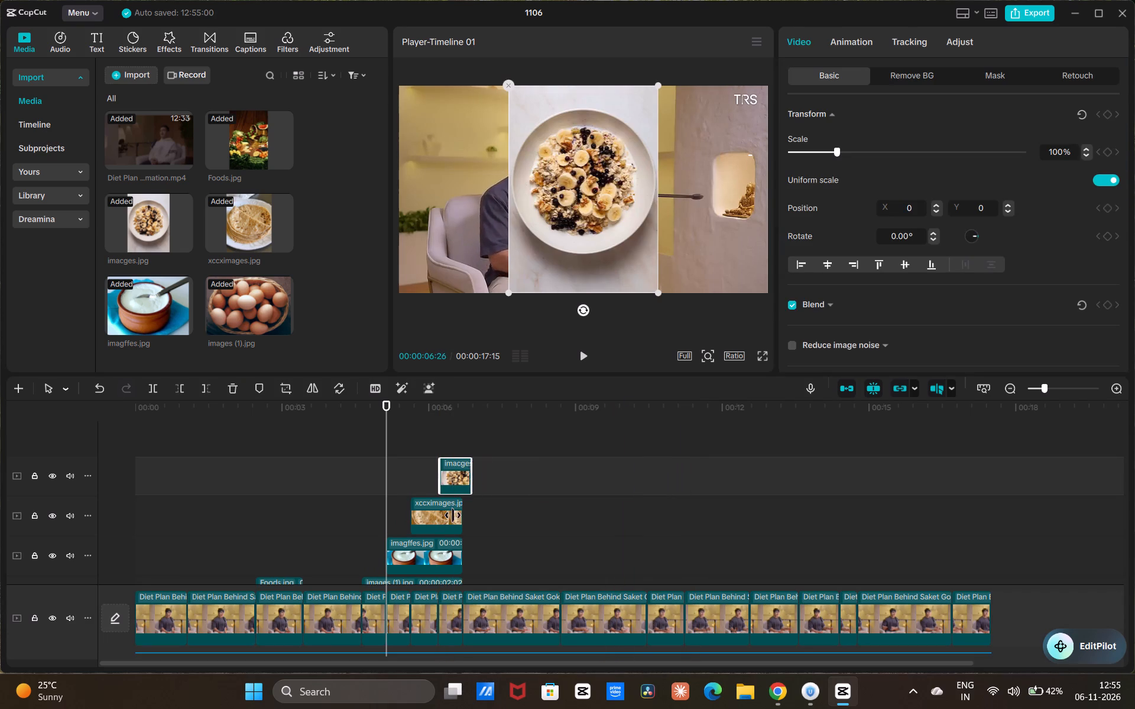
{"action": "left_click_drag", "start_coordinate": [453, 515], "coordinate": [458, 520]}
{"action": "scroll", "coordinate": [358, 482], "scroll_direction": "down", "scroll_amount": 7}
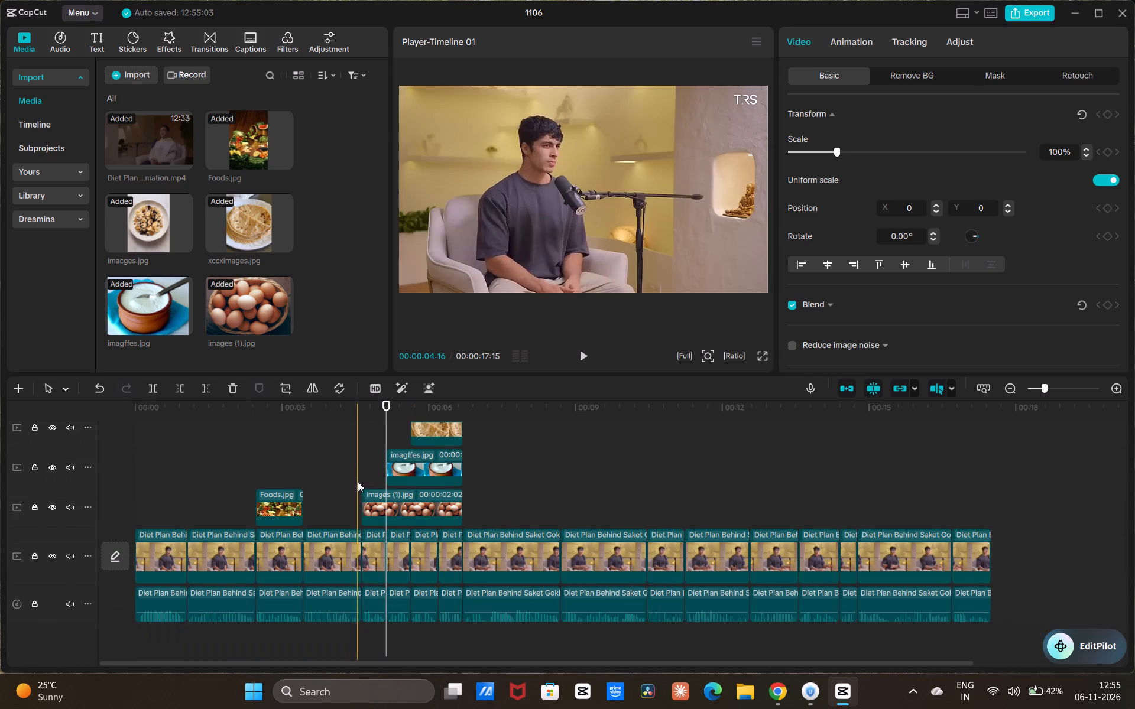
Scale the dahi overlay down to 30% and place it just beside the eggs picture, at about X -369, Y -312.
{"action": "left_click", "coordinate": [434, 479]}
{"action": "left_click_drag", "start_coordinate": [722, 292], "coordinate": [710, 289]}
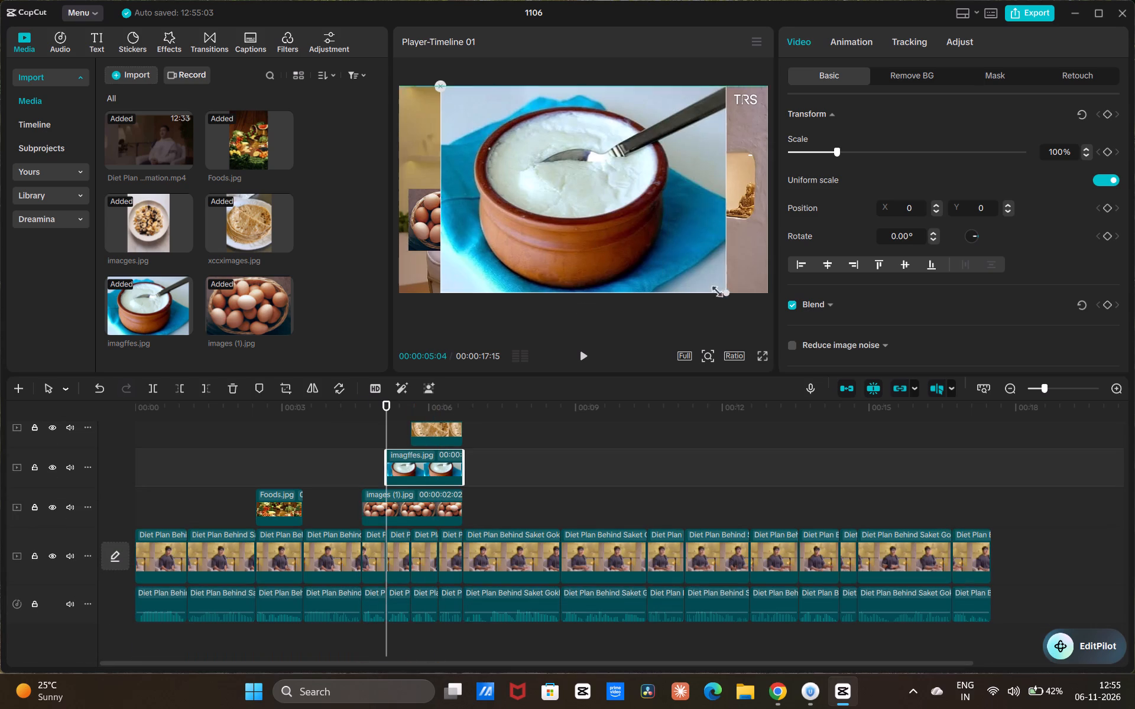
{"action": "left_click_drag", "start_coordinate": [710, 289], "coordinate": [566, 208]}
{"action": "left_click_drag", "start_coordinate": [582, 191], "coordinate": [544, 224]}
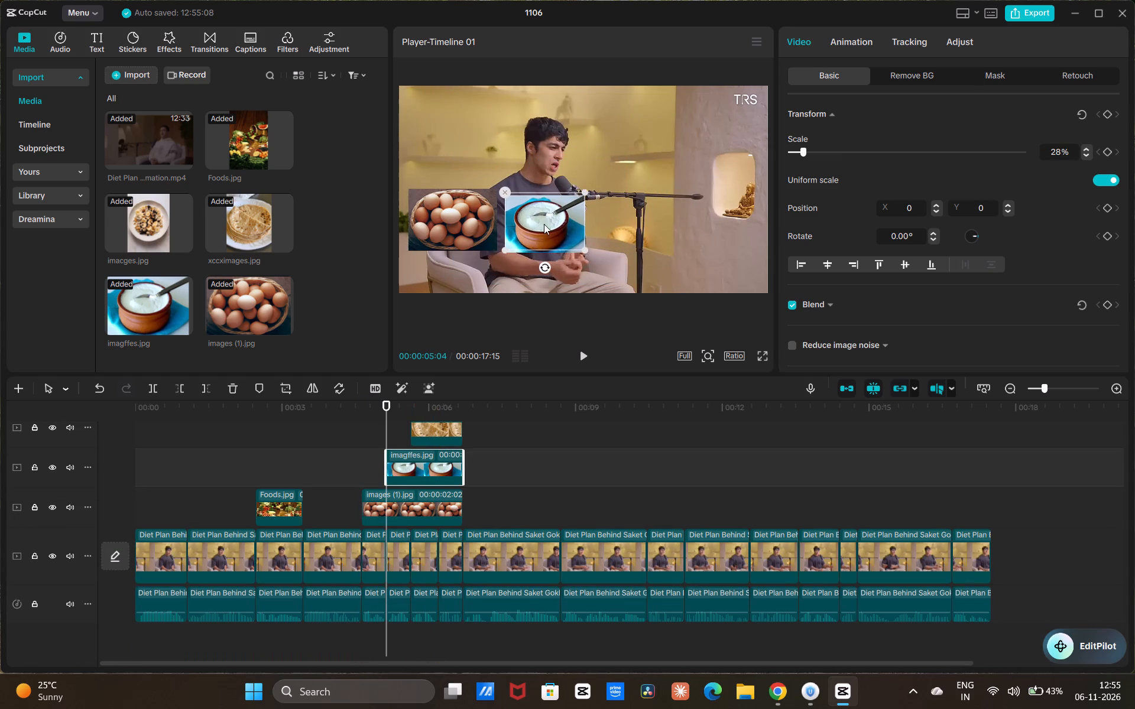
{"action": "left_click_drag", "start_coordinate": [544, 224], "coordinate": [547, 222]}
{"action": "left_click", "coordinate": [643, 213]}
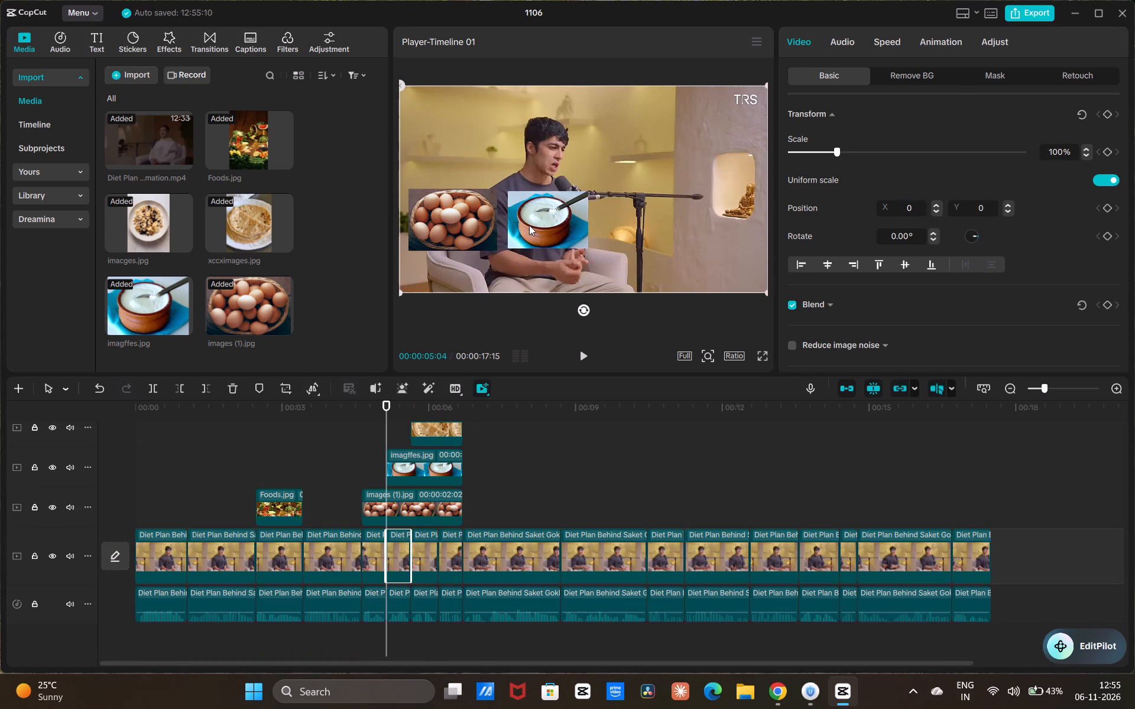
{"action": "left_click", "coordinate": [539, 209]}
{"action": "left_click", "coordinate": [572, 229]}
{"action": "left_click_drag", "start_coordinate": [587, 249], "coordinate": [588, 254]}
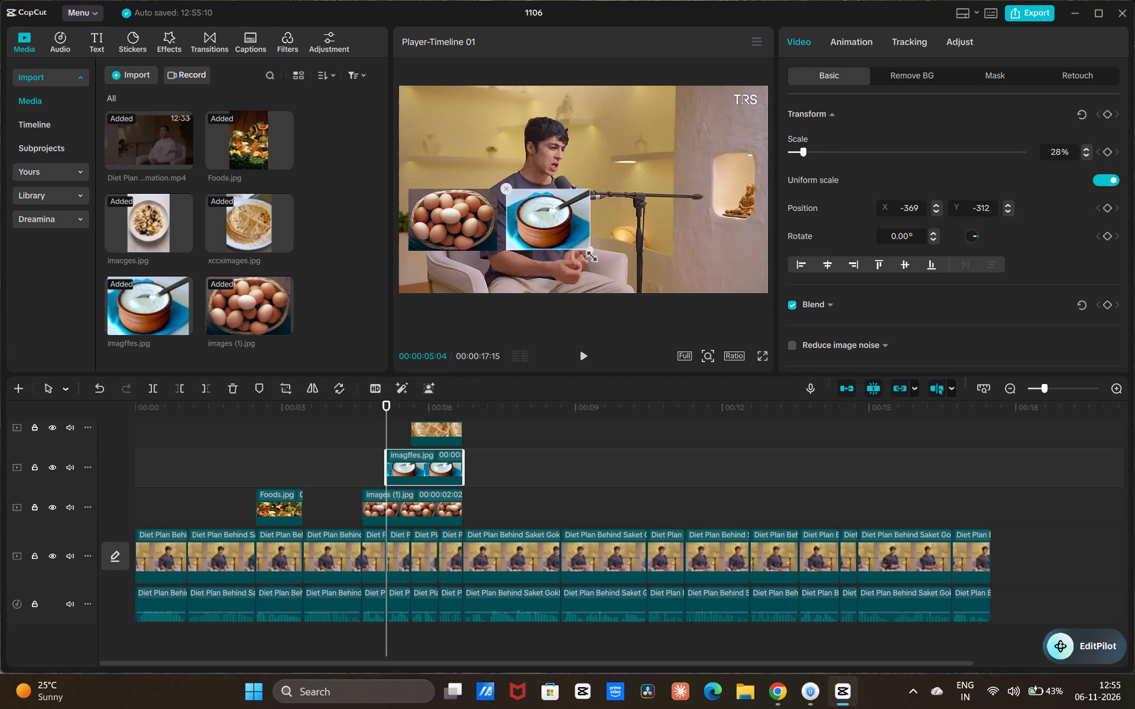
{"action": "left_click_drag", "start_coordinate": [588, 254], "coordinate": [590, 257]}
{"action": "left_click", "coordinate": [469, 211]}
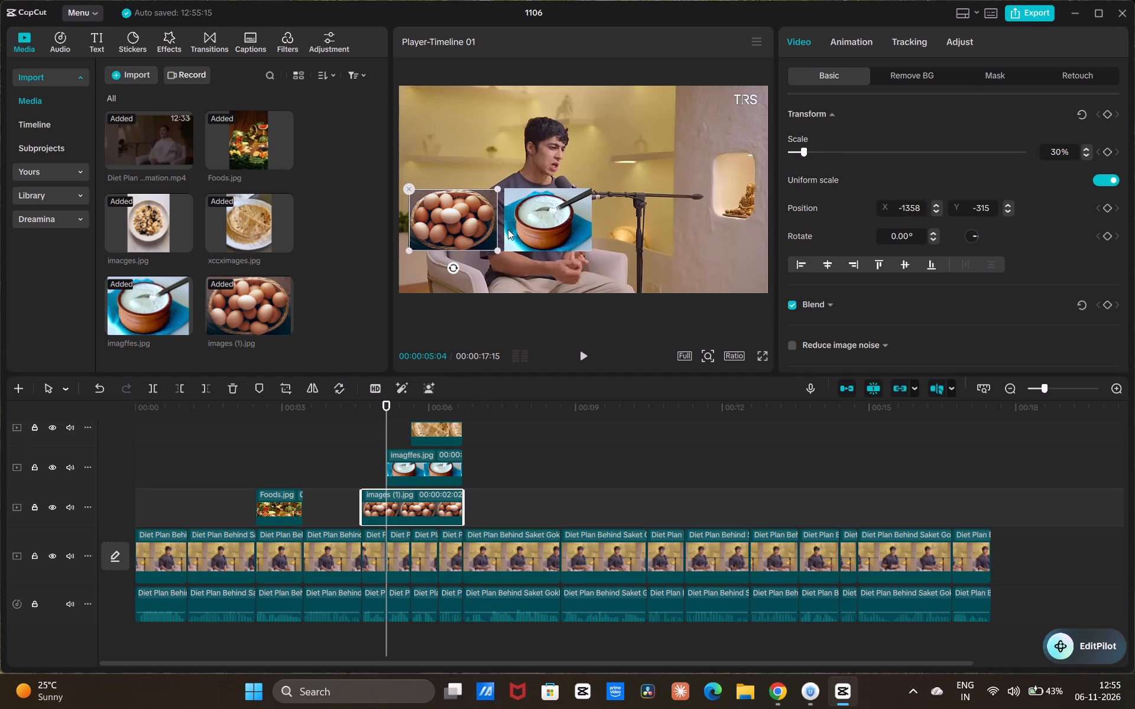
{"action": "left_click", "coordinate": [571, 220]}
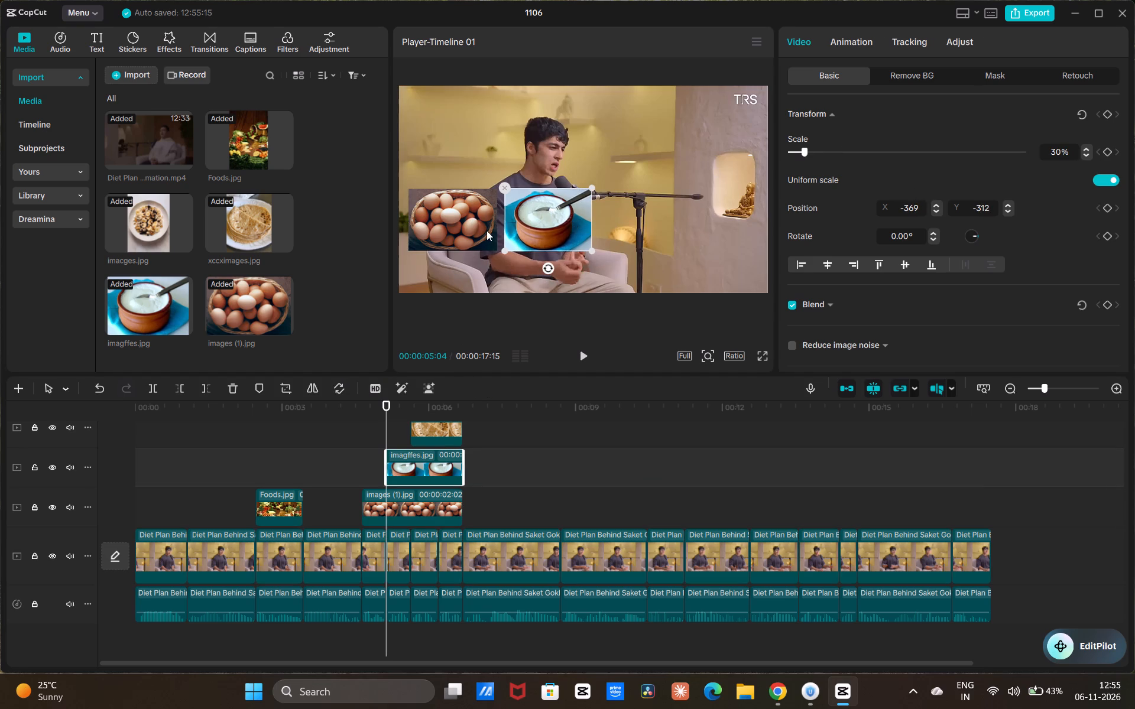
{"action": "left_click", "coordinate": [487, 278]}
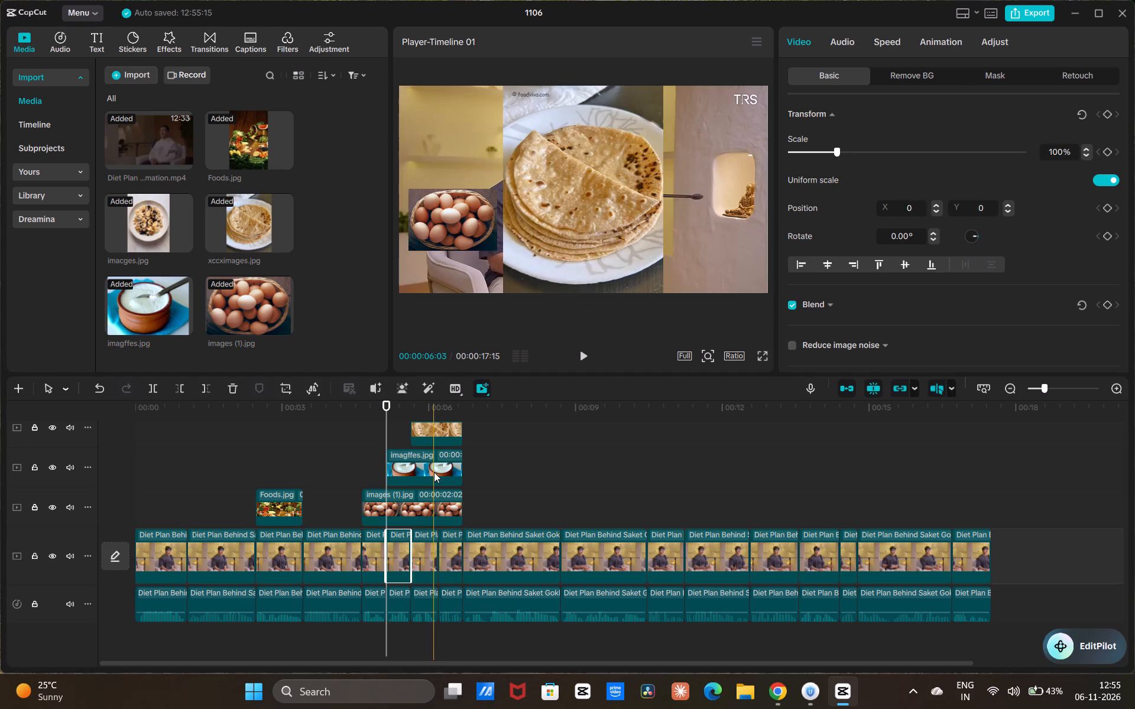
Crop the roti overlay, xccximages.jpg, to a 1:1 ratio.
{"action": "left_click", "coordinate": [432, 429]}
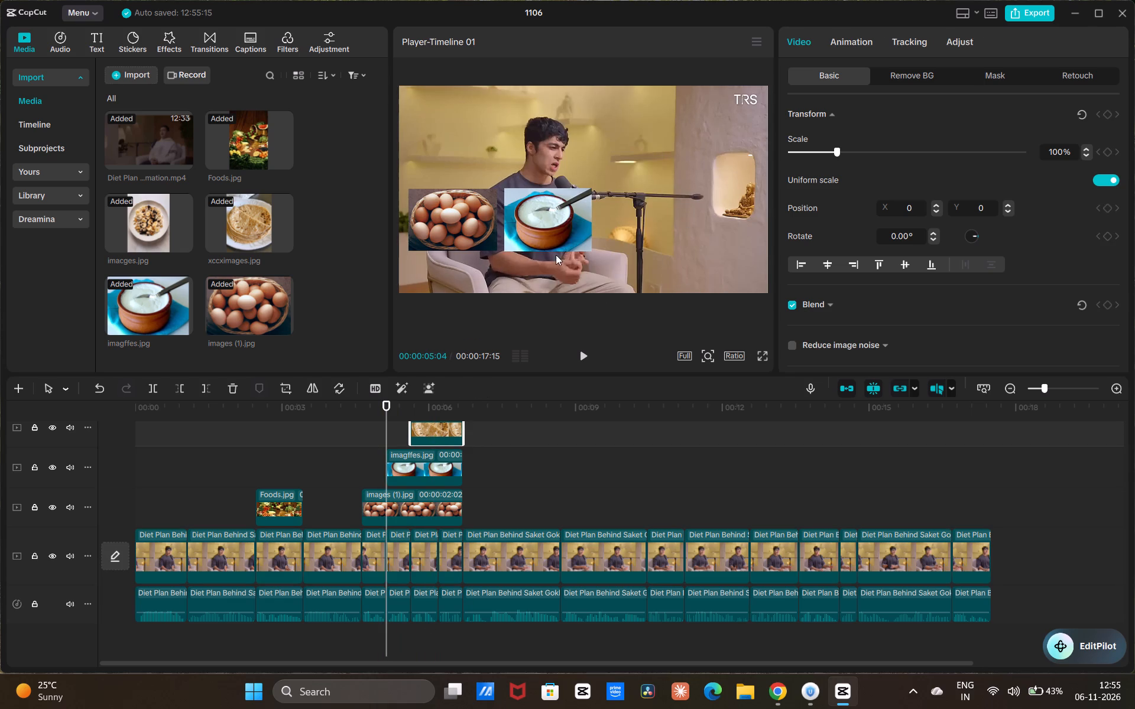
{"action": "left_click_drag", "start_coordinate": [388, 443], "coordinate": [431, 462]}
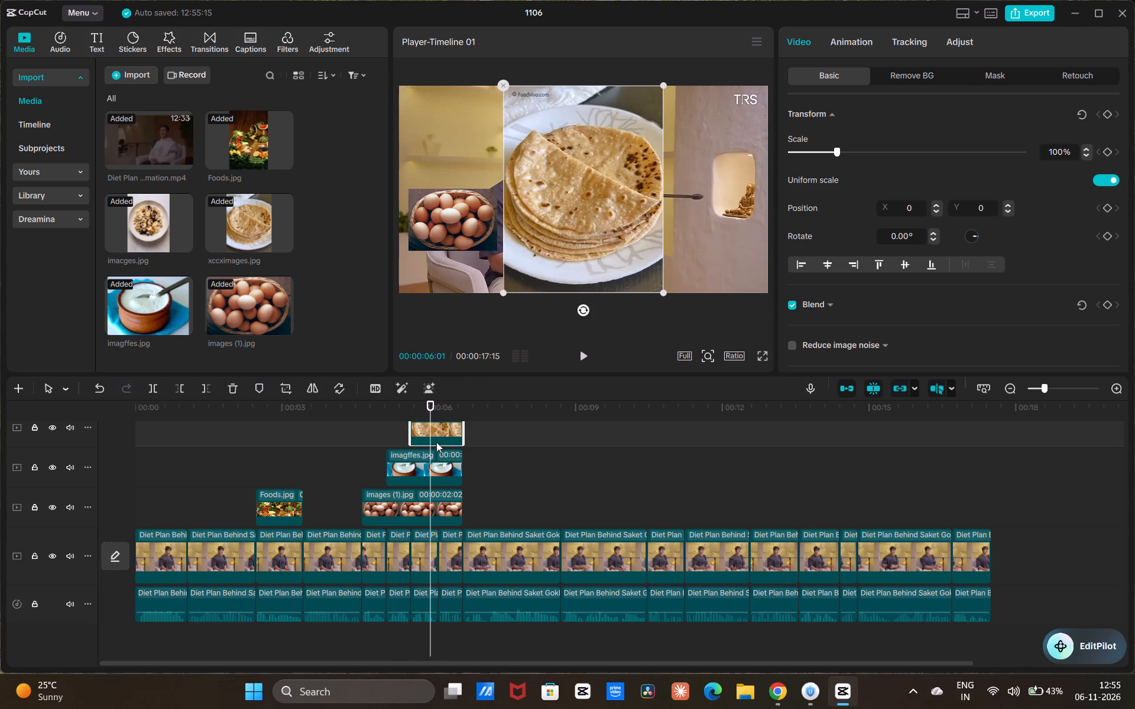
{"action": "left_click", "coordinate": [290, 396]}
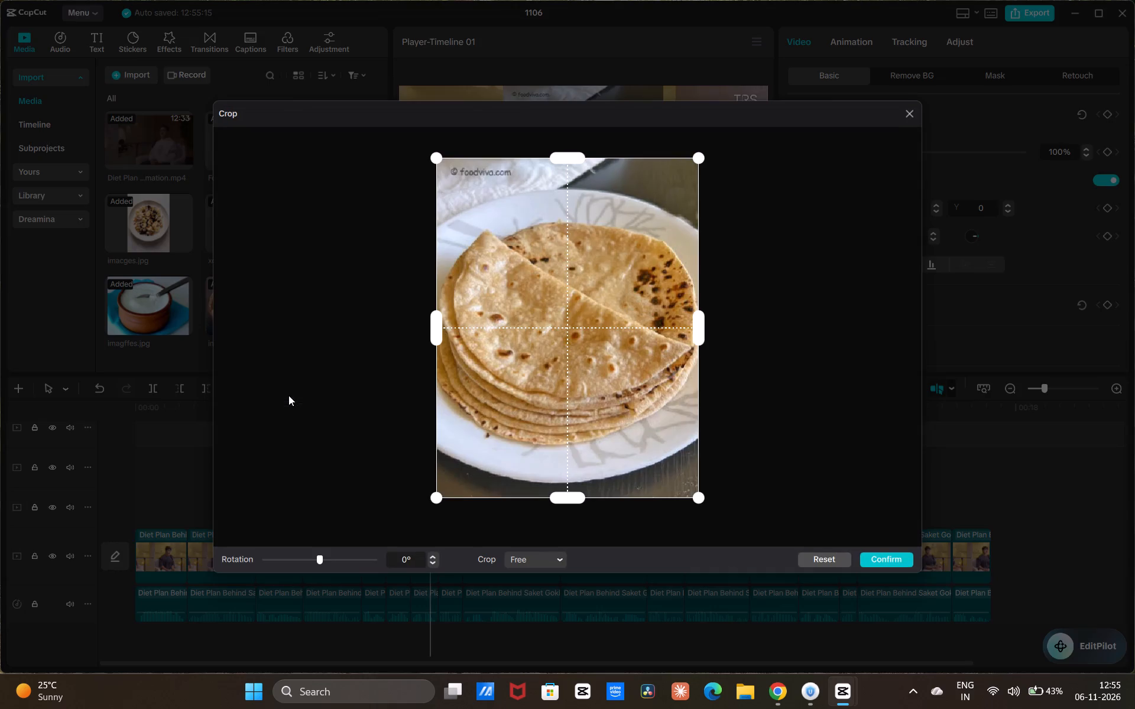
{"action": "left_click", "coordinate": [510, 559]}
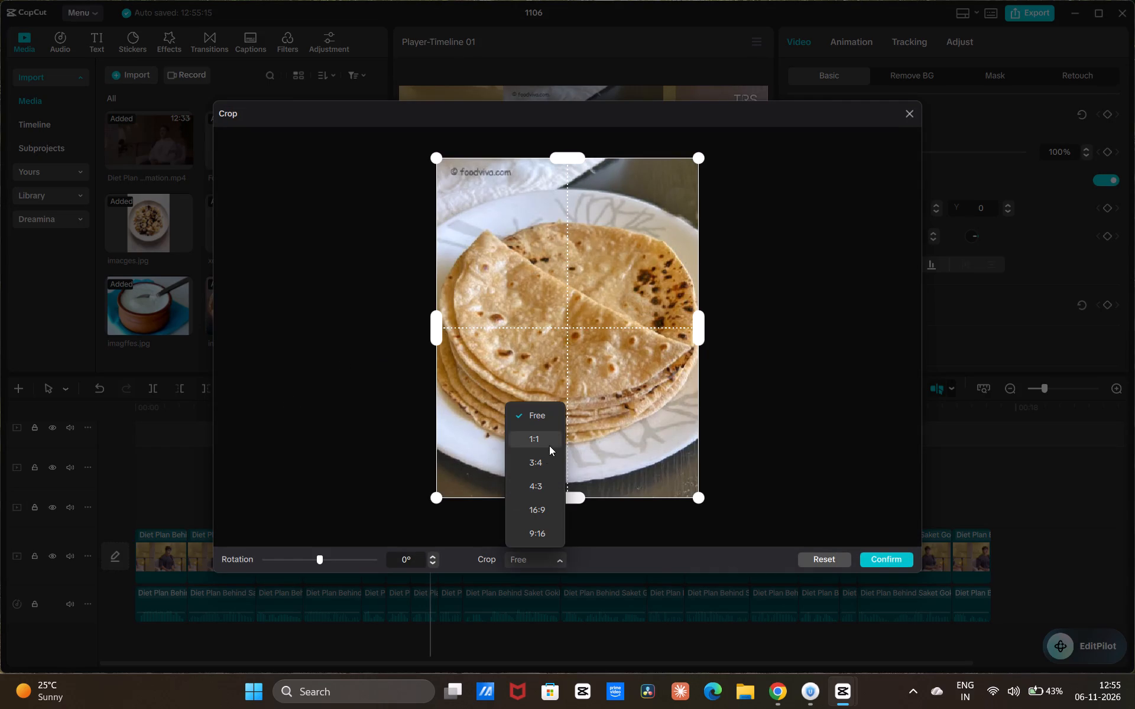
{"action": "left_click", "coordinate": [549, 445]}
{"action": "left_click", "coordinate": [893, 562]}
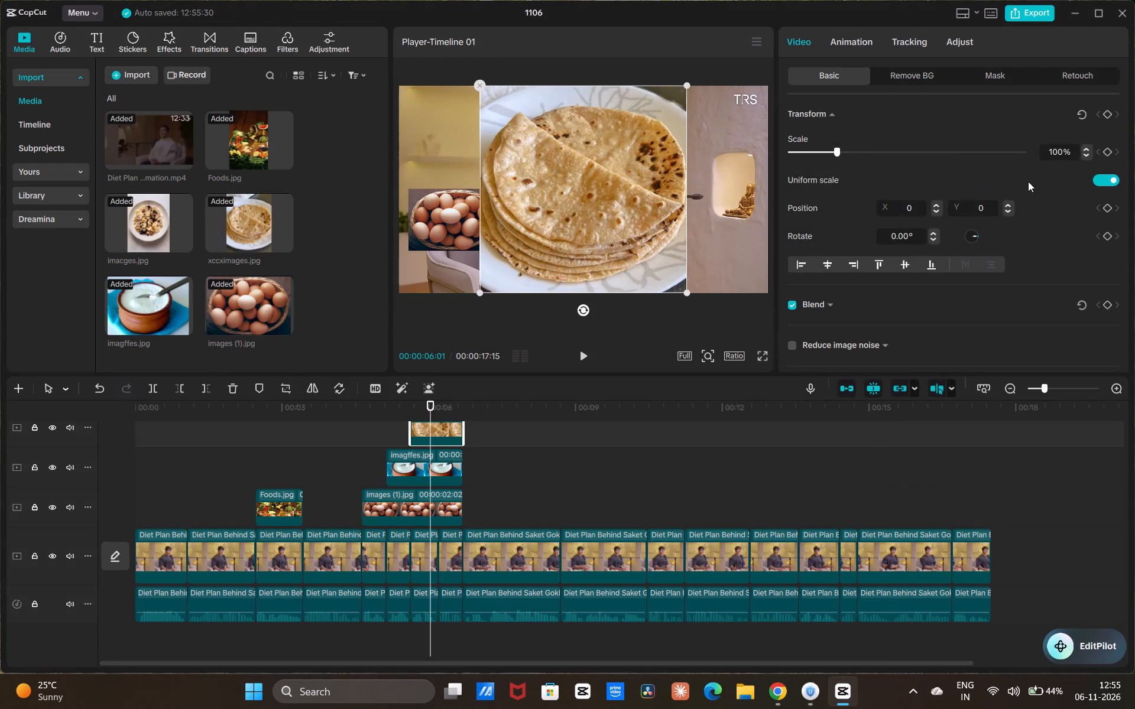
Scale the roti overlay to 30% and place it in the row beside the dahi picture, at X 588, Y -312.
{"action": "left_click", "coordinate": [808, 151]}
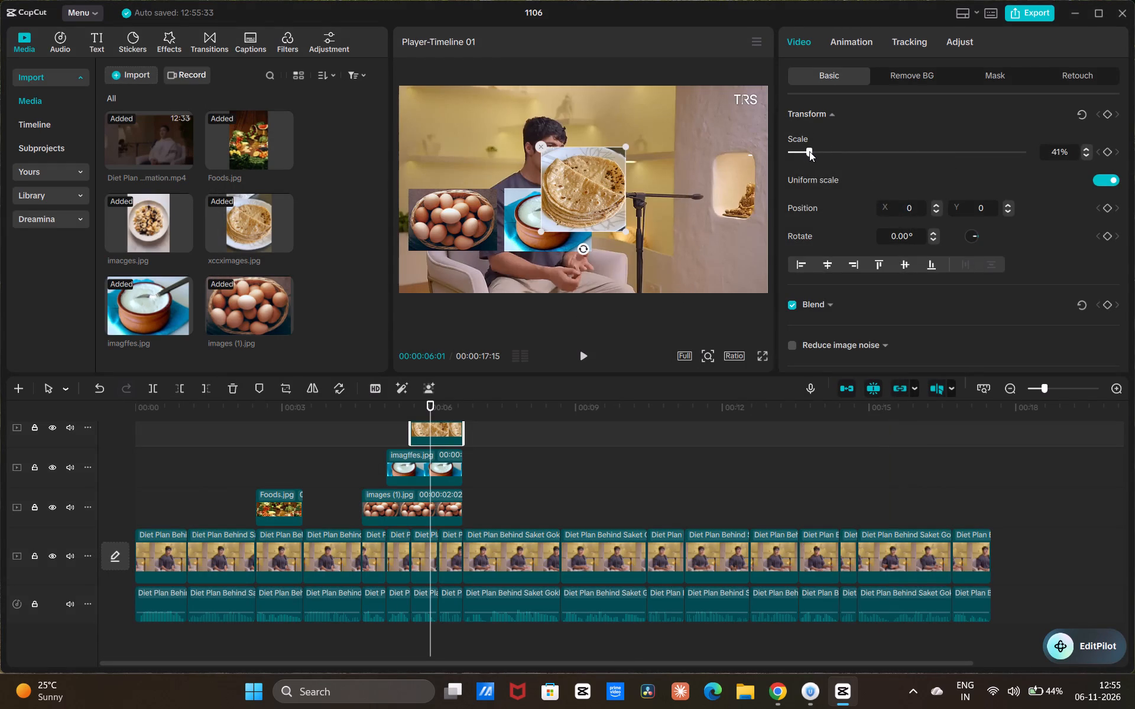
{"action": "left_click", "coordinate": [1087, 158]}
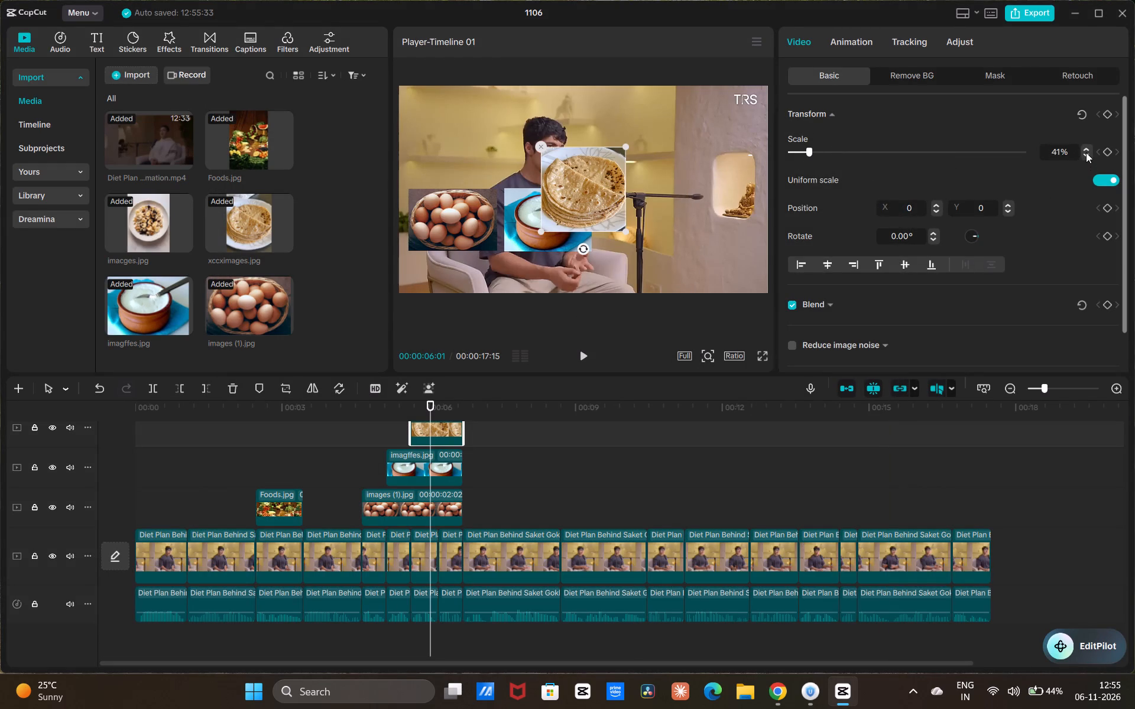
{"action": "left_click", "coordinate": [1086, 152]}
{"action": "left_click", "coordinate": [1087, 153]}
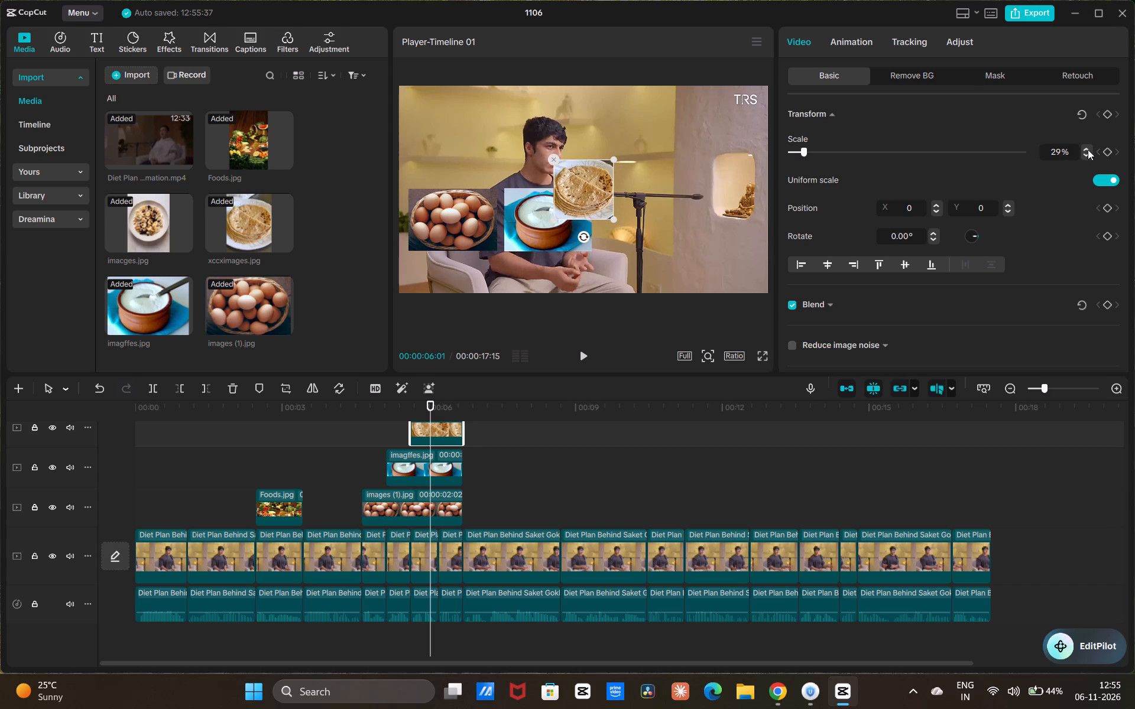
{"action": "left_click", "coordinate": [1085, 151]}
{"action": "left_click_drag", "start_coordinate": [597, 206], "coordinate": [631, 220]}
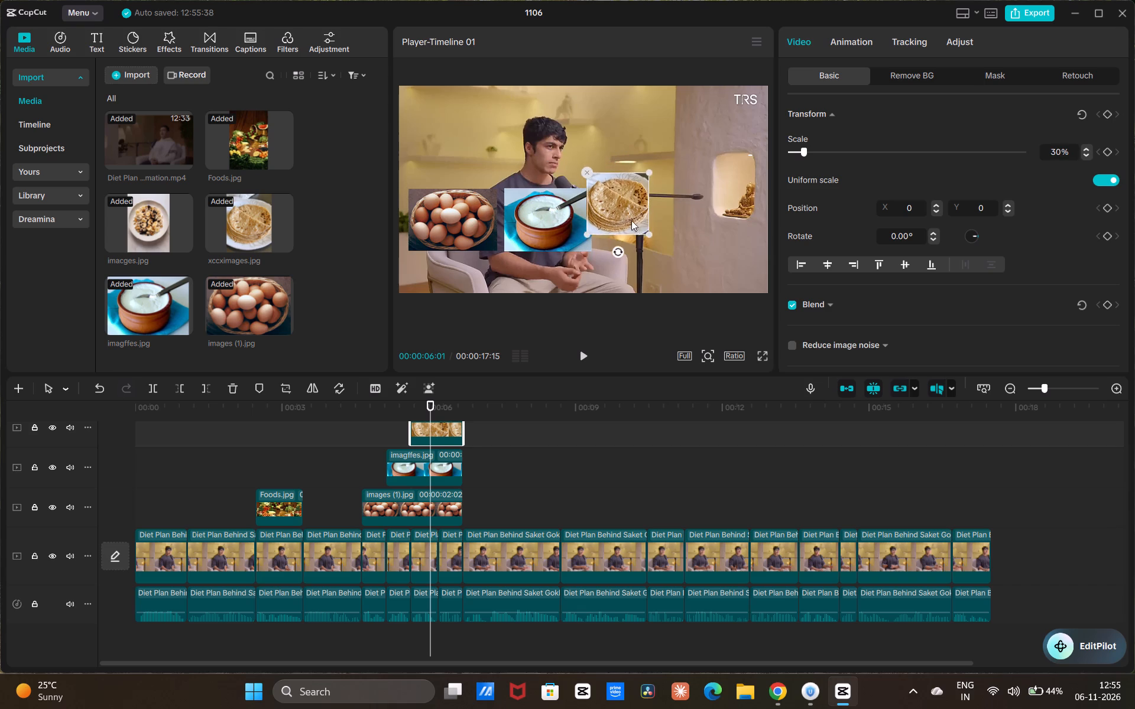
{"action": "left_click_drag", "start_coordinate": [631, 220], "coordinate": [654, 236]}
{"action": "left_click", "coordinate": [335, 386]}
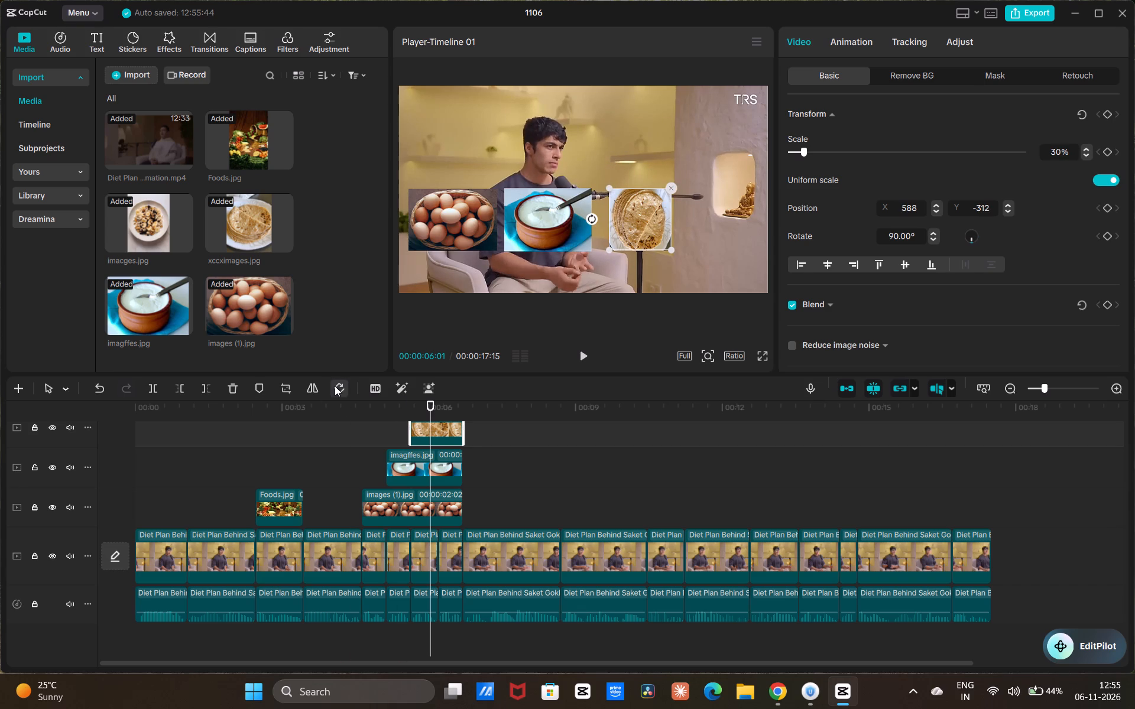
{"action": "triple_click", "coordinate": [335, 386]}
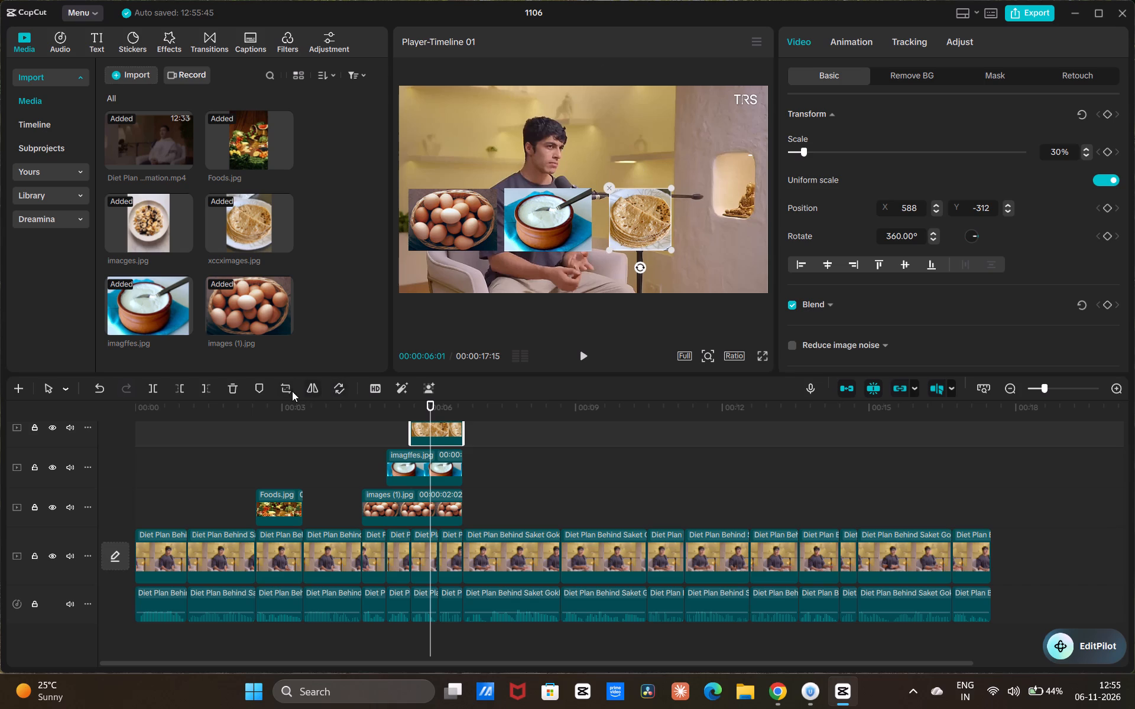
Crop the roti overlay to a 4:3 ratio.
{"action": "left_click", "coordinate": [291, 393]}
{"action": "left_click", "coordinate": [540, 555]}
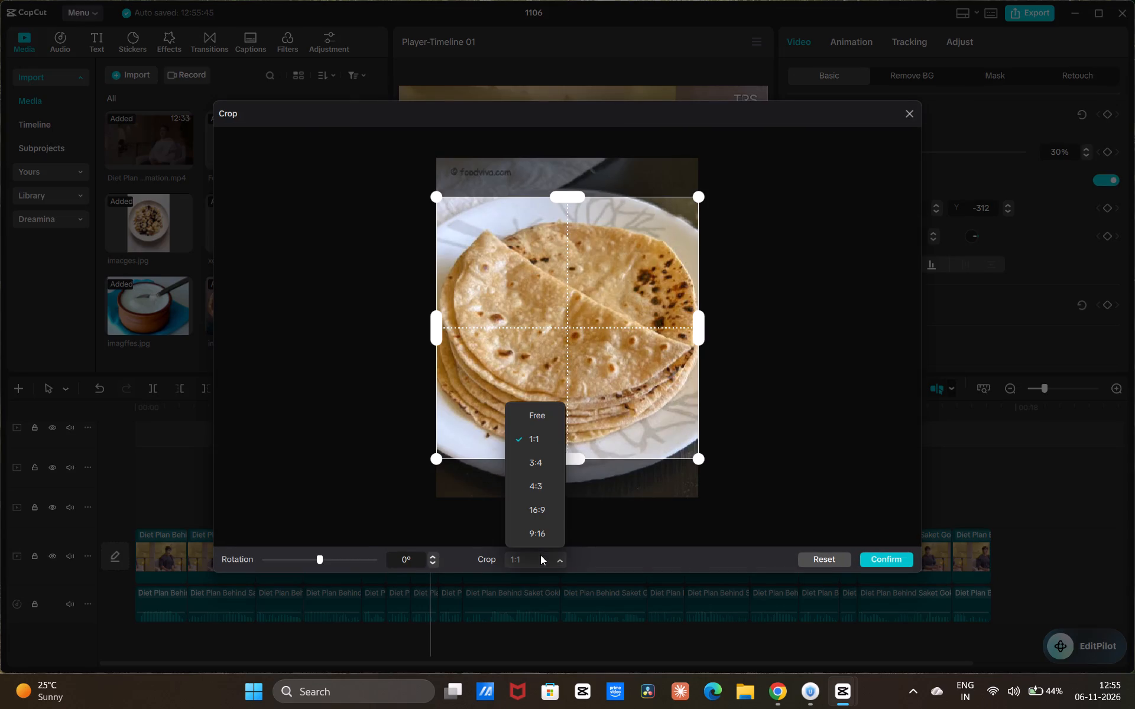
{"action": "left_click", "coordinate": [543, 464]}
{"action": "left_click", "coordinate": [536, 561]}
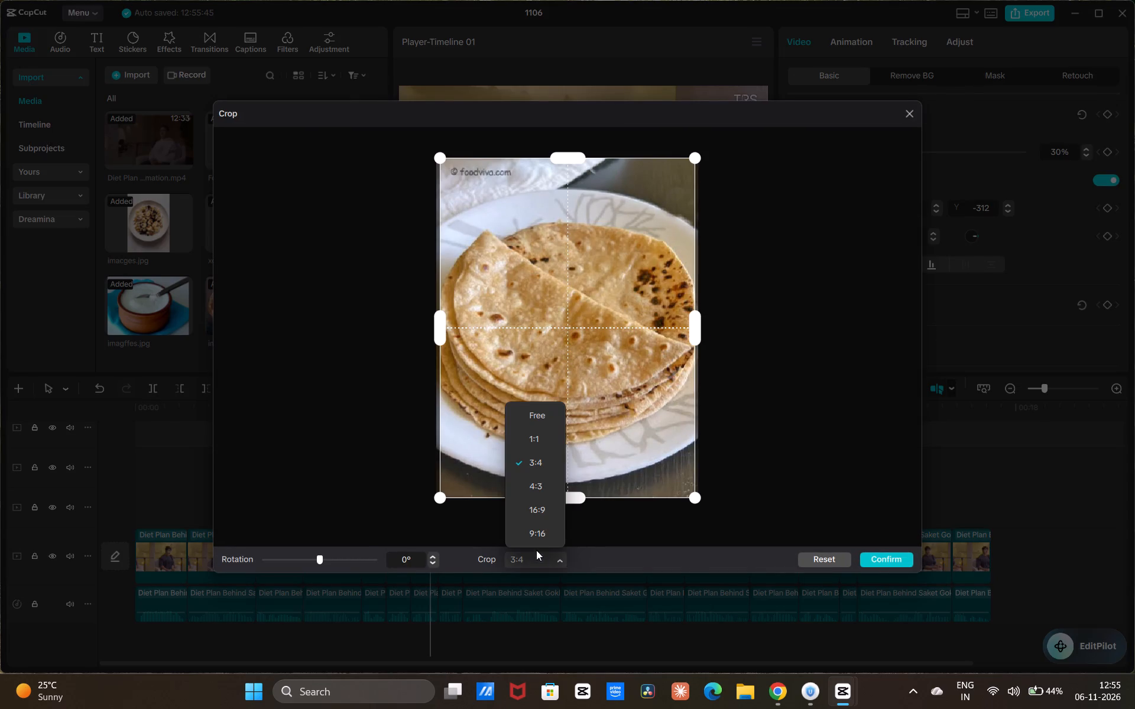
{"action": "left_click", "coordinate": [544, 479]}
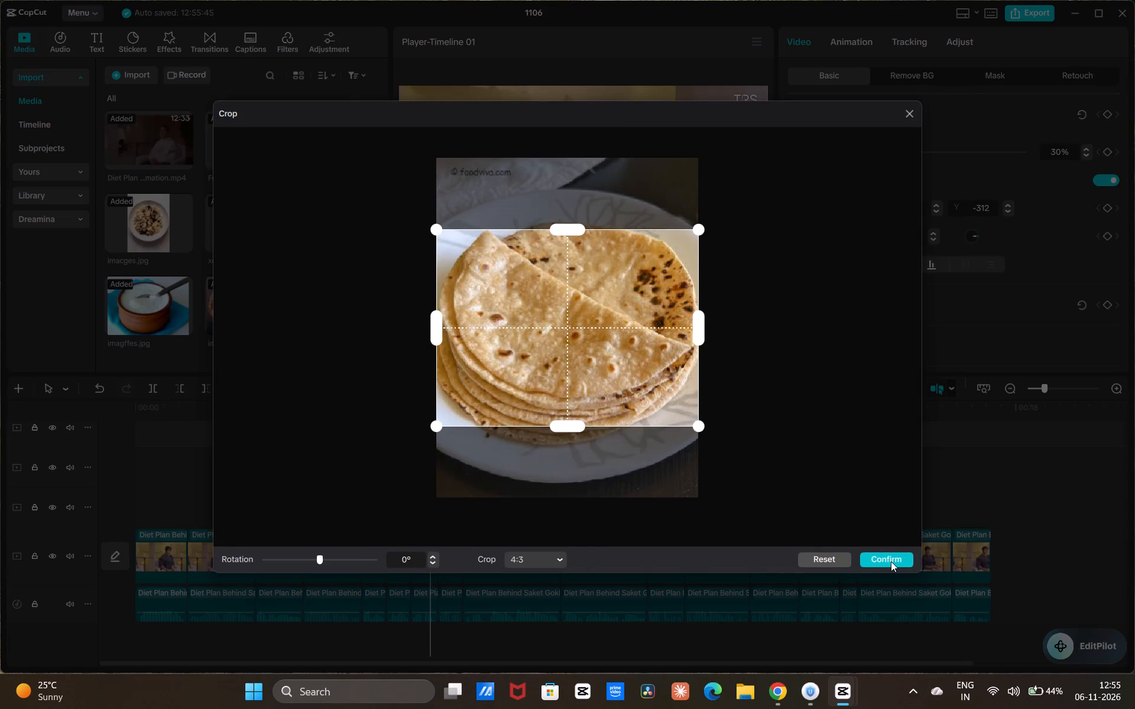
{"action": "left_click", "coordinate": [891, 561]}
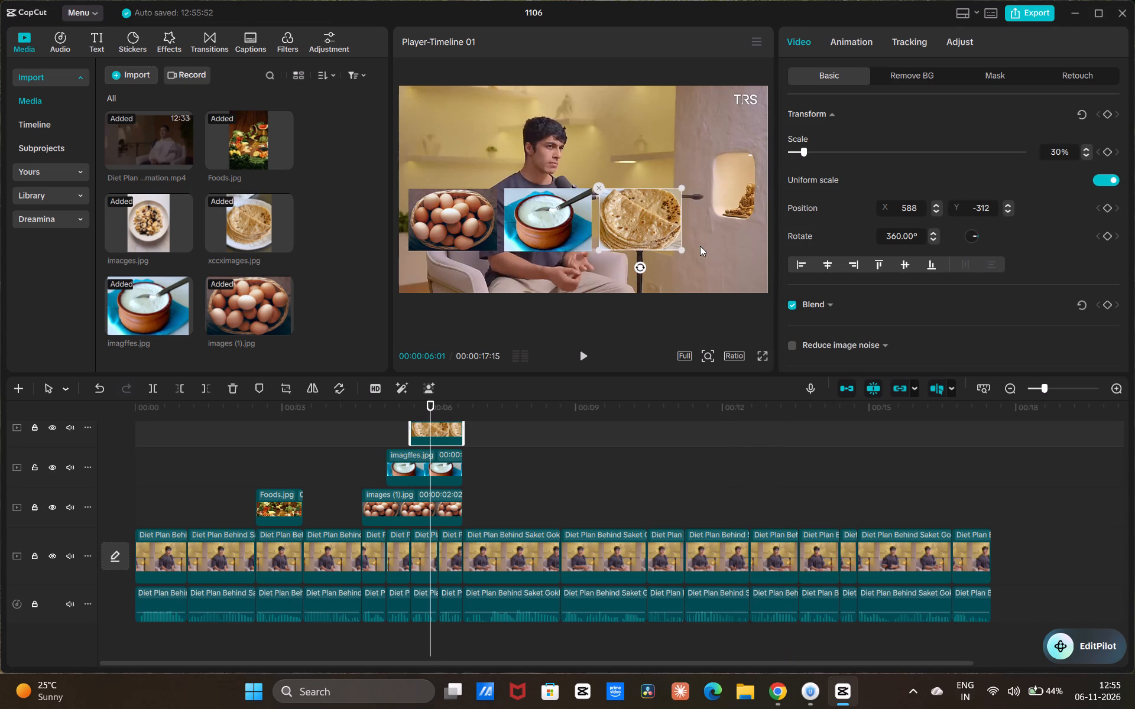
Crop the oats and banana bowl overlay, imacges.jpg, to a 4:3 ratio.
{"action": "scroll", "coordinate": [492, 474], "scroll_direction": "up", "scroll_amount": 4}
{"action": "left_click_drag", "start_coordinate": [433, 462], "coordinate": [432, 462]}
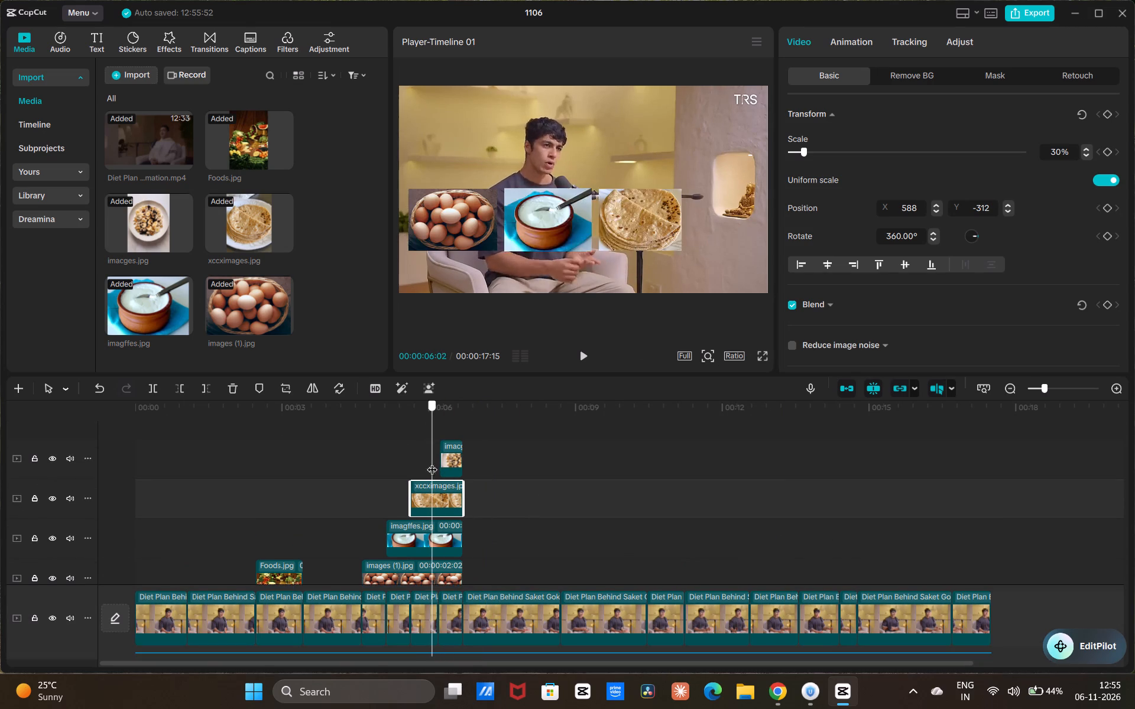
{"action": "left_click_drag", "start_coordinate": [432, 462], "coordinate": [450, 479]}
{"action": "left_click", "coordinate": [452, 460]}
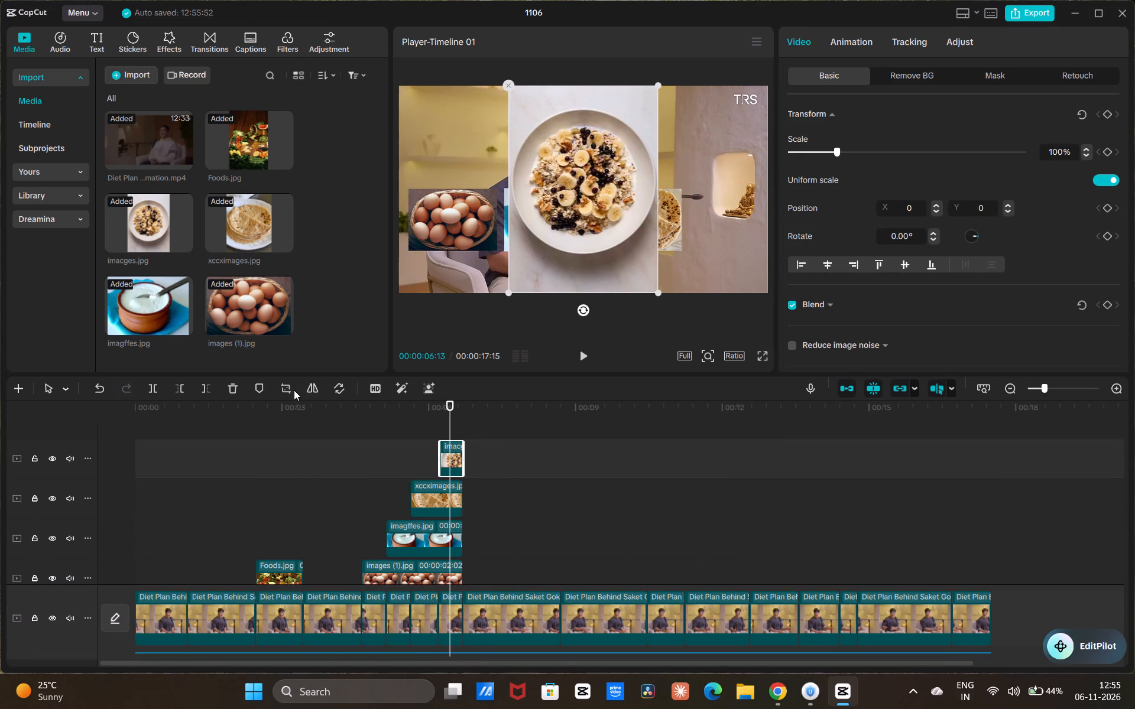
{"action": "left_click", "coordinate": [293, 390]}
{"action": "left_click", "coordinate": [530, 561]}
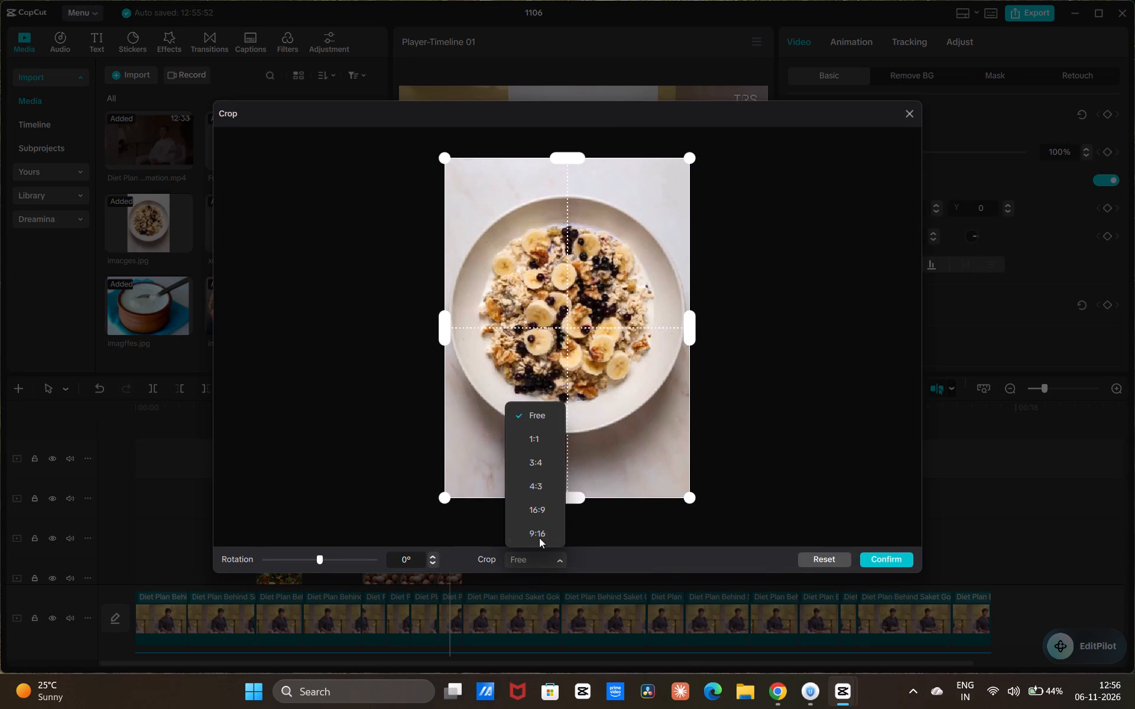
{"action": "left_click", "coordinate": [543, 486]}
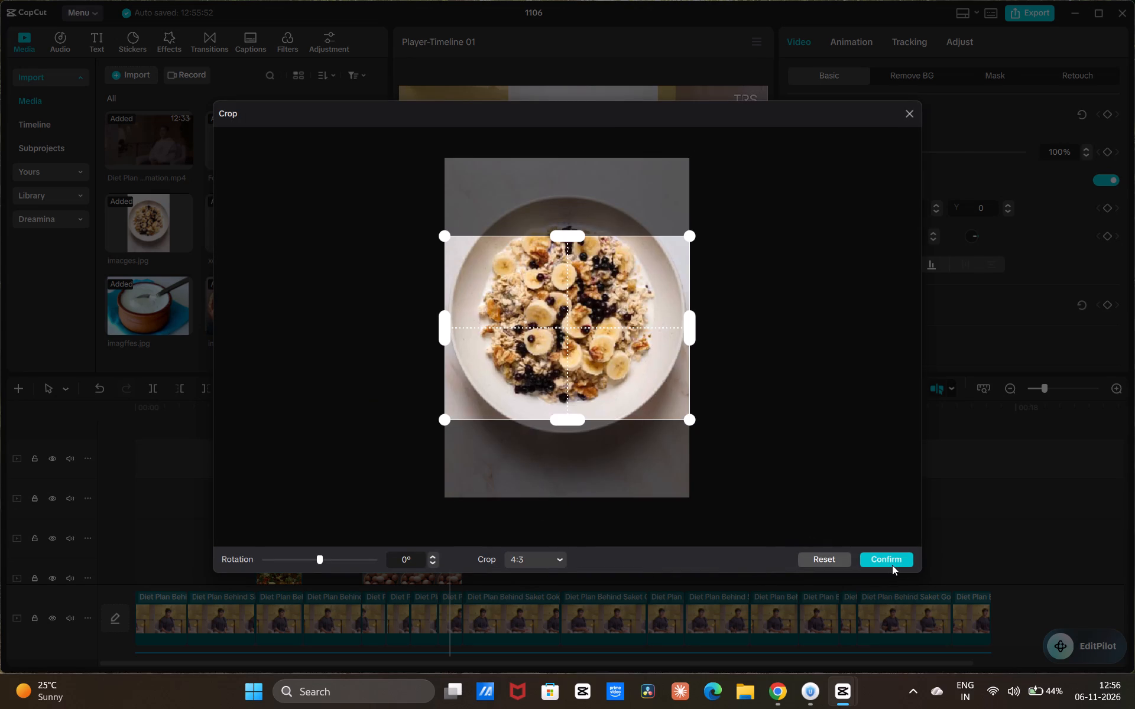
{"action": "left_click", "coordinate": [886, 557]}
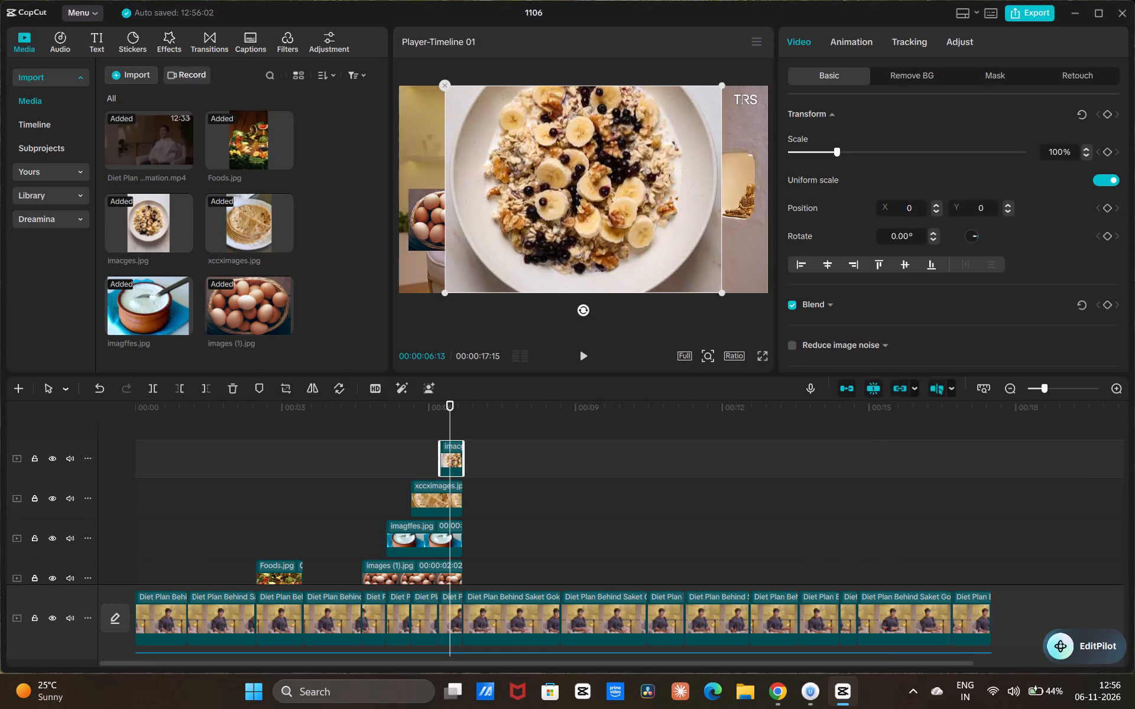
Scale the oats bowl overlay to 30% and place it beside the roti at the end of the row, about X 1493, Y -335.
{"action": "left_click_drag", "start_coordinate": [723, 291], "coordinate": [566, 184]}
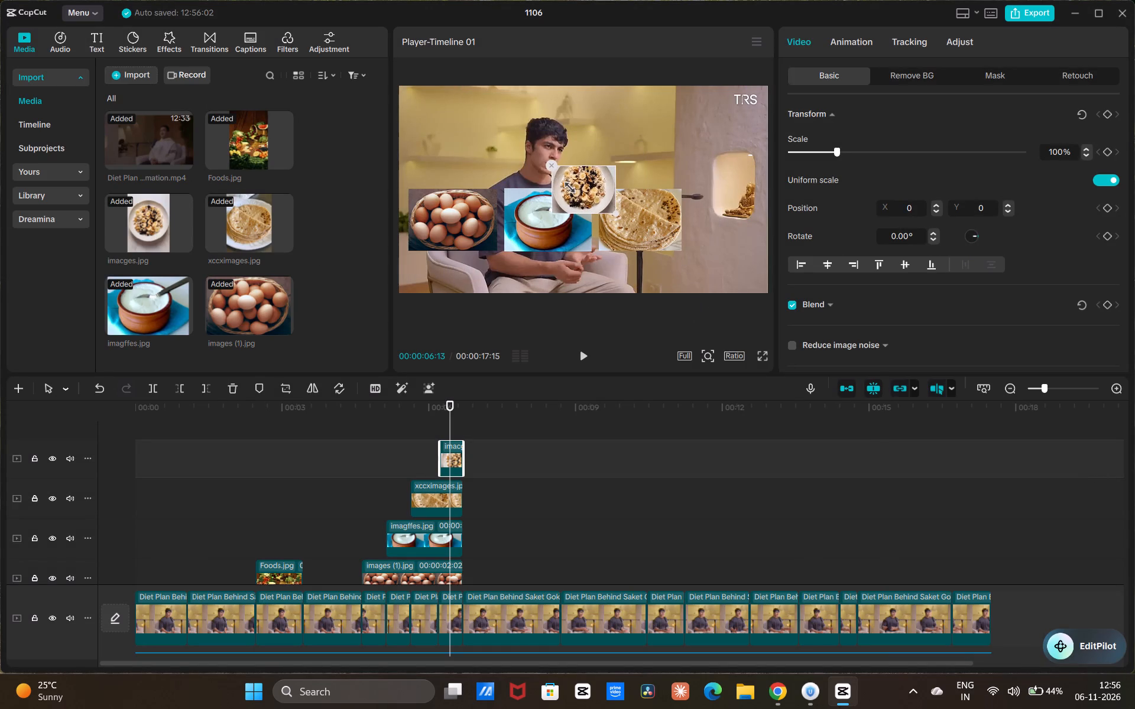
{"action": "left_click_drag", "start_coordinate": [566, 184], "coordinate": [562, 183]}
{"action": "left_click_drag", "start_coordinate": [568, 182], "coordinate": [702, 223]}
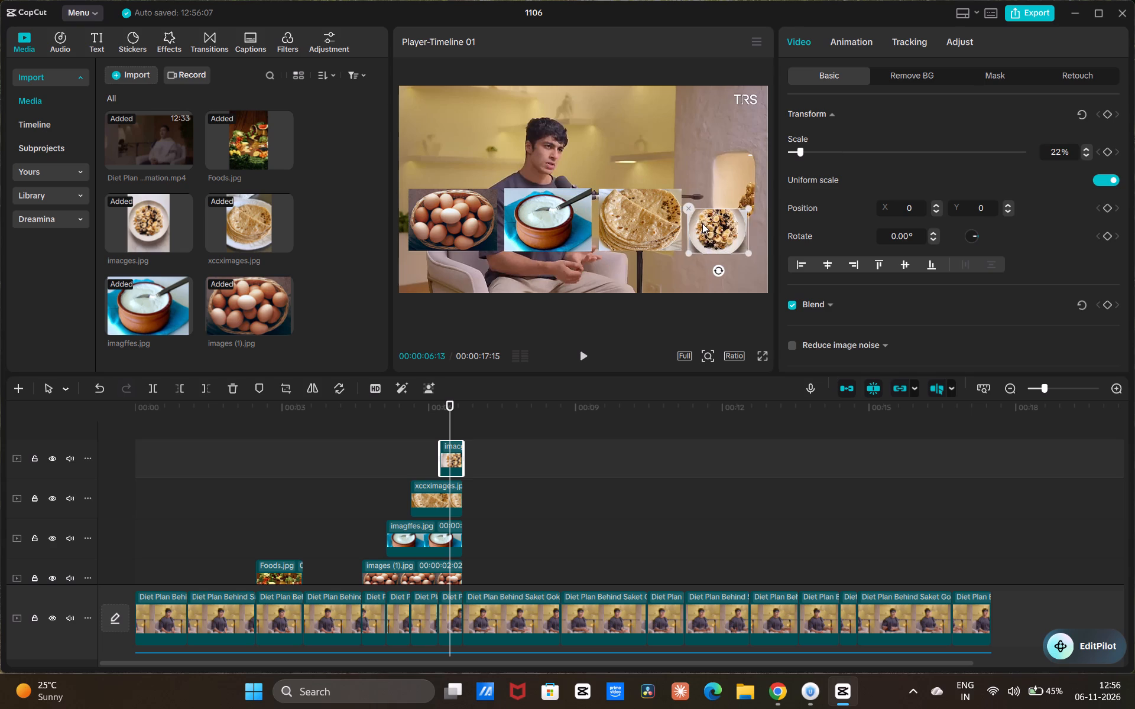
{"action": "left_click_drag", "start_coordinate": [702, 223], "coordinate": [704, 215]}
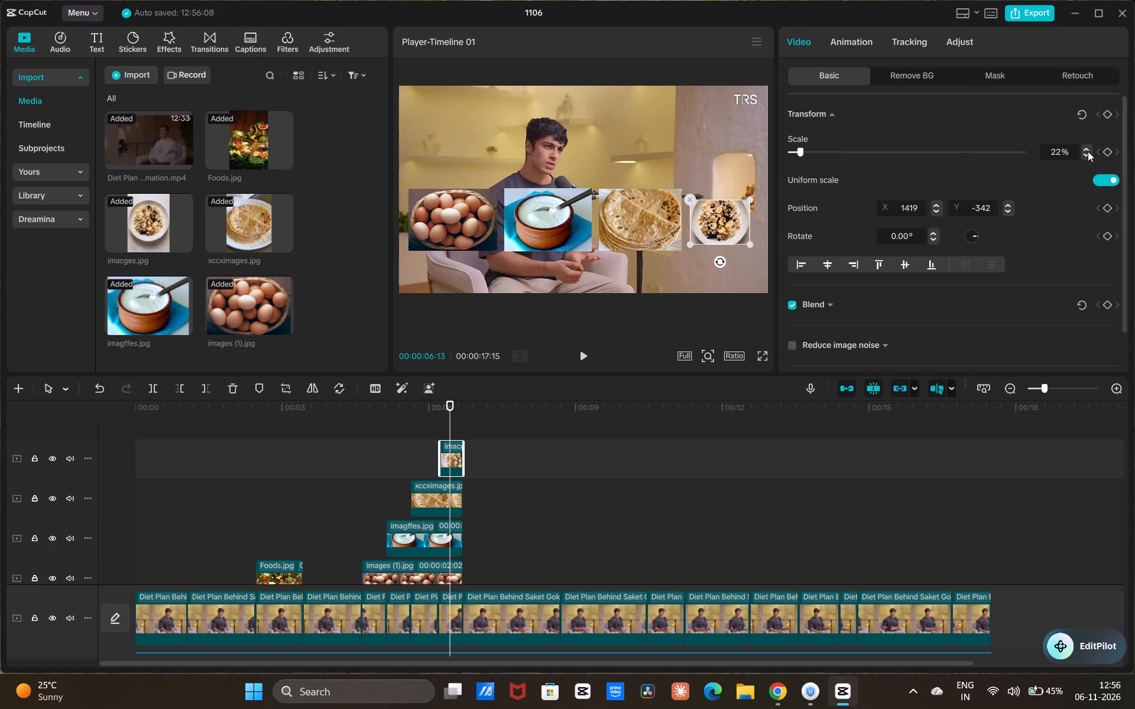
{"action": "left_click", "coordinate": [1087, 151]}
{"action": "triple_click", "coordinate": [1087, 151]}
{"action": "triple_click", "coordinate": [1087, 151]}
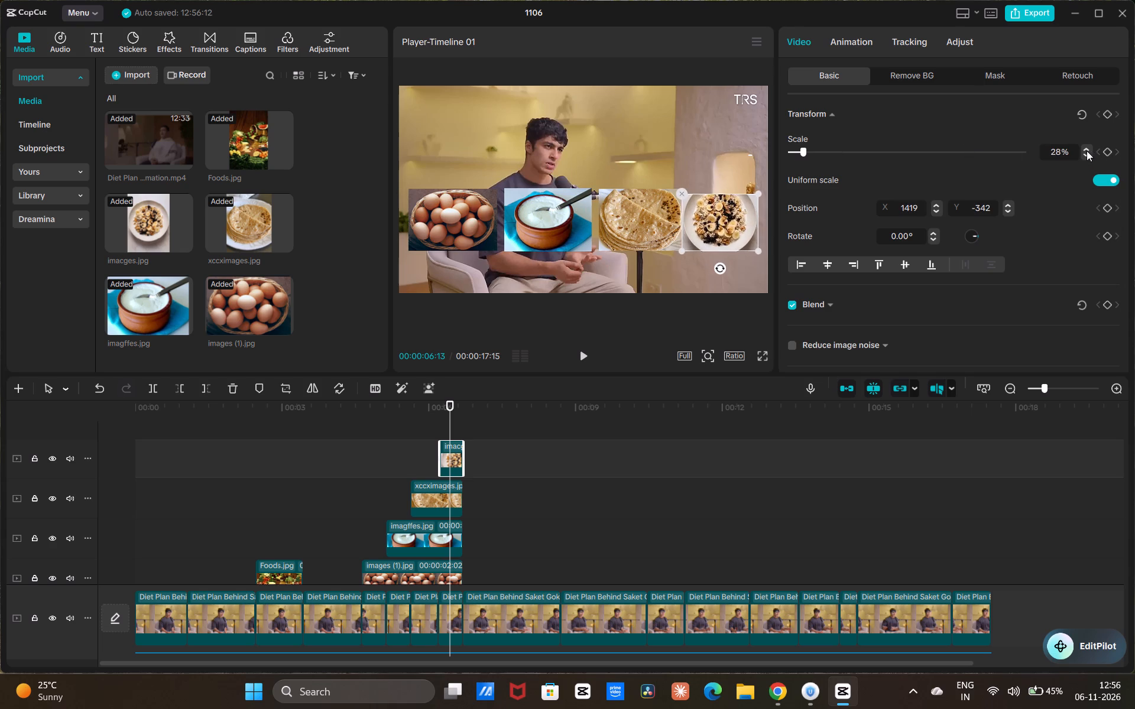
{"action": "left_click", "coordinate": [1087, 151]}
{"action": "left_click_drag", "start_coordinate": [701, 237], "coordinate": [714, 237]}
{"action": "left_click", "coordinate": [714, 237]}
{"action": "left_click", "coordinate": [709, 237]}
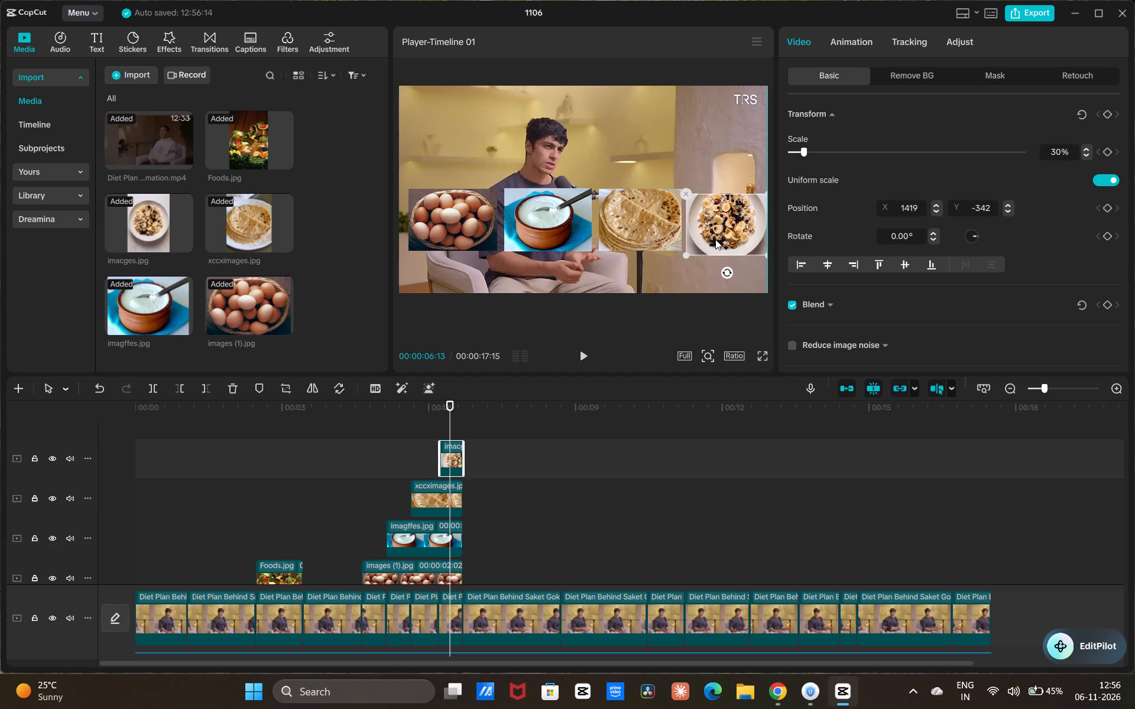
{"action": "left_click", "coordinate": [712, 236]}
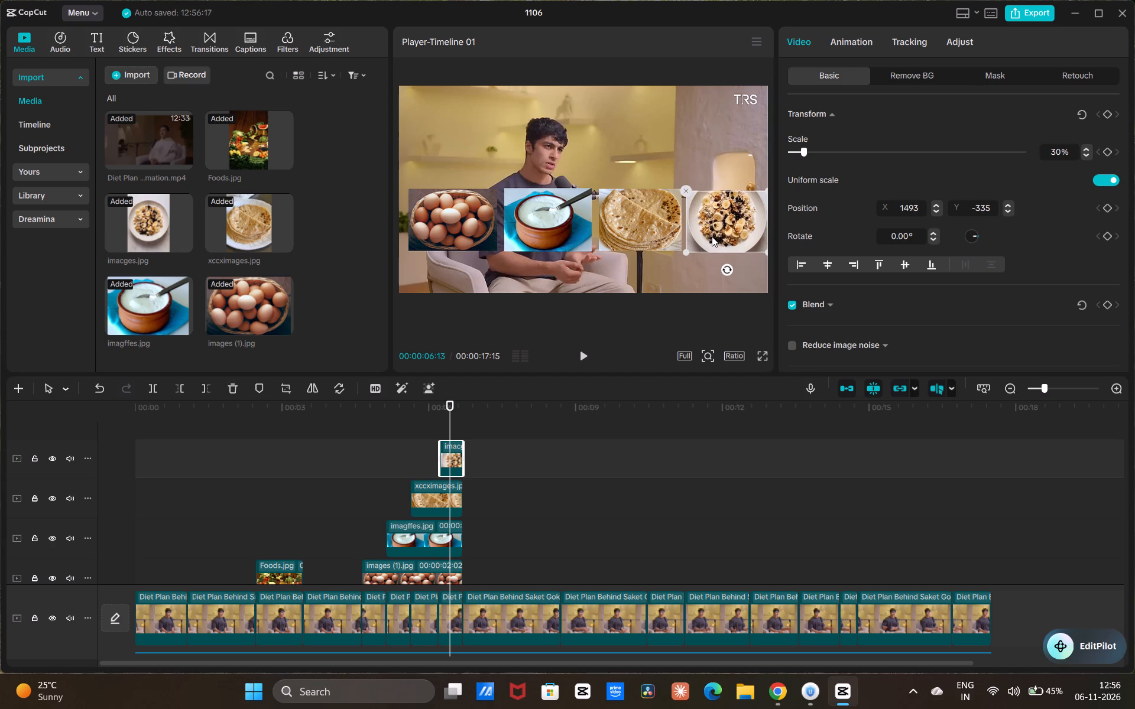
{"action": "left_click", "coordinate": [679, 272]}
{"action": "left_click", "coordinate": [676, 272]}
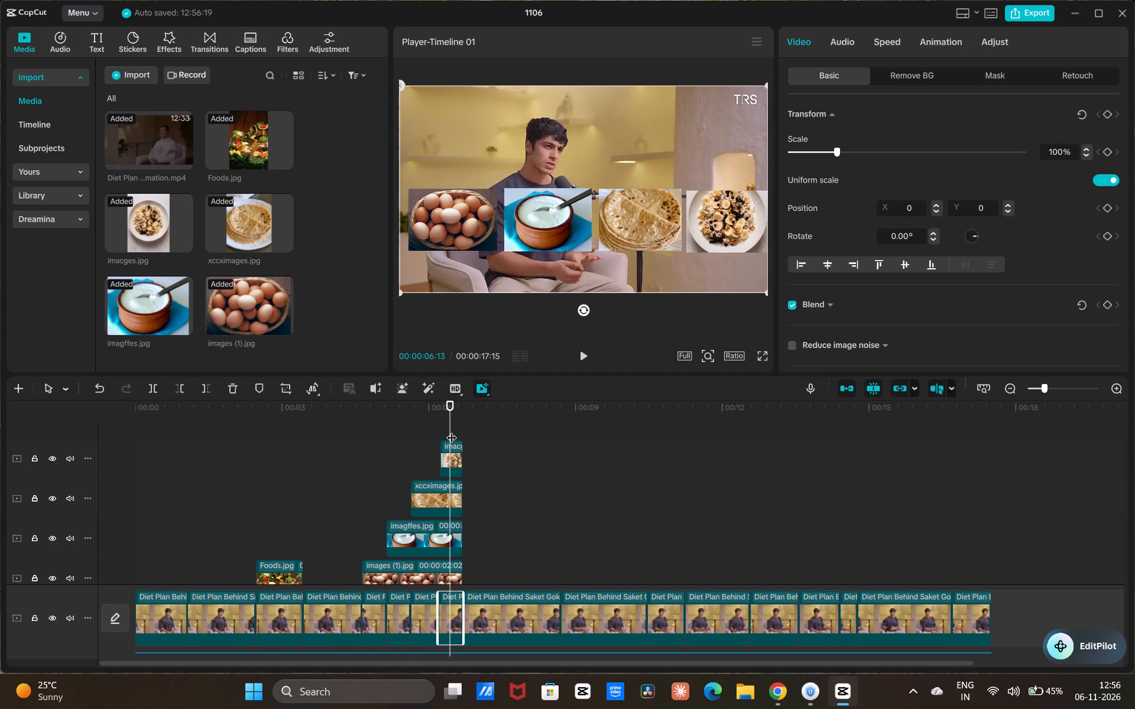
Set the playhead to the start of the eggs overlay at 00:00:04:19 and search the sound effects for "pop".
{"action": "left_click_drag", "start_coordinate": [450, 427], "coordinate": [358, 525]}
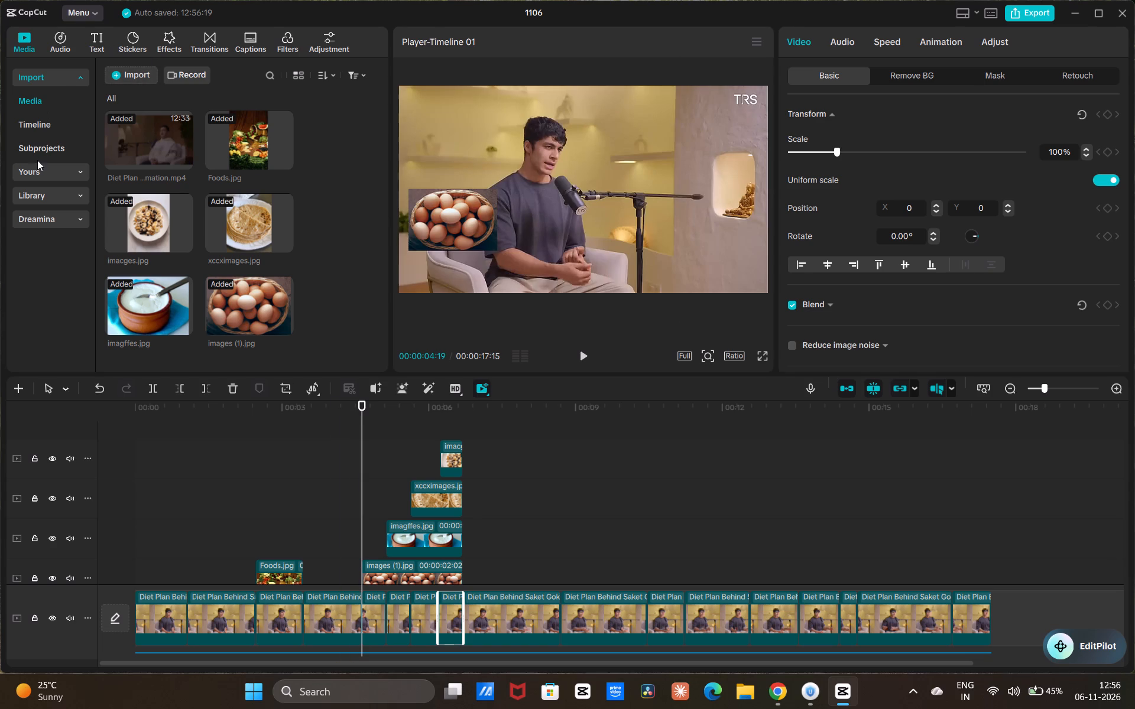
{"action": "left_click", "coordinate": [61, 38]}
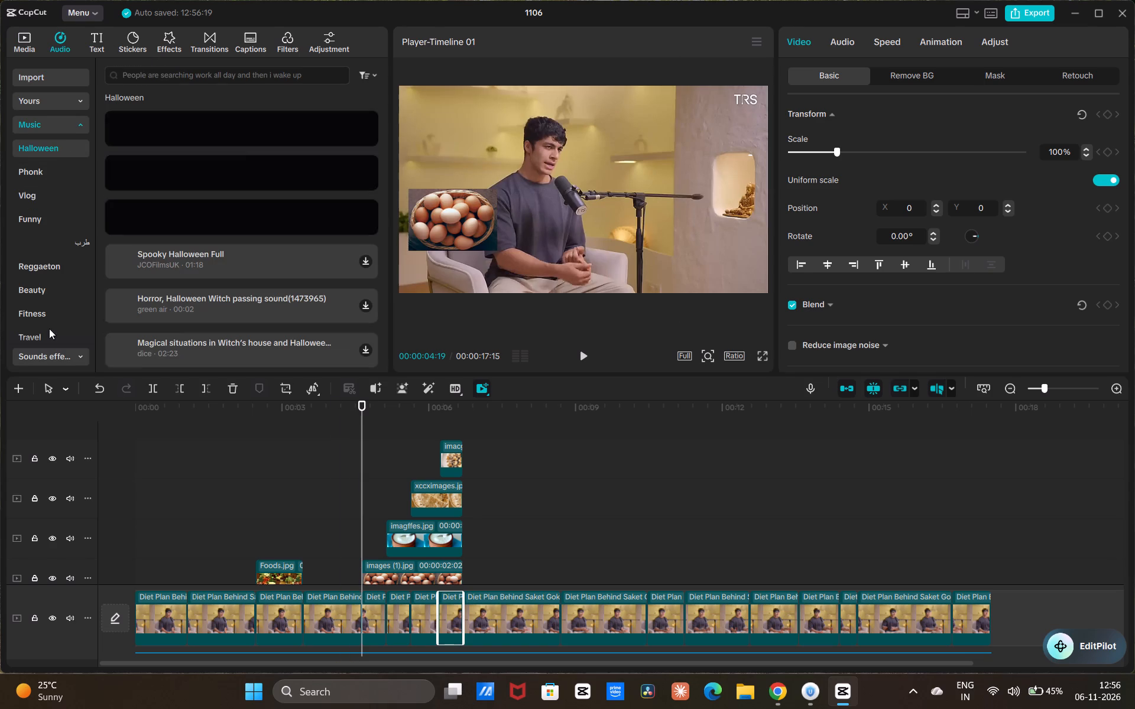
{"action": "scroll", "coordinate": [60, 297], "scroll_direction": "down", "scroll_amount": 4}
{"action": "left_click", "coordinate": [53, 356]}
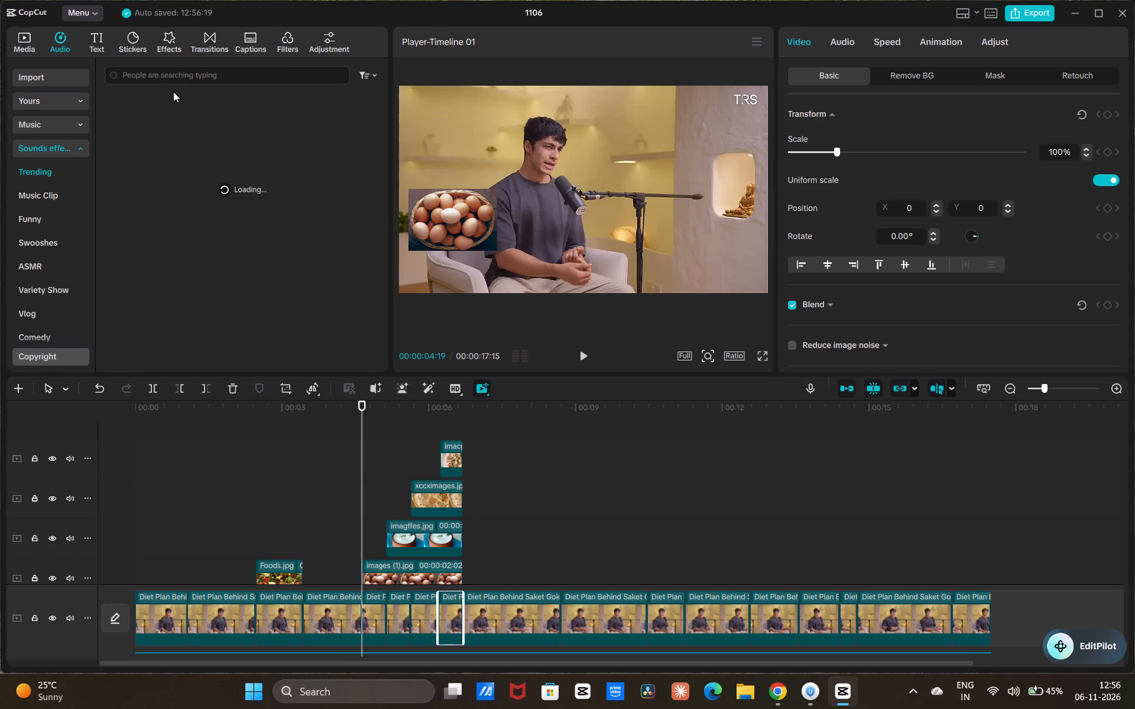
{"action": "left_click", "coordinate": [176, 82]}
{"action": "key", "text": "p"}
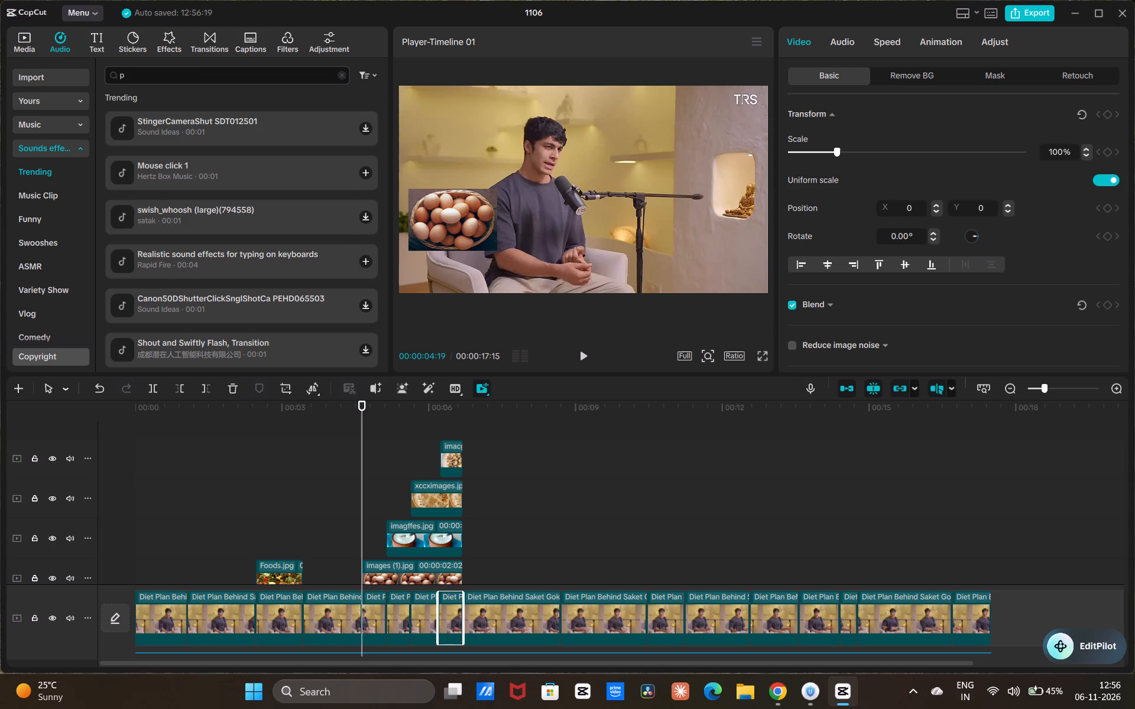
{"action": "key", "text": "o"}
{"action": "key", "text": "p"}
{"action": "key", "text": "space"}
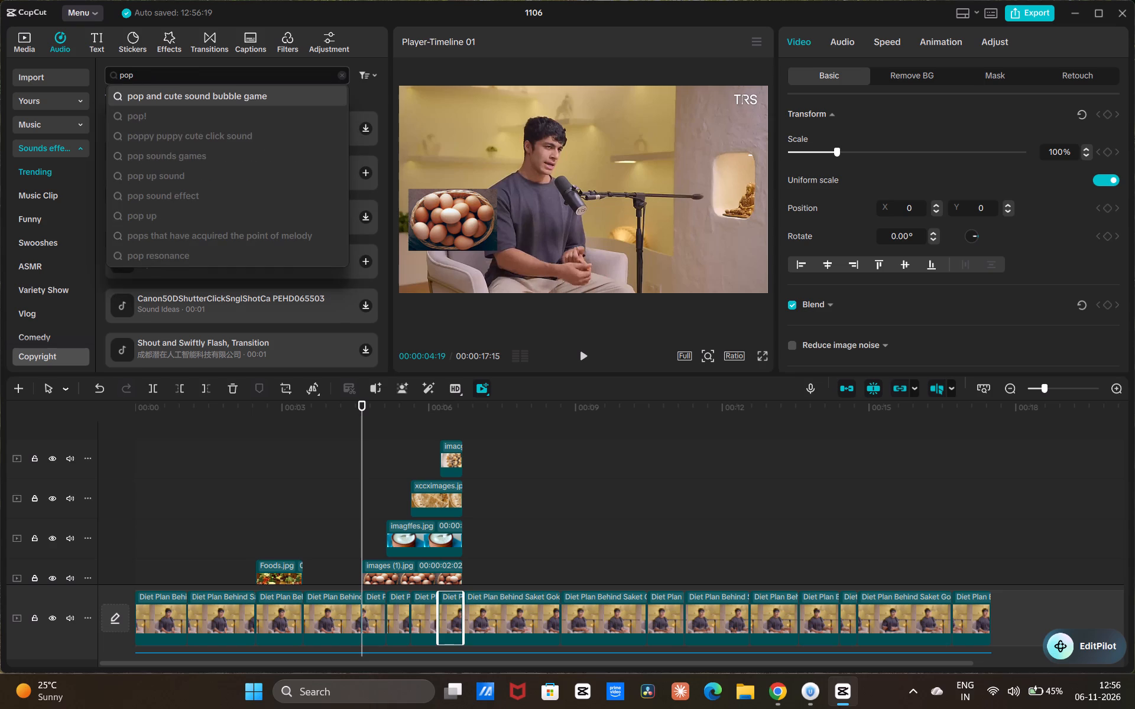
{"action": "key", "text": "Return"}
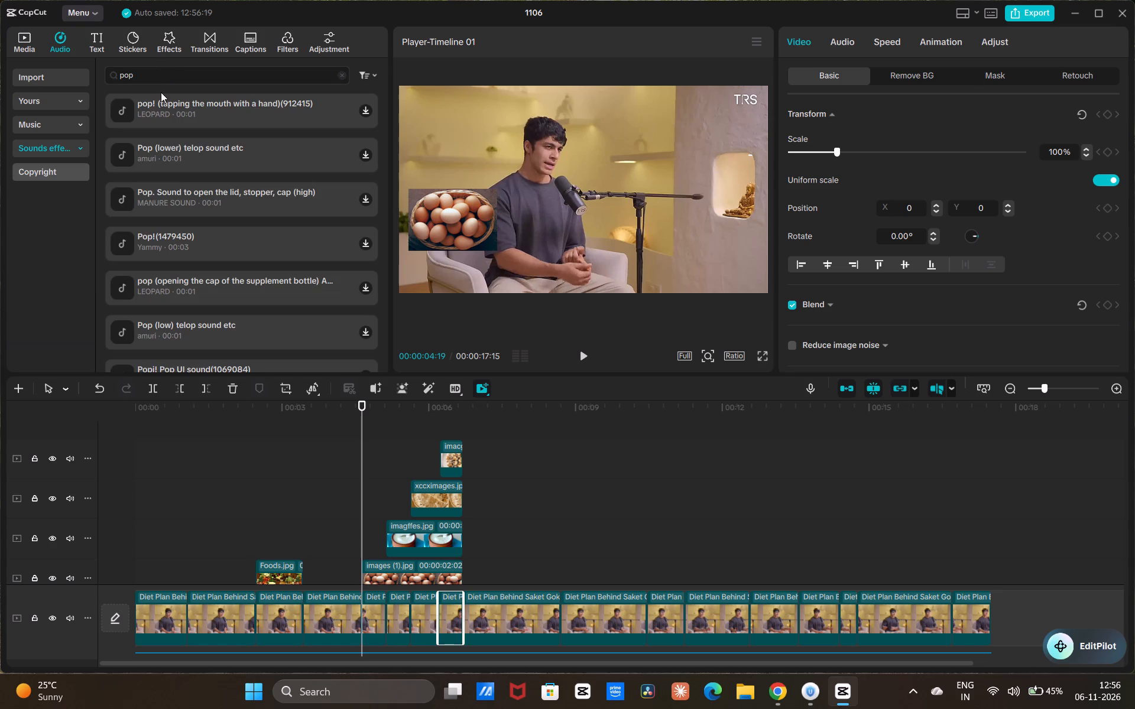
Preview pop sounds and add "pop! (tapping the mouth with a hand)" below the video at the start of the eggs overlay.
{"action": "left_click", "coordinate": [163, 110]}
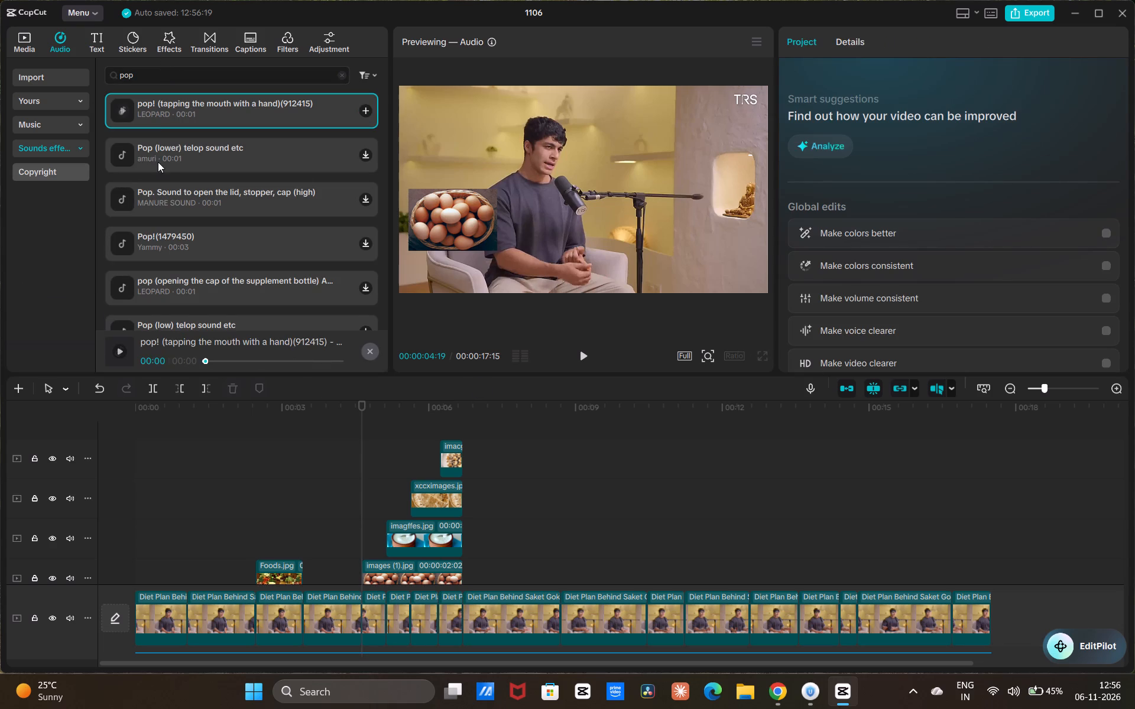
{"action": "left_click", "coordinate": [157, 162]}
{"action": "left_click", "coordinate": [167, 124]}
{"action": "left_click_drag", "start_coordinate": [169, 128], "coordinate": [381, 688]}
{"action": "scroll", "coordinate": [364, 525], "scroll_direction": "down", "scroll_amount": 6}
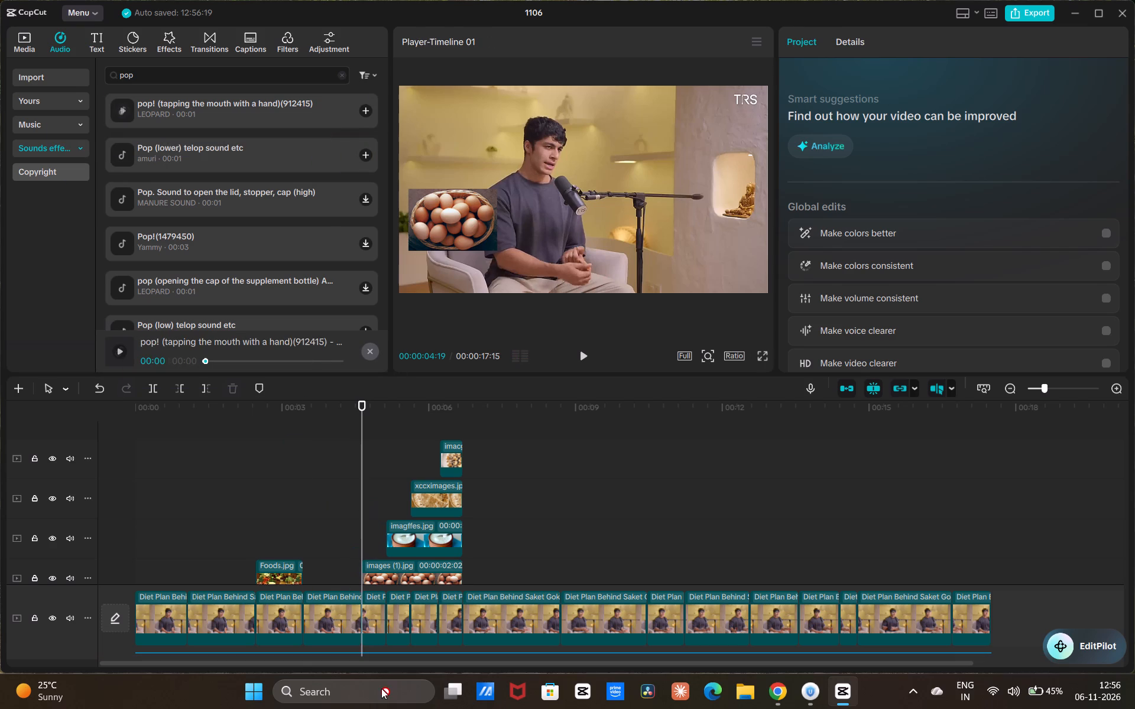
{"action": "left_click_drag", "start_coordinate": [381, 688], "coordinate": [362, 654]}
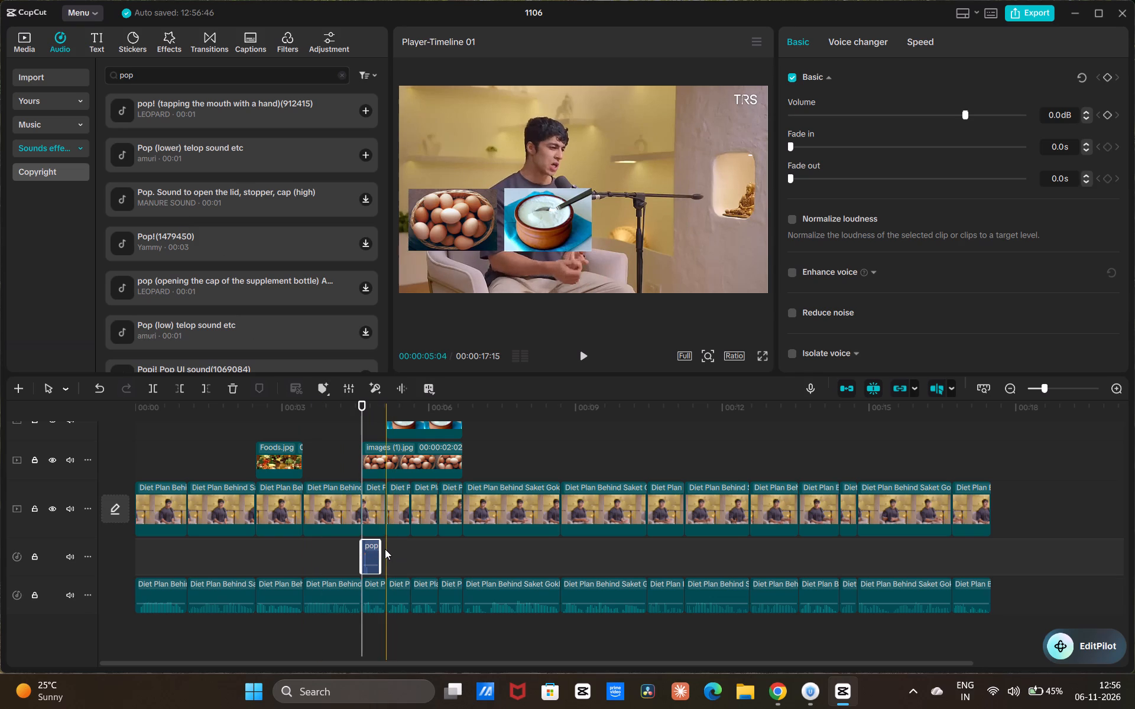
Copy the pop sound and paste it at the clip starts for the dahi, roti and oats bowl overlays.
{"action": "key", "text": "ctrl+c"}
{"action": "key", "text": "ctrl+v"}
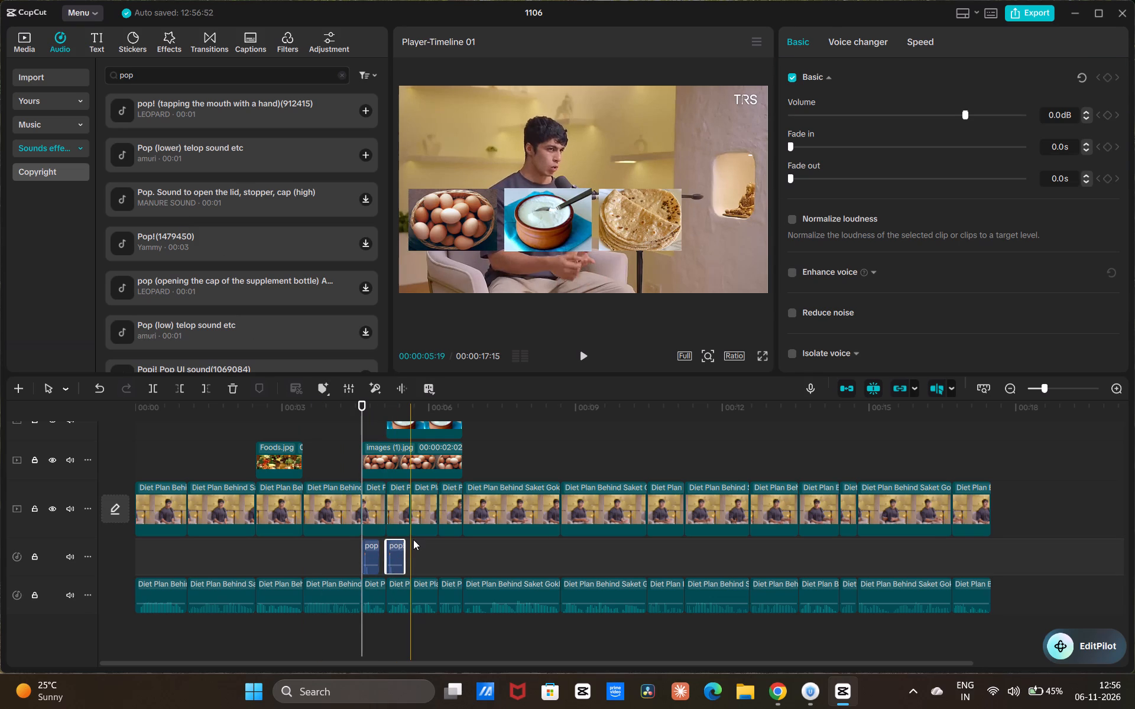
{"action": "key", "text": "ctrl+v"}
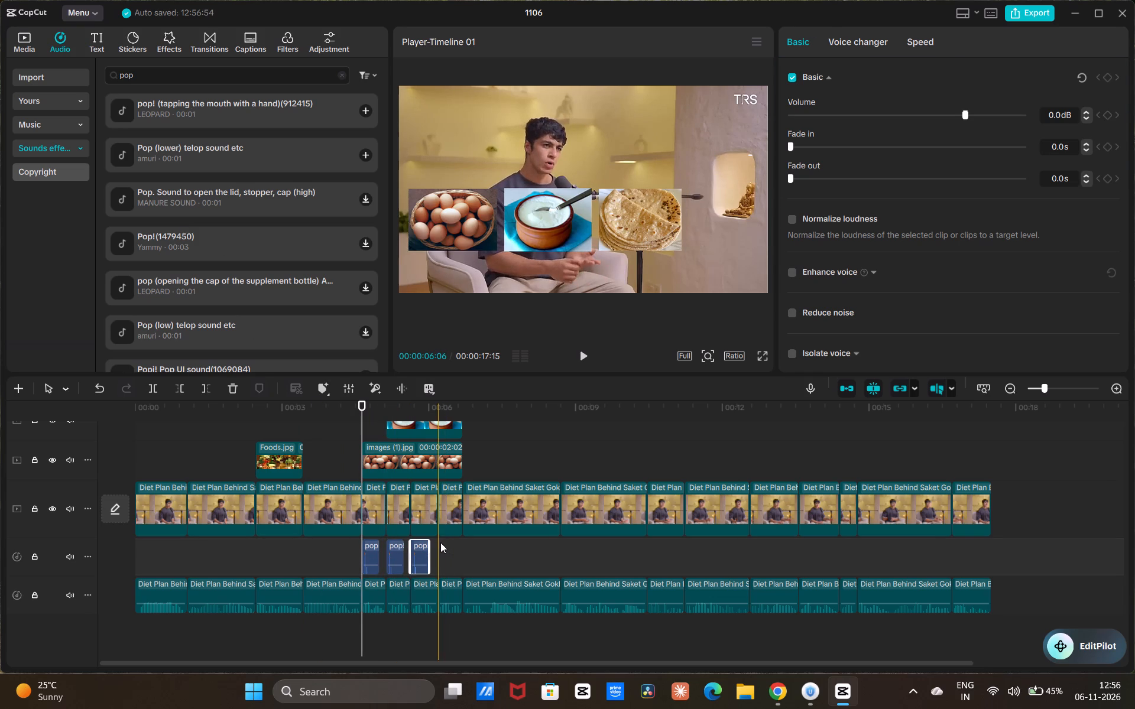
{"action": "key", "text": "ctrl+v"}
Play back the food row with its pop sounds and the speech after it, checking where further foods are mentioned.
{"action": "left_click", "coordinate": [349, 458]}
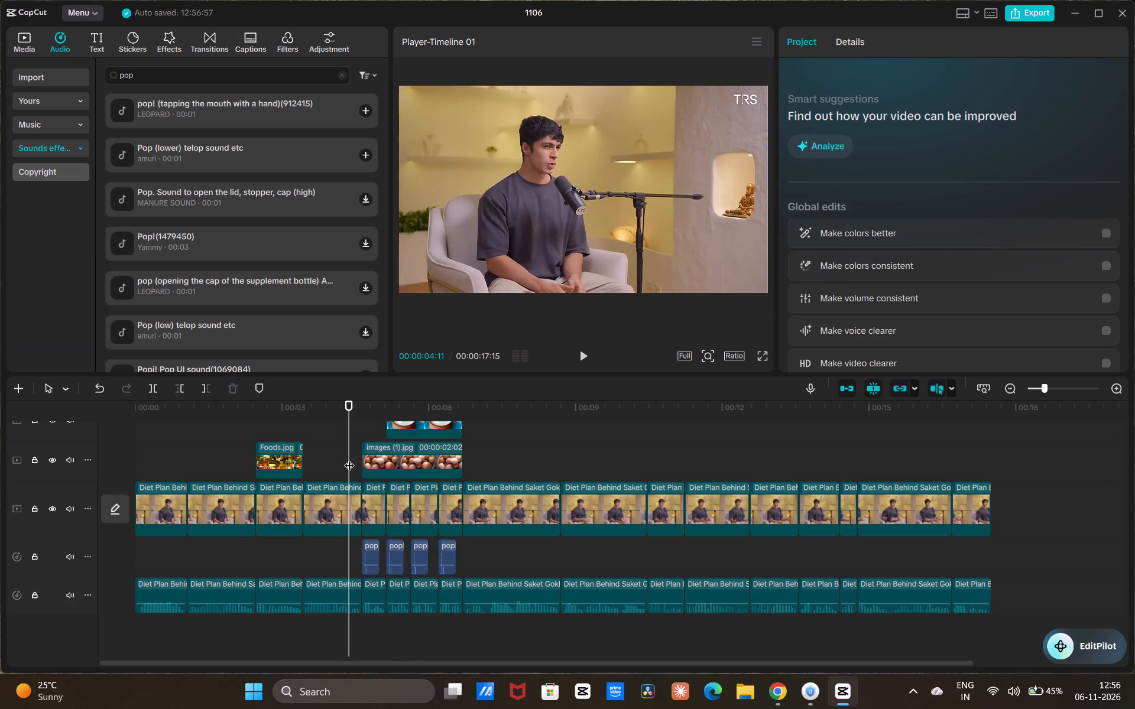
{"action": "key", "text": "space"}
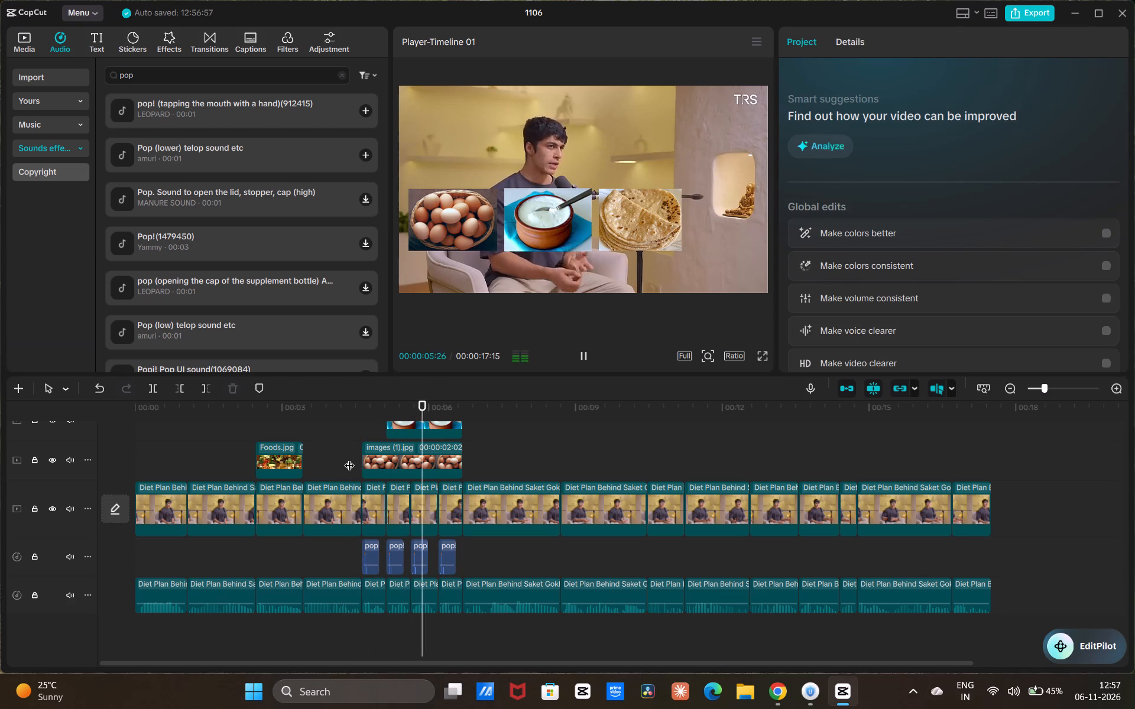
{"action": "scroll", "coordinate": [490, 503], "scroll_direction": "up", "scroll_amount": 5}
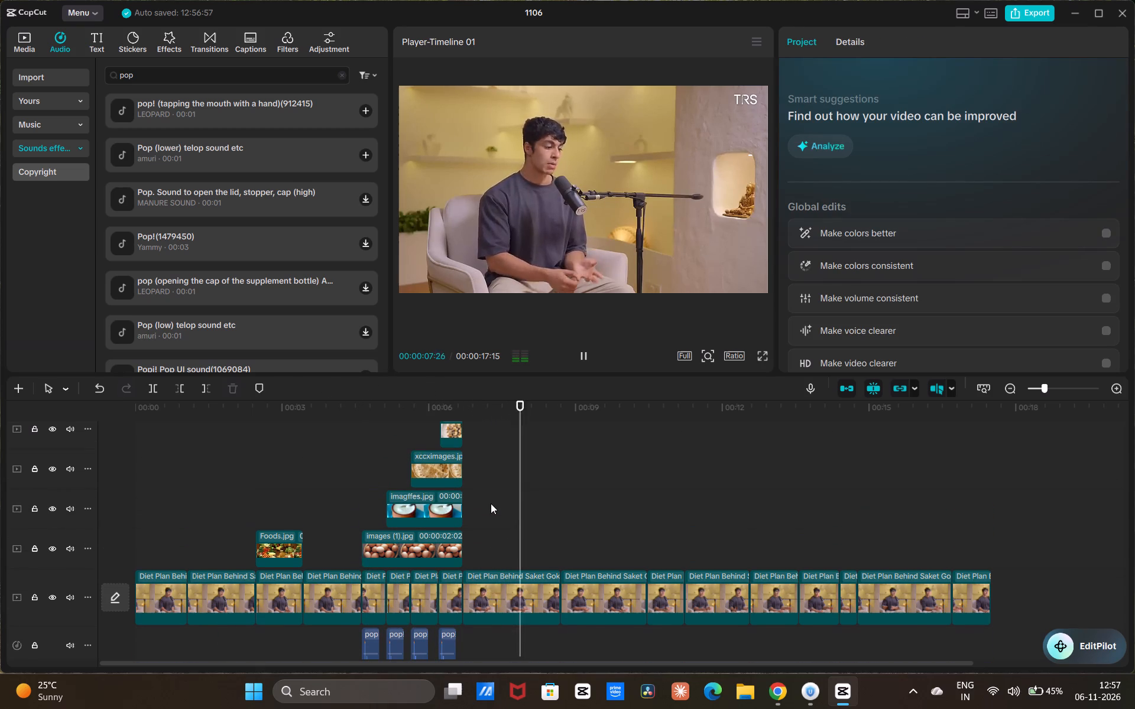
{"action": "key", "text": "space"}
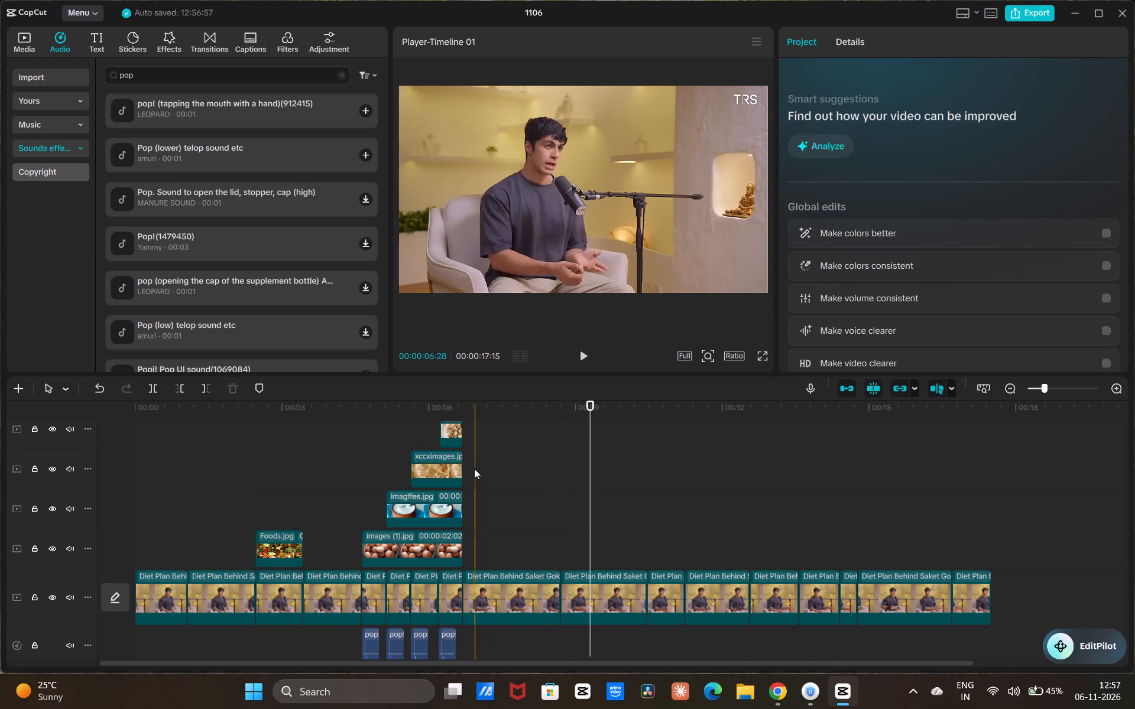
{"action": "left_click", "coordinate": [474, 469]}
{"action": "left_click", "coordinate": [474, 469]}
{"action": "left_click_drag", "start_coordinate": [474, 469], "coordinate": [461, 504]}
{"action": "key", "text": "space"}
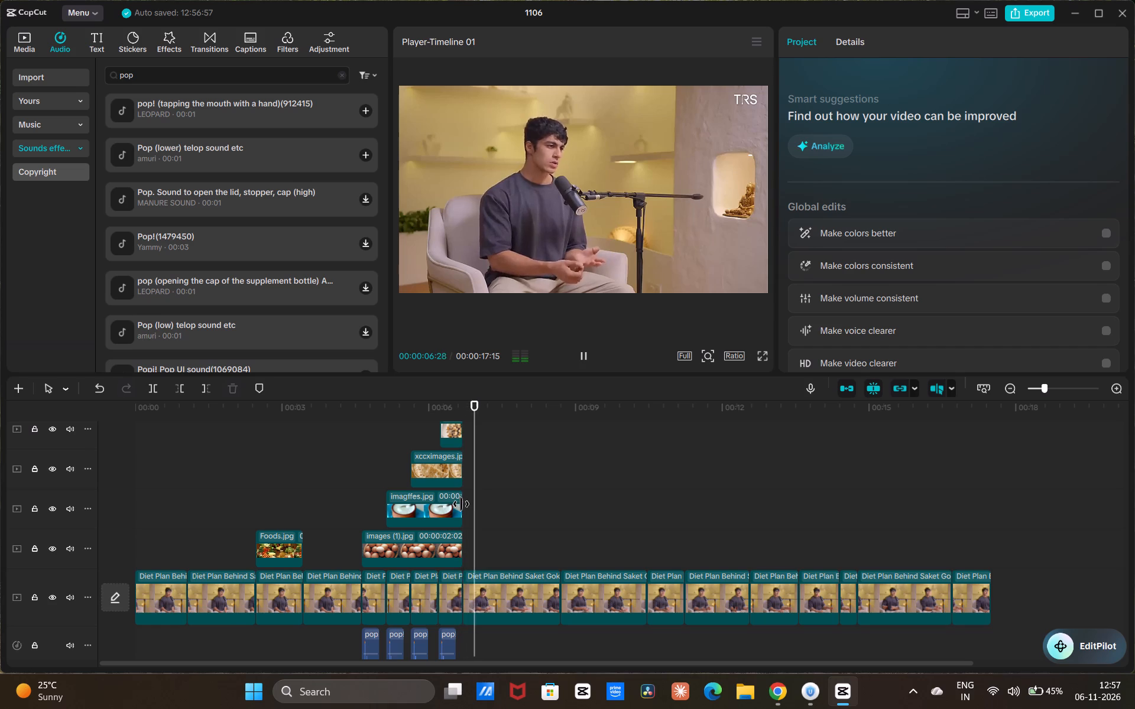
{"action": "key", "text": "space"}
{"action": "left_click", "coordinate": [500, 506]}
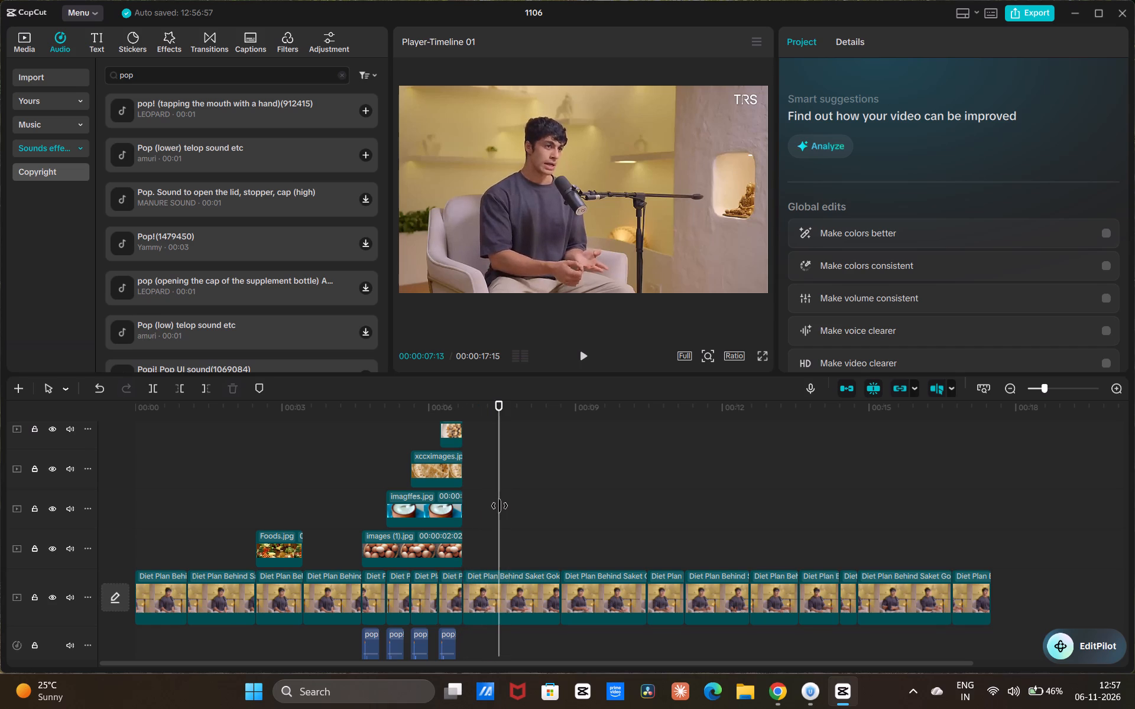
{"action": "left_click", "coordinate": [500, 506]}
{"action": "key", "text": "space"}
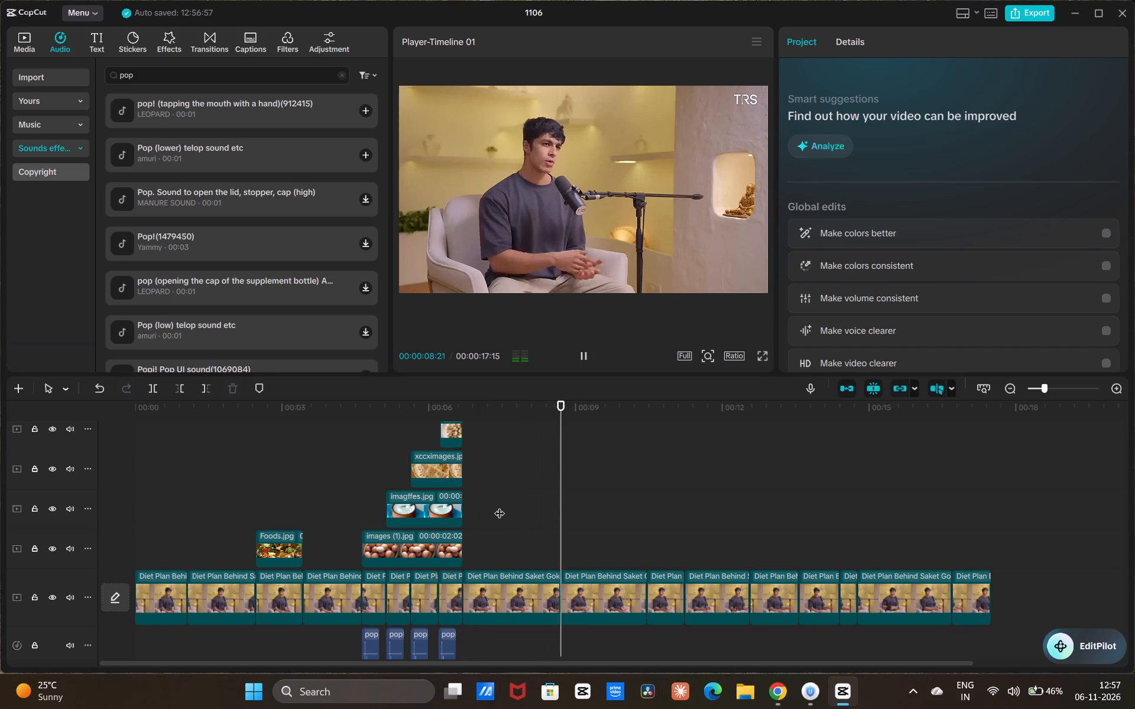
{"action": "key", "text": "space"}
{"action": "left_click", "coordinate": [559, 528]}
{"action": "key", "text": "space"}
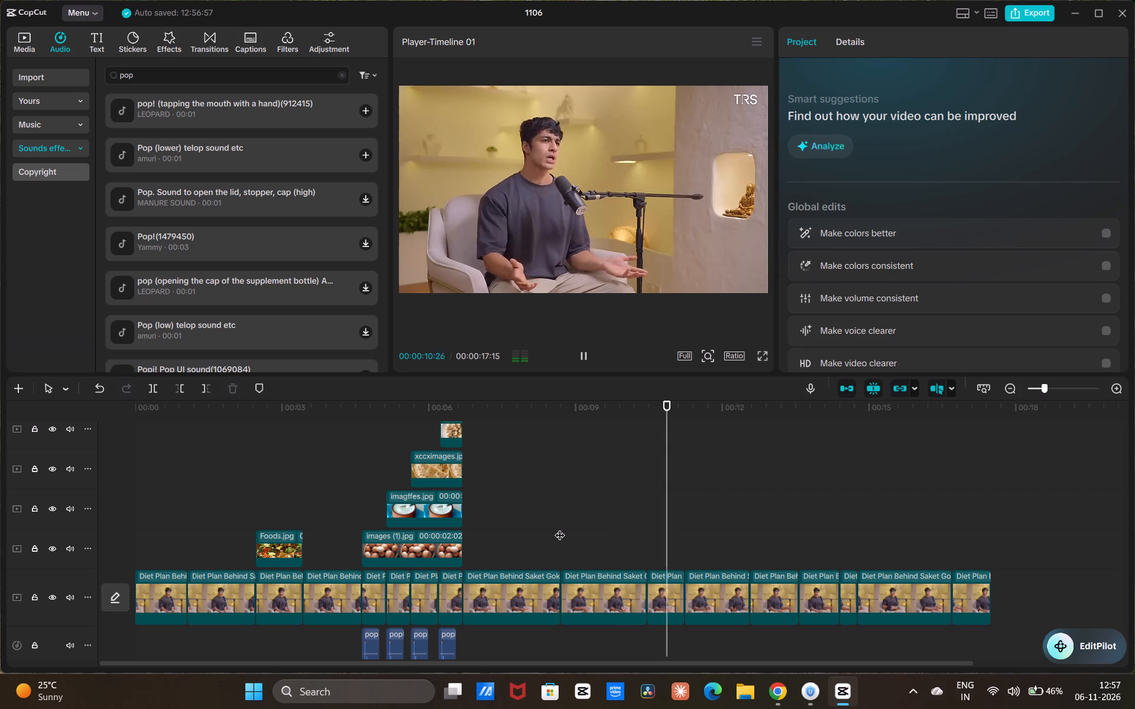
{"action": "key", "text": "space"}
{"action": "left_click", "coordinate": [560, 518]}
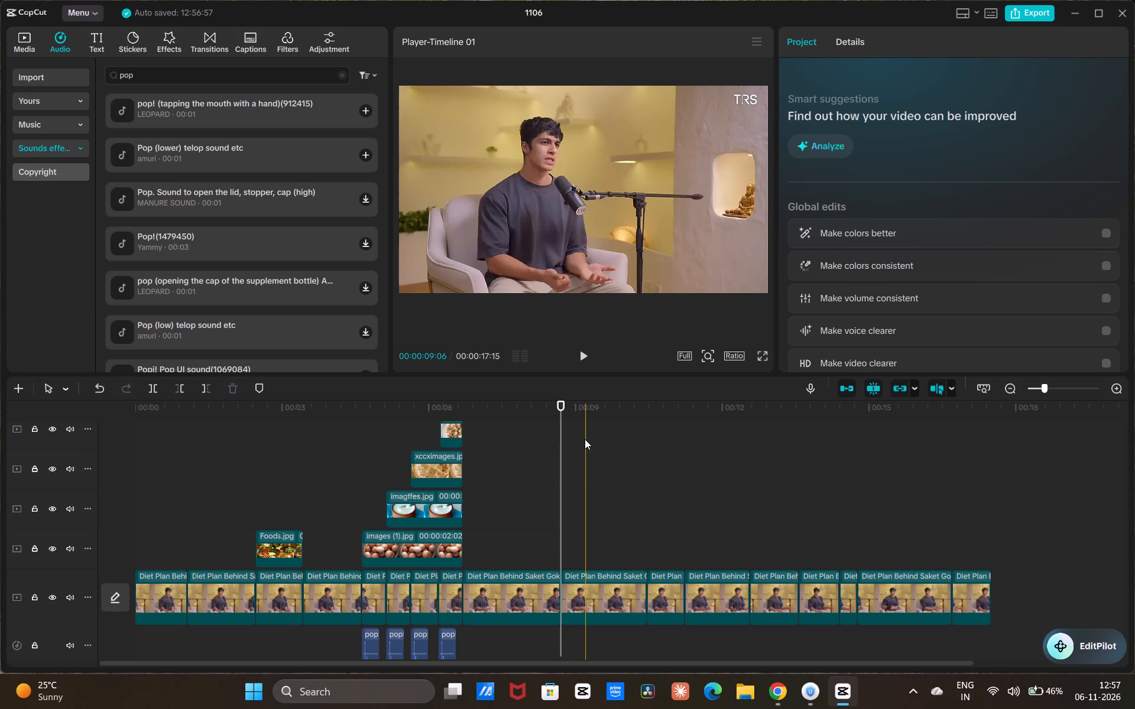
Switch to Google Chrome and replace the image search for oats with a search for "fruits".
{"action": "left_click", "coordinate": [781, 702]}
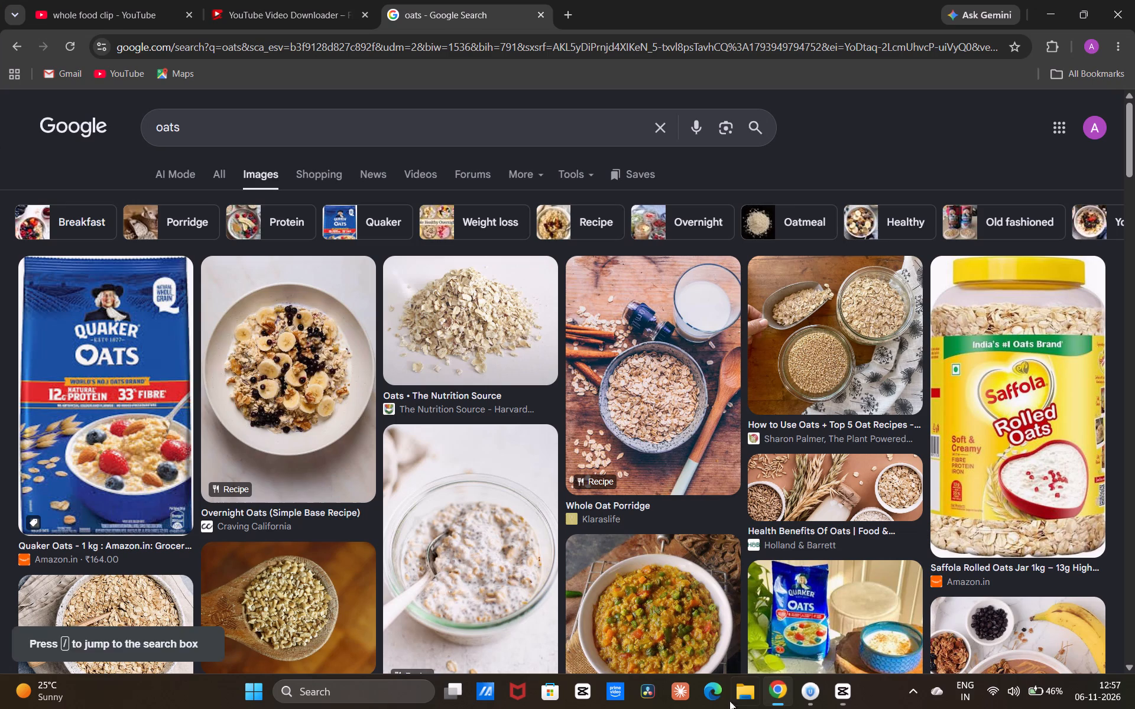
{"action": "left_click", "coordinate": [287, 132]}
{"action": "key", "text": "BackSpace"}
{"action": "key", "text": "BackSpace"}
{"action": "key", "text": "BackSpace"}
{"action": "key", "text": "BackSpace"}
{"action": "key", "text": "BackSpace"}
{"action": "key", "text": "BackSpace"}
{"action": "key", "text": "BackSpace"}
{"action": "key", "text": "BackSpace"}
{"action": "key", "text": "BackSpace"}
{"action": "key", "text": "BackSpace"}
{"action": "key", "text": "BackSpace"}
{"action": "key", "text": "BackSpace"}
{"action": "key", "text": "BackSpace"}
{"action": "key", "text": "BackSpace"}
{"action": "key", "text": "BackSpace"}
{"action": "key", "text": "BackSpace"}
{"action": "key", "text": "BackSpace"}
{"action": "key", "text": "BackSpace"}
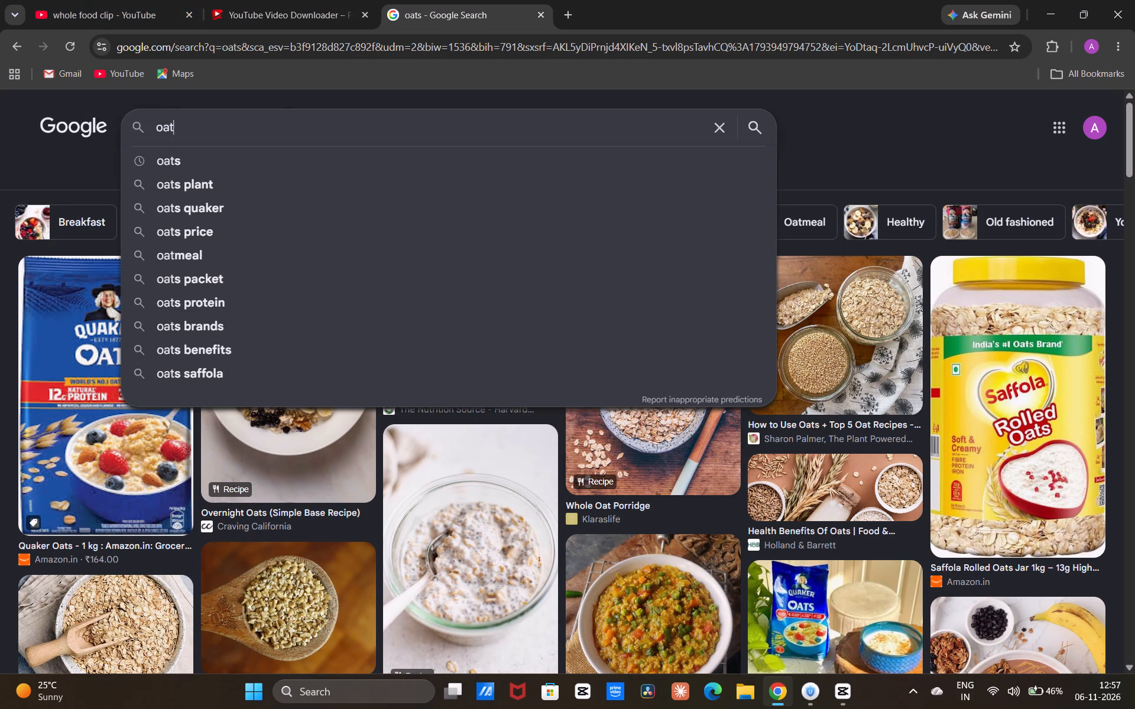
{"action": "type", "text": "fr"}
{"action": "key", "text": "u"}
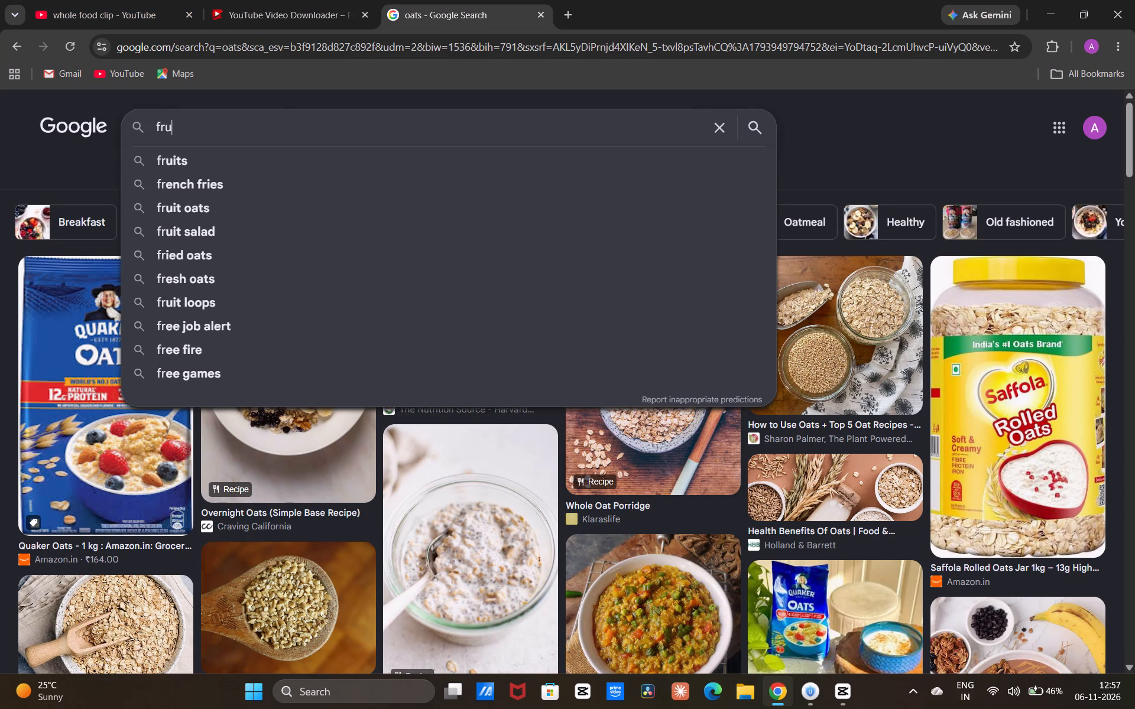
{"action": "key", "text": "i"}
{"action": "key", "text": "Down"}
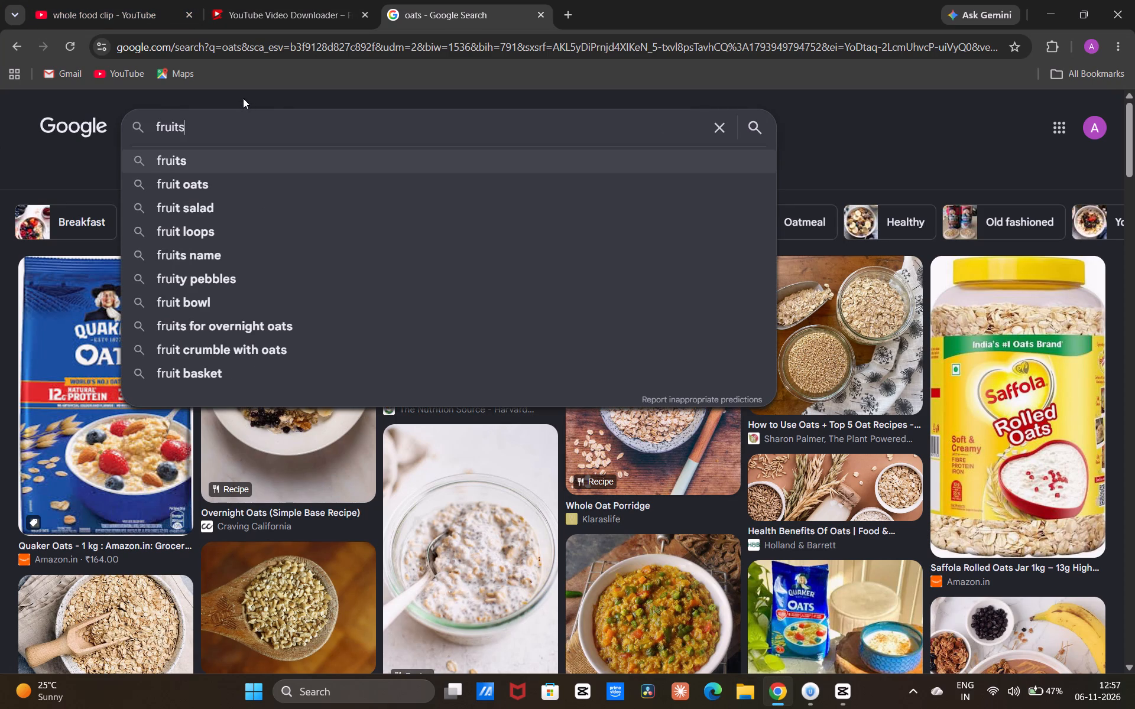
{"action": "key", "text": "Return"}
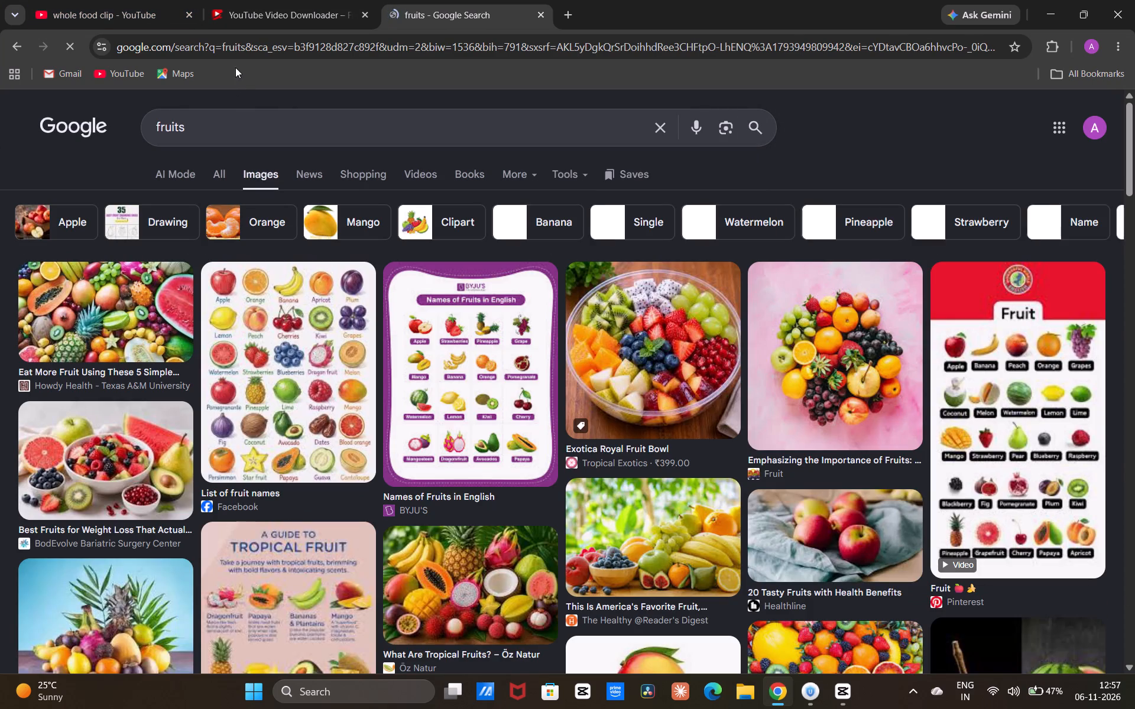
Download the picture of the Exotica Royal Fruit Bowl as imagdges.jpg to the Downloads folder and close the download manager.
{"action": "right_click", "coordinate": [670, 357]}
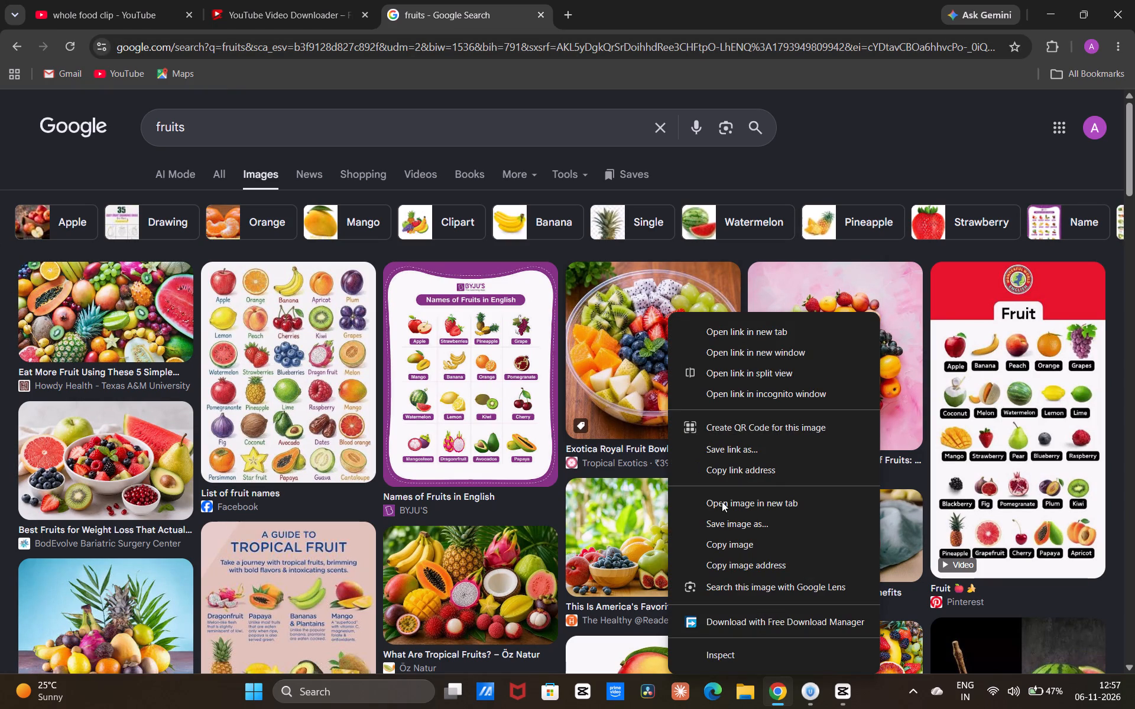
{"action": "left_click", "coordinate": [745, 528]}
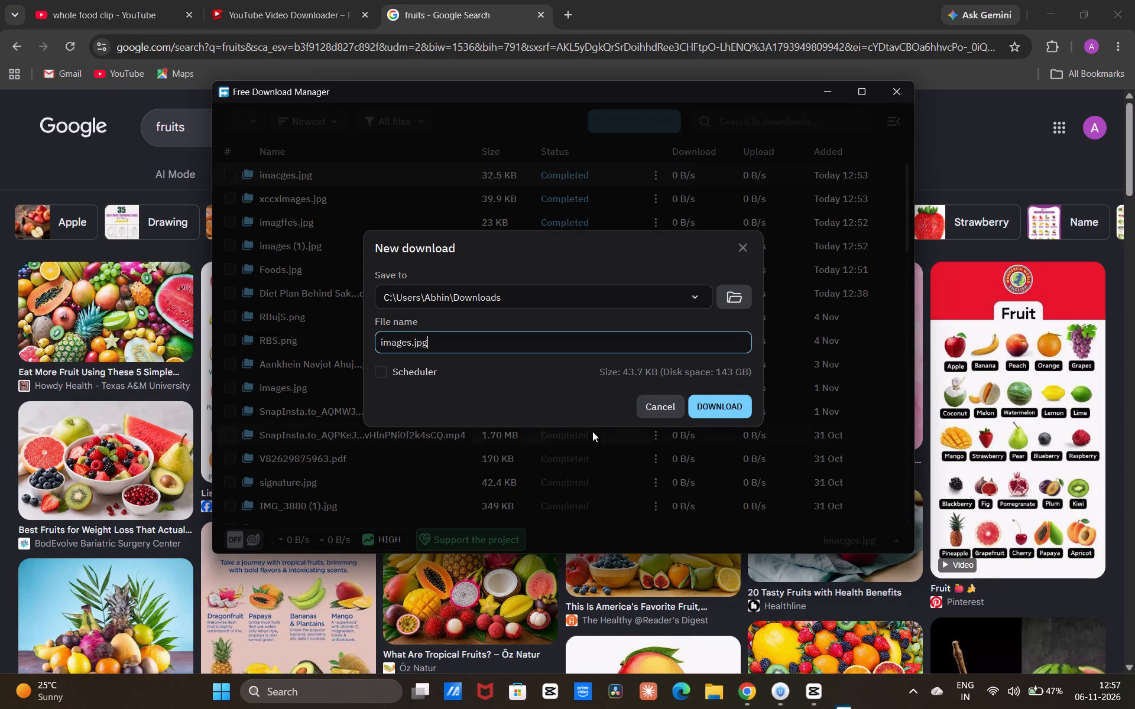
{"action": "left_click", "coordinate": [399, 340]}
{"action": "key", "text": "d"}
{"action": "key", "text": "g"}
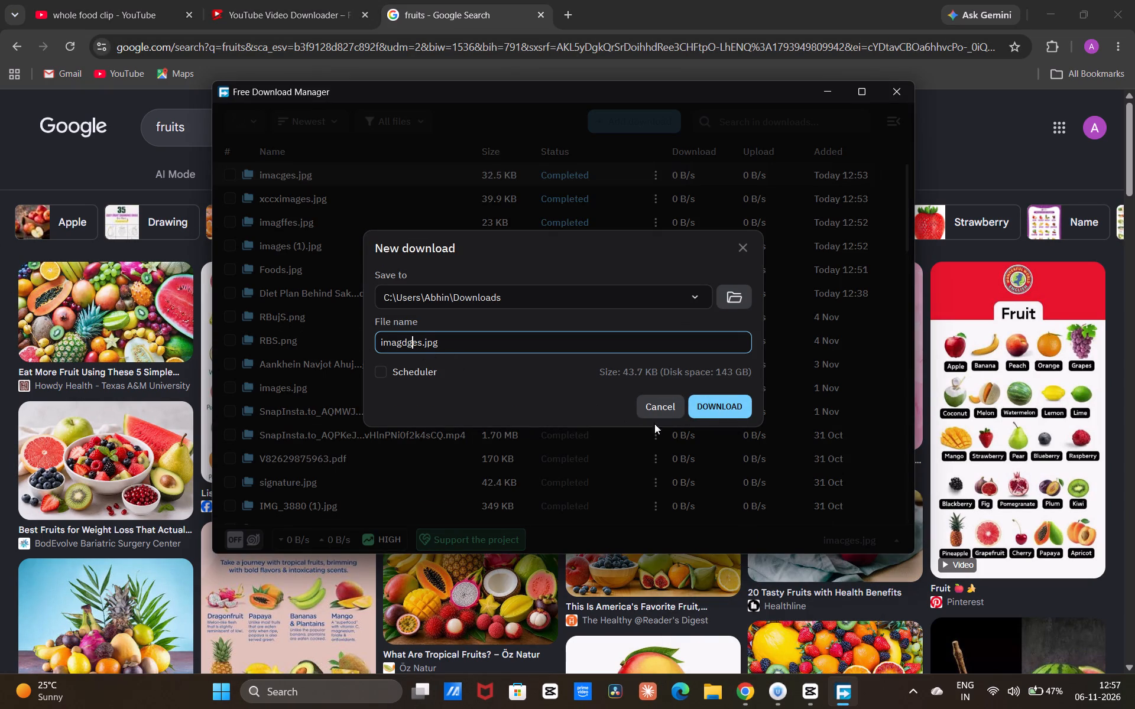
{"action": "left_click", "coordinate": [733, 399]}
{"action": "left_click", "coordinate": [891, 87]}
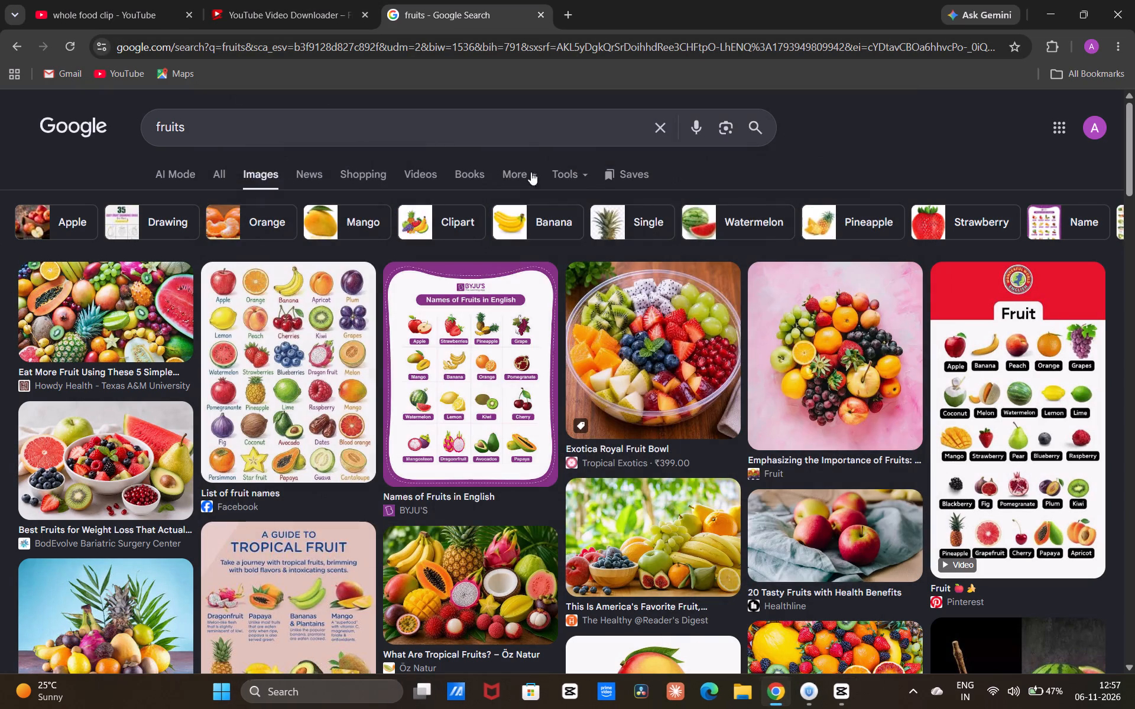
Replace the image search text with "vegetables" and run the search.
{"action": "left_click", "coordinate": [537, 143]}
{"action": "key", "text": "BackSpace"}
{"action": "key", "text": "BackSpace"}
{"action": "key", "text": "BackSpace"}
{"action": "key", "text": "BackSpace"}
{"action": "key", "text": "BackSpace"}
{"action": "key", "text": "BackSpace"}
{"action": "key", "text": "BackSpace"}
{"action": "key", "text": "BackSpace"}
{"action": "key", "text": "BackSpace"}
{"action": "key", "text": "BackSpace"}
{"action": "key", "text": "BackSpace"}
{"action": "key", "text": "BackSpace"}
{"action": "key", "text": "BackSpace"}
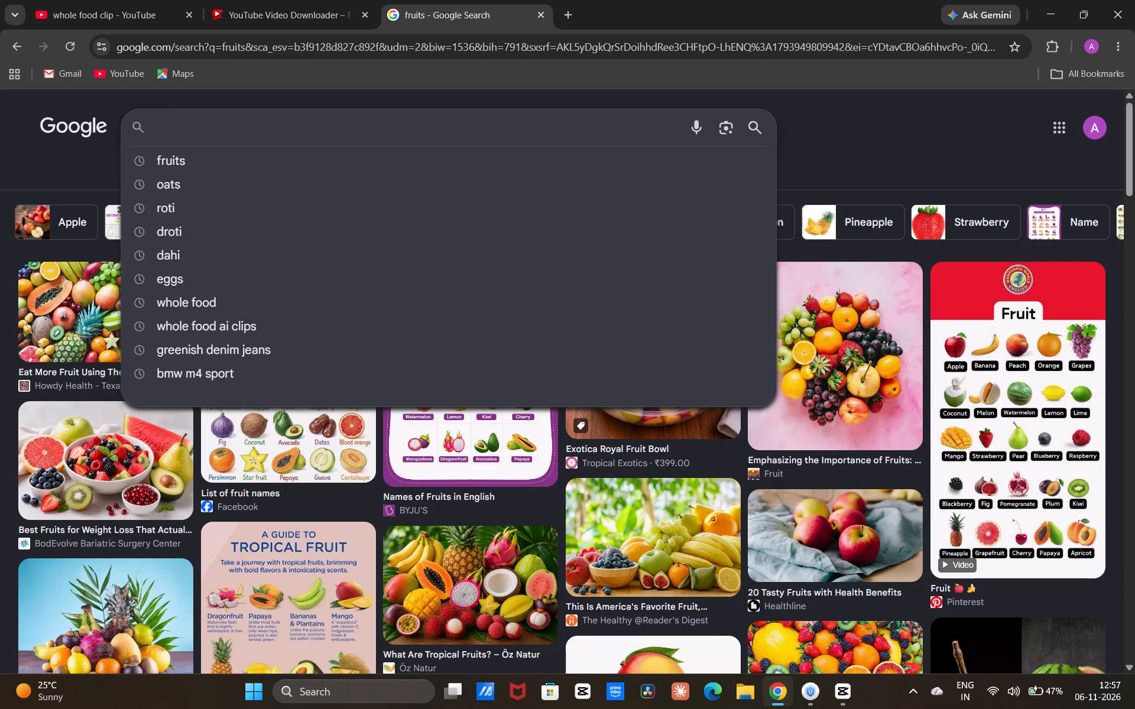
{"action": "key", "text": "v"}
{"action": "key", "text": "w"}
{"action": "key", "text": "BackSpace"}
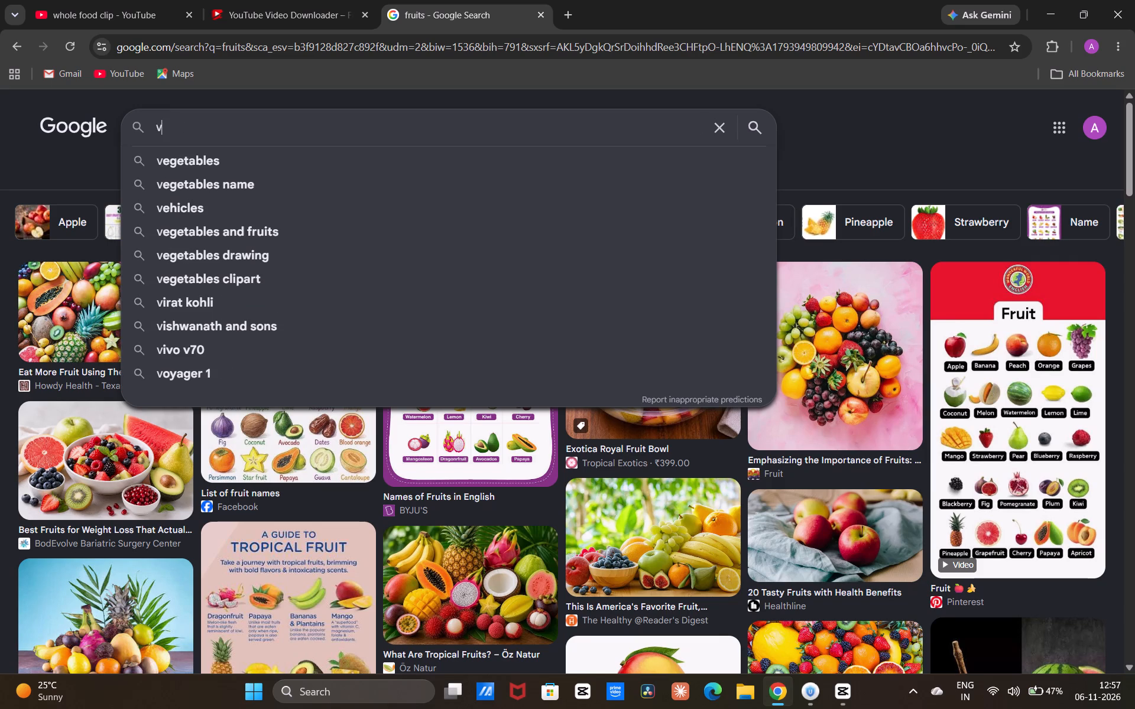
{"action": "key", "text": "Down"}
{"action": "key", "text": "Return"}
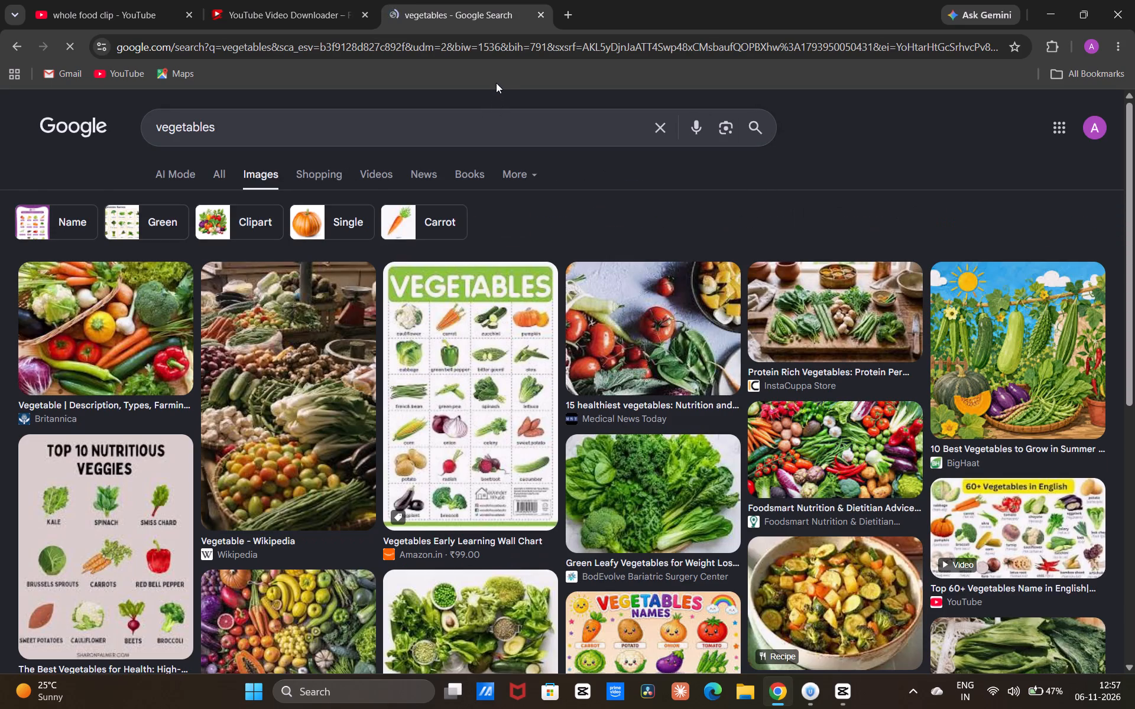
Download the Britannica vegetables picture as vimages.jpg to the Downloads folder and close the download manager.
{"action": "right_click", "coordinate": [147, 346]}
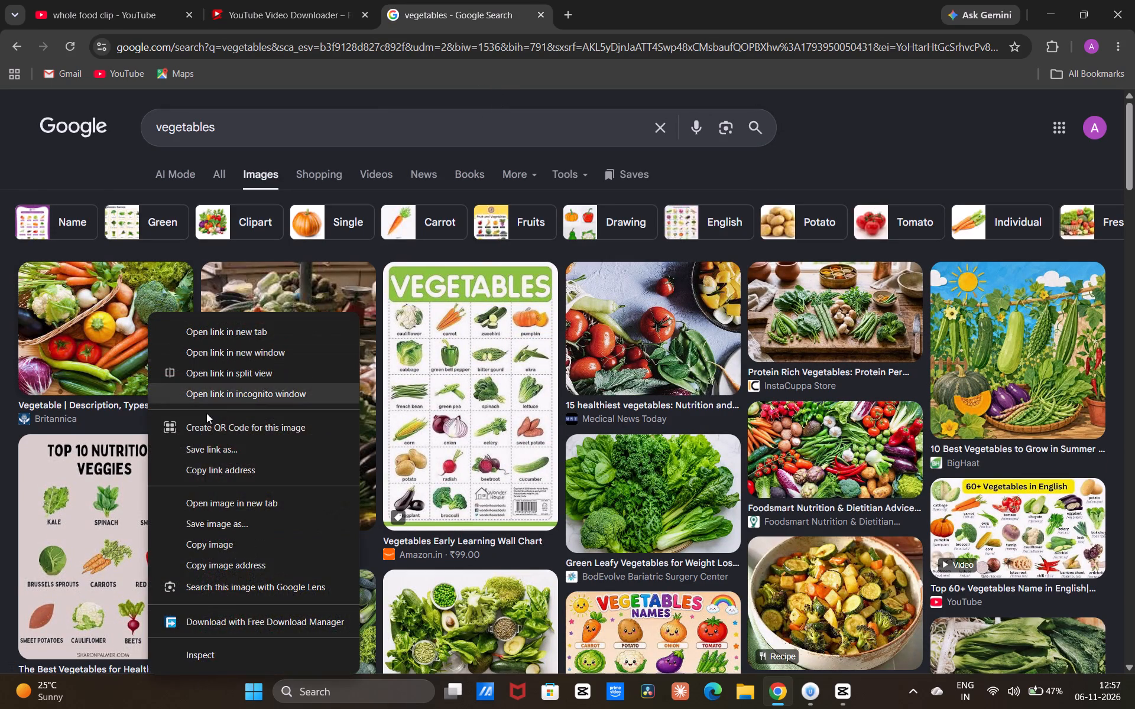
{"action": "left_click", "coordinate": [245, 528]}
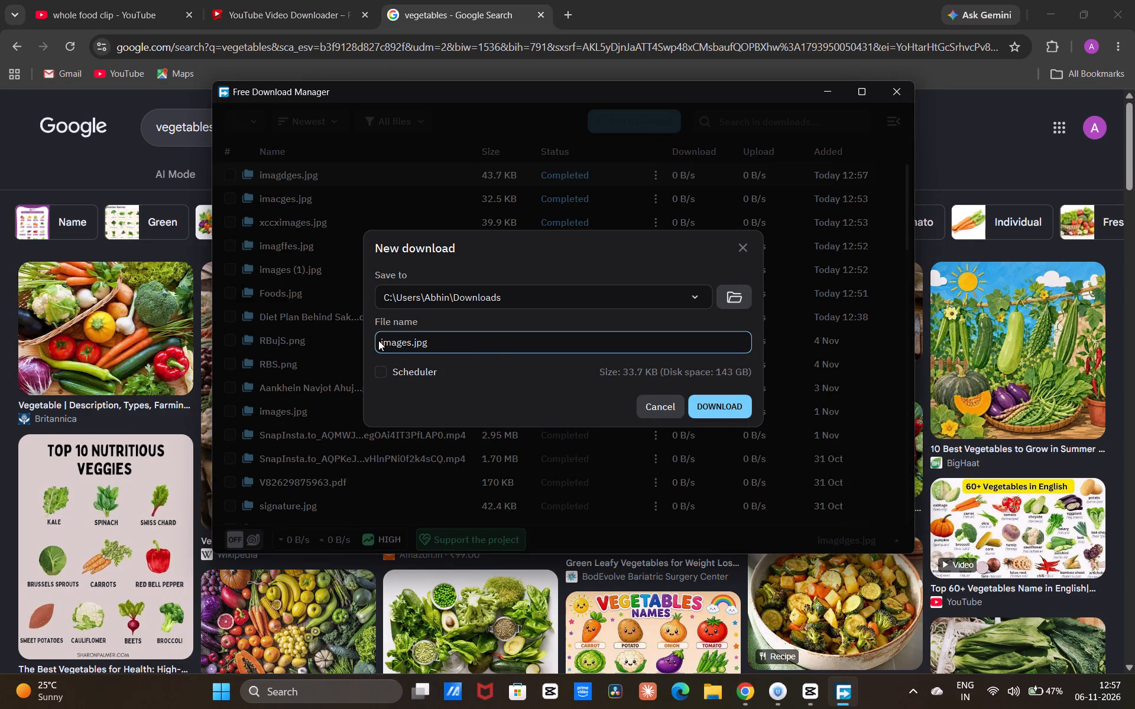
{"action": "left_click", "coordinate": [378, 340]}
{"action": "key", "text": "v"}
{"action": "left_click", "coordinate": [736, 410]}
{"action": "left_click", "coordinate": [891, 87]}
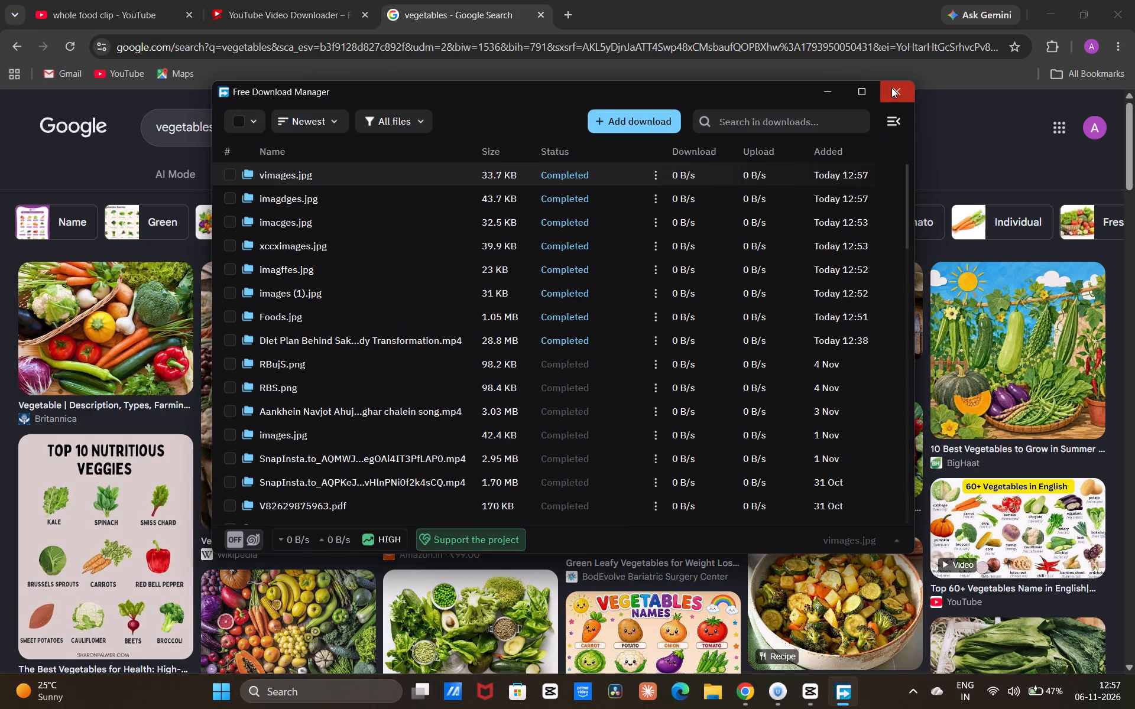
Search Google Images for "dal" and download the "History of Dal in India" lentils picture as imagcx es.jpg.
{"action": "left_click", "coordinate": [665, 138]}
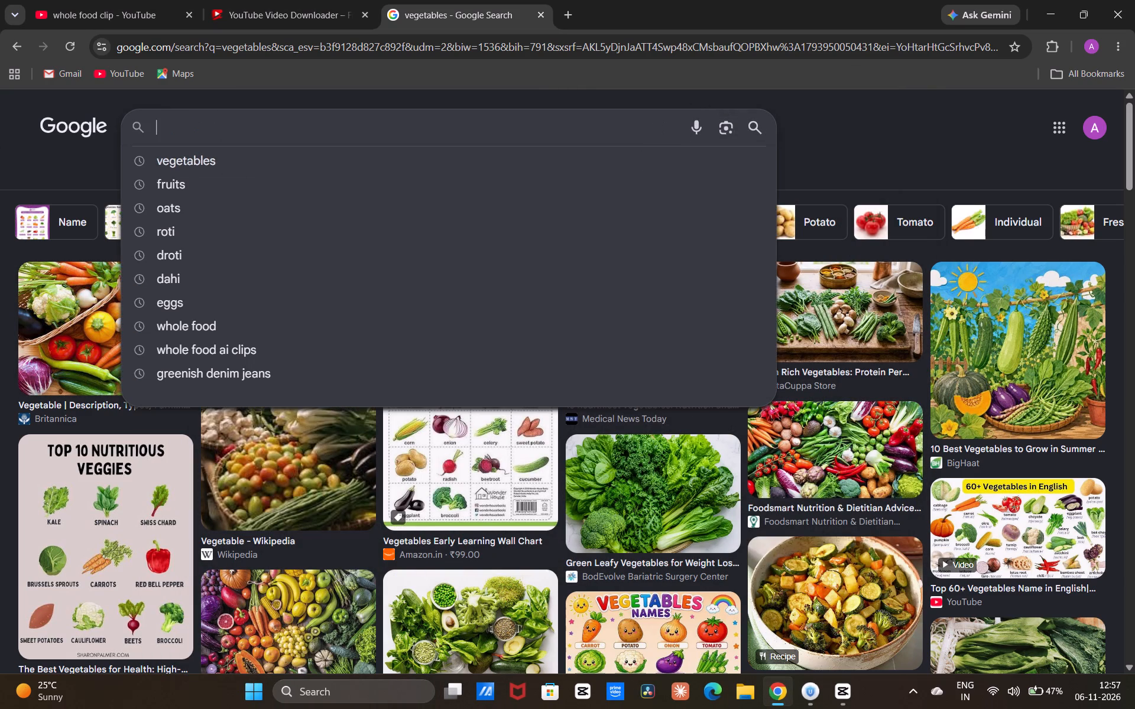
{"action": "type", "text": "dal"}
{"action": "key", "text": "Return"}
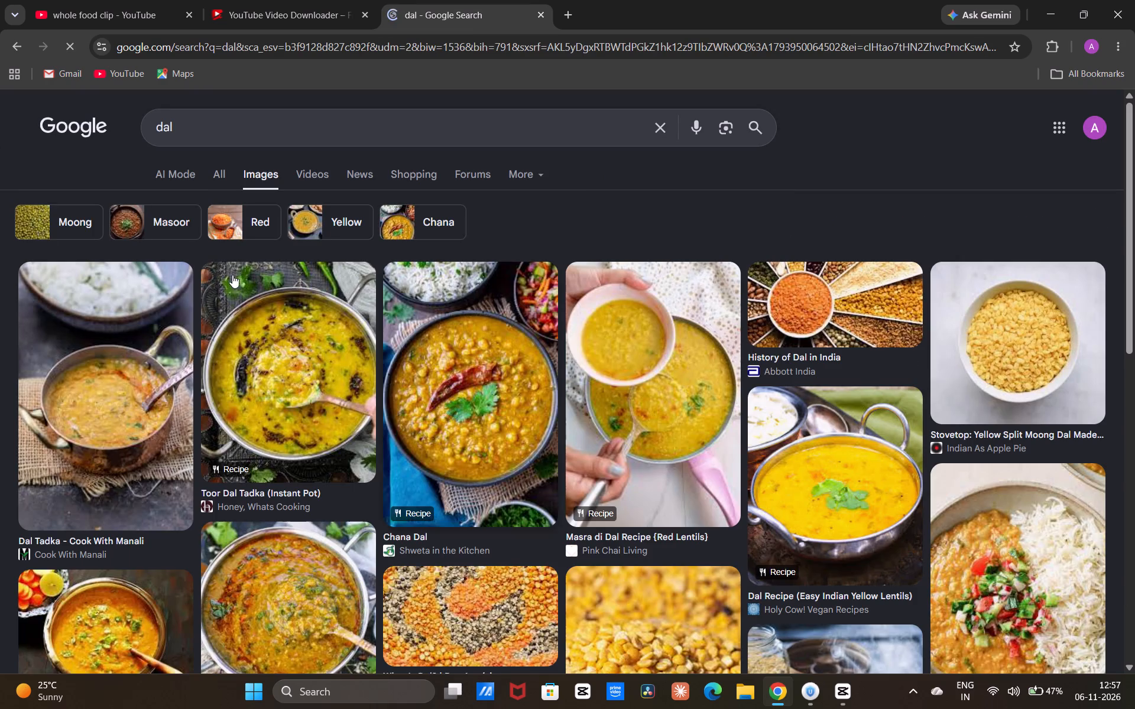
{"action": "right_click", "coordinate": [787, 320]}
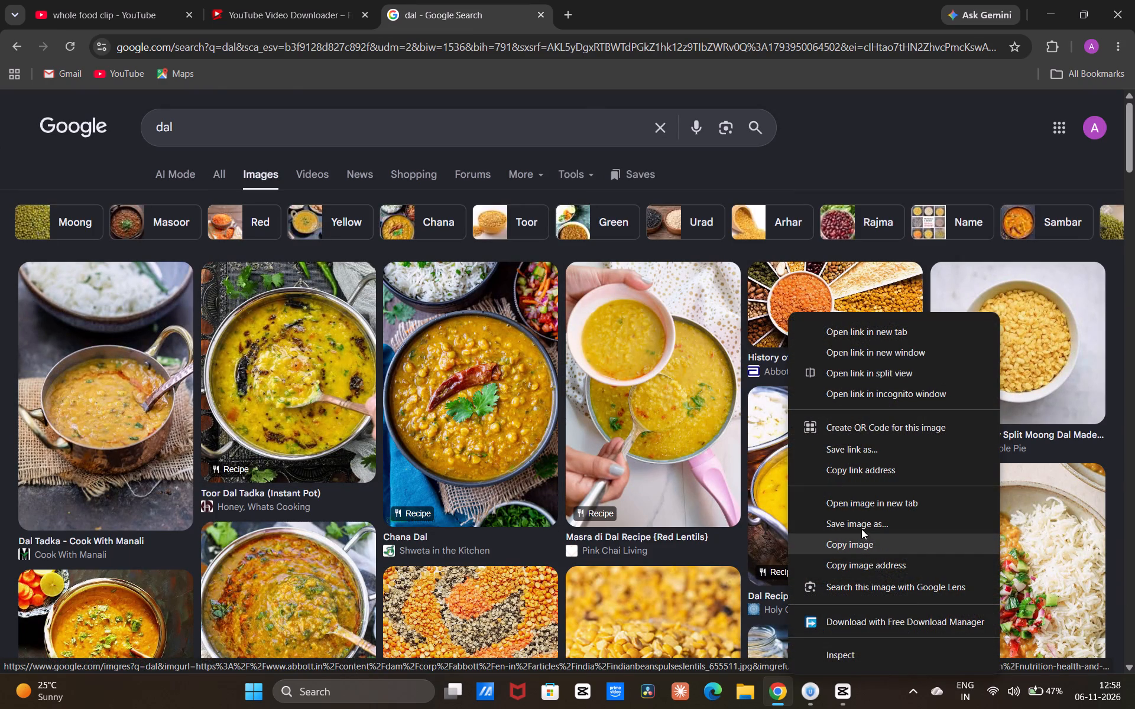
{"action": "left_click", "coordinate": [861, 529]}
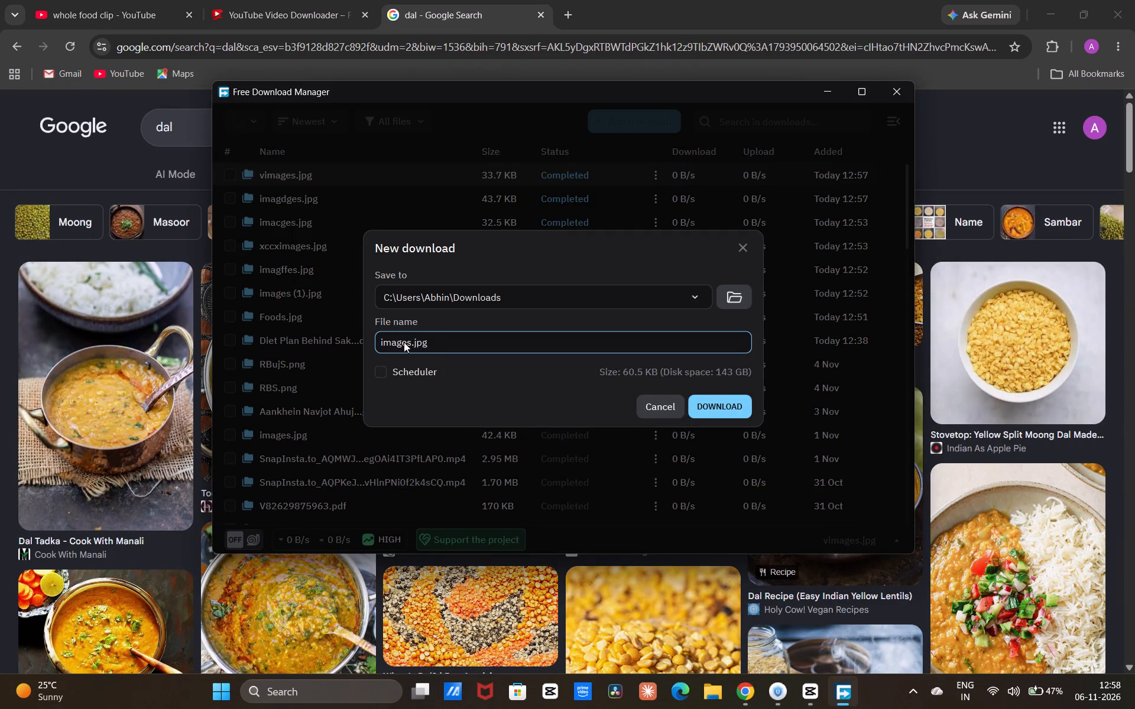
{"action": "left_click", "coordinate": [404, 342]}
{"action": "type", "text": "cx"}
{"action": "key", "text": "space"}
{"action": "left_click", "coordinate": [745, 409]}
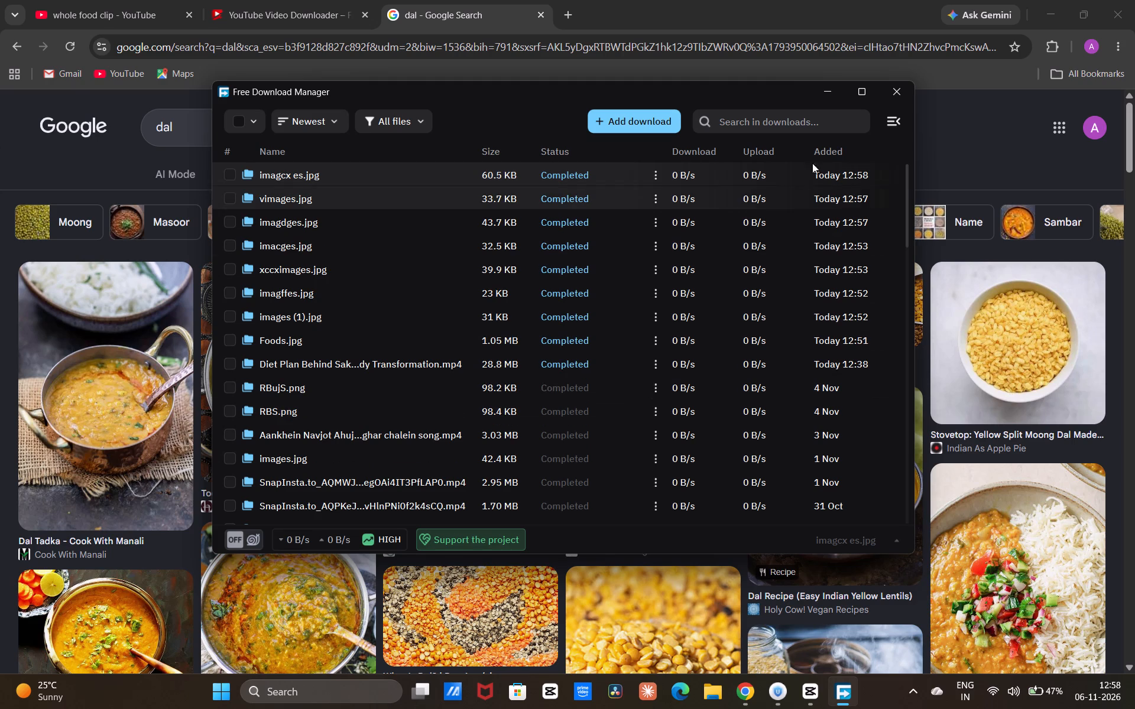
{"action": "left_click", "coordinate": [890, 92]}
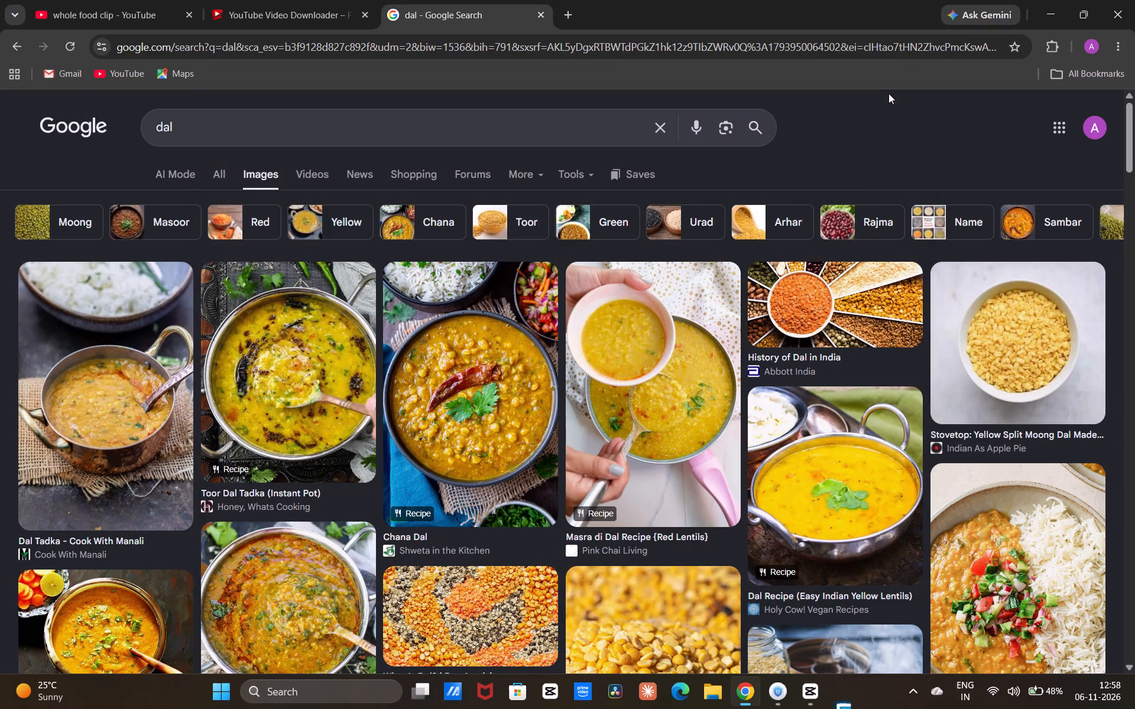
Return to CapCut and import the three new pictures imagcx es, vimages and imagdges from Downloads into the project media.
{"action": "left_click", "coordinate": [1036, 13]}
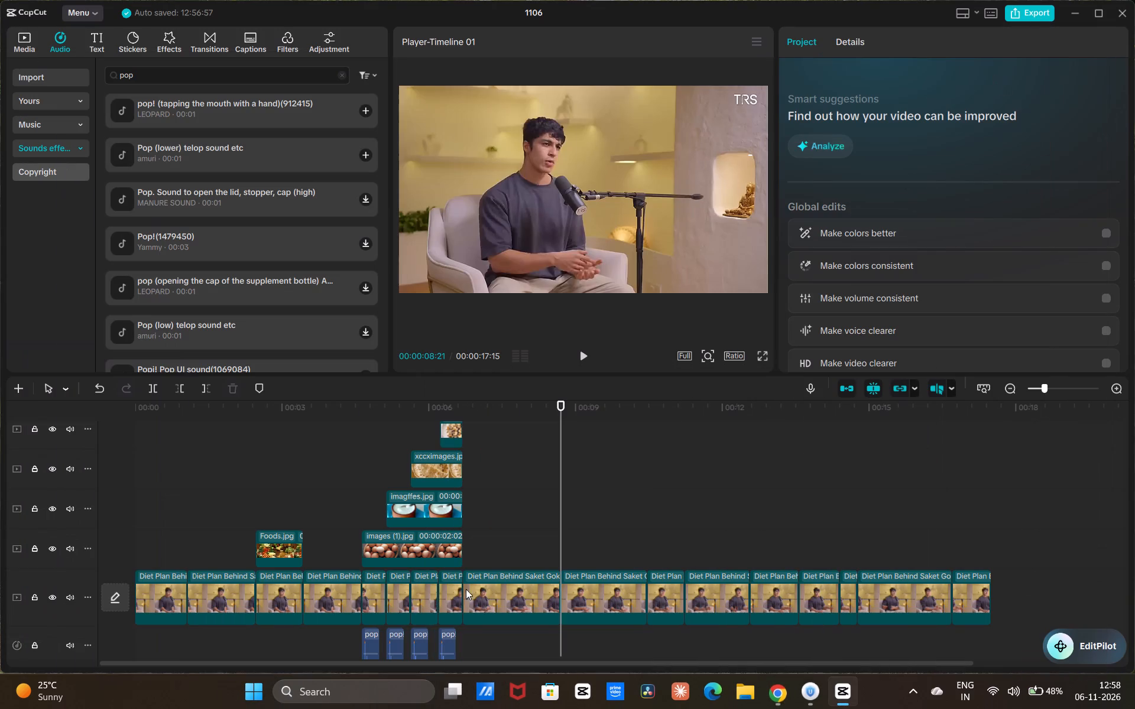
{"action": "left_click", "coordinate": [25, 53]}
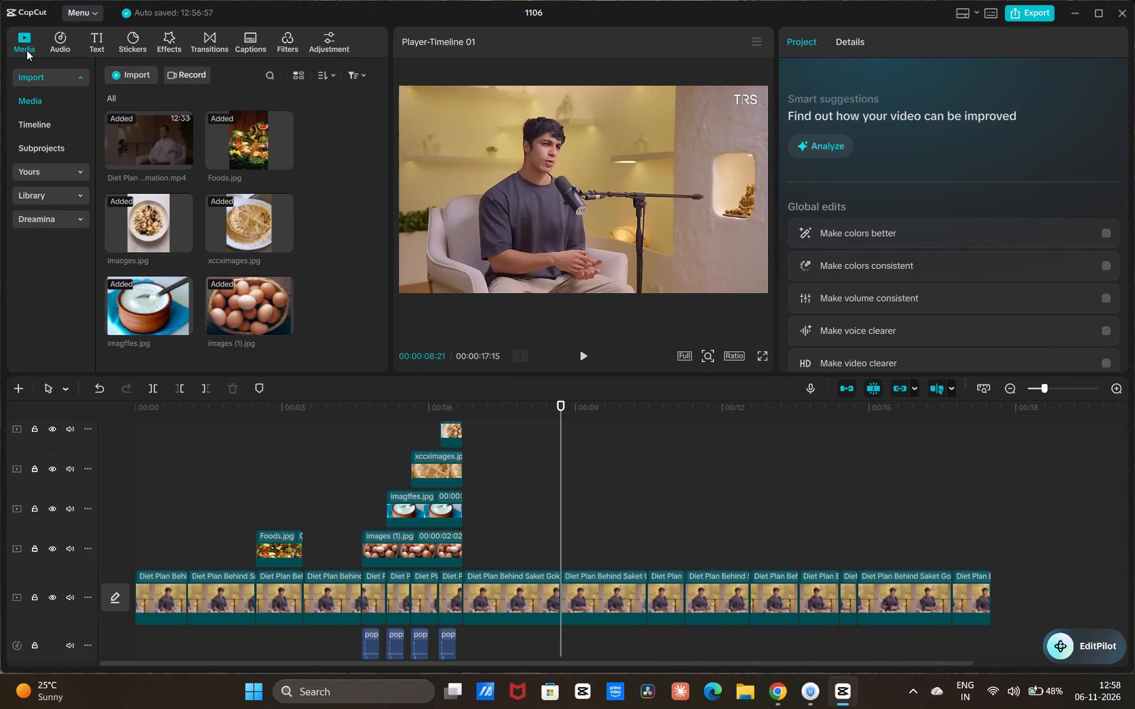
{"action": "left_click", "coordinate": [128, 75]}
{"action": "left_click", "coordinate": [181, 110]}
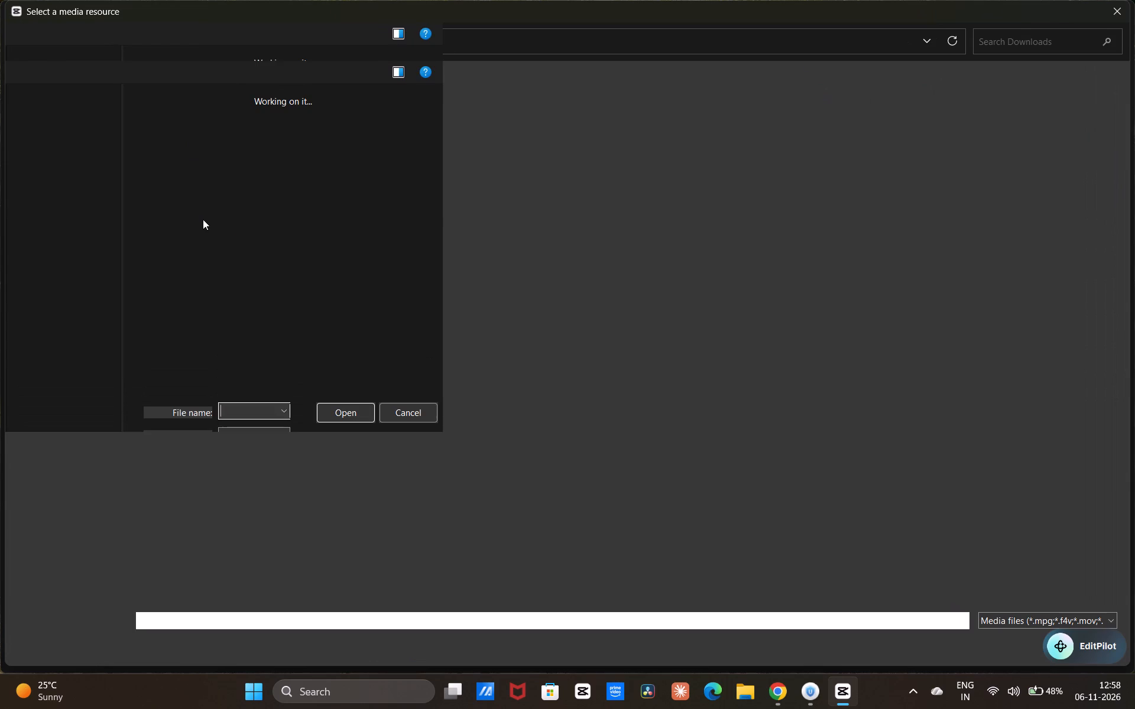
{"action": "left_click", "coordinate": [461, 204]}
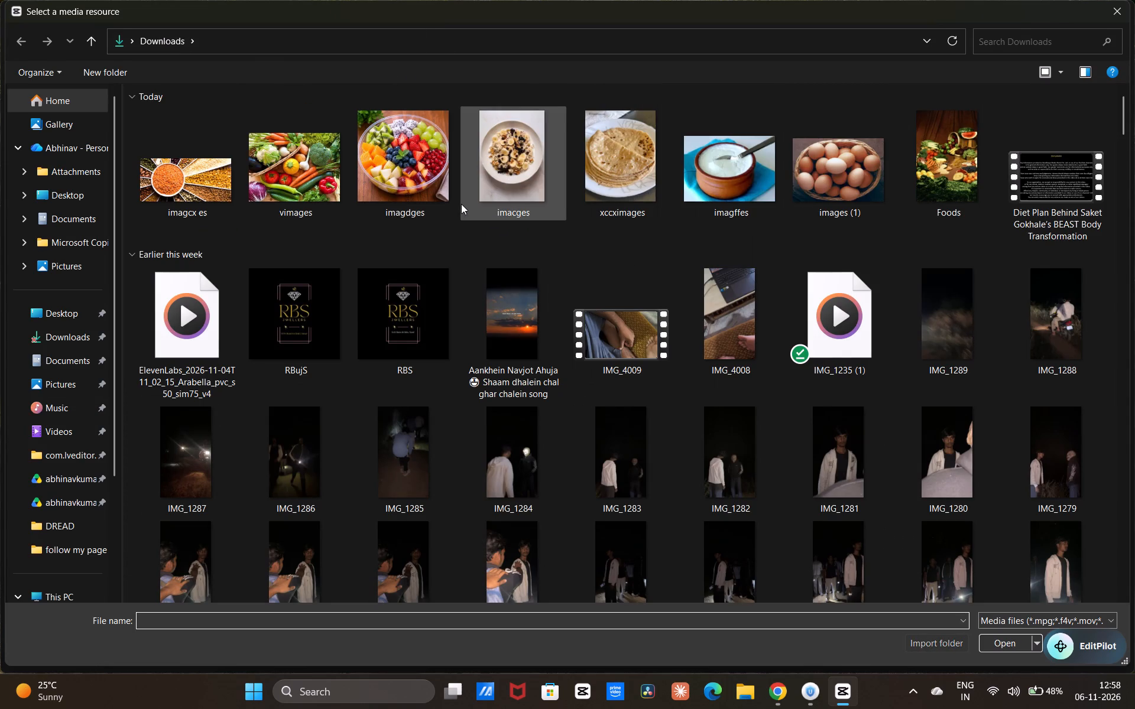
{"action": "left_click_drag", "start_coordinate": [457, 201], "coordinate": [184, 191]}
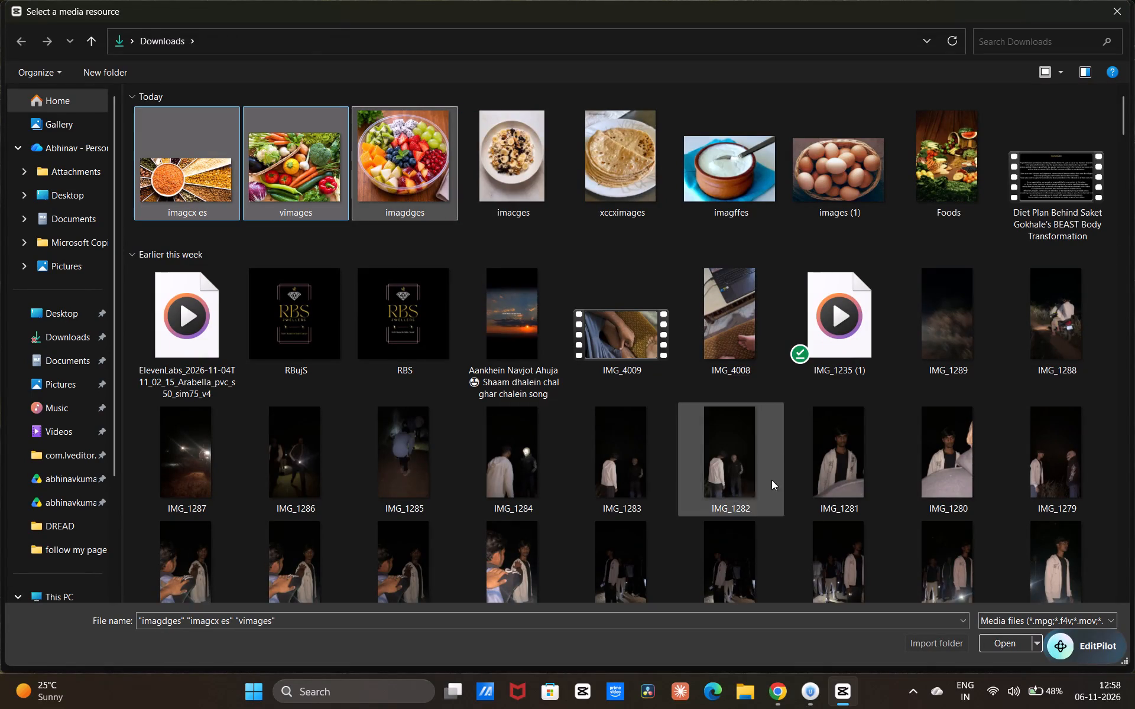
{"action": "left_click", "coordinate": [995, 639]}
{"action": "scroll", "coordinate": [196, 245], "scroll_direction": "down", "scroll_amount": 1}
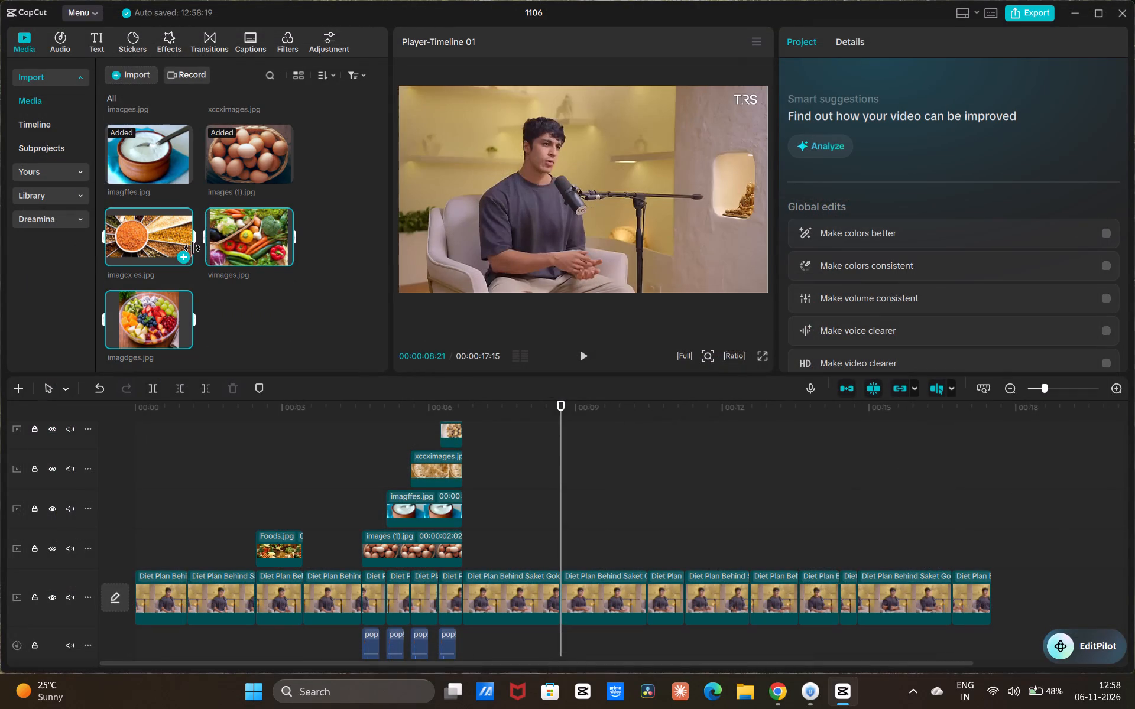
Play back to find where fruit is mentioned and place the imagdges.jpg fruit picture at 00:00:08:21 on the track above the podcast clip.
{"action": "left_click", "coordinate": [241, 253]}
{"action": "left_click_drag", "start_coordinate": [562, 440], "coordinate": [475, 463]}
{"action": "key", "text": "space"}
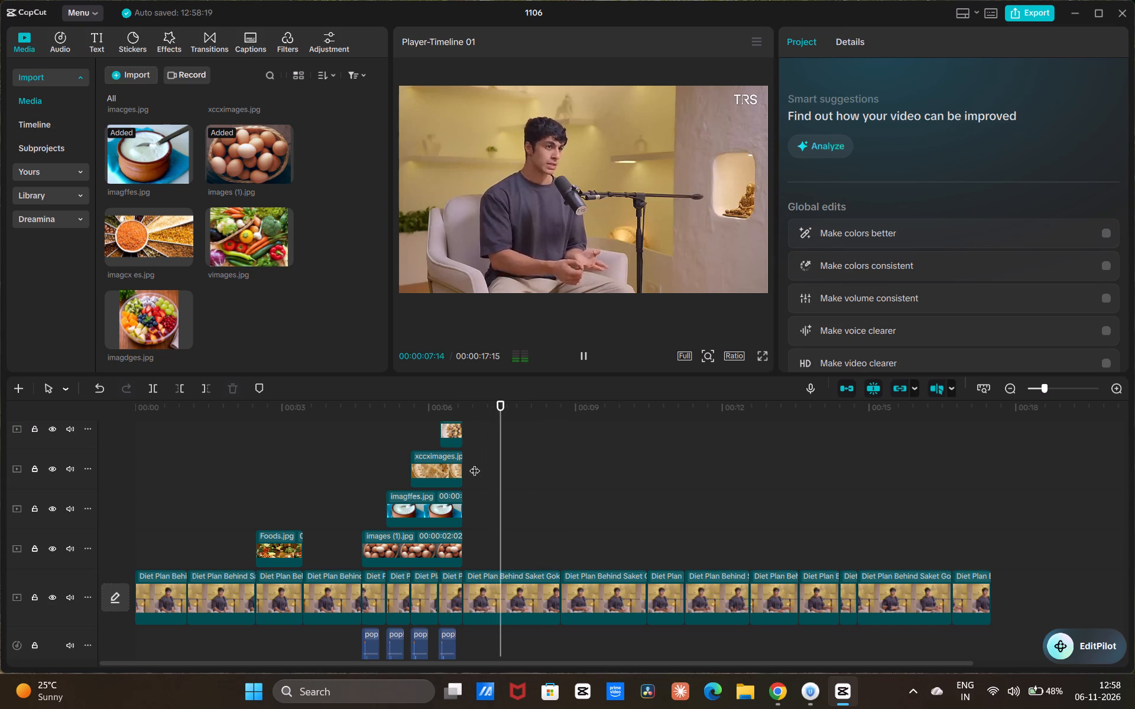
{"action": "key", "text": "space"}
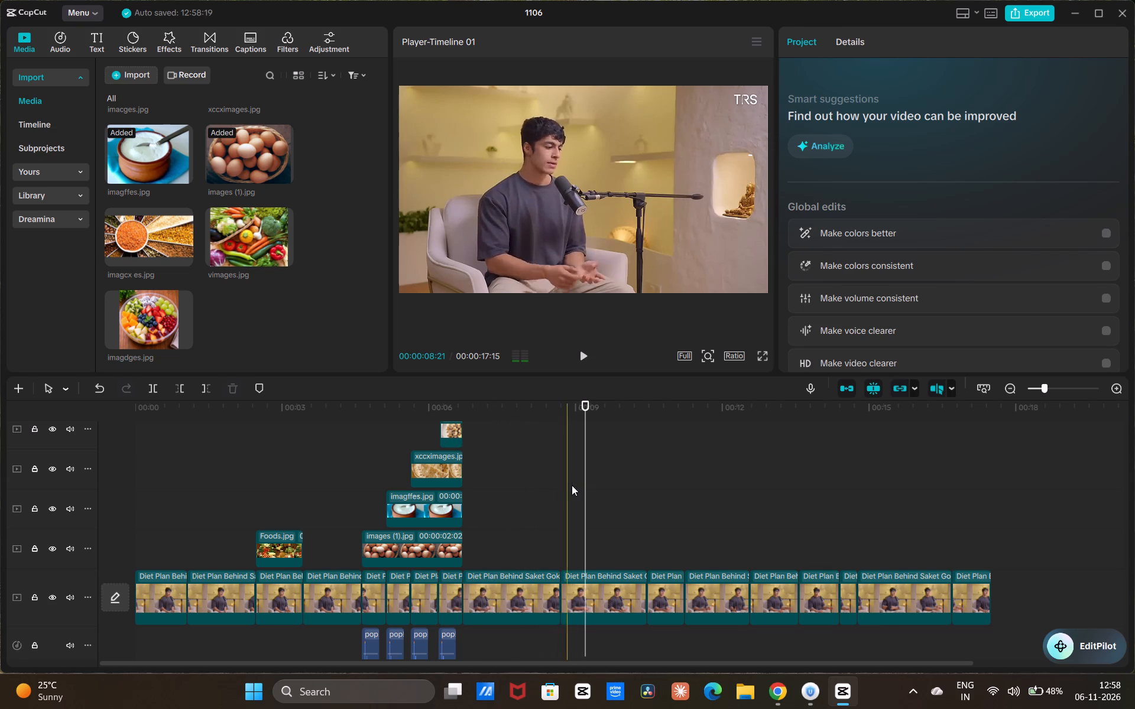
{"action": "left_click_drag", "start_coordinate": [584, 479], "coordinate": [563, 506]}
{"action": "key", "text": "space"}
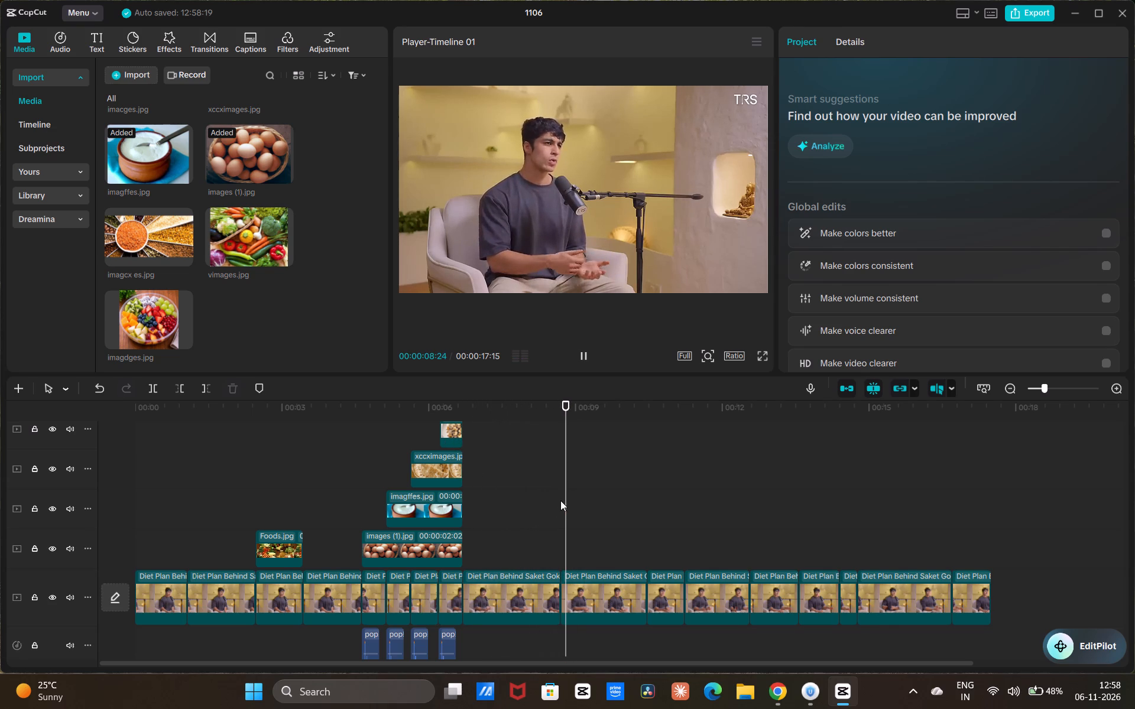
{"action": "key", "text": "space"}
{"action": "left_click", "coordinate": [557, 503]}
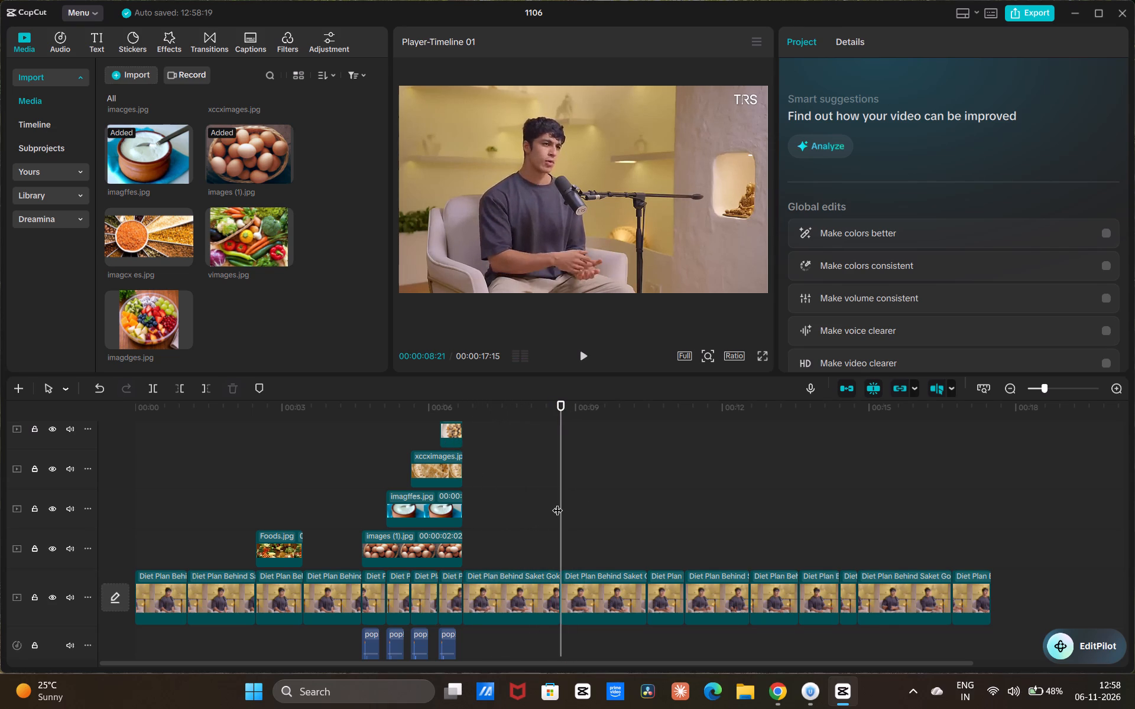
{"action": "key", "text": "space"}
{"action": "key", "text": "space"}
{"action": "left_click", "coordinate": [557, 503]}
{"action": "left_click_drag", "start_coordinate": [128, 317], "coordinate": [554, 522]}
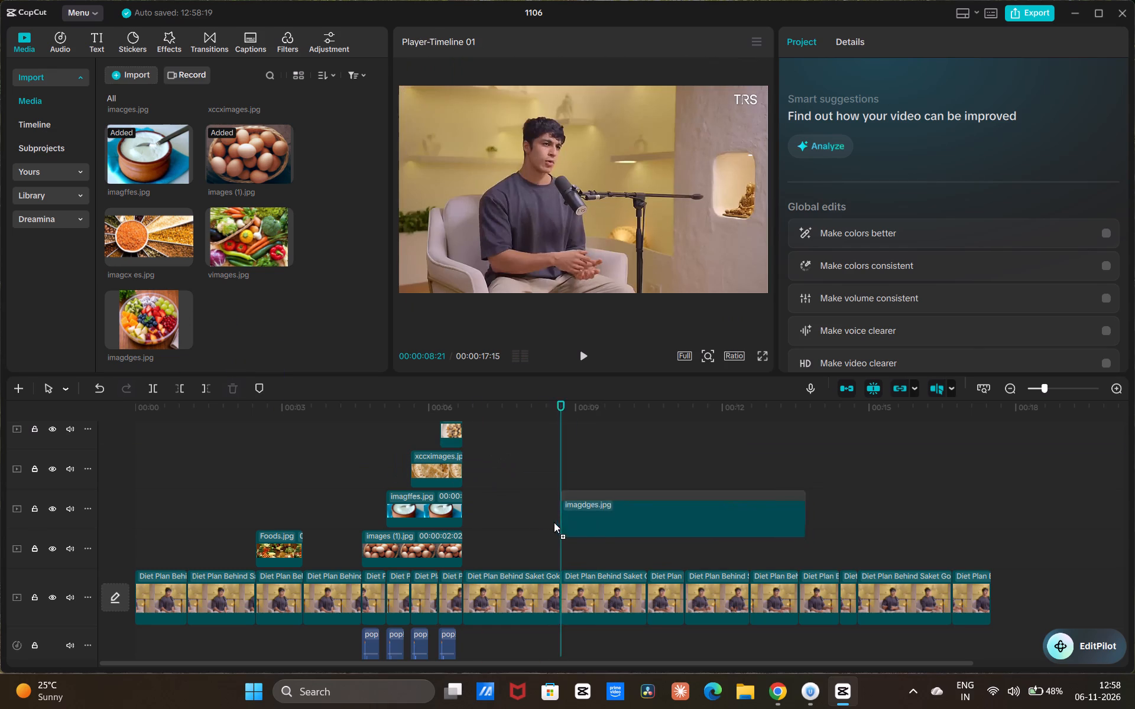
{"action": "left_click_drag", "start_coordinate": [554, 522], "coordinate": [559, 552]}
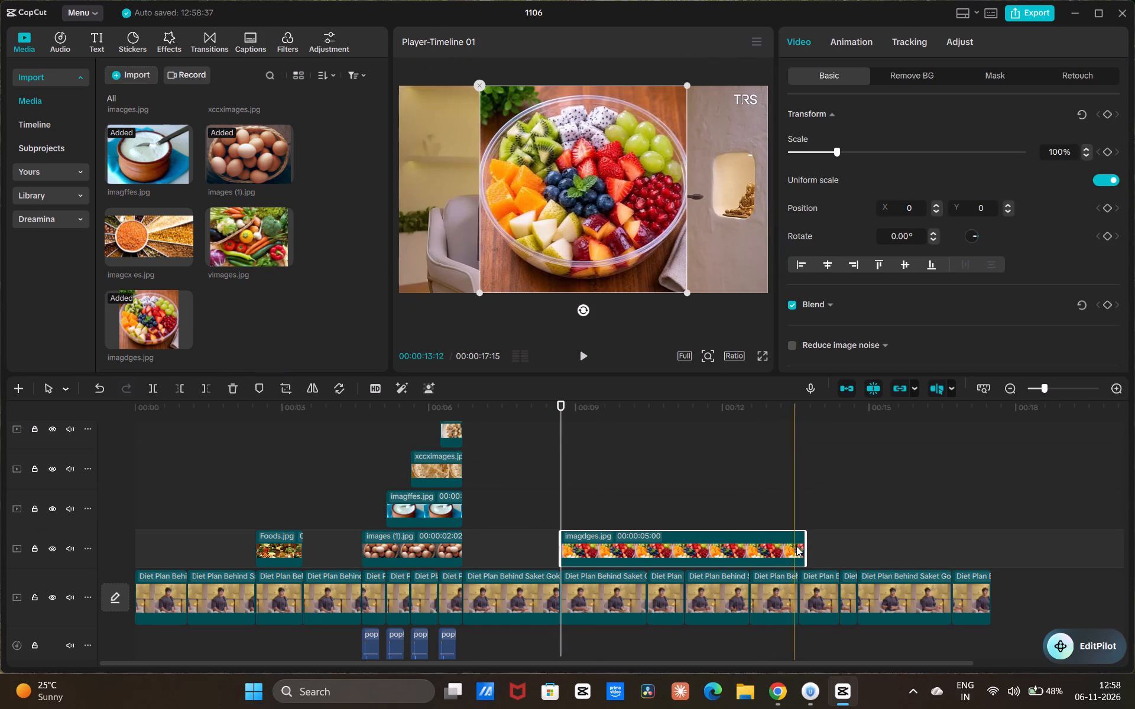
Trim the end of the imagdges.jpg fruit picture to the end of the podcast segment beneath it.
{"action": "left_click_drag", "start_coordinate": [815, 549], "coordinate": [799, 554]}
{"action": "left_click_drag", "start_coordinate": [805, 543], "coordinate": [692, 562]}
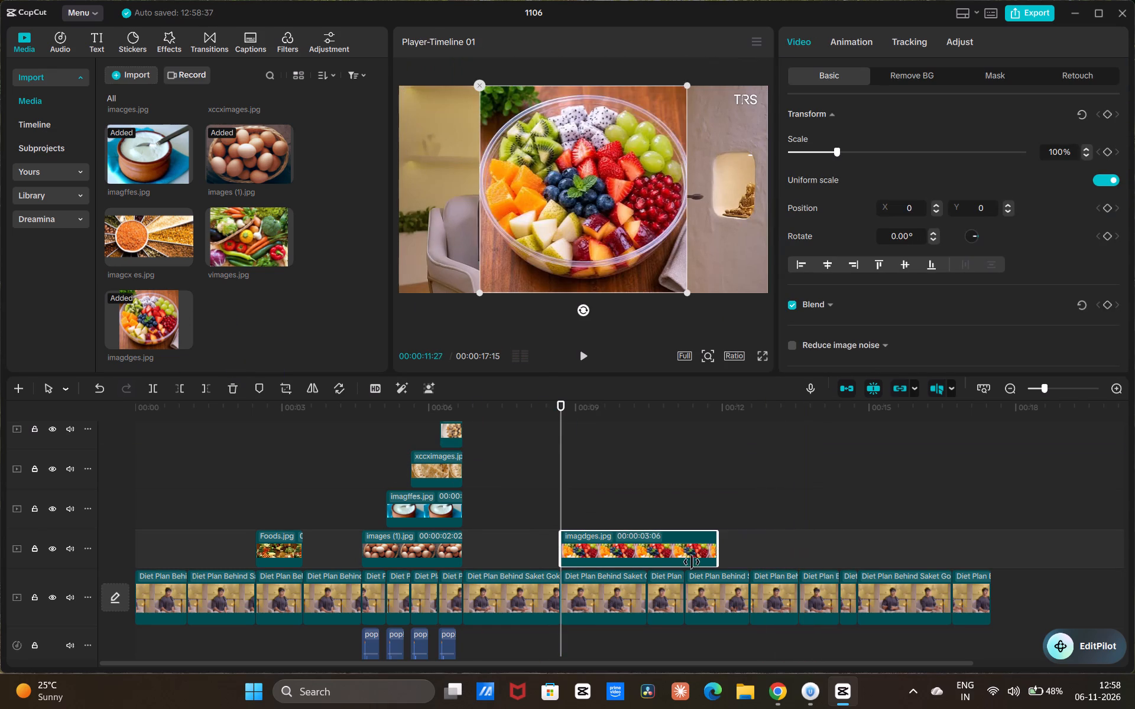
{"action": "left_click_drag", "start_coordinate": [692, 562], "coordinate": [647, 569]}
Place the vimages.jpg vegetables picture at about 00:00:09:02 on the track above the fruit picture, timed to the speech.
{"action": "key", "text": "space"}
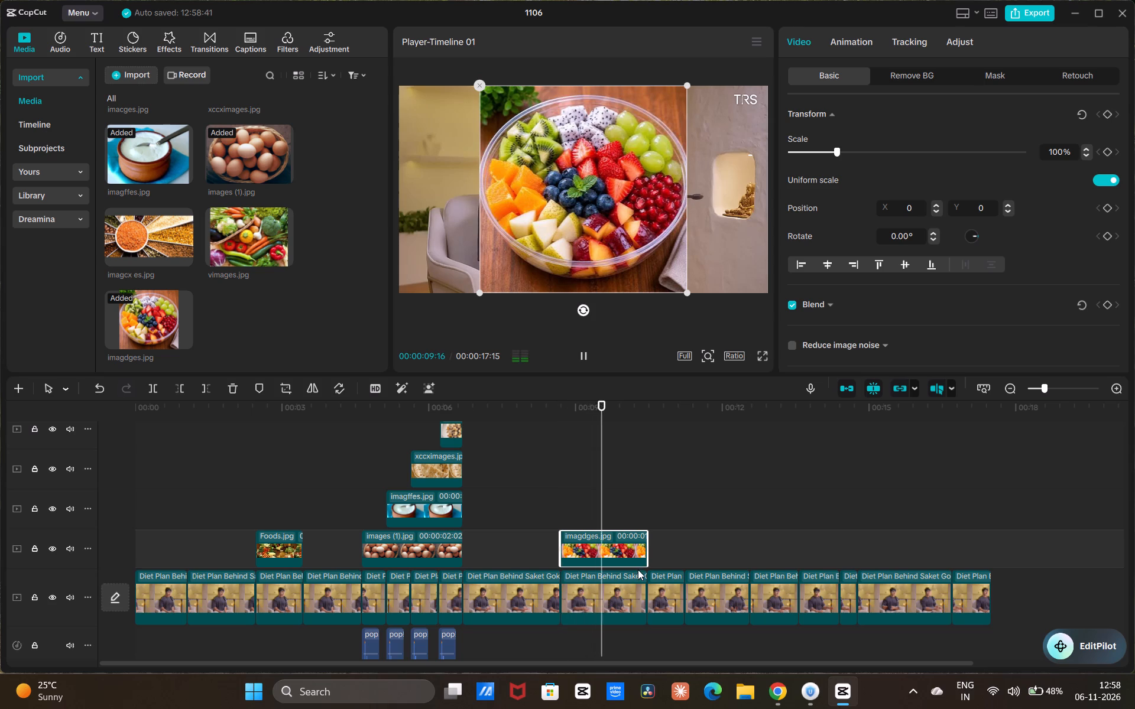
{"action": "key", "text": "space"}
{"action": "left_click", "coordinate": [563, 506]}
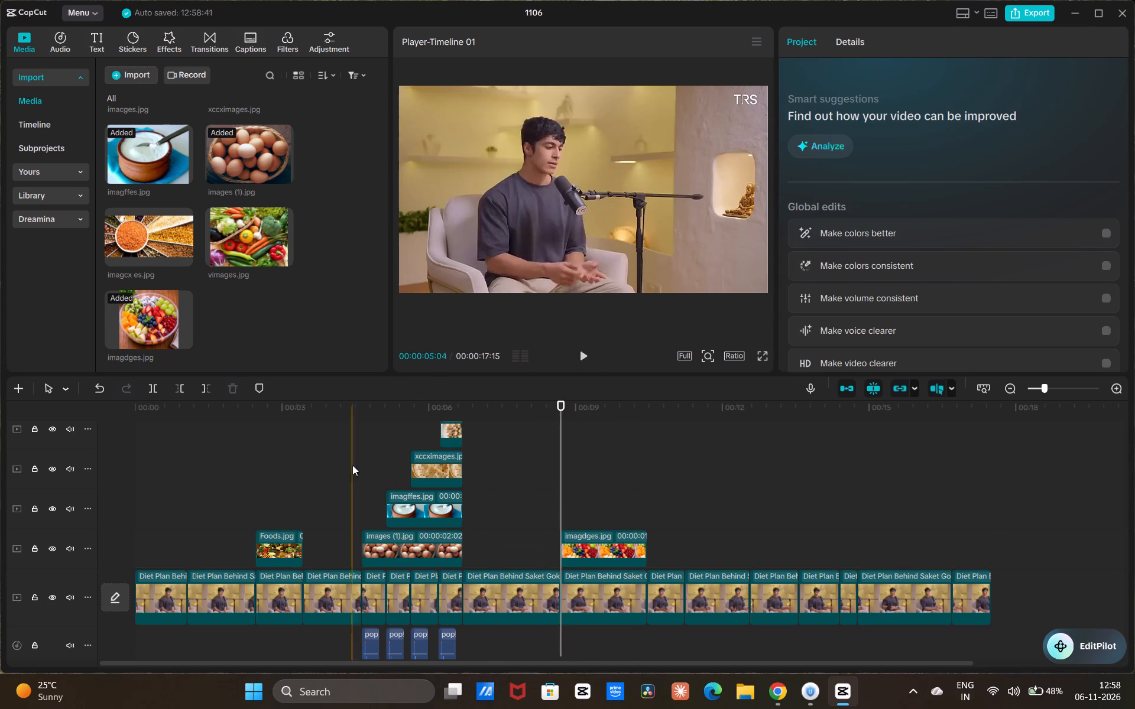
{"action": "left_click_drag", "start_coordinate": [216, 243], "coordinate": [596, 508]}
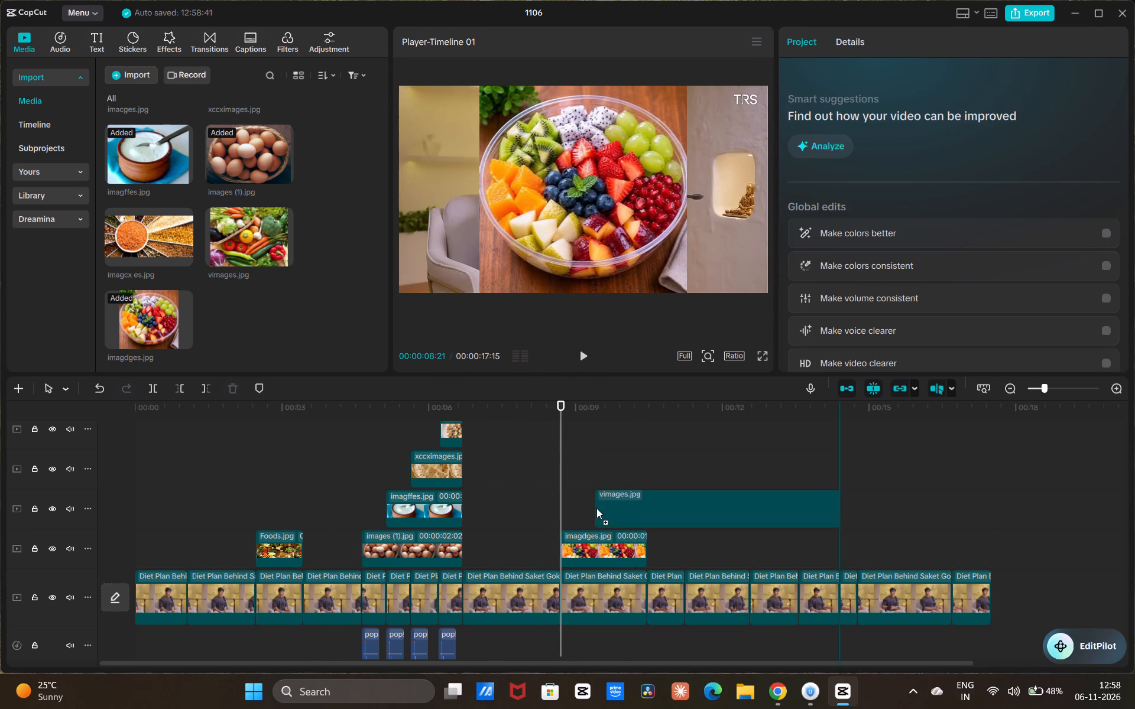
{"action": "left_click_drag", "start_coordinate": [596, 508], "coordinate": [579, 510]}
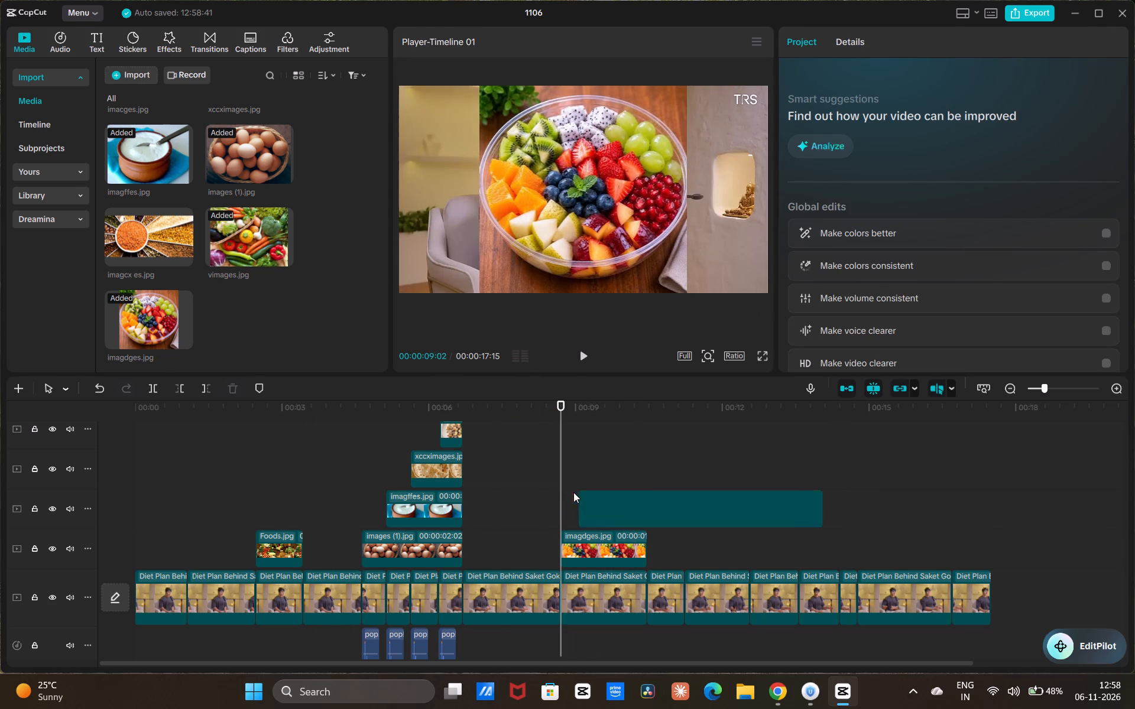
Place the imagcx es.jpg lentils picture just before 10 seconds on the track above the vegetables picture, timed to the speech.
{"action": "left_click", "coordinate": [559, 479]}
{"action": "key", "text": "space"}
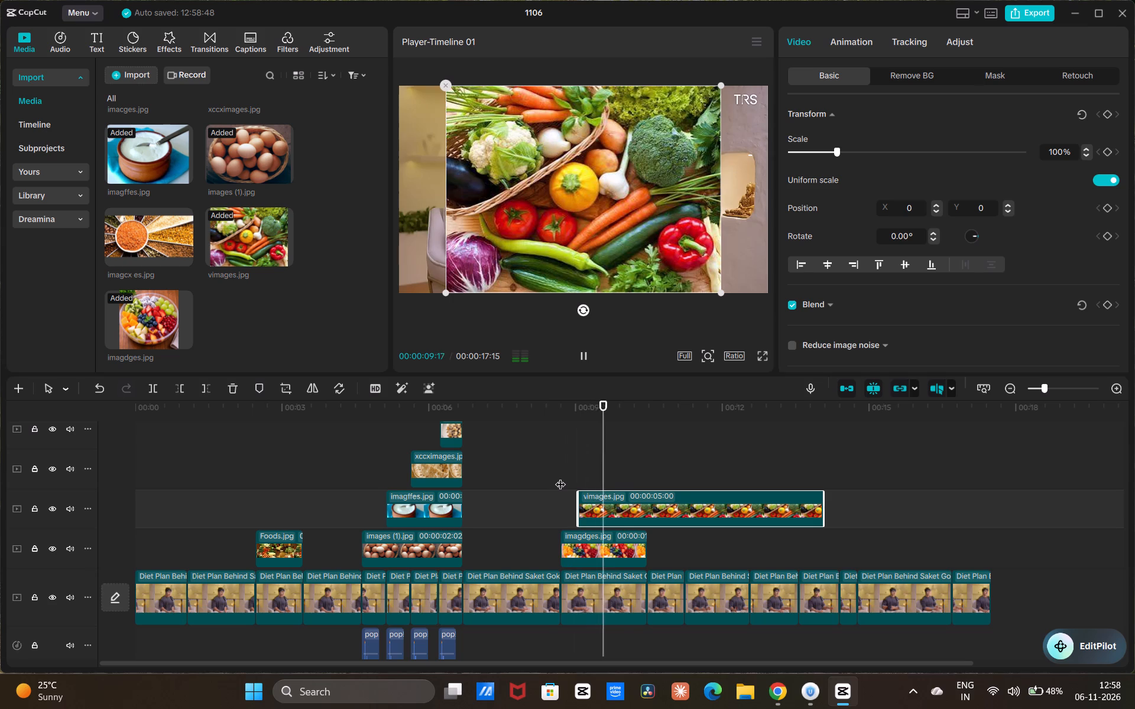
{"action": "key", "text": "space"}
{"action": "left_click_drag", "start_coordinate": [152, 238], "coordinate": [598, 412]}
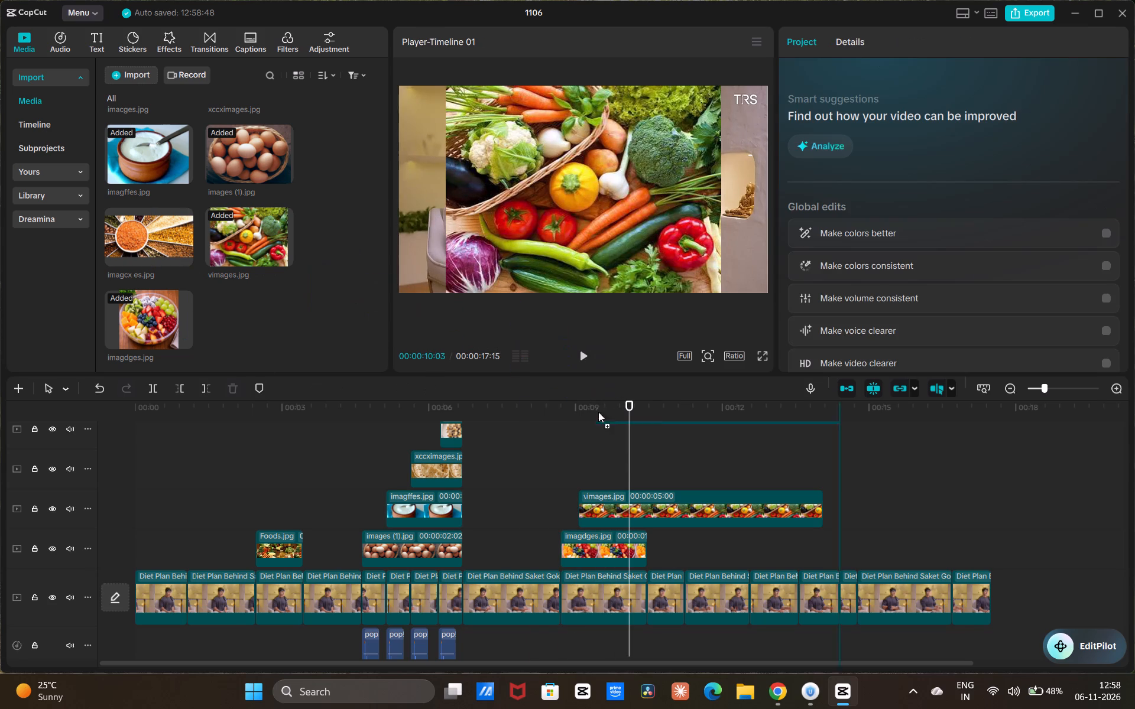
{"action": "left_click_drag", "start_coordinate": [598, 412], "coordinate": [620, 467]}
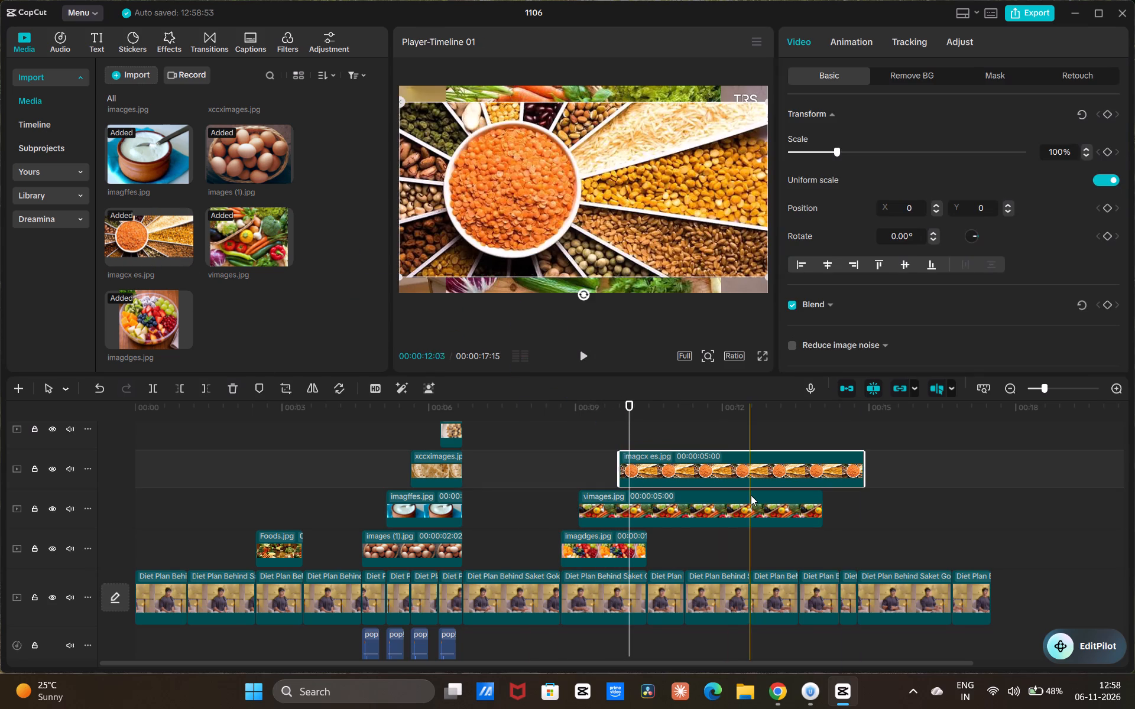
Trim the ends of the vimages.jpg and imagcx es.jpg pictures to match the end of the fruit picture.
{"action": "left_click", "coordinate": [751, 500]}
{"action": "left_click_drag", "start_coordinate": [827, 502], "coordinate": [650, 557]}
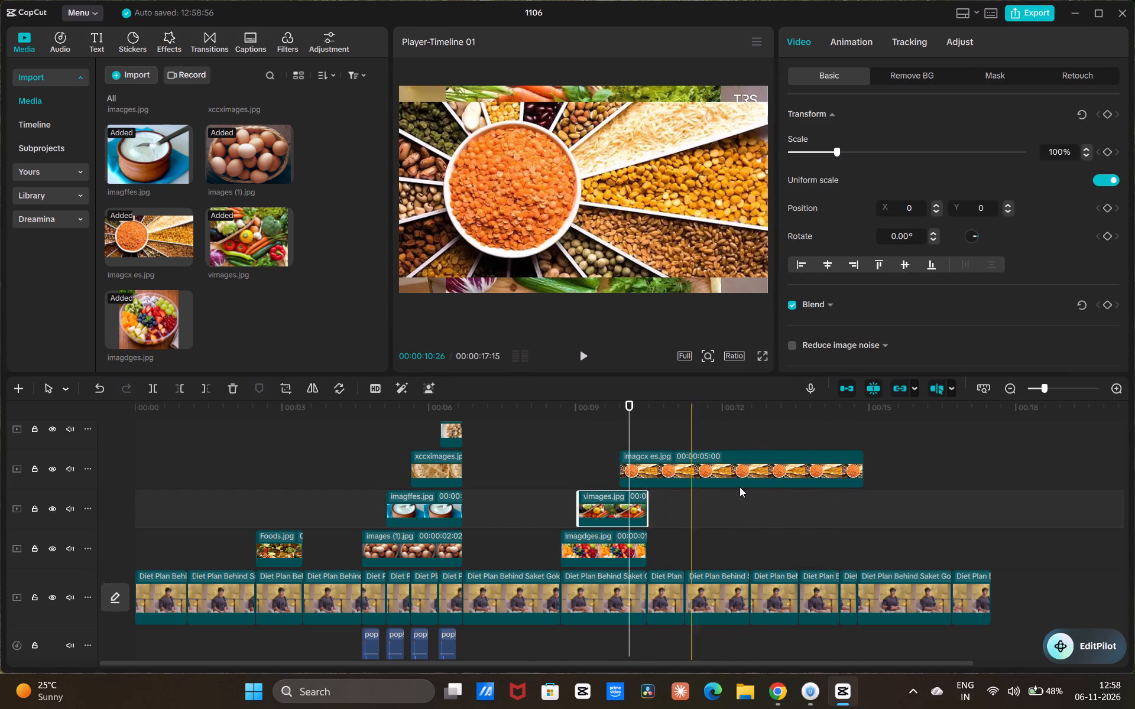
{"action": "left_click", "coordinate": [772, 479]}
{"action": "left_click_drag", "start_coordinate": [865, 460], "coordinate": [670, 520]}
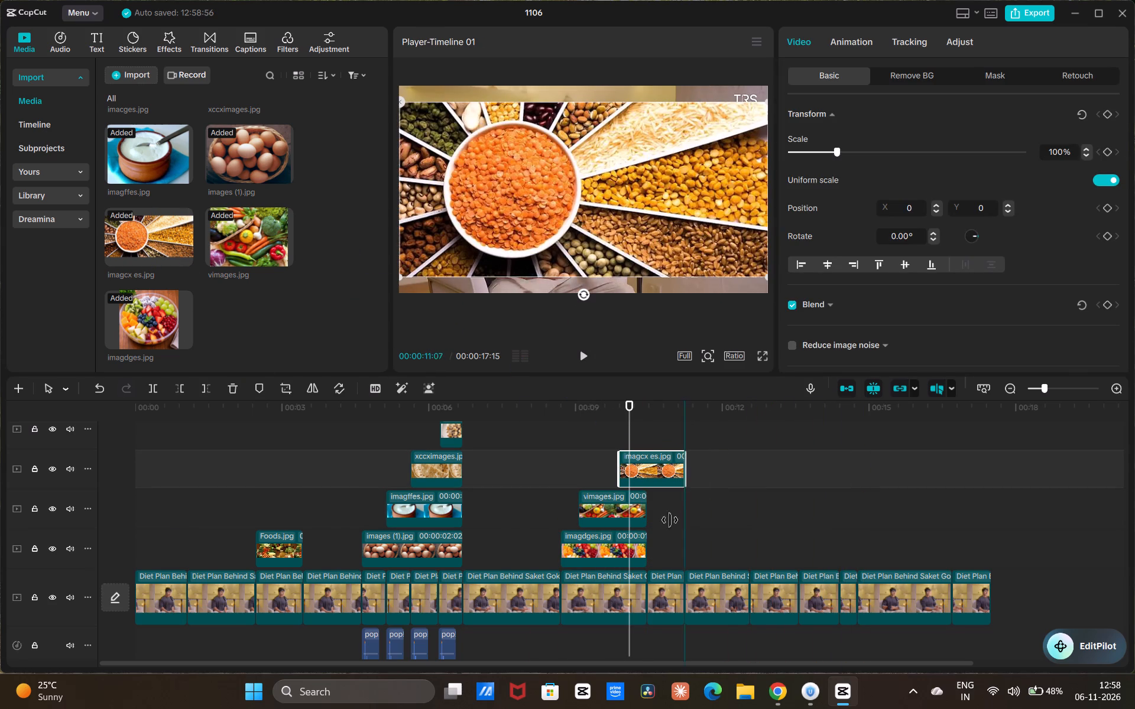
{"action": "left_click_drag", "start_coordinate": [670, 520], "coordinate": [646, 544]}
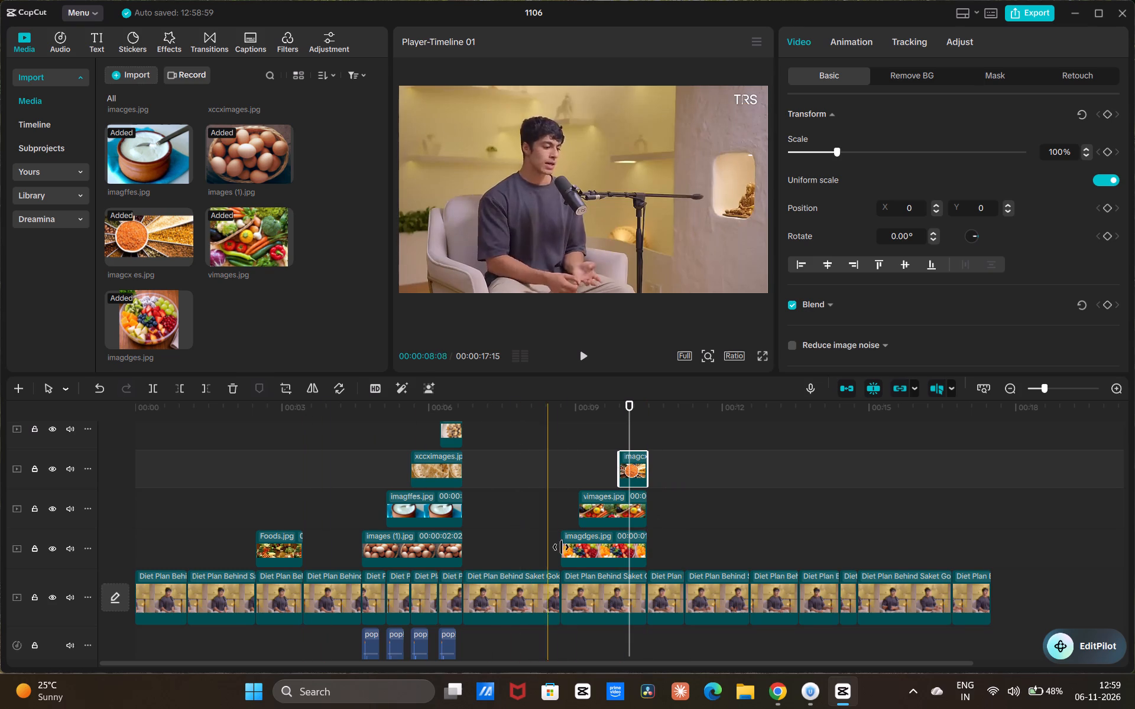
Crop the imagdges.jpg fruit picture to a 4:3 ratio.
{"action": "left_click", "coordinate": [580, 548]}
{"action": "left_click", "coordinate": [573, 549]}
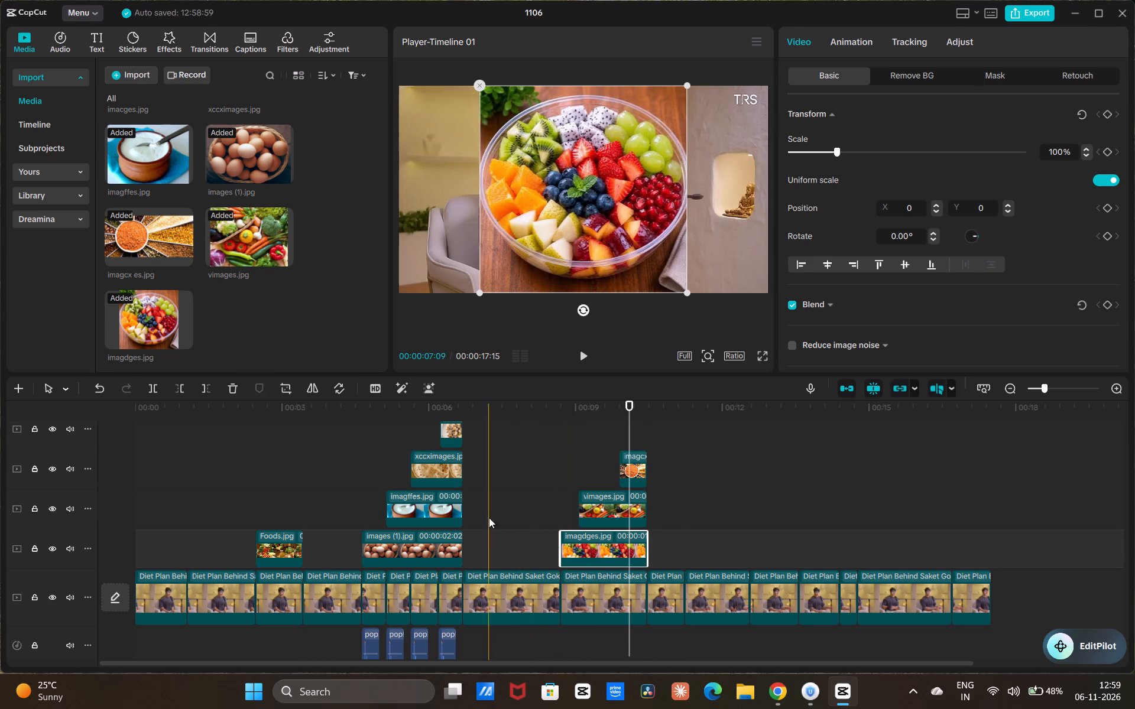
{"action": "left_click", "coordinate": [284, 388]}
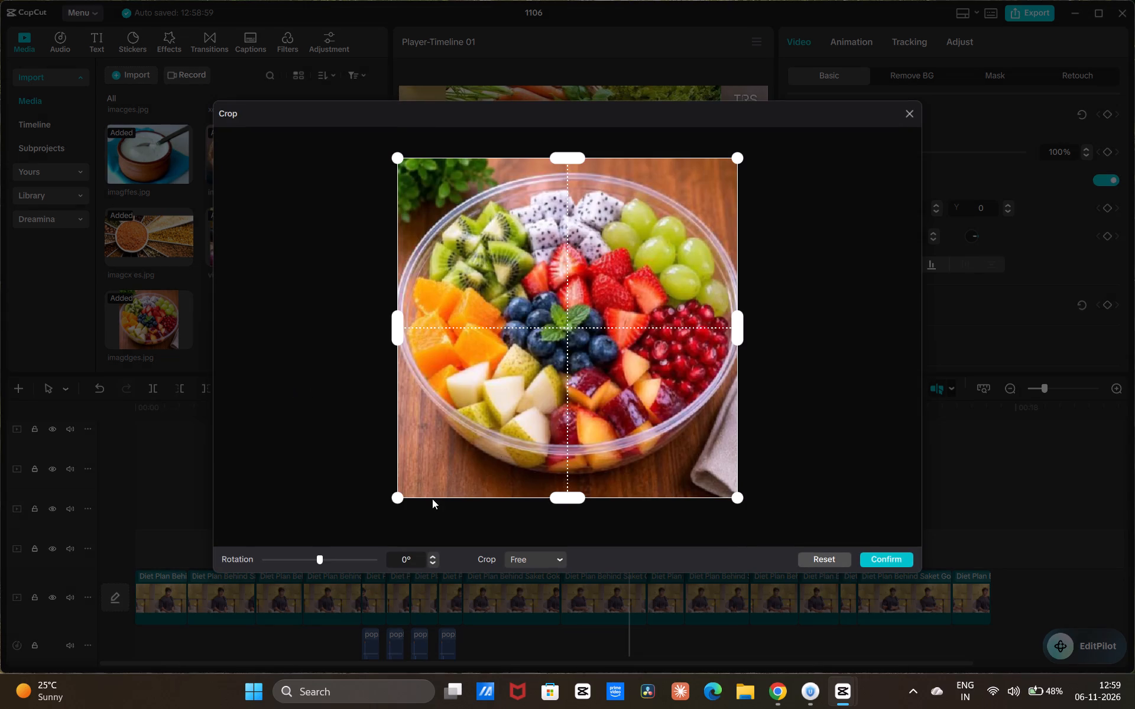
{"action": "left_click", "coordinate": [522, 560]}
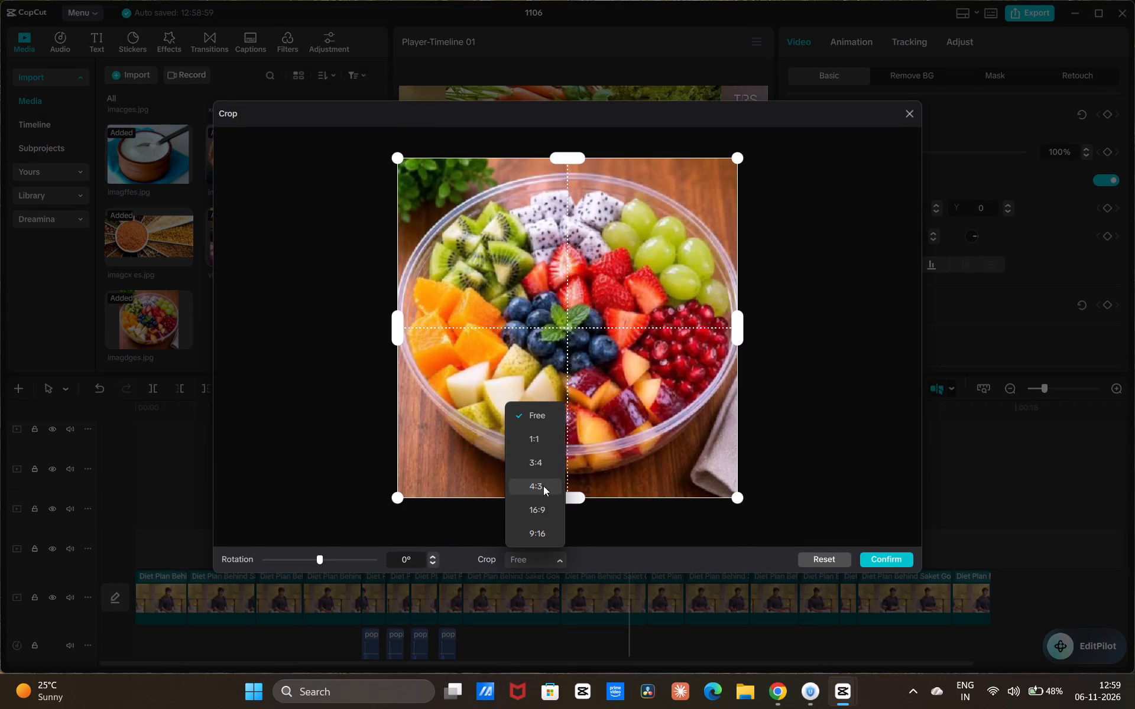
{"action": "left_click", "coordinate": [541, 471]}
{"action": "left_click", "coordinate": [522, 560]}
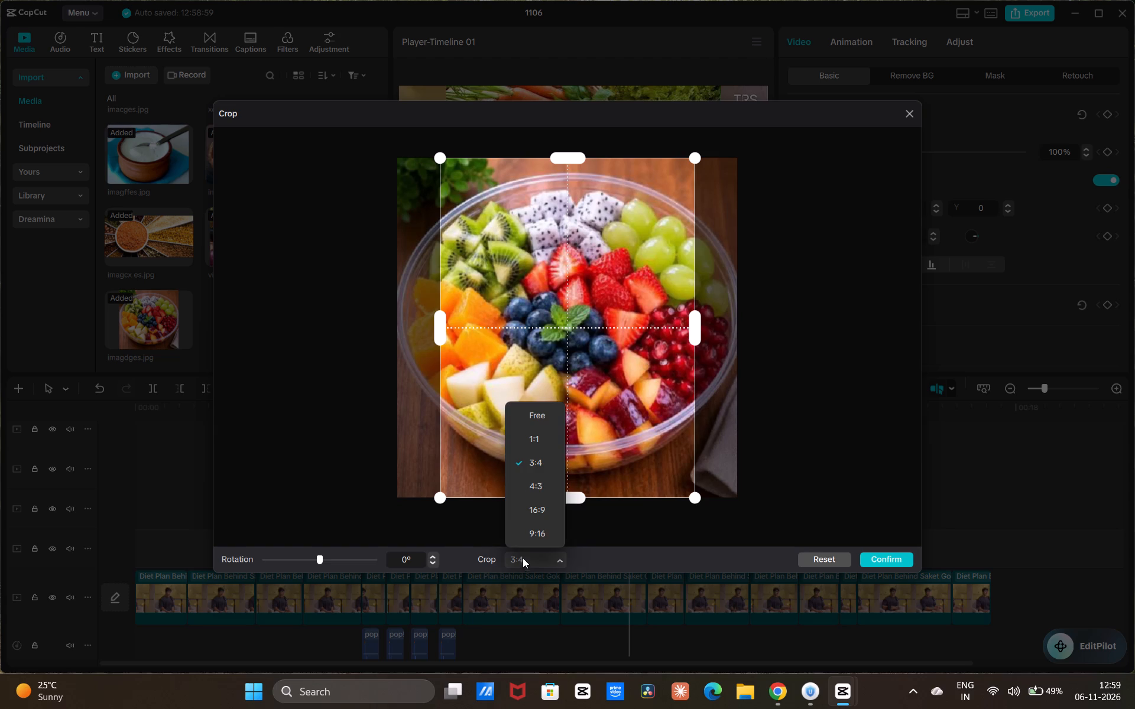
{"action": "left_click", "coordinate": [547, 496]}
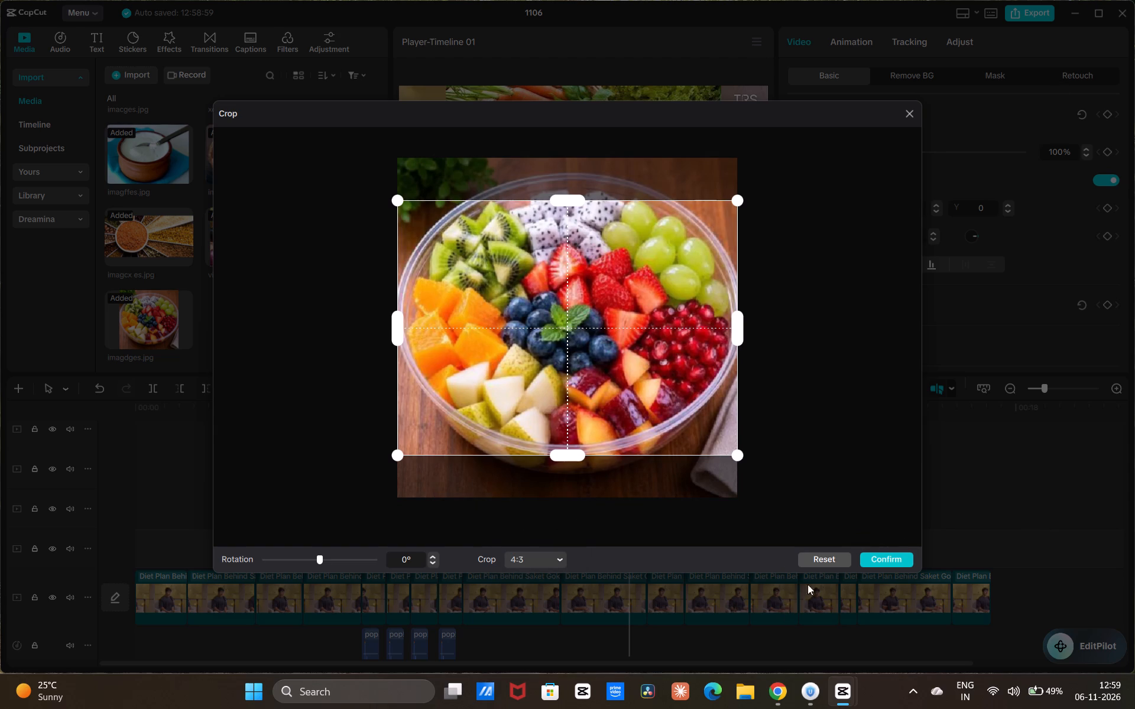
{"action": "left_click", "coordinate": [867, 560]}
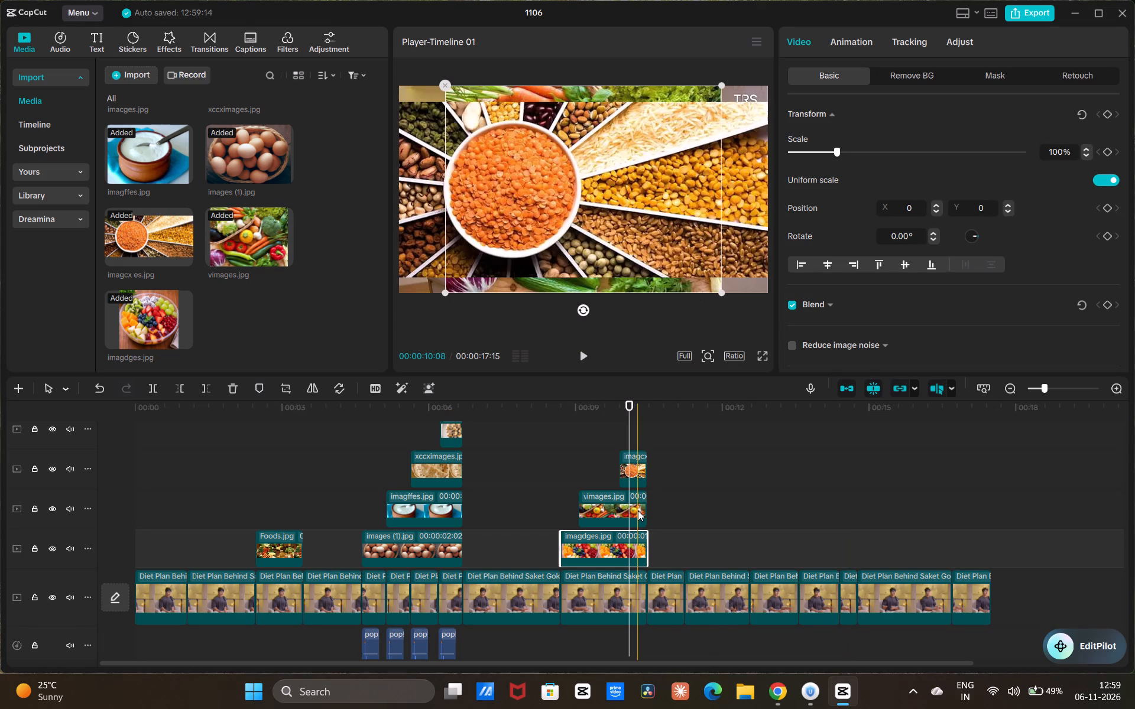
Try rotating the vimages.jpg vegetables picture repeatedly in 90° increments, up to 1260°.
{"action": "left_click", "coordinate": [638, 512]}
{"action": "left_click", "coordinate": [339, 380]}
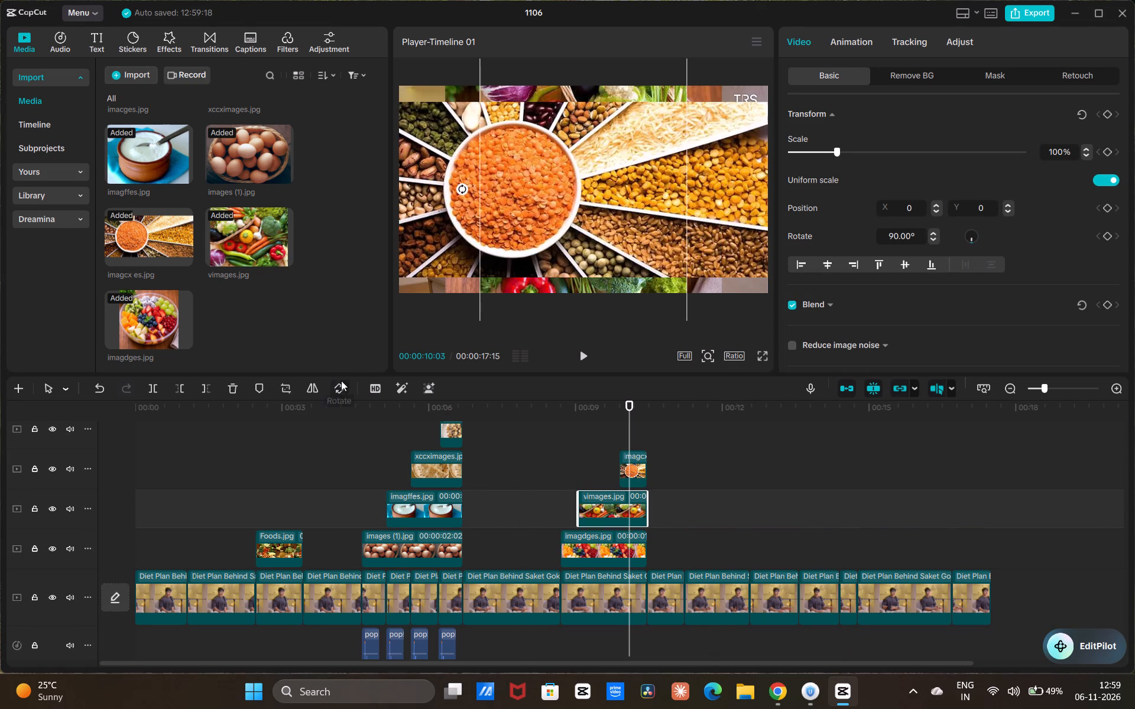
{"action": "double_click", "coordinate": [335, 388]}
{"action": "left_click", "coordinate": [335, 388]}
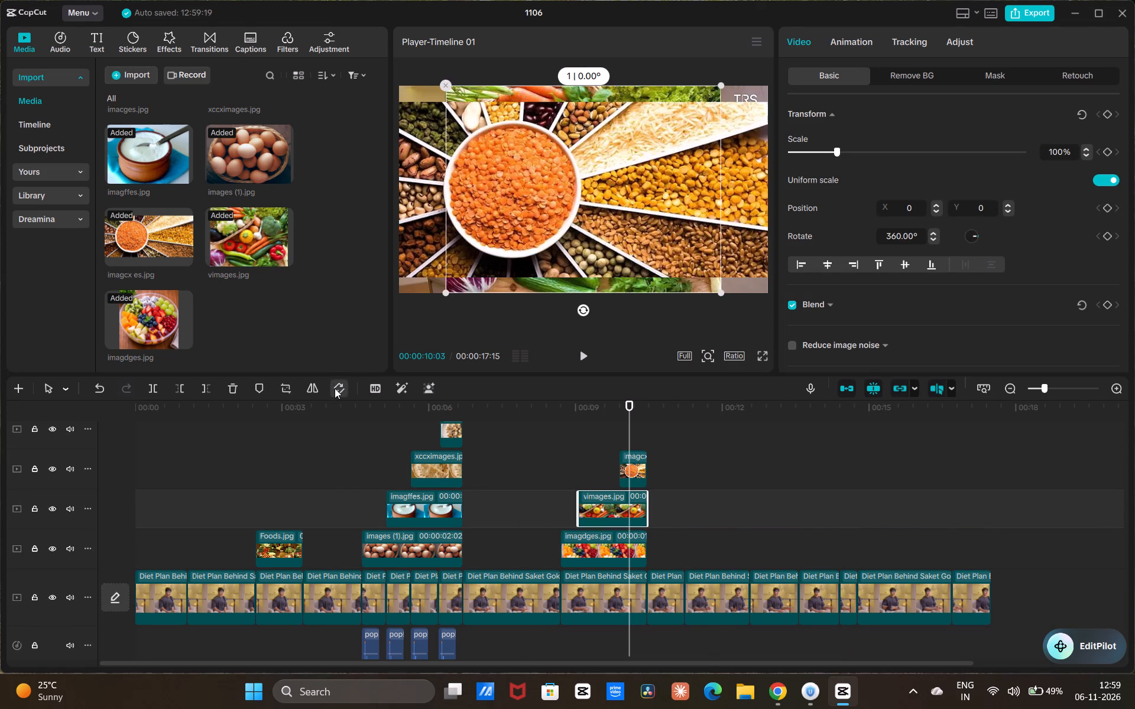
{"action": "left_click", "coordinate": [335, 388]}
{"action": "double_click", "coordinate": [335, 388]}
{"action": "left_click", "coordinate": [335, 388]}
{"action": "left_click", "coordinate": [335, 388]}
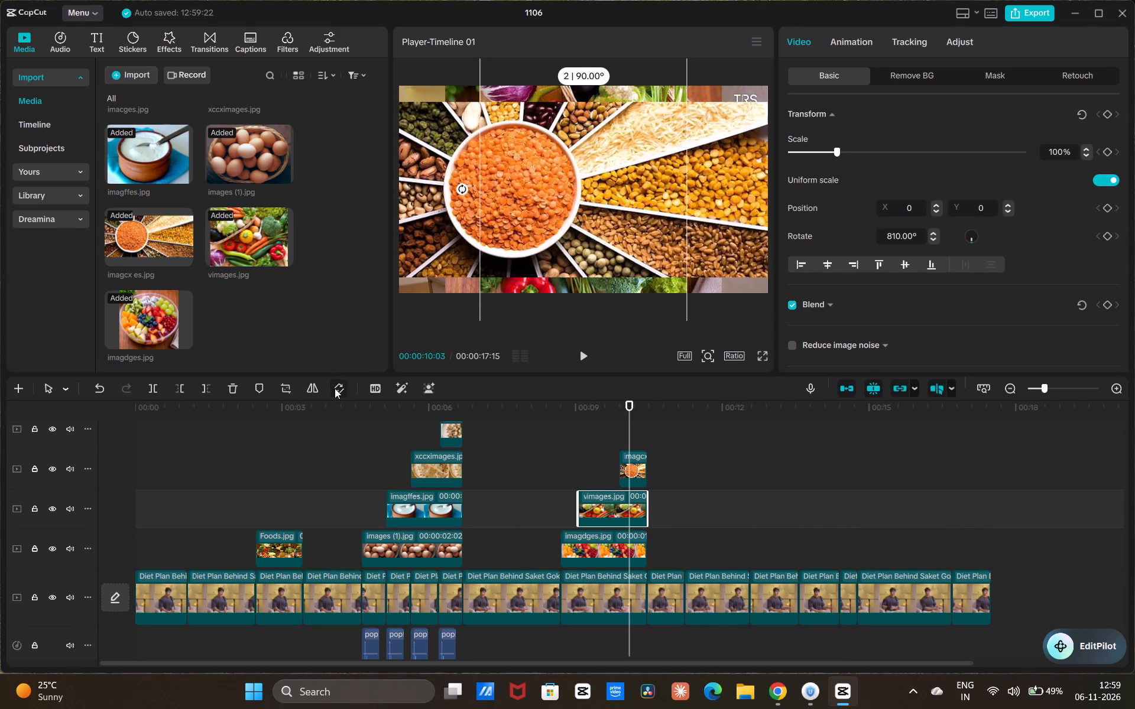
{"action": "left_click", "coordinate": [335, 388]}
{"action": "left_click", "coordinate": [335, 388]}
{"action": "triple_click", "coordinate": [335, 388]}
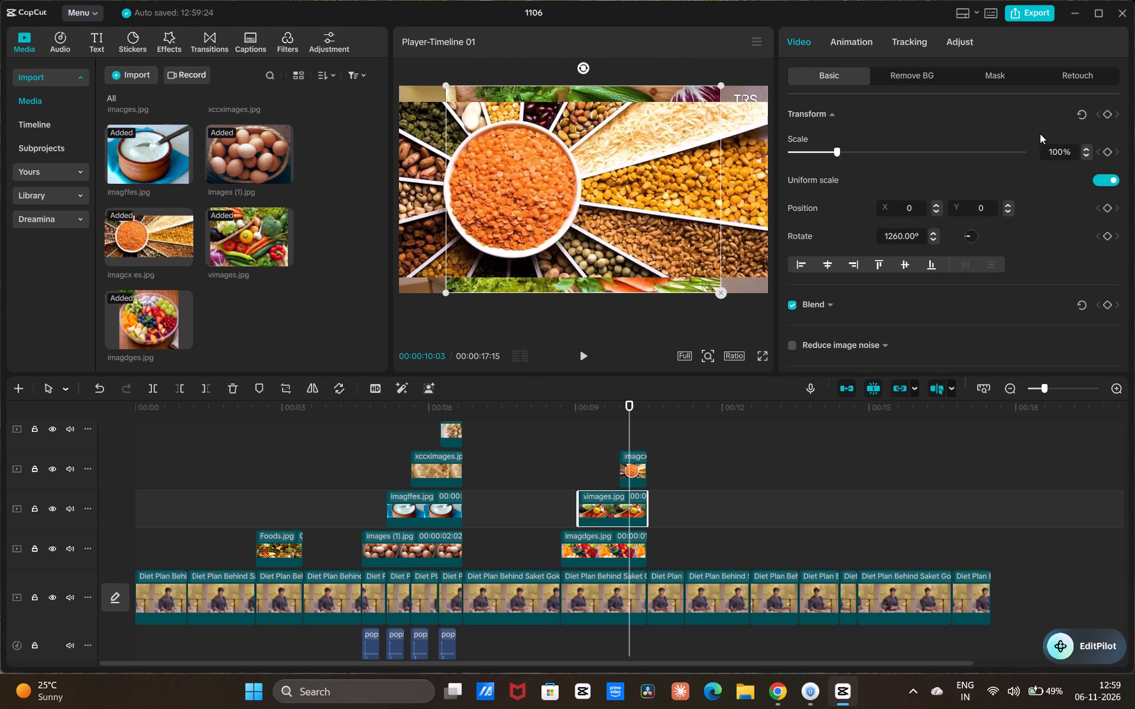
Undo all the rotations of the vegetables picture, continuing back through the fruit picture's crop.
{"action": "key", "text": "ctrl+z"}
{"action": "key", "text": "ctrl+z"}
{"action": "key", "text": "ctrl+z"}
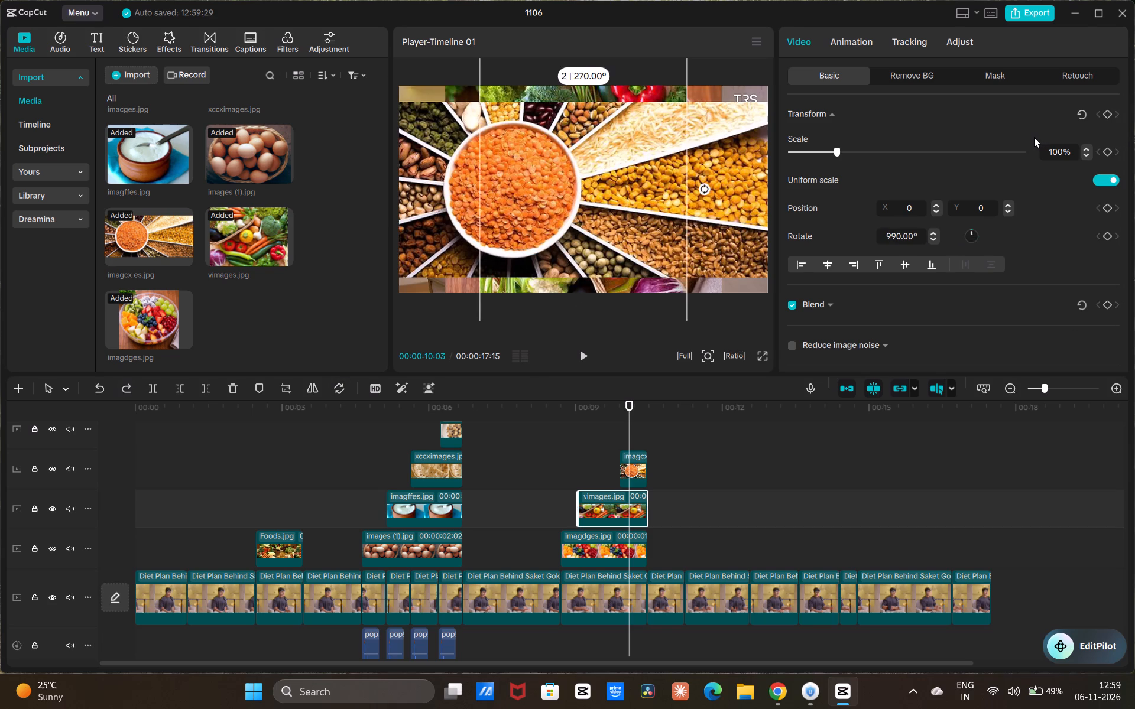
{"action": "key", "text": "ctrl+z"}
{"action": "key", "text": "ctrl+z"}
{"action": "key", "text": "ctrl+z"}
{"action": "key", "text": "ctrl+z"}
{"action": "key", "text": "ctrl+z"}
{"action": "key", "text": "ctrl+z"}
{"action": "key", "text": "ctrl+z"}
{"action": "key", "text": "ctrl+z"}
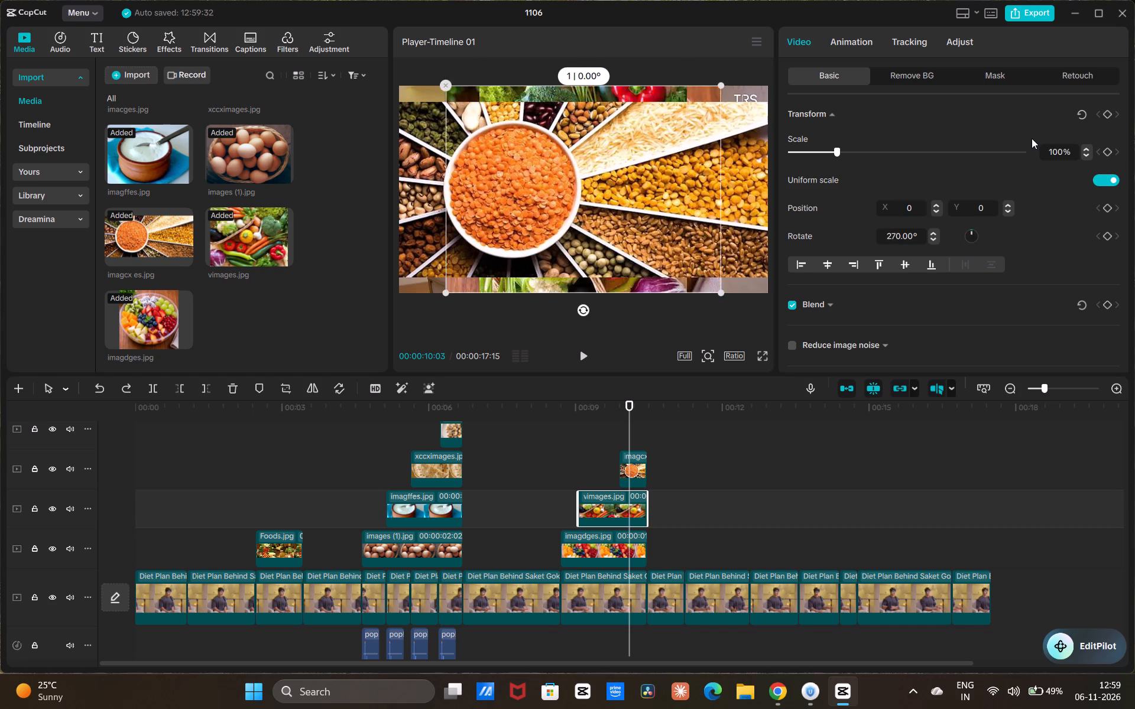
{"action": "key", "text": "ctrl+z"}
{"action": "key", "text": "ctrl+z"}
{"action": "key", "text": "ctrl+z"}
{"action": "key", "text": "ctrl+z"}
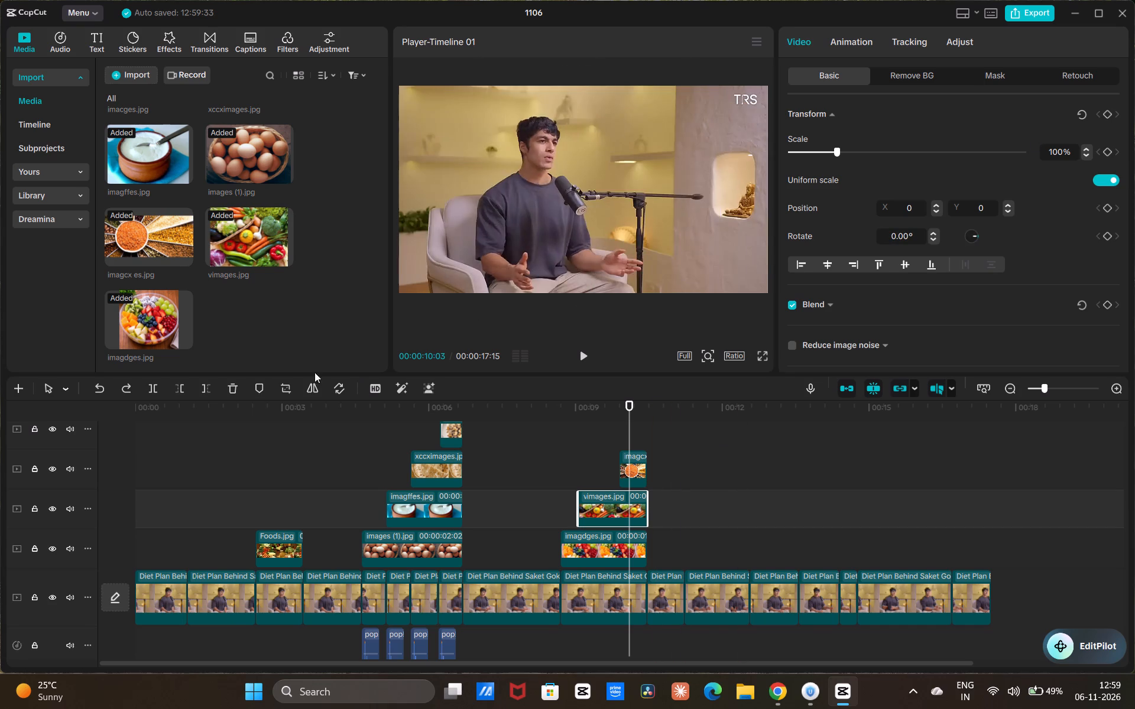
Redo the 4:3 crop of the imagdges.jpg fruit picture.
{"action": "left_click", "coordinate": [570, 530]}
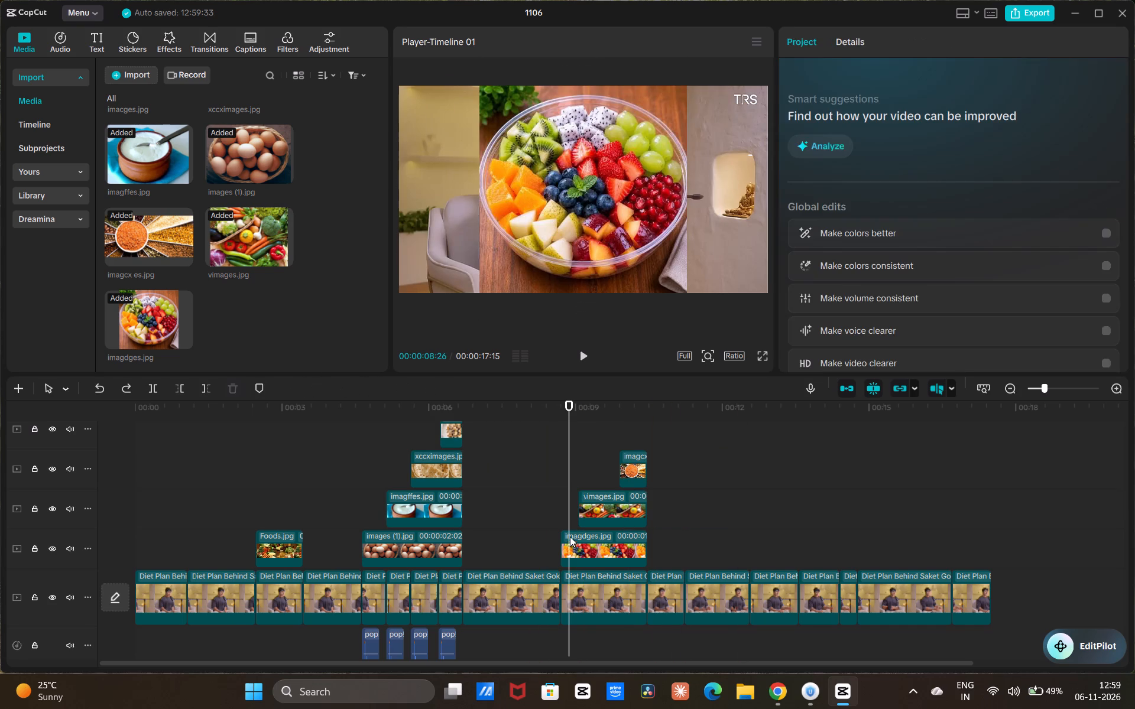
{"action": "left_click", "coordinate": [570, 540]}
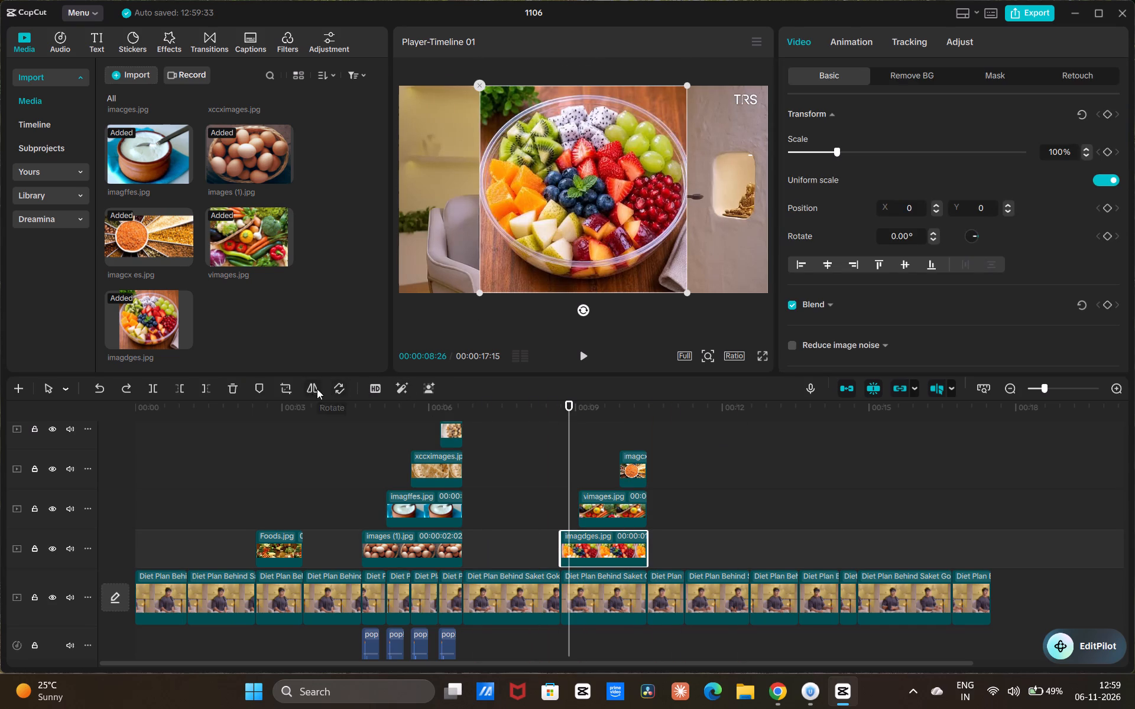
{"action": "key", "text": "ctrl+shift+z"}
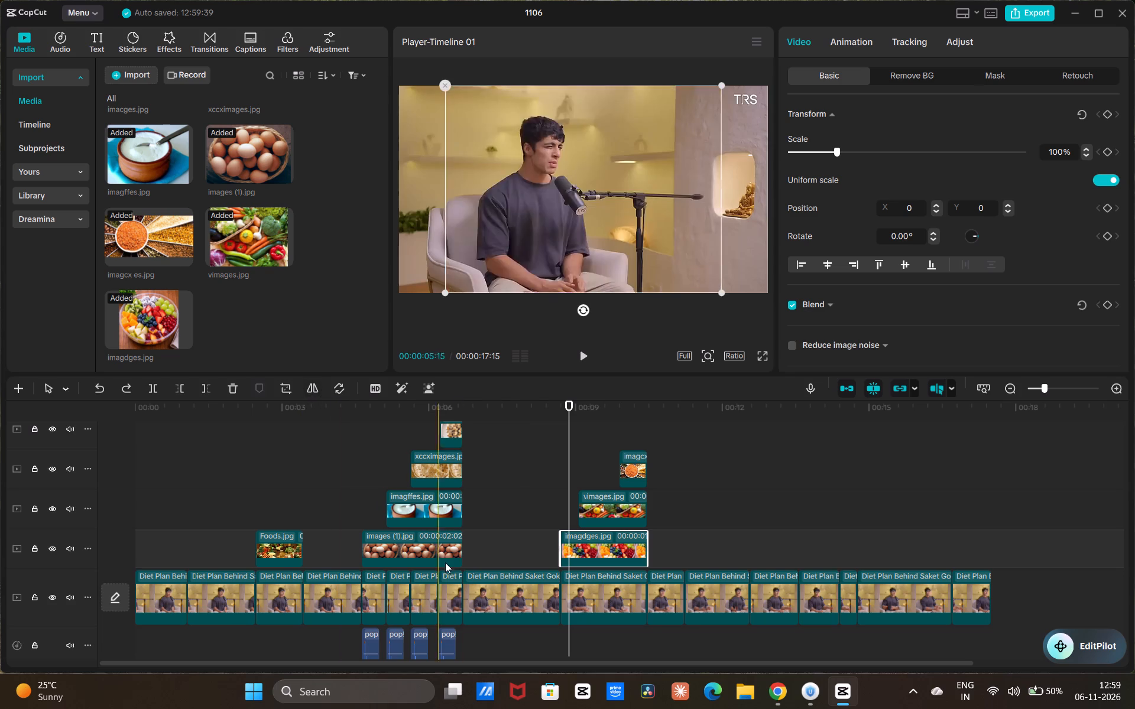
Crop the vimages.jpg vegetables picture on the timeline to a 4:3 ratio.
{"action": "left_click", "coordinate": [597, 518]}
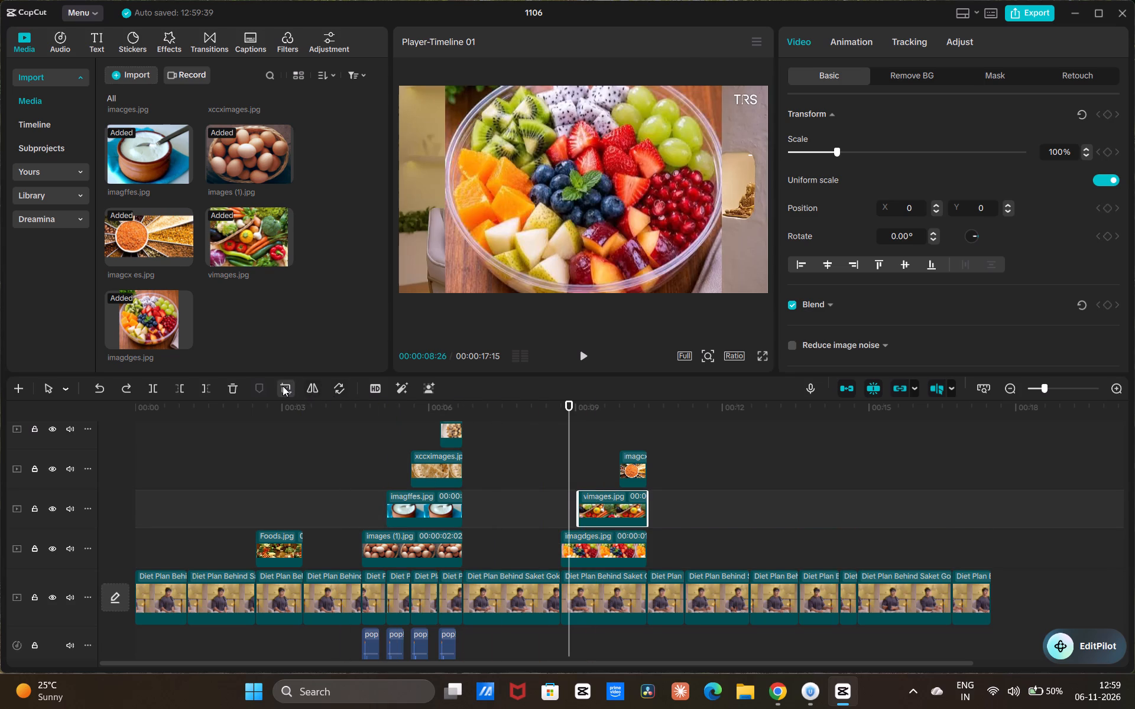
{"action": "left_click", "coordinate": [283, 385]}
{"action": "left_click", "coordinate": [526, 564]}
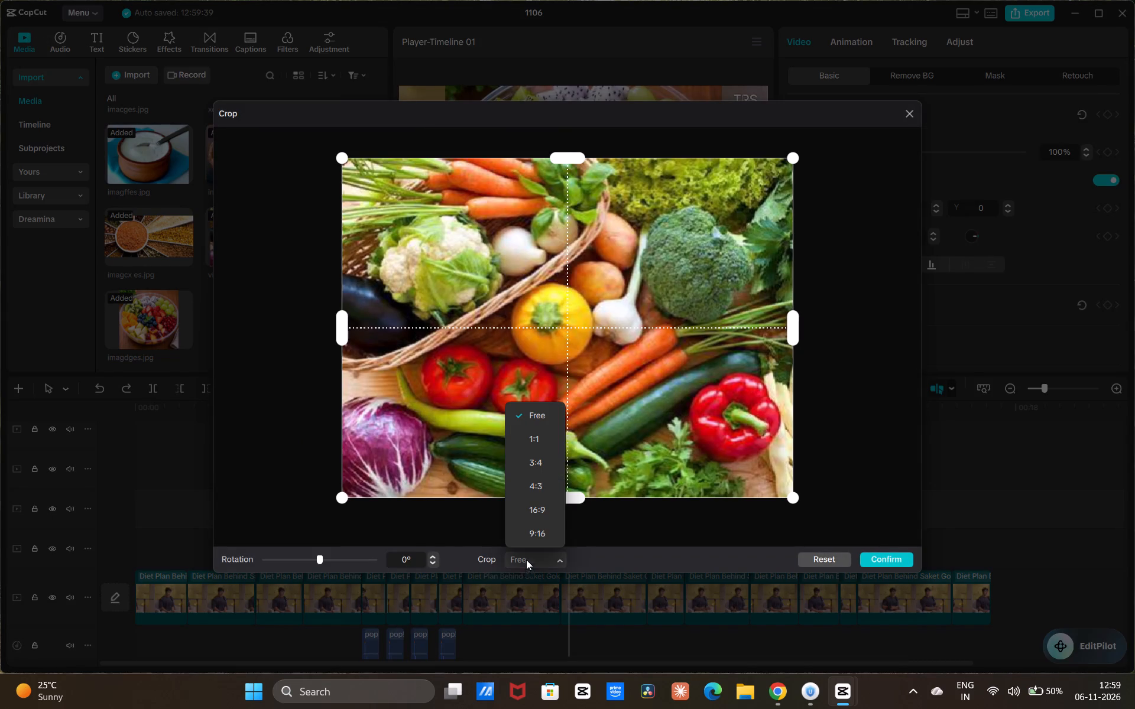
{"action": "left_click", "coordinate": [539, 487]}
{"action": "left_click", "coordinate": [892, 560]}
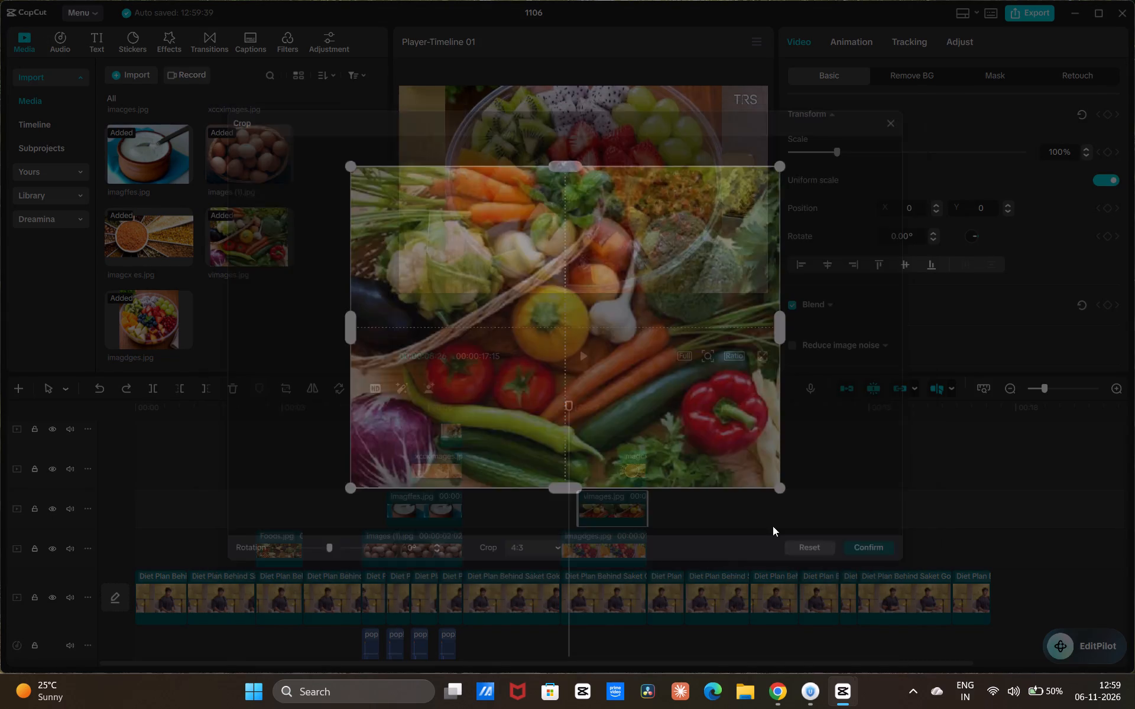
Crop the imagcx es.jpg lentils picture to a 4:3 ratio, framing the bowl of orange lentils.
{"action": "left_click", "coordinate": [639, 463]}
{"action": "left_click", "coordinate": [290, 395]}
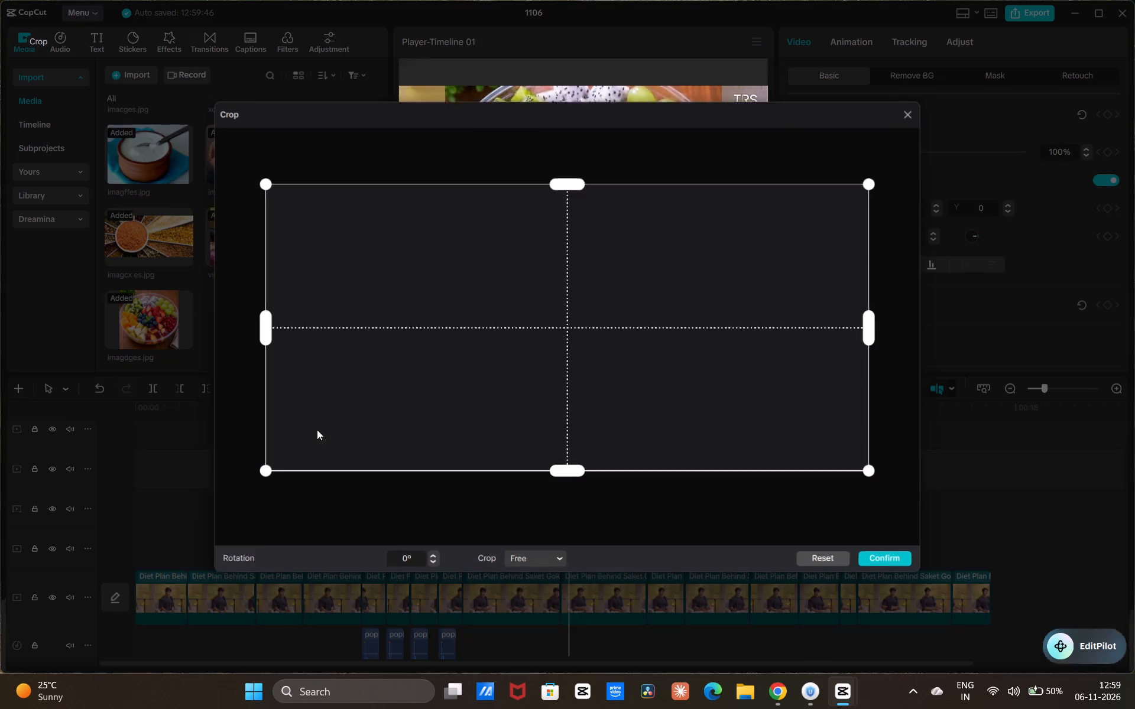
{"action": "left_click", "coordinate": [543, 561]}
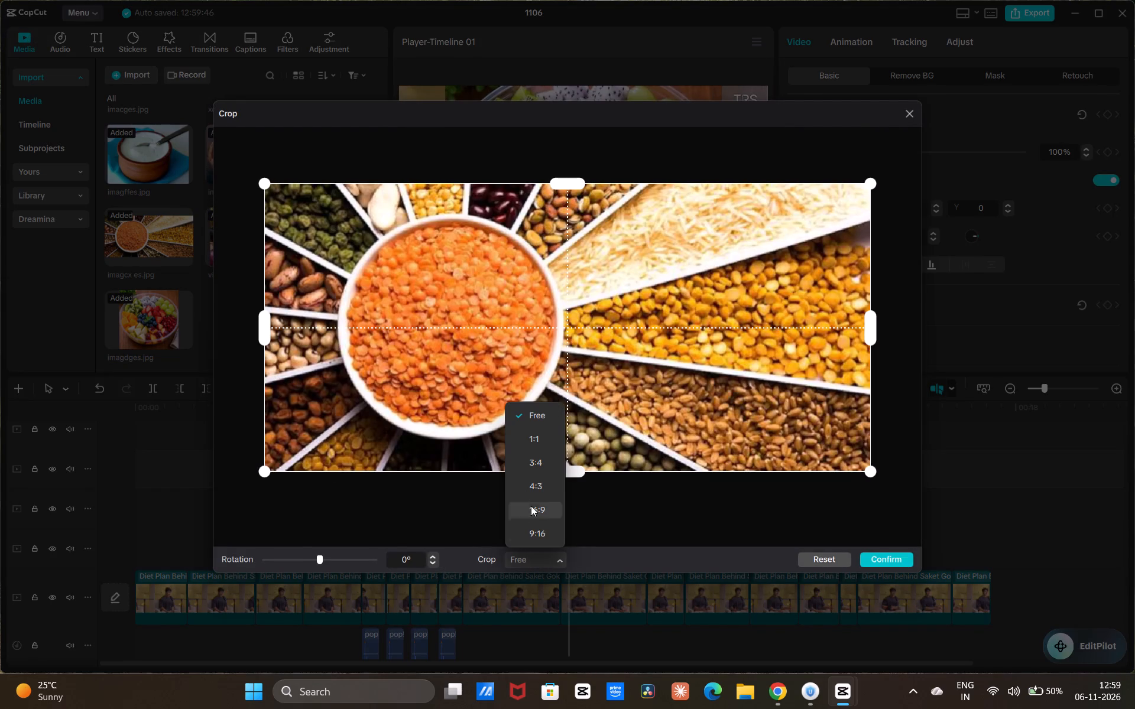
{"action": "left_click", "coordinate": [531, 490]}
{"action": "left_click_drag", "start_coordinate": [697, 445], "coordinate": [643, 451]}
{"action": "left_click_drag", "start_coordinate": [643, 451], "coordinate": [573, 464]}
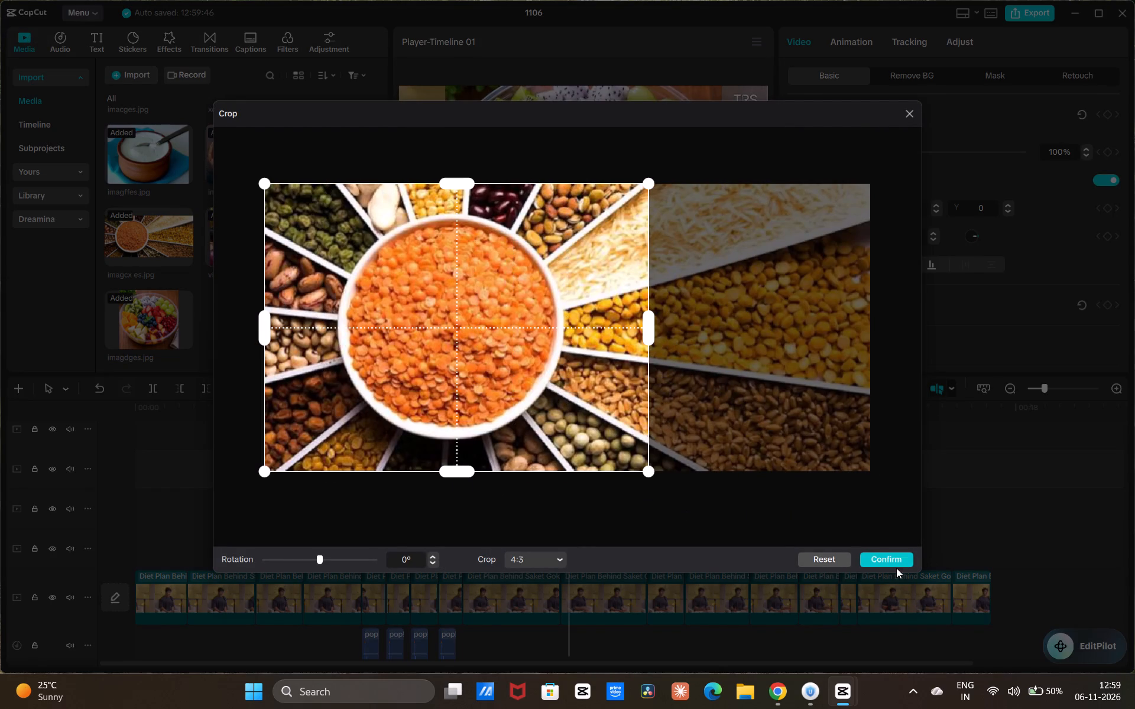
{"action": "left_click", "coordinate": [877, 563]}
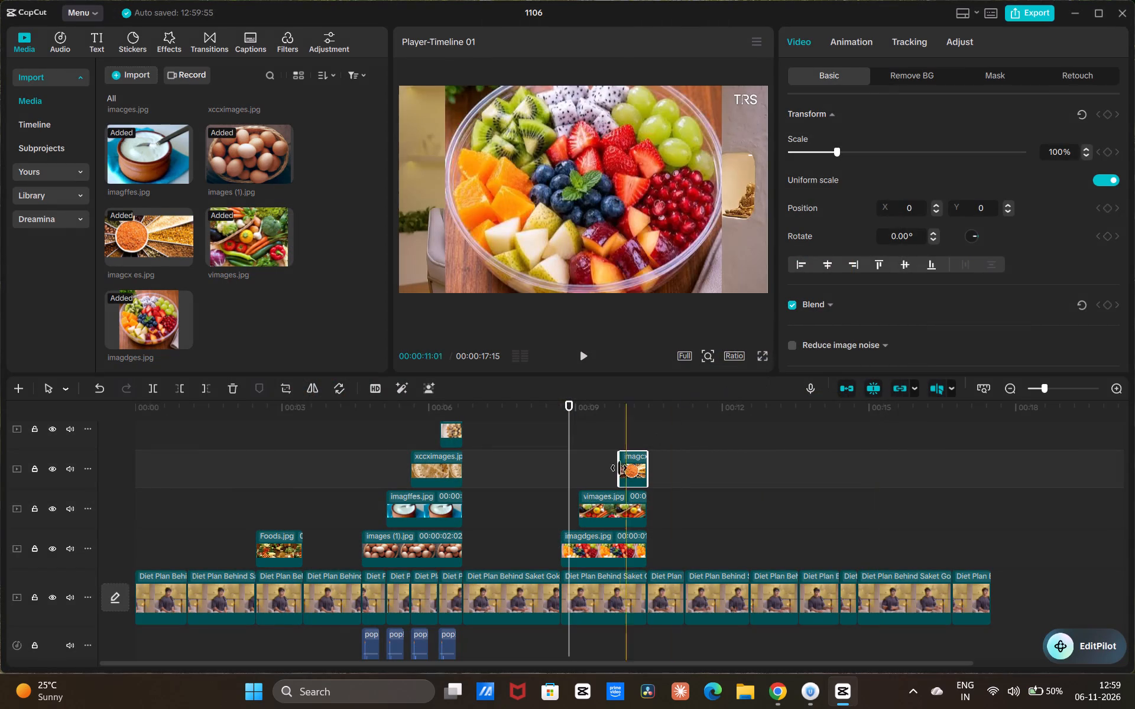
Shrink the imagdges.jpg fruit picture to about 33% and place it beside the speaker at about X -1169, Y -342.
{"action": "left_click", "coordinate": [575, 547]}
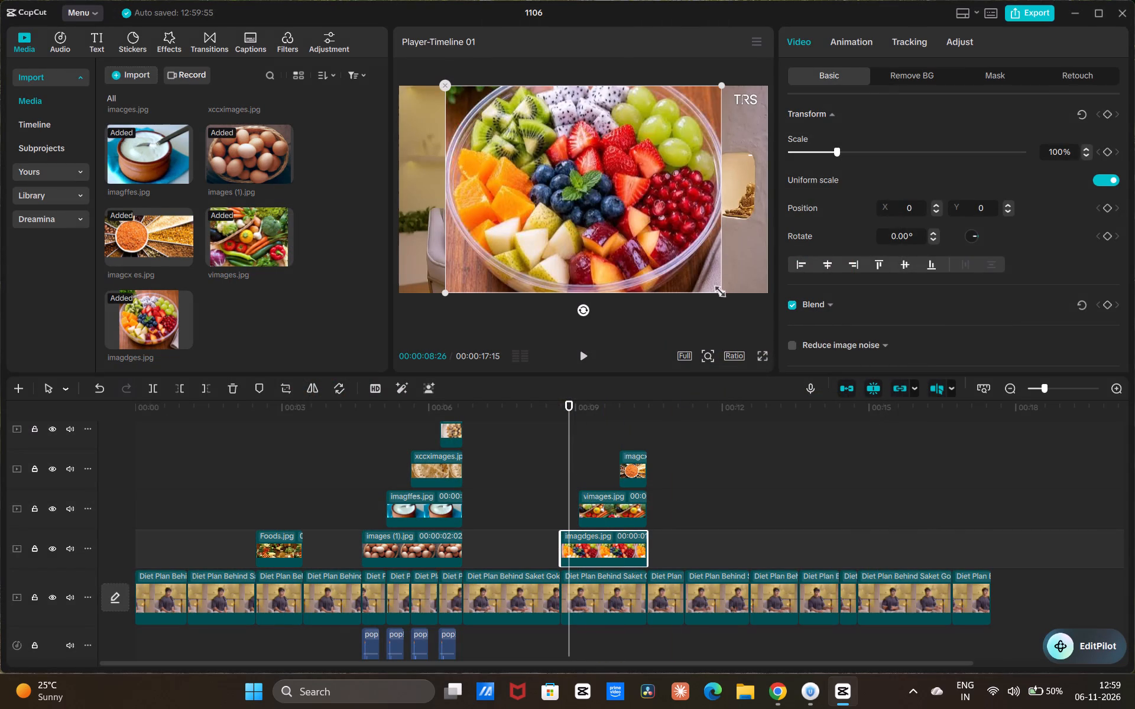
{"action": "left_click_drag", "start_coordinate": [716, 289], "coordinate": [589, 191]}
{"action": "left_click_drag", "start_coordinate": [589, 191], "coordinate": [561, 204]}
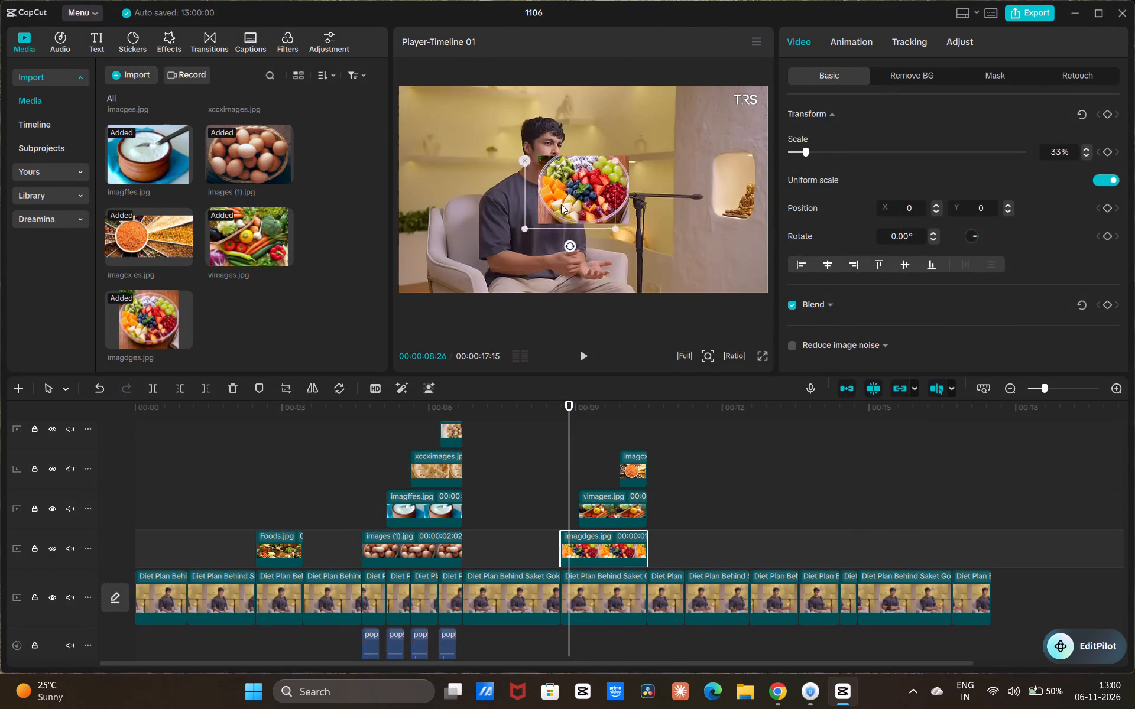
{"action": "left_click_drag", "start_coordinate": [561, 204], "coordinate": [476, 225]}
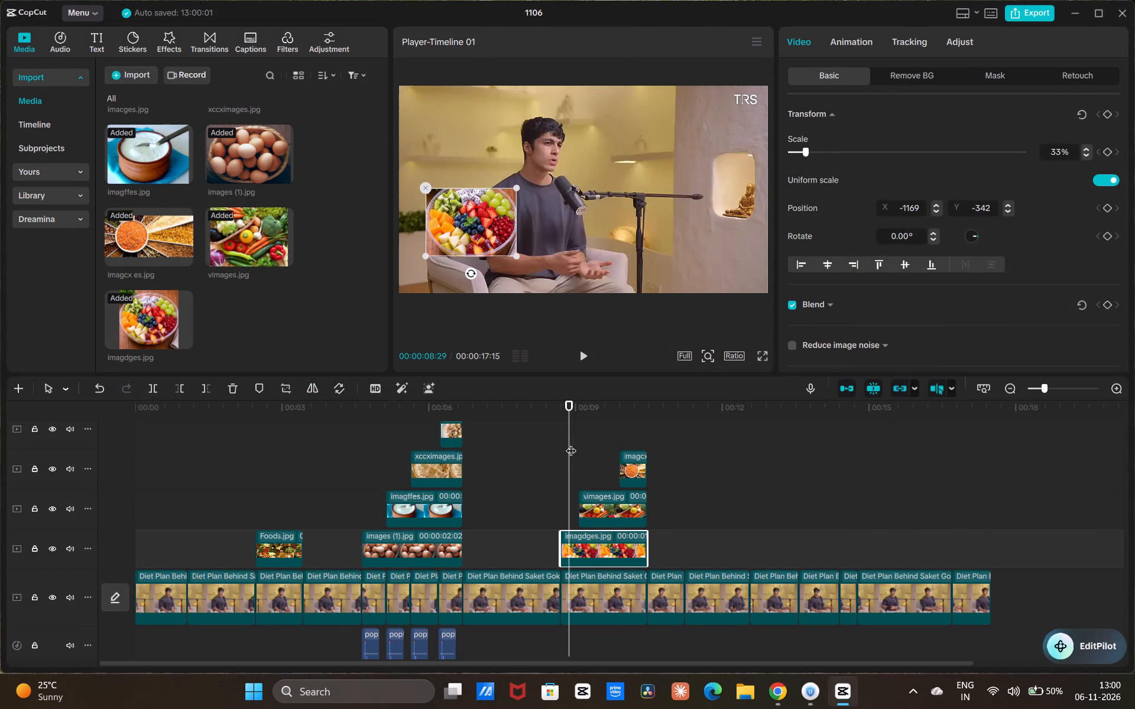
Shrink the vimages.jpg vegetables picture and place it centred beside the fruit picture at about X 0, Y -331.
{"action": "left_click_drag", "start_coordinate": [570, 443], "coordinate": [588, 455]}
{"action": "left_click", "coordinate": [614, 512]}
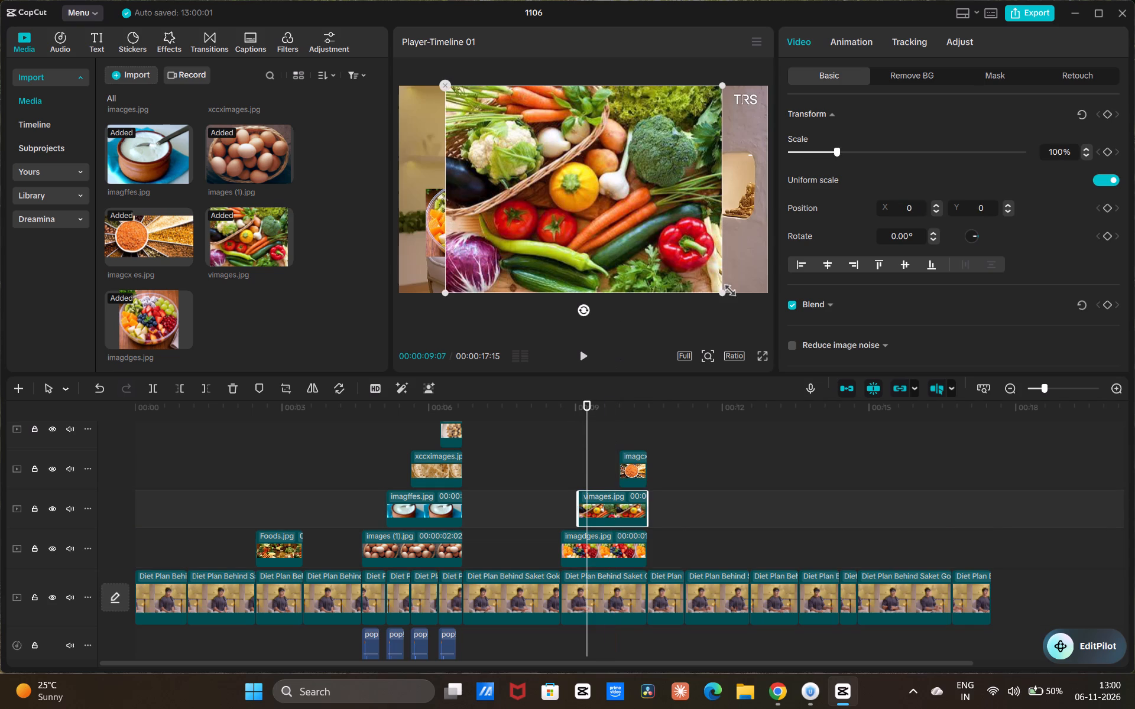
{"action": "left_click_drag", "start_coordinate": [721, 290], "coordinate": [610, 199]}
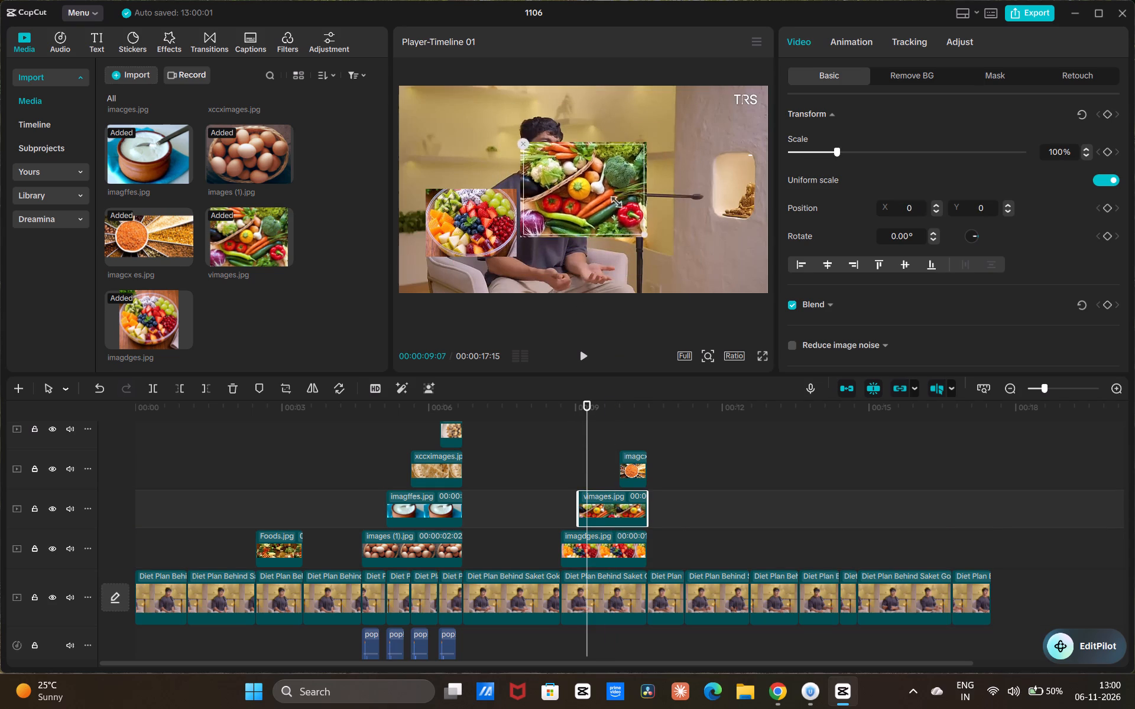
{"action": "left_click_drag", "start_coordinate": [610, 199], "coordinate": [598, 193]}
{"action": "left_click_drag", "start_coordinate": [597, 192], "coordinate": [596, 223]}
Shrink the imagcx es.jpg lentils picture to about 36% and place it beyond the vegetables picture at about X 1246, Y -369.
{"action": "left_click", "coordinate": [579, 452]}
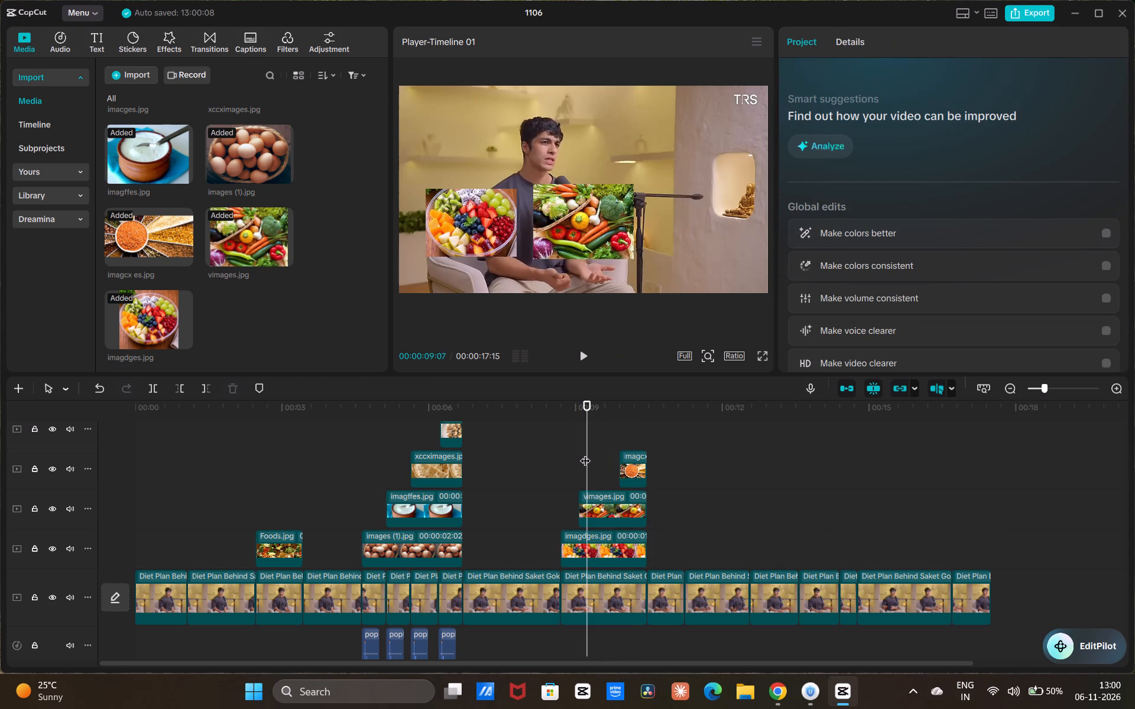
{"action": "left_click_drag", "start_coordinate": [585, 453], "coordinate": [627, 475]}
{"action": "left_click", "coordinate": [631, 465]}
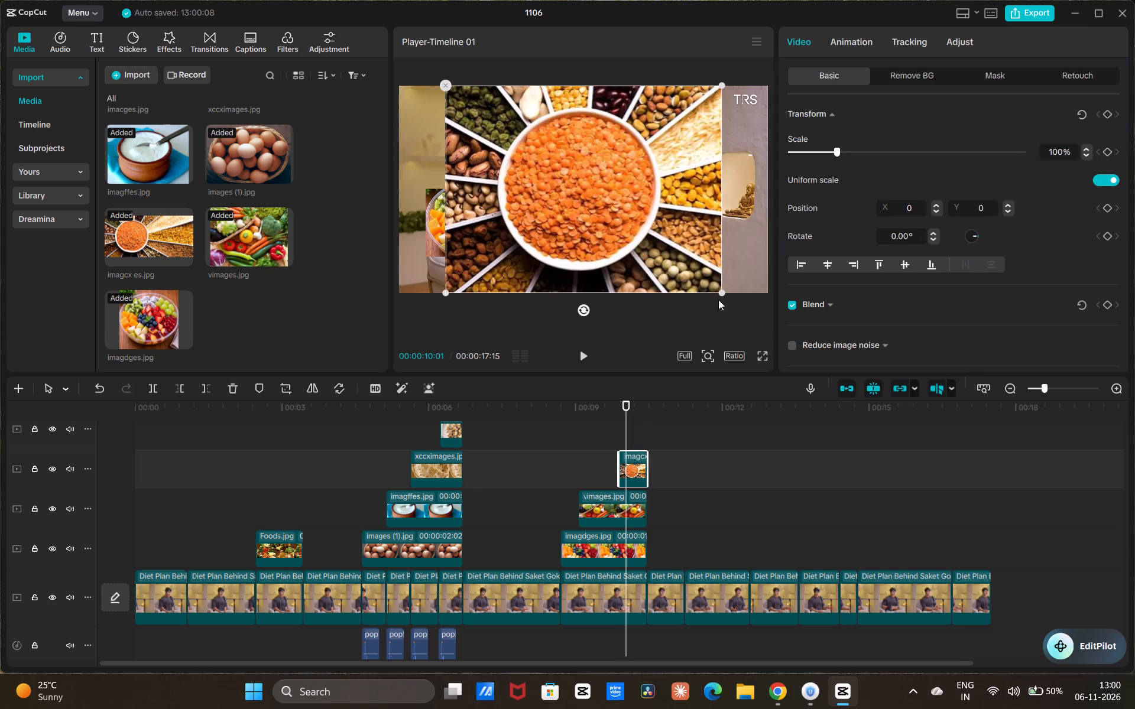
{"action": "left_click_drag", "start_coordinate": [718, 294], "coordinate": [578, 203]}
{"action": "left_click_drag", "start_coordinate": [576, 187], "coordinate": [696, 222]}
{"action": "left_click_drag", "start_coordinate": [741, 255], "coordinate": [748, 270]}
Reduce the vegetables picture's scale to 33% to match the fruit picture.
{"action": "left_click", "coordinate": [461, 233]}
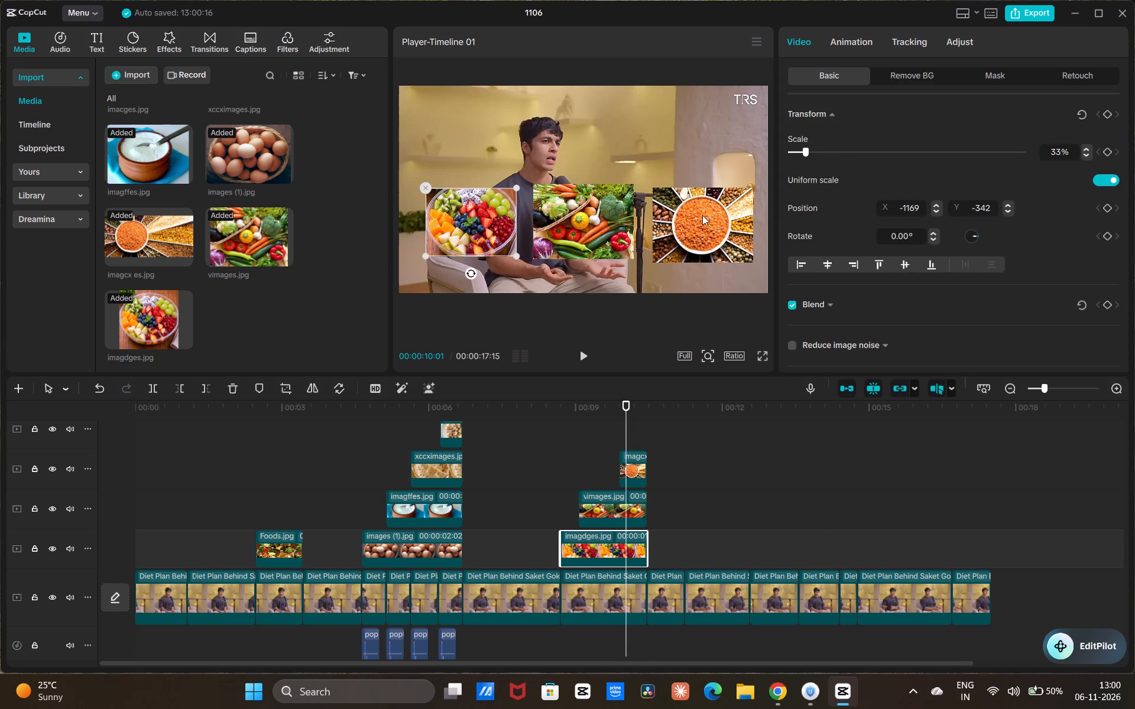
{"action": "left_click", "coordinate": [614, 227]}
{"action": "triple_click", "coordinate": [1087, 156]}
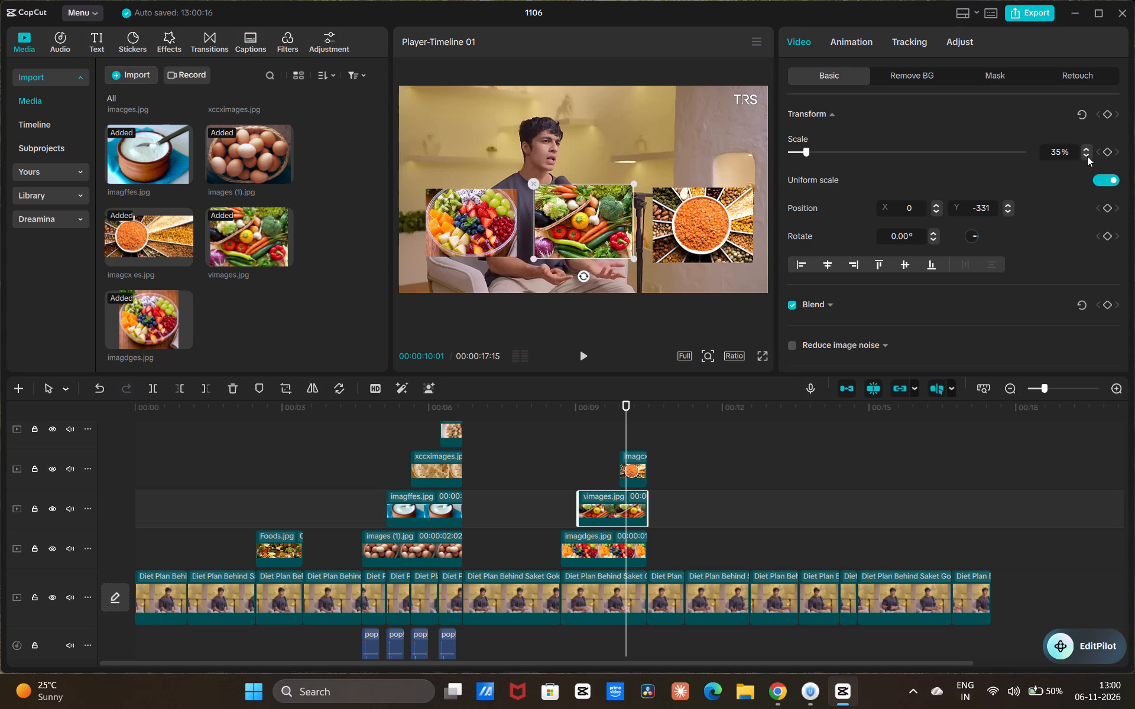
Set the lentils picture's scale to 33% and move it closer to the vegetables picture, in line with the other overlays.
{"action": "left_click", "coordinate": [737, 226]}
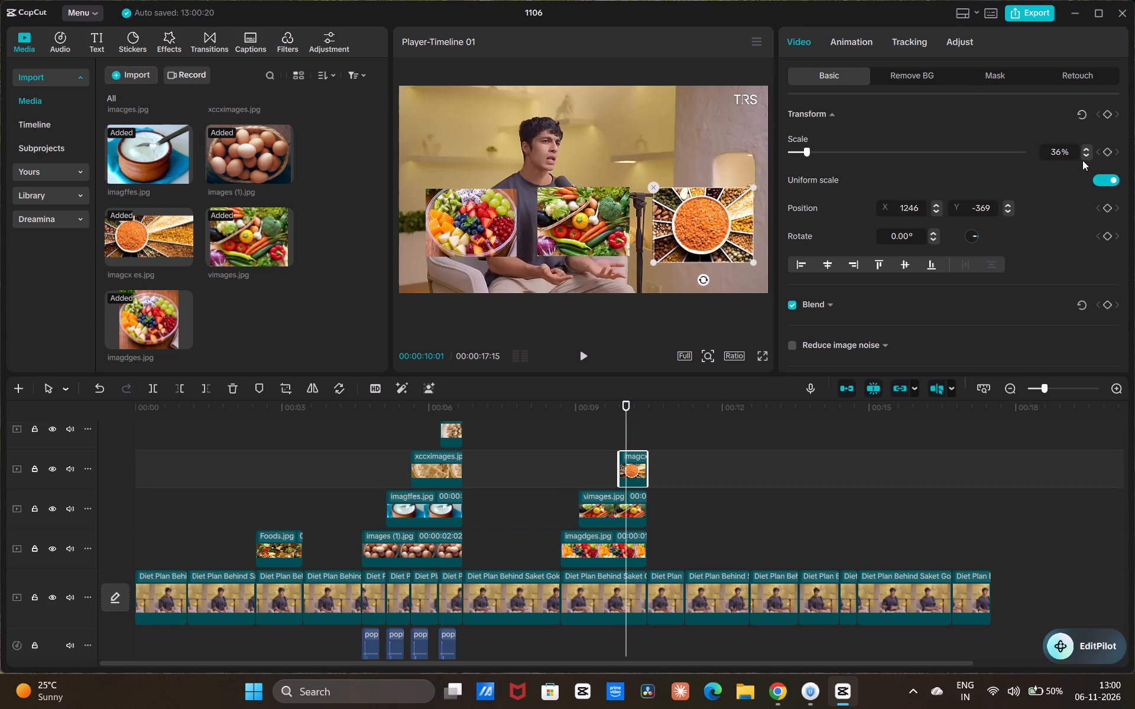
{"action": "double_click", "coordinate": [1082, 157]}
{"action": "left_click", "coordinate": [1084, 152]}
{"action": "left_click_drag", "start_coordinate": [694, 233], "coordinate": [675, 232]}
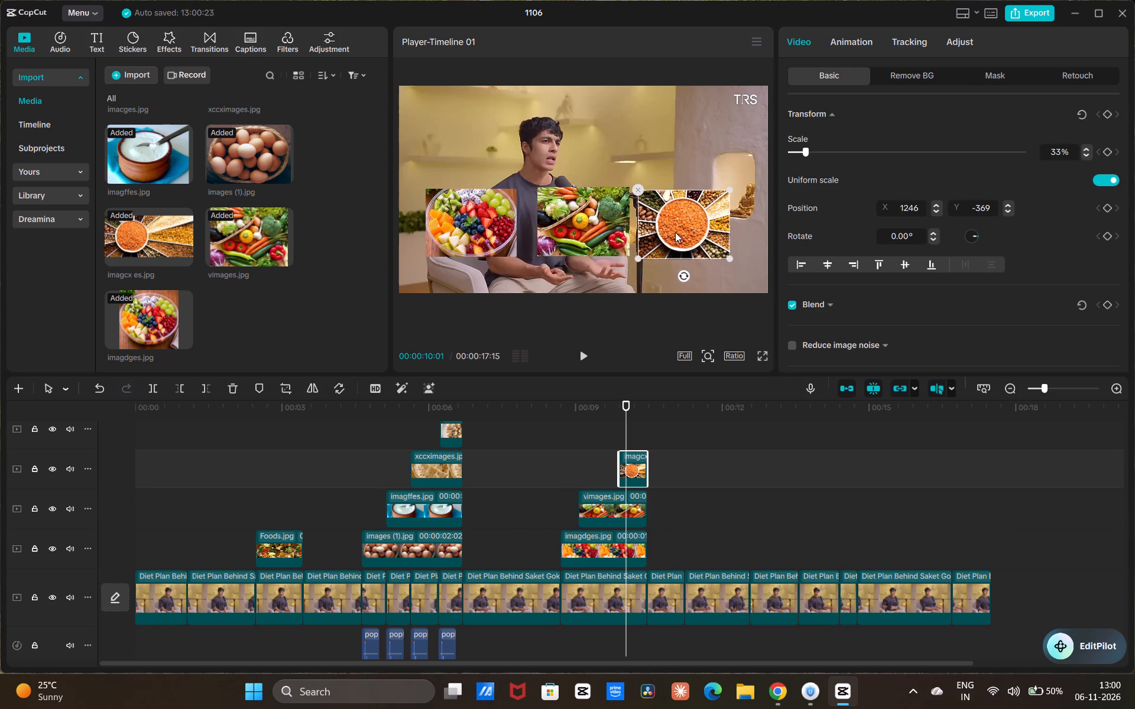
{"action": "left_click_drag", "start_coordinate": [675, 232], "coordinate": [683, 232]}
{"action": "left_click", "coordinate": [683, 168]}
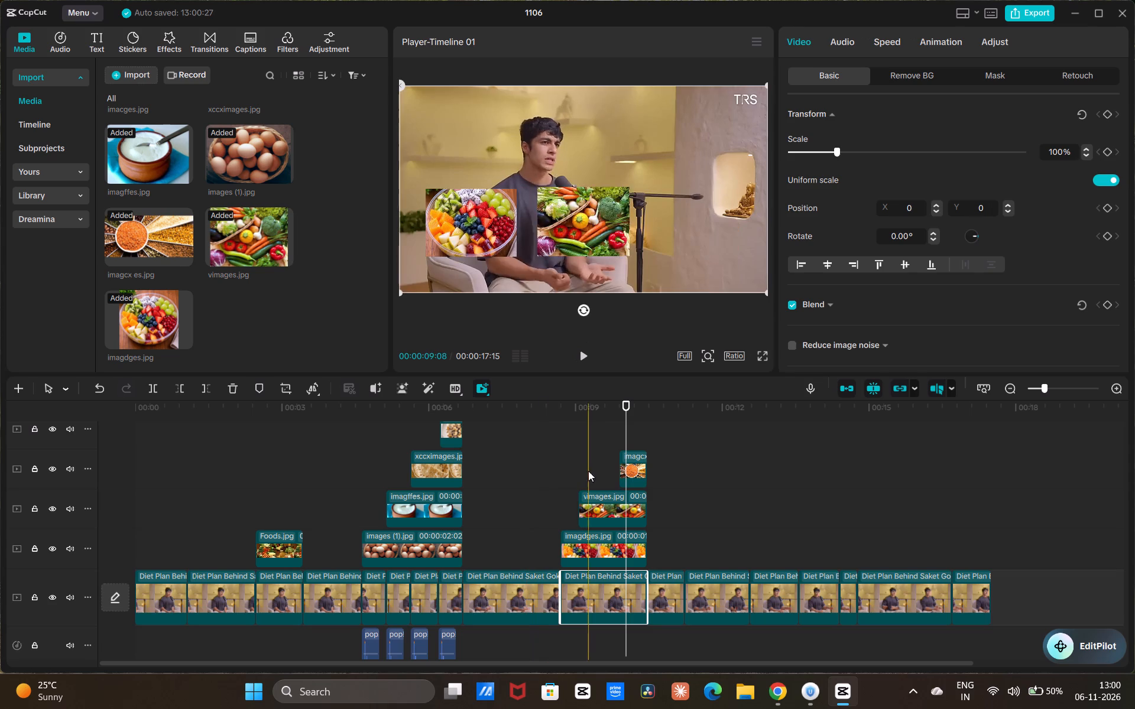
From the start of the fruit overlay, search the sound effects for "whoose" and preview several of the results.
{"action": "double_click", "coordinate": [565, 455]}
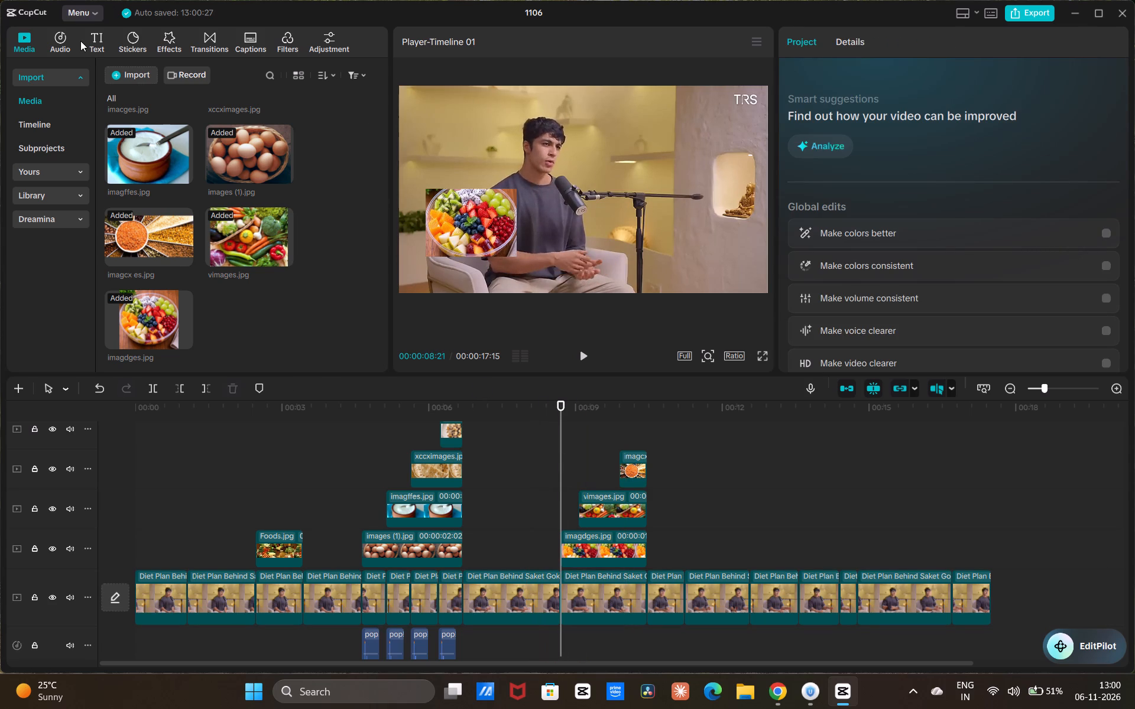
{"action": "left_click", "coordinate": [72, 43]}
{"action": "left_click", "coordinate": [204, 78]}
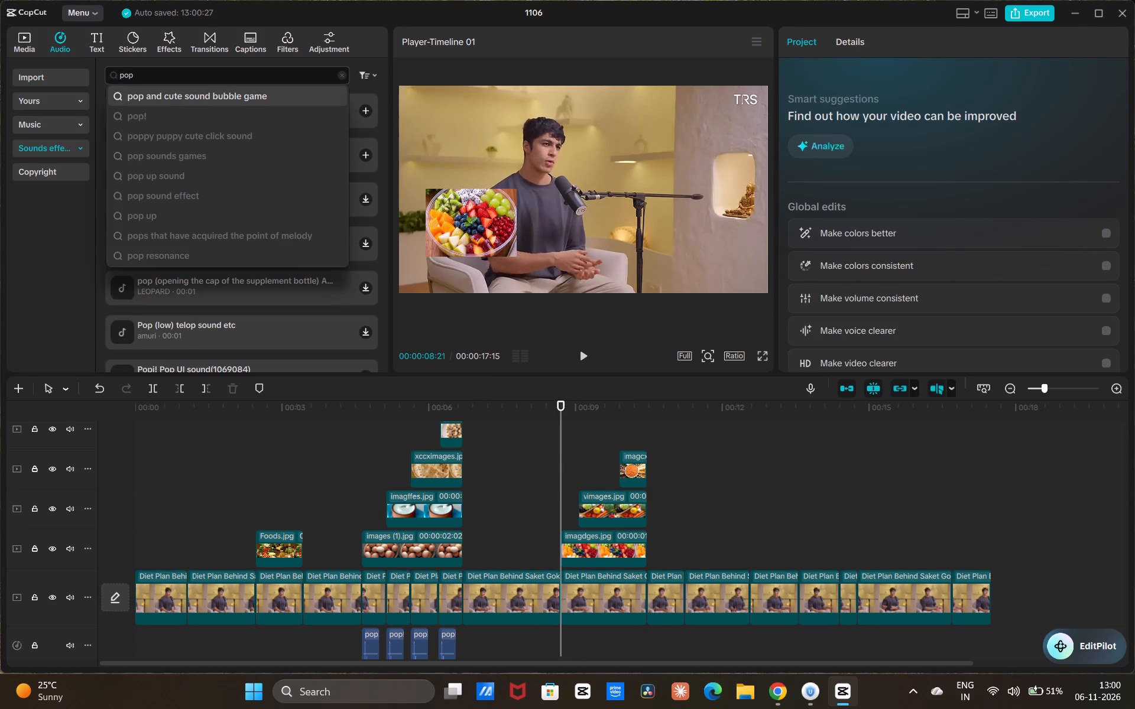
{"action": "key", "text": "BackSpace"}
{"action": "key", "text": "BackSpace"}
{"action": "key", "text": "BackSpace"}
{"action": "key", "text": "BackSpace"}
{"action": "key", "text": "BackSpace"}
{"action": "key", "text": "BackSpace"}
{"action": "key", "text": "BackSpace"}
{"action": "key", "text": "BackSpace"}
{"action": "key", "text": "BackSpace"}
{"action": "key", "text": "BackSpace"}
{"action": "key", "text": "BackSpace"}
{"action": "key", "text": "BackSpace"}
{"action": "key", "text": "BackSpace"}
{"action": "key", "text": "BackSpace"}
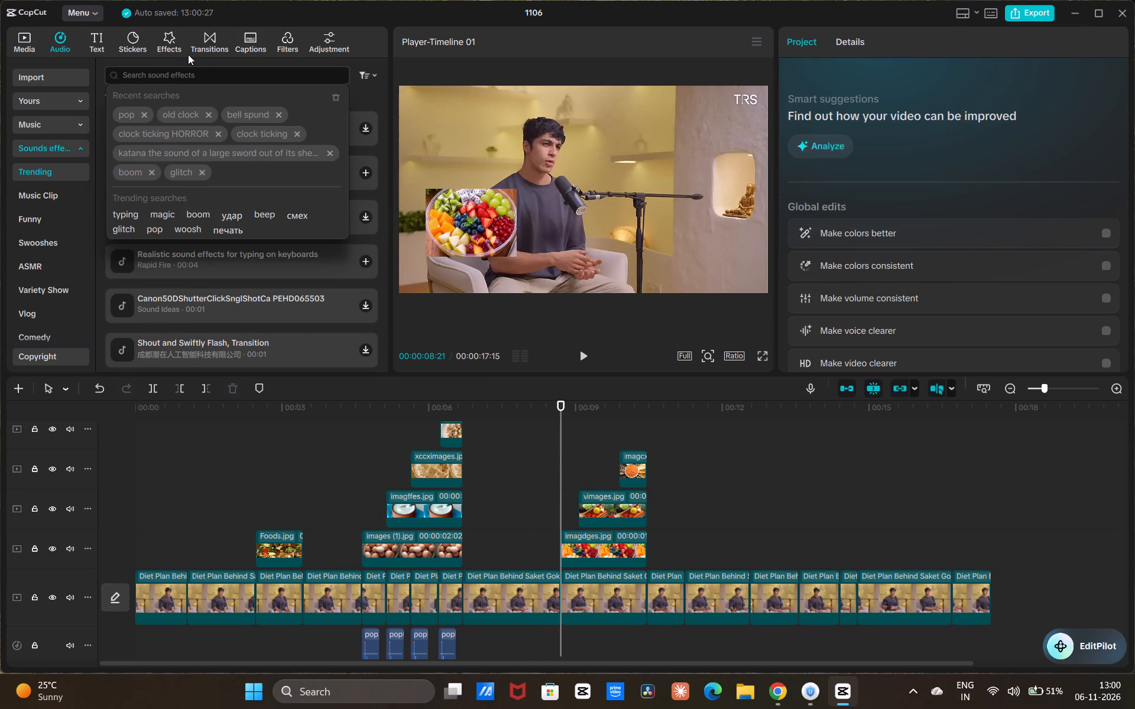
{"action": "type", "text": "whoose"}
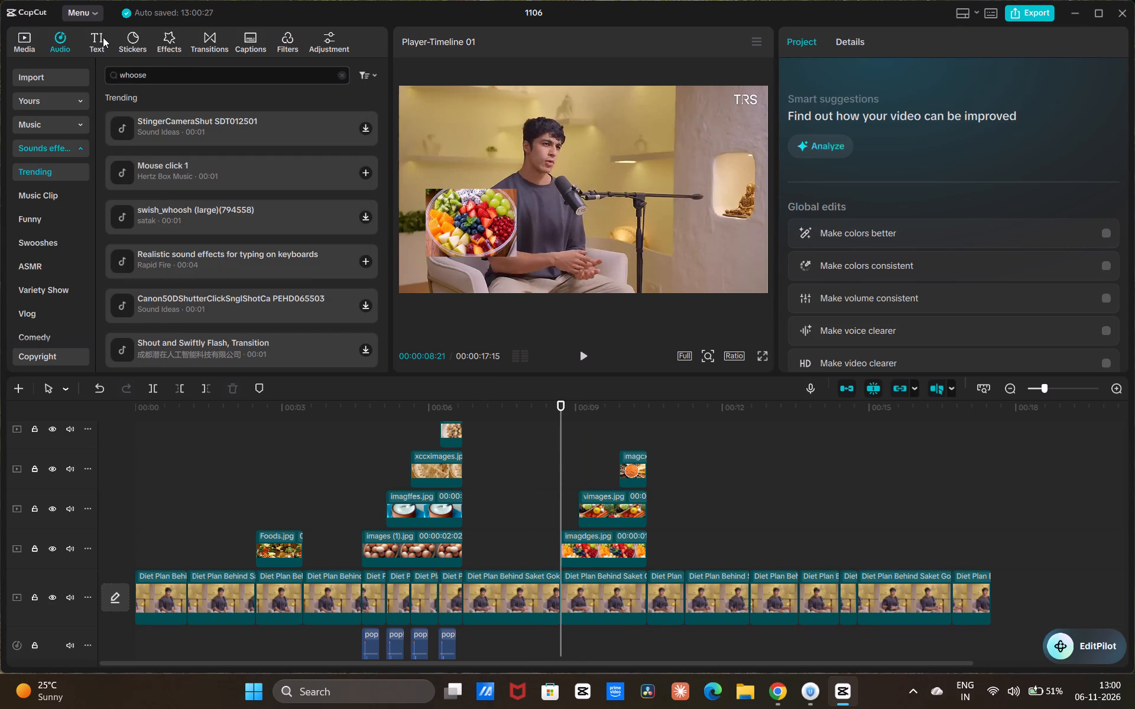
{"action": "key", "text": "Return"}
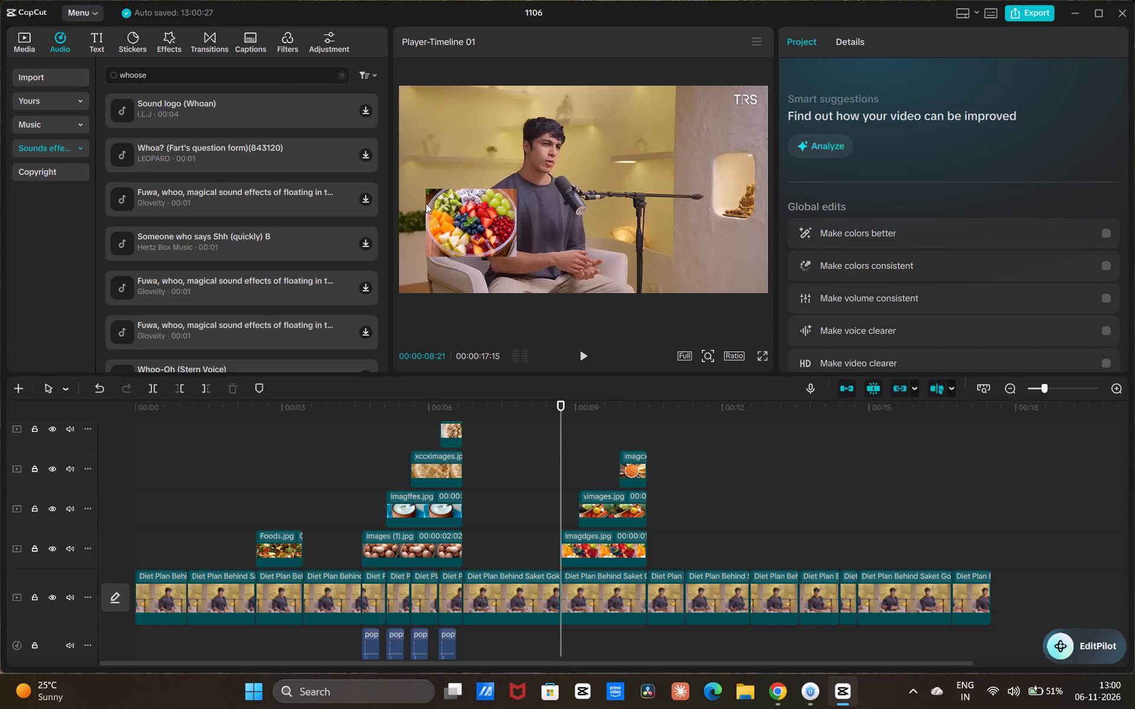
{"action": "left_click", "coordinate": [228, 83]}
{"action": "left_click", "coordinate": [228, 100]}
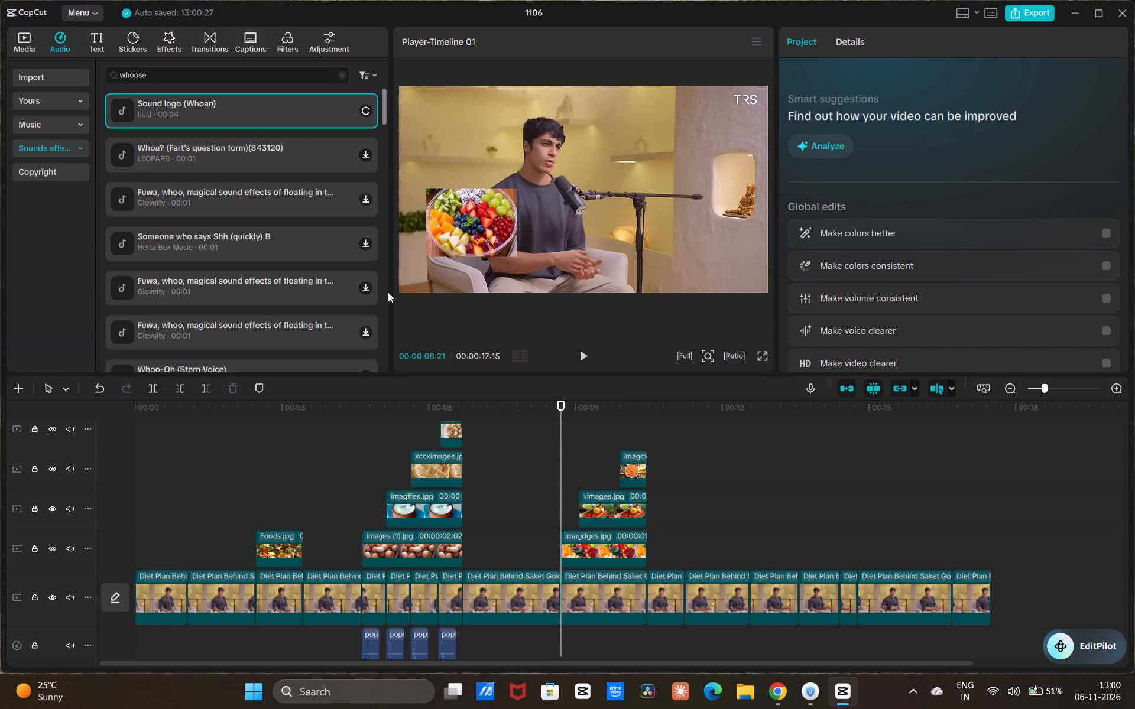
{"action": "left_click", "coordinate": [194, 160]}
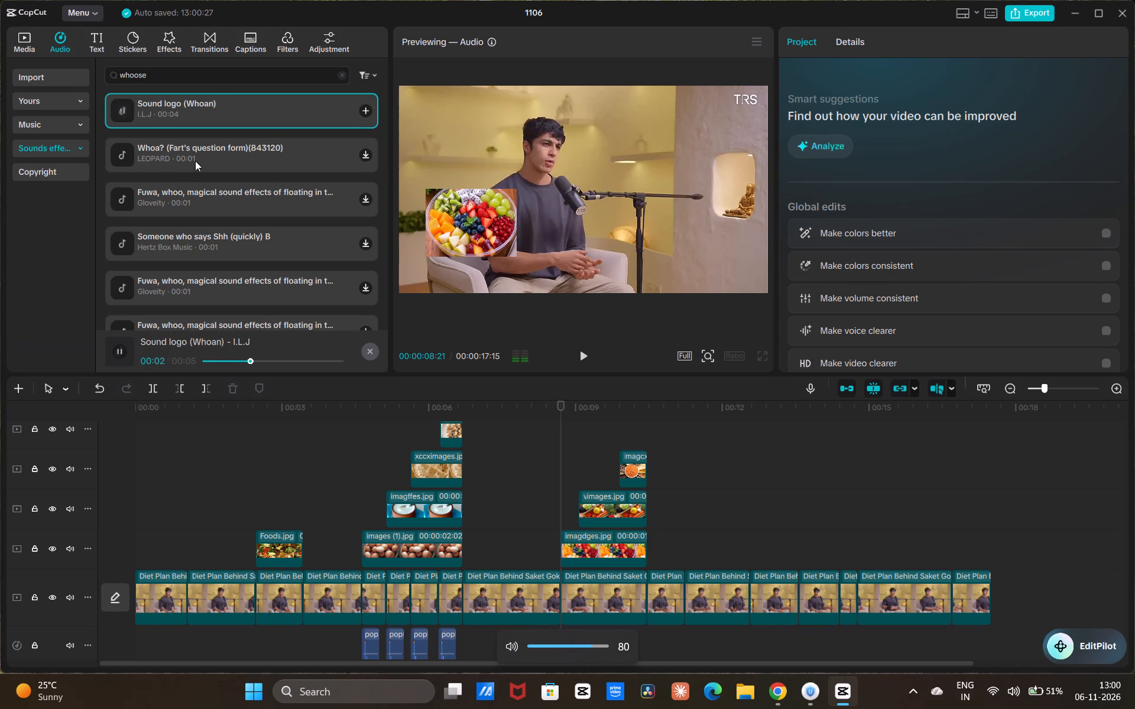
{"action": "left_click", "coordinate": [216, 213]}
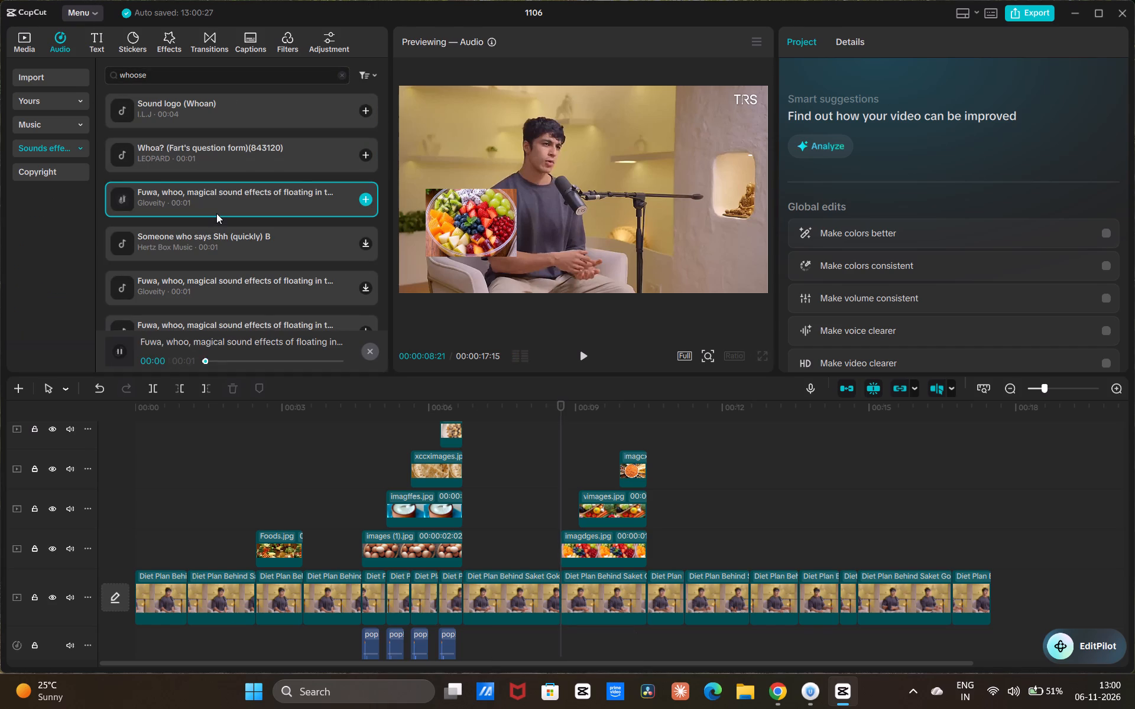
{"action": "scroll", "coordinate": [214, 216], "scroll_direction": "down", "scroll_amount": 2}
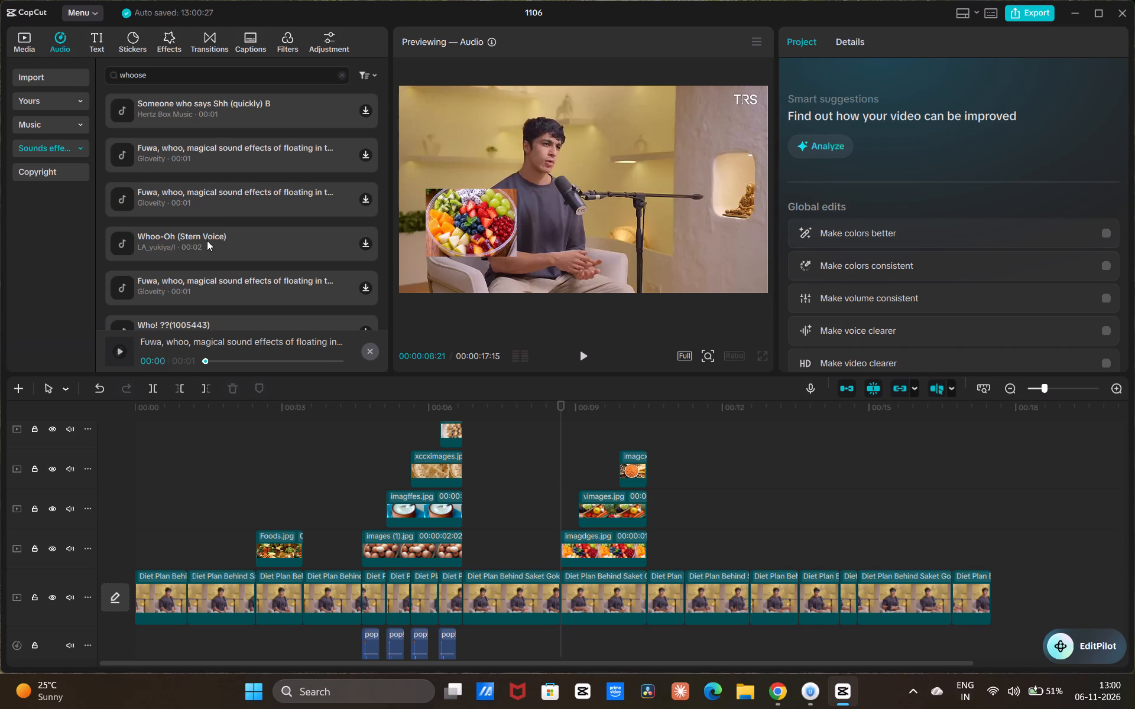
Search the sound effects for "pop" again and preview "Pop. Sound to open the lid, stopper, cap (high)" and "Pop!(1479450)".
{"action": "left_click", "coordinate": [174, 84]}
{"action": "key", "text": "BackSpace"}
{"action": "key", "text": "BackSpace"}
{"action": "key", "text": "BackSpace"}
{"action": "key", "text": "BackSpace"}
{"action": "key", "text": "BackSpace"}
{"action": "key", "text": "BackSpace"}
{"action": "key", "text": "BackSpace"}
{"action": "key", "text": "BackSpace"}
{"action": "key", "text": "BackSpace"}
{"action": "key", "text": "BackSpace"}
{"action": "key", "text": "BackSpace"}
{"action": "key", "text": "BackSpace"}
{"action": "key", "text": "BackSpace"}
{"action": "key", "text": "BackSpace"}
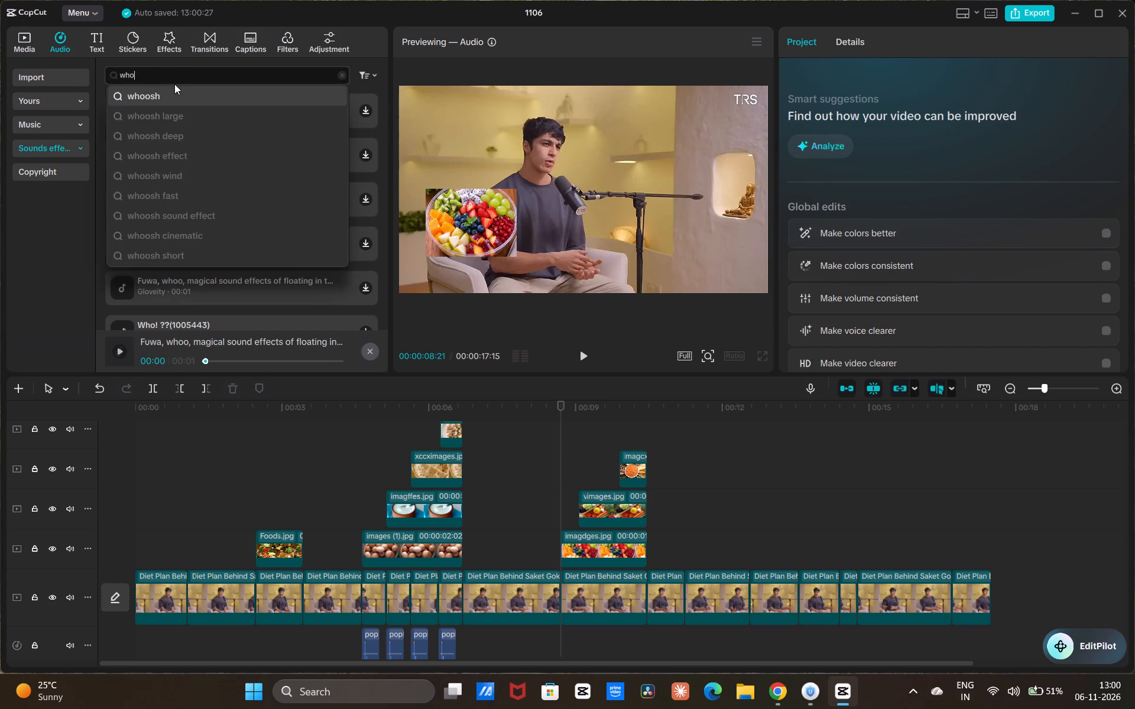
{"action": "left_click", "coordinate": [183, 112]}
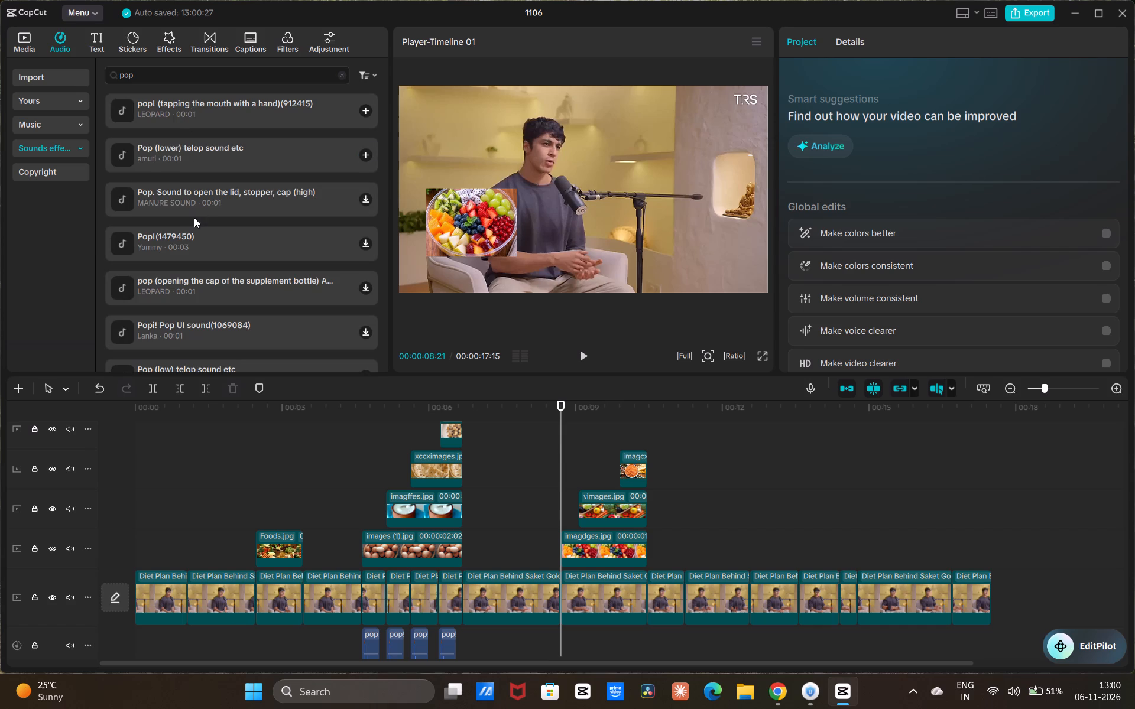
{"action": "left_click", "coordinate": [203, 206]}
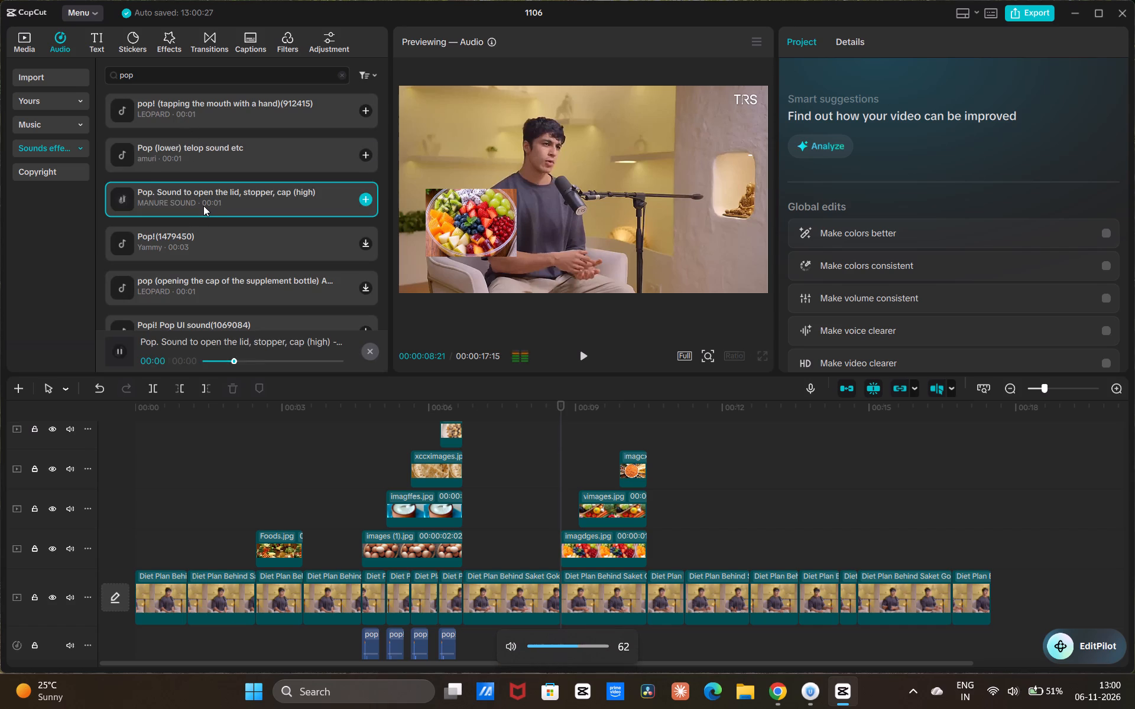
{"action": "left_click", "coordinate": [203, 242]}
{"action": "scroll", "coordinate": [203, 240], "scroll_direction": "down", "scroll_amount": 1}
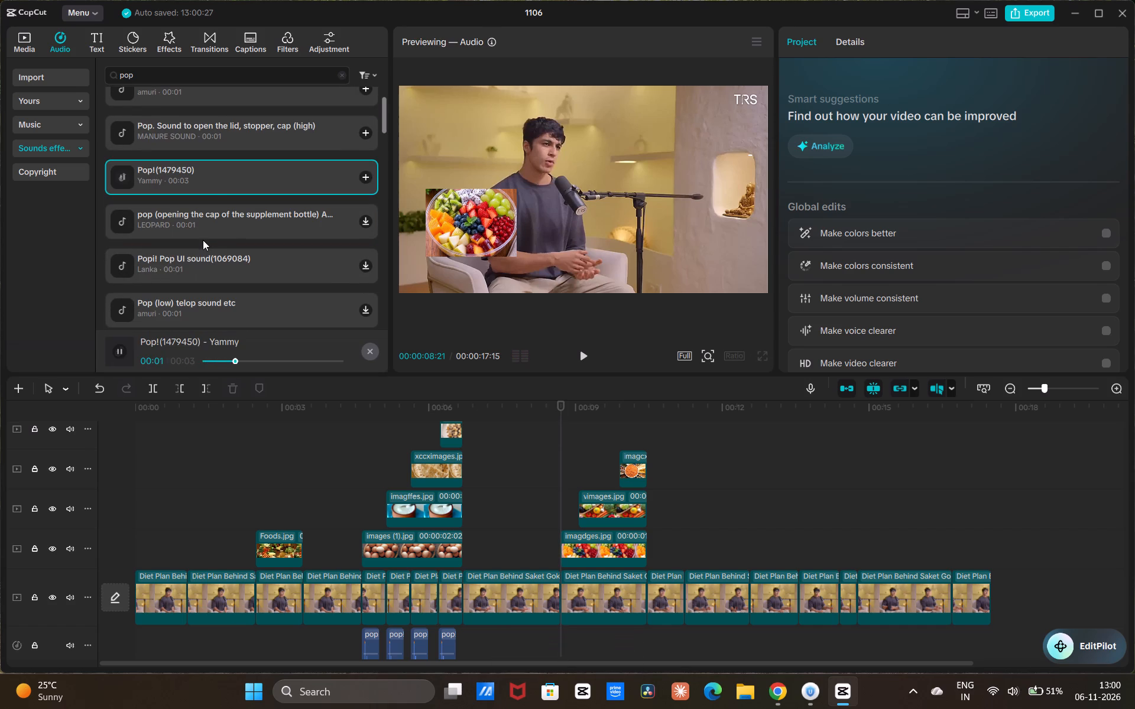
Add "Pop. Sound to open the lid, stopper, cap (high)" to the audio track at the start of the fruit overlay and play it back.
{"action": "left_click_drag", "start_coordinate": [214, 180], "coordinate": [604, 642]}
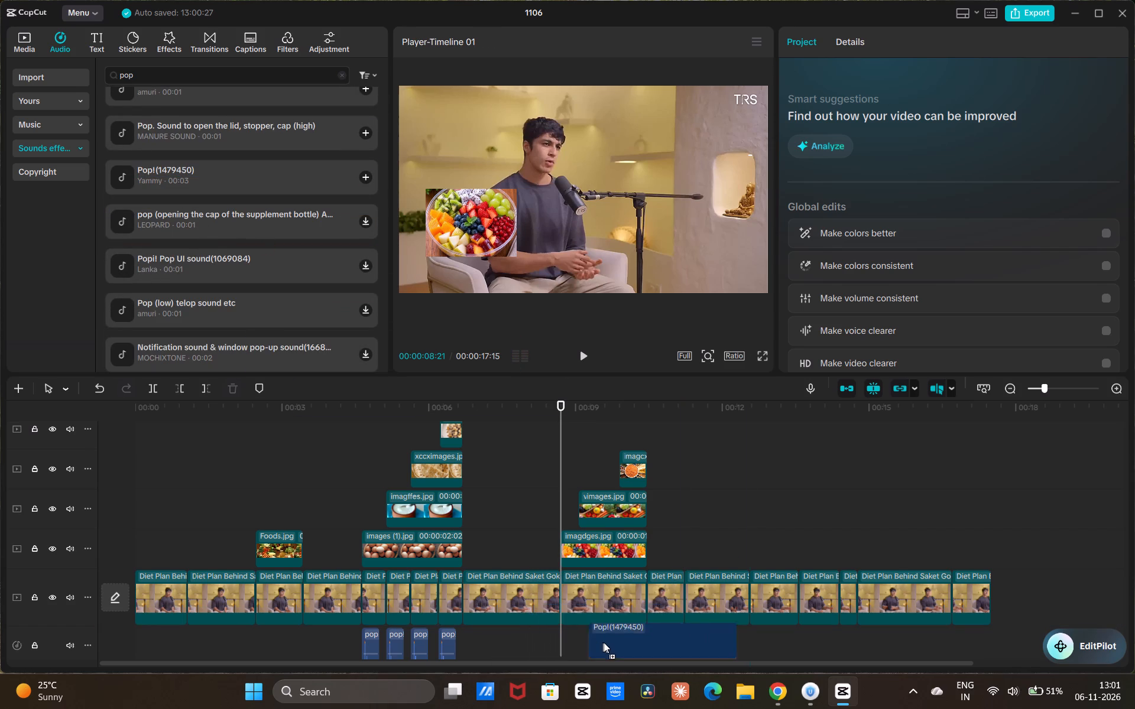
{"action": "left_click_drag", "start_coordinate": [604, 642], "coordinate": [192, 181]}
{"action": "left_click_drag", "start_coordinate": [210, 134], "coordinate": [657, 707]}
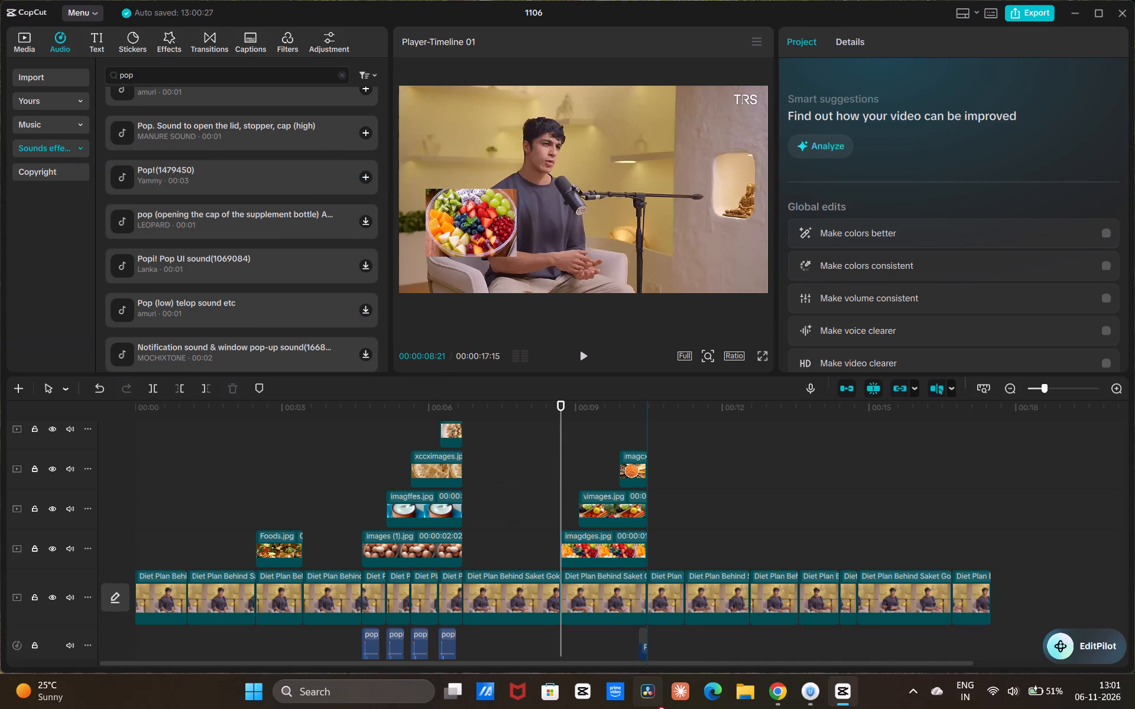
{"action": "left_click_drag", "start_coordinate": [657, 707], "coordinate": [563, 639]}
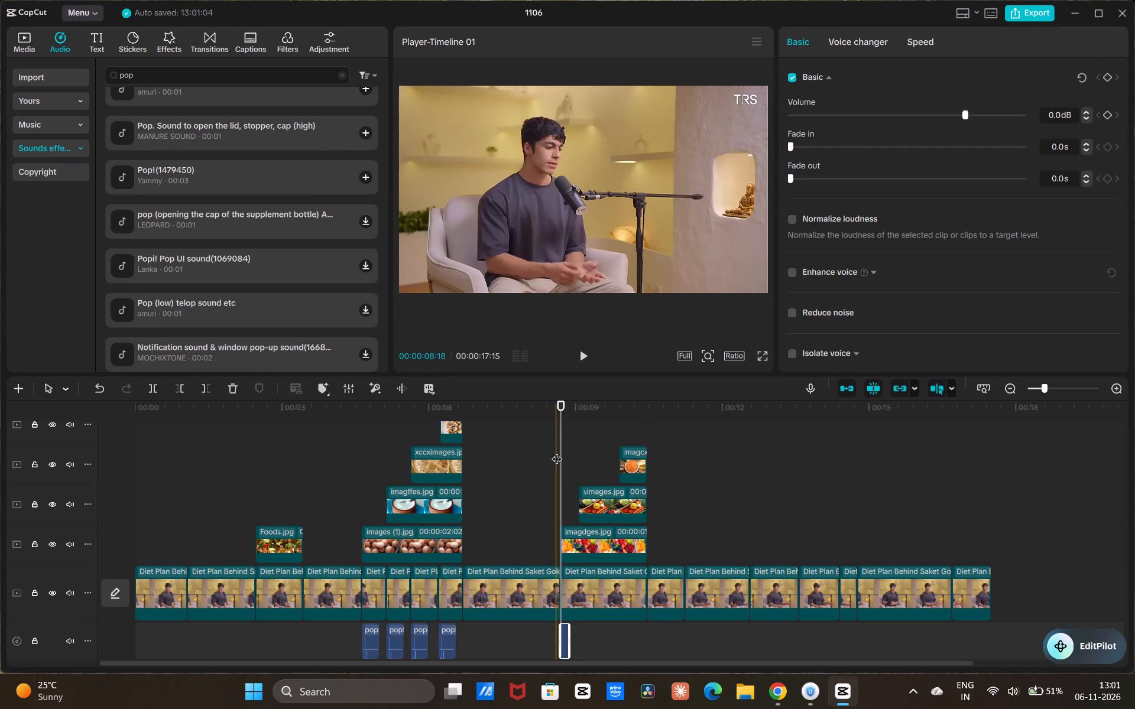
{"action": "left_click_drag", "start_coordinate": [557, 451], "coordinate": [541, 471]}
{"action": "key", "text": "space"}
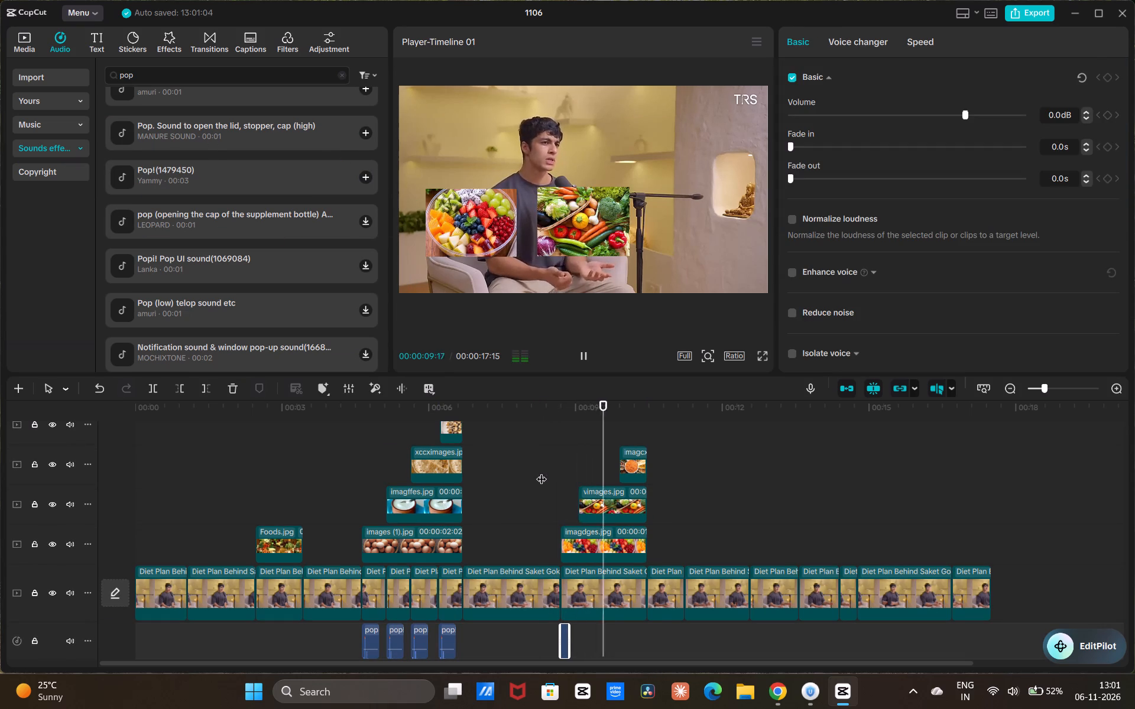
{"action": "key", "text": "space"}
Copy the new pop sound to the starts of the vegetables and lentils overlays, and play the section back.
{"action": "left_click", "coordinate": [577, 462]}
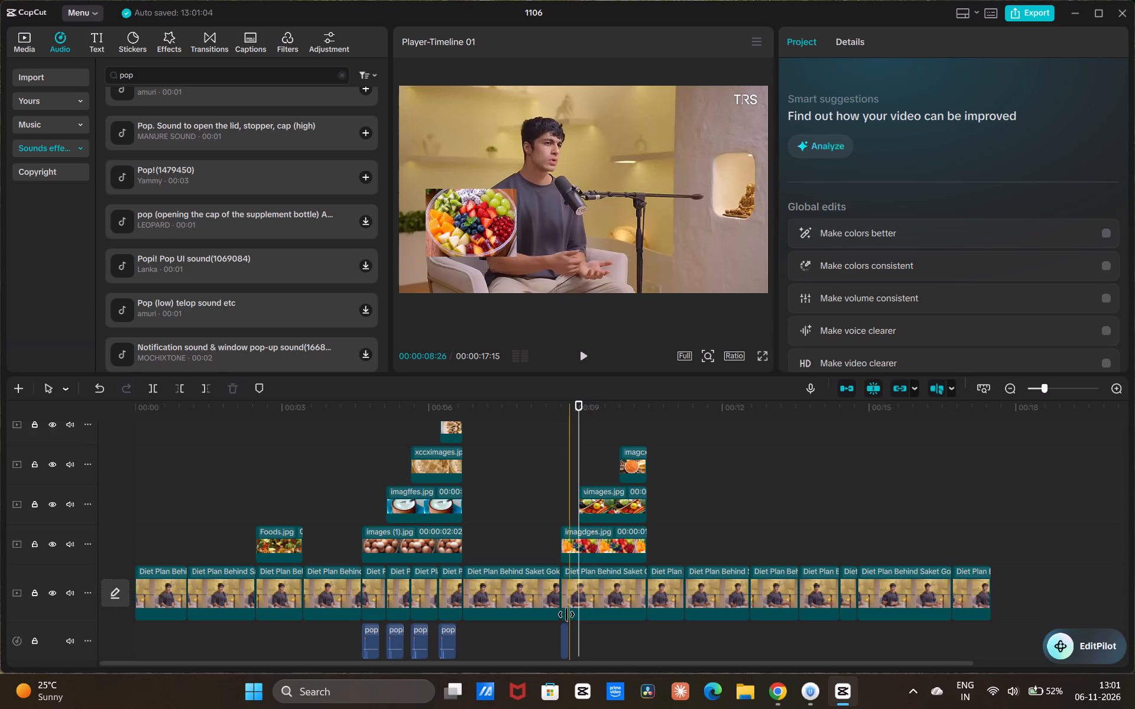
{"action": "left_click", "coordinate": [562, 640]}
{"action": "key", "text": "ctrl+c"}
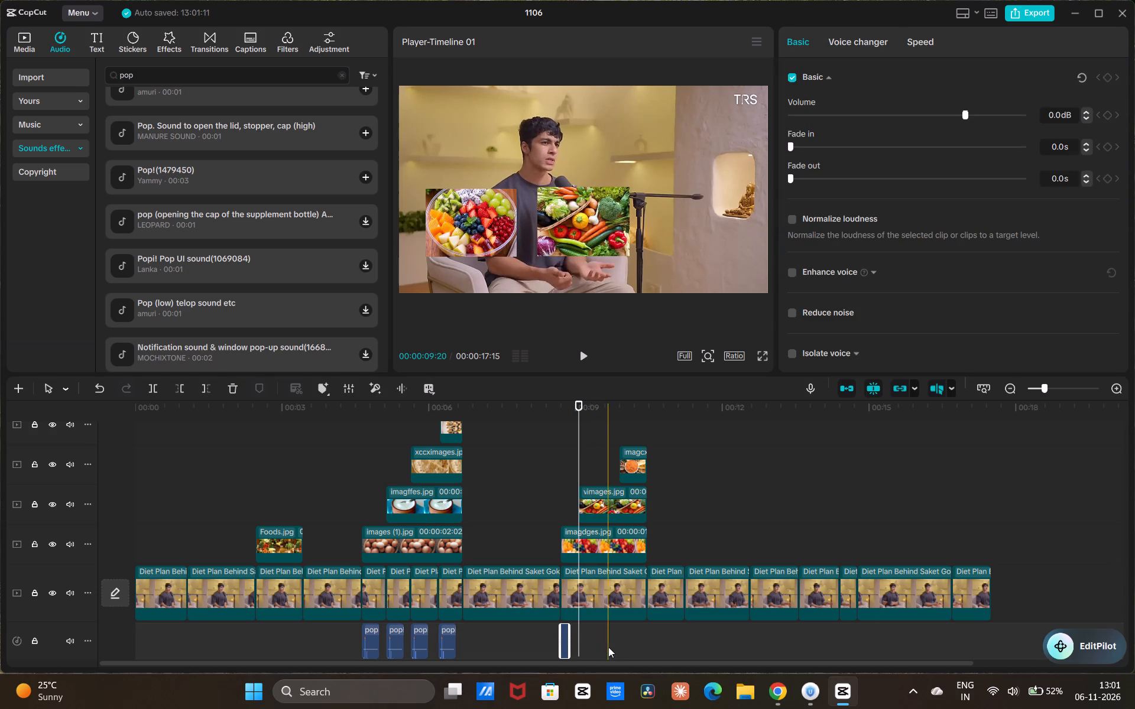
{"action": "key", "text": "ctrl+v"}
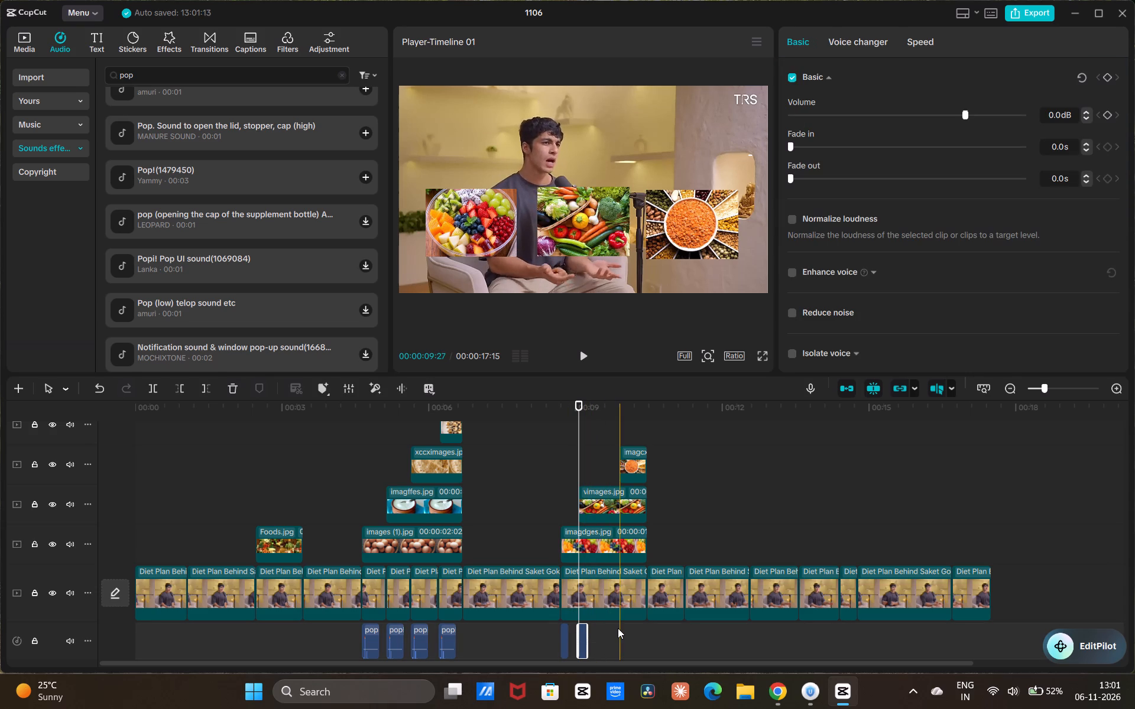
{"action": "key", "text": "ctrl+v"}
{"action": "left_click", "coordinate": [543, 493]}
{"action": "key", "text": "space"}
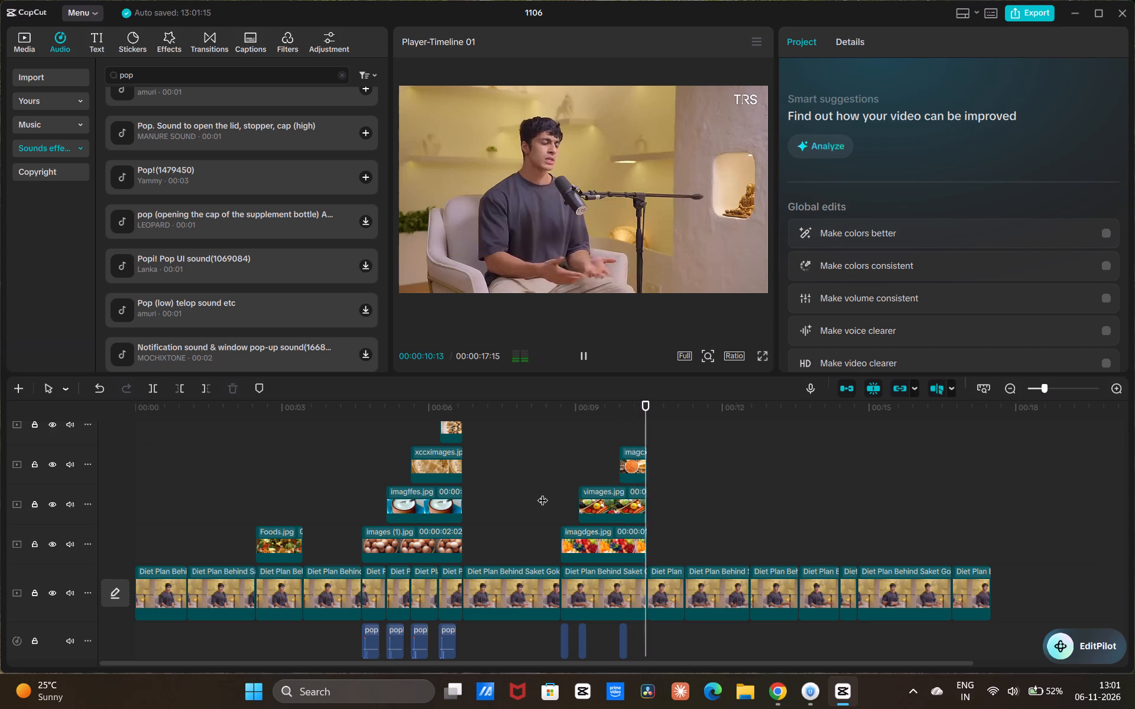
{"action": "key", "text": "space"}
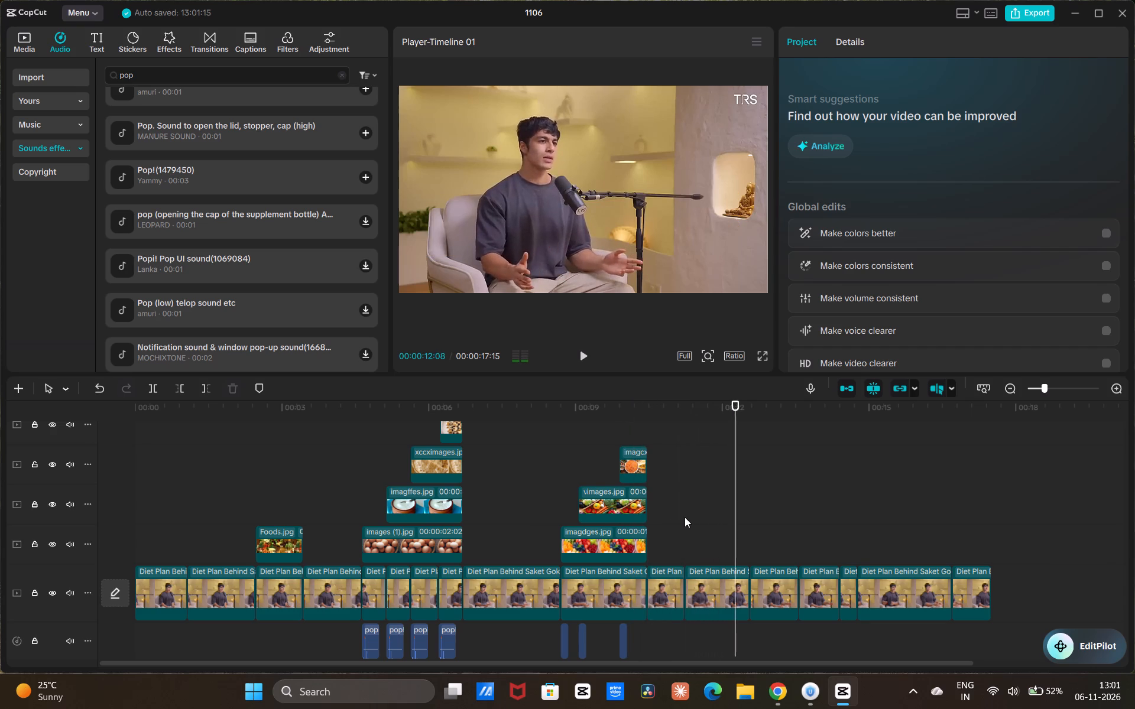
{"action": "left_click", "coordinate": [685, 517]}
{"action": "key", "text": "space"}
{"action": "key", "text": "space"}
{"action": "left_click", "coordinate": [685, 517]}
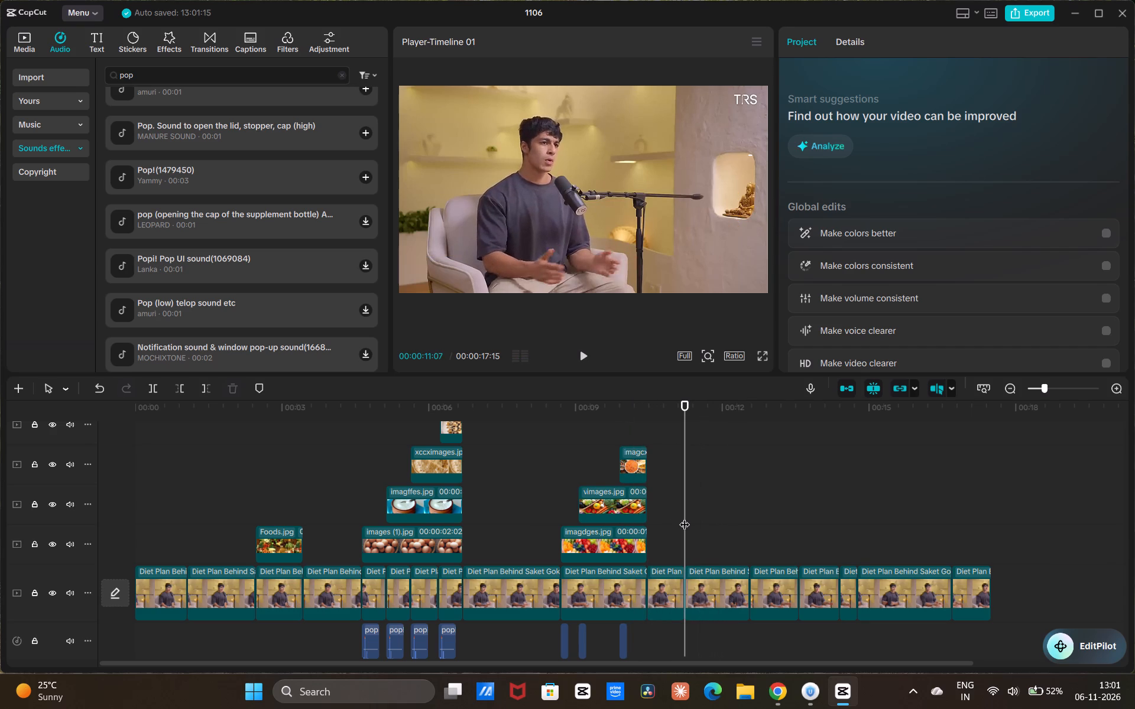
Switch to Chrome and search YouTube for "well balanced diet animated clip".
{"action": "left_click", "coordinate": [773, 699]}
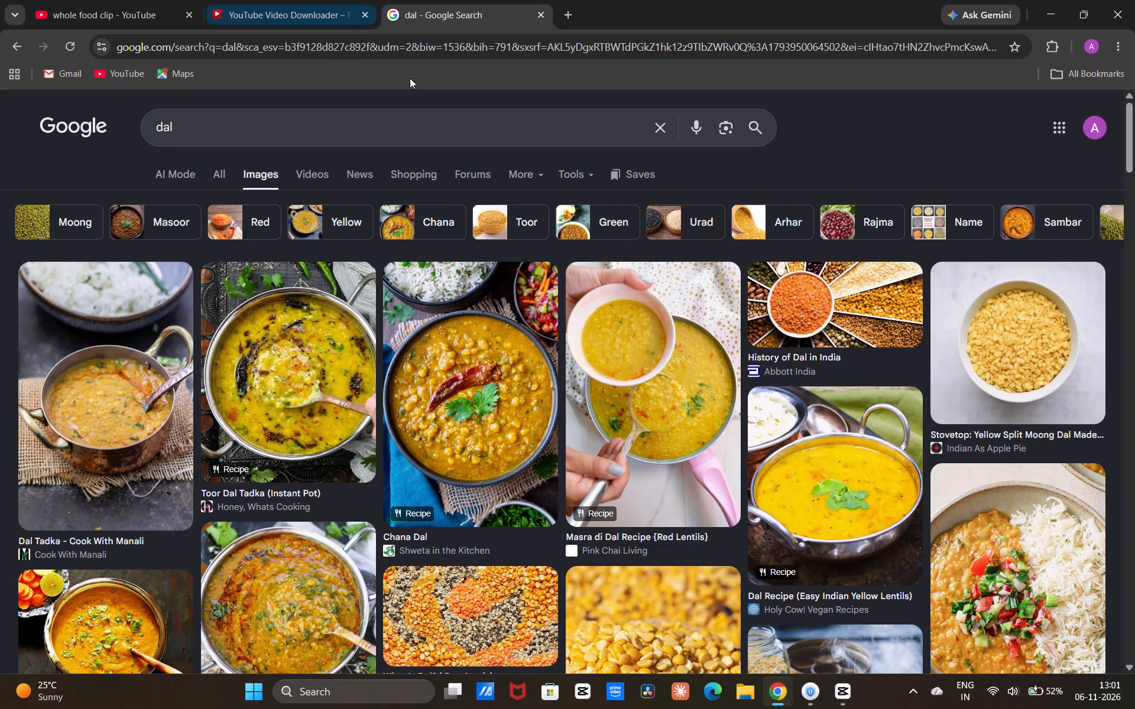
{"action": "left_click", "coordinate": [170, 6]}
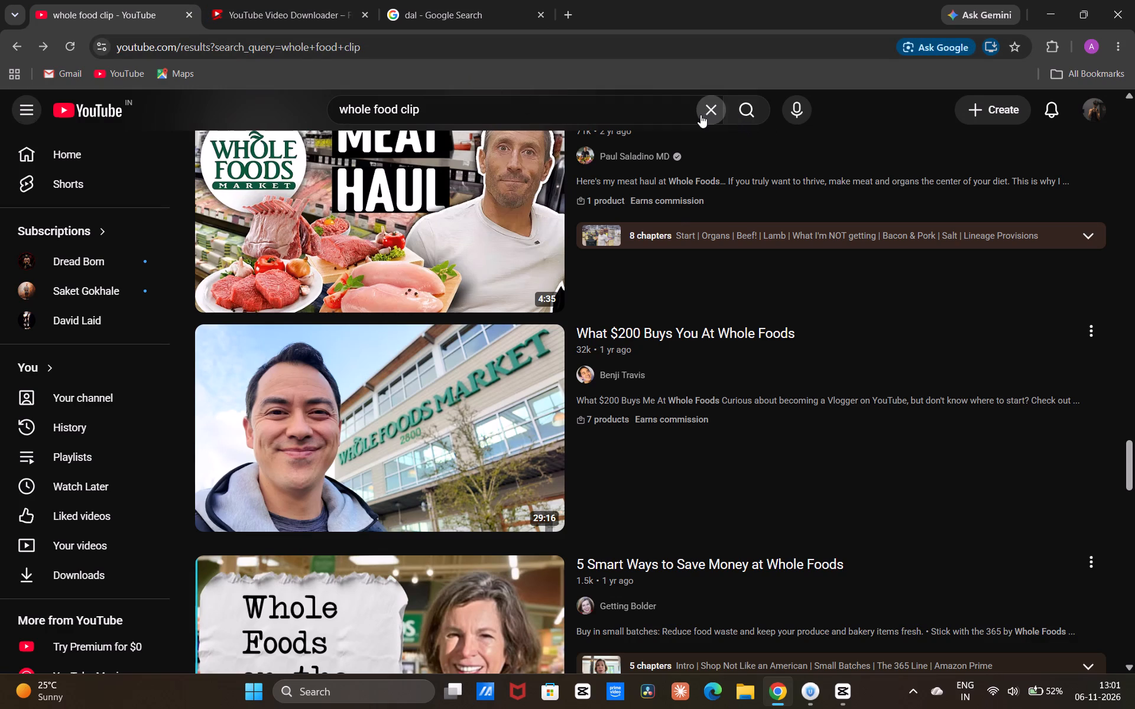
{"action": "left_click", "coordinate": [701, 115]}
{"action": "key", "text": "w"}
{"action": "key", "text": "e"}
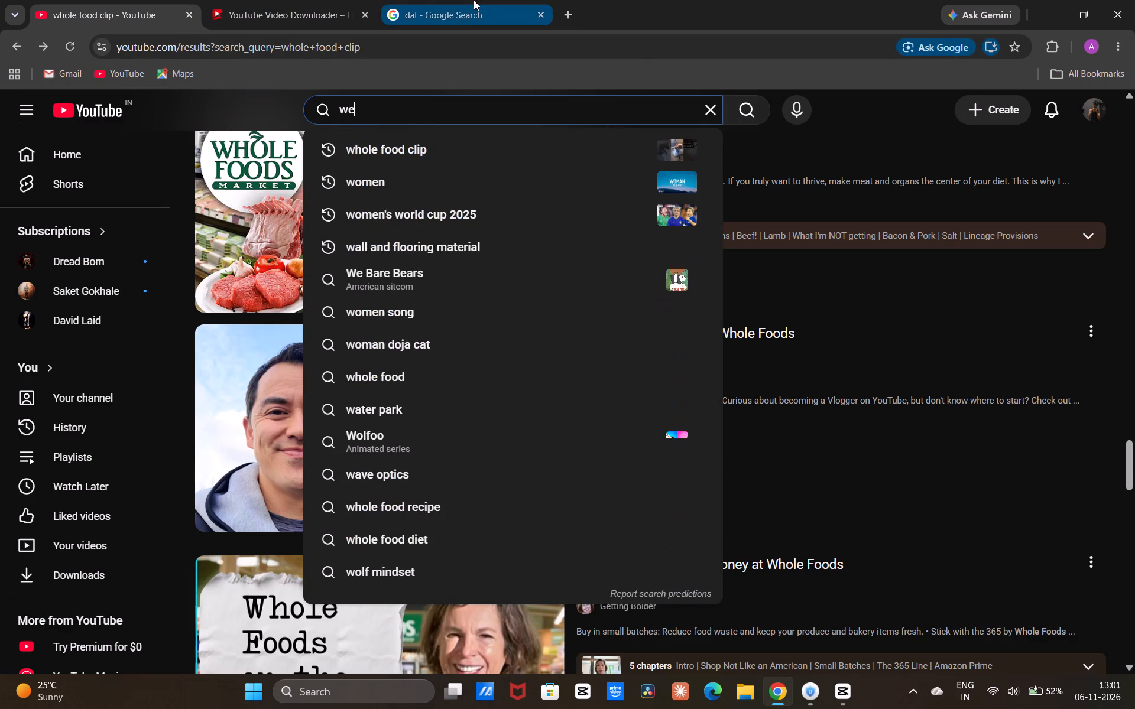
{"action": "key", "text": "l"}
{"action": "key", "text": "l"}
{"action": "key", "text": "space"}
{"action": "key", "text": "b"}
{"action": "key", "text": "a"}
{"action": "type", "text": "lance"}
{"action": "key", "text": "space"}
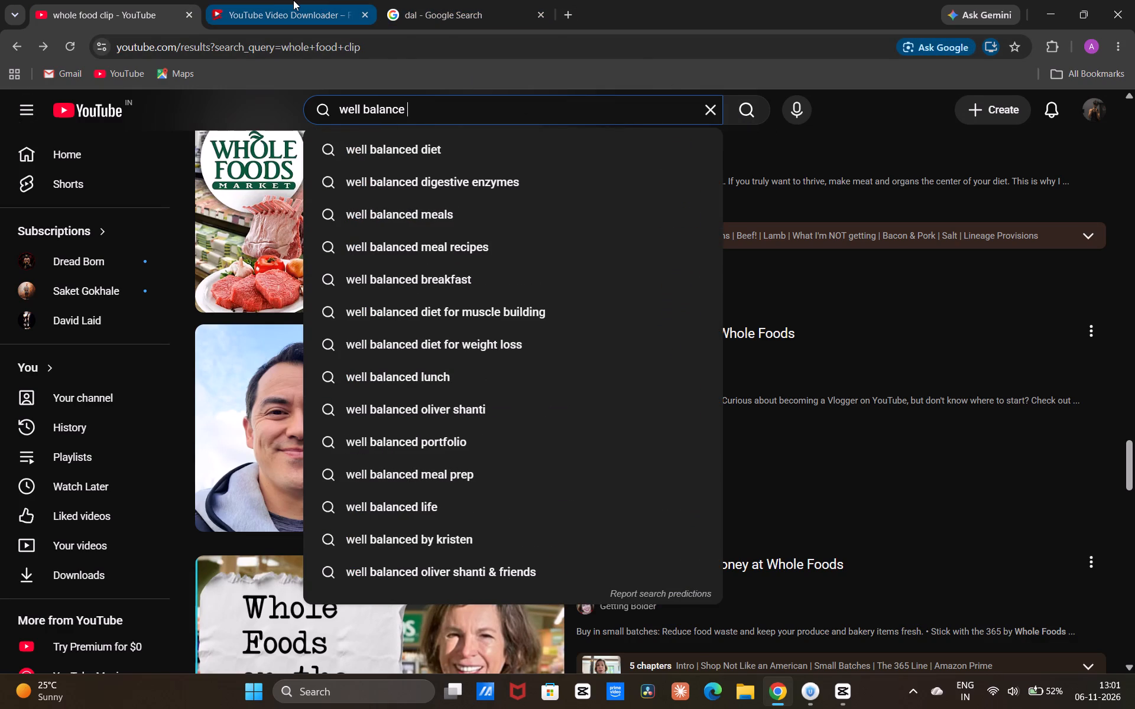
{"action": "key", "text": "Down"}
{"action": "key", "text": "space"}
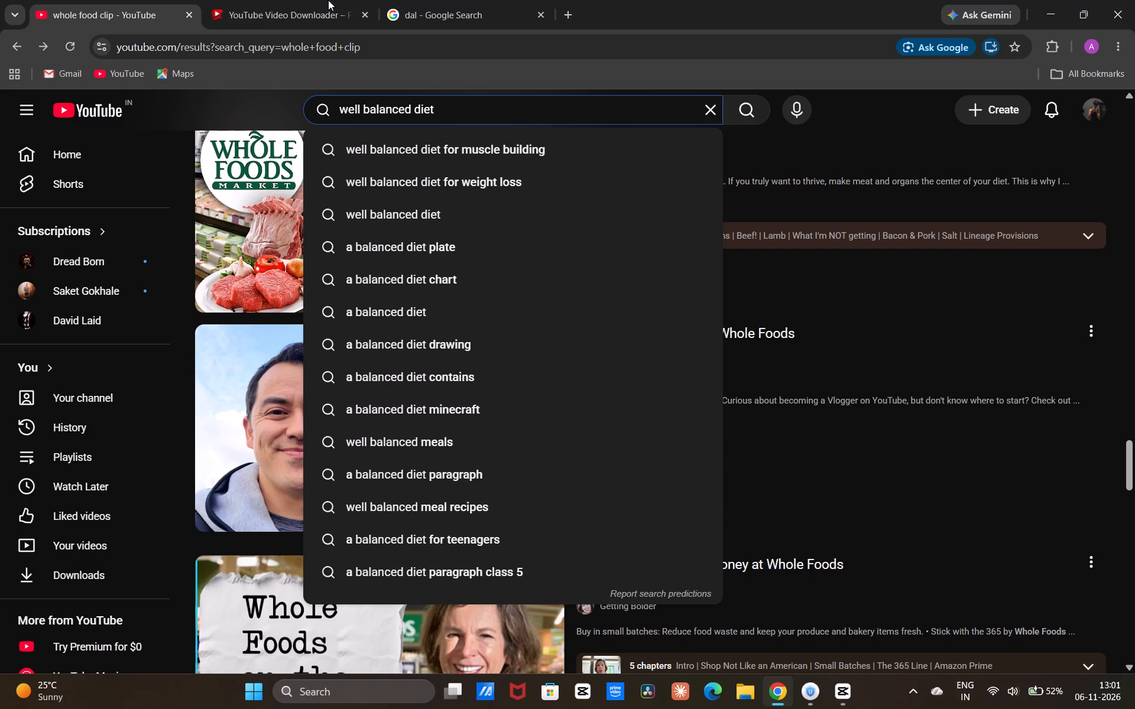
{"action": "type", "text": "animated"}
{"action": "key", "text": "space"}
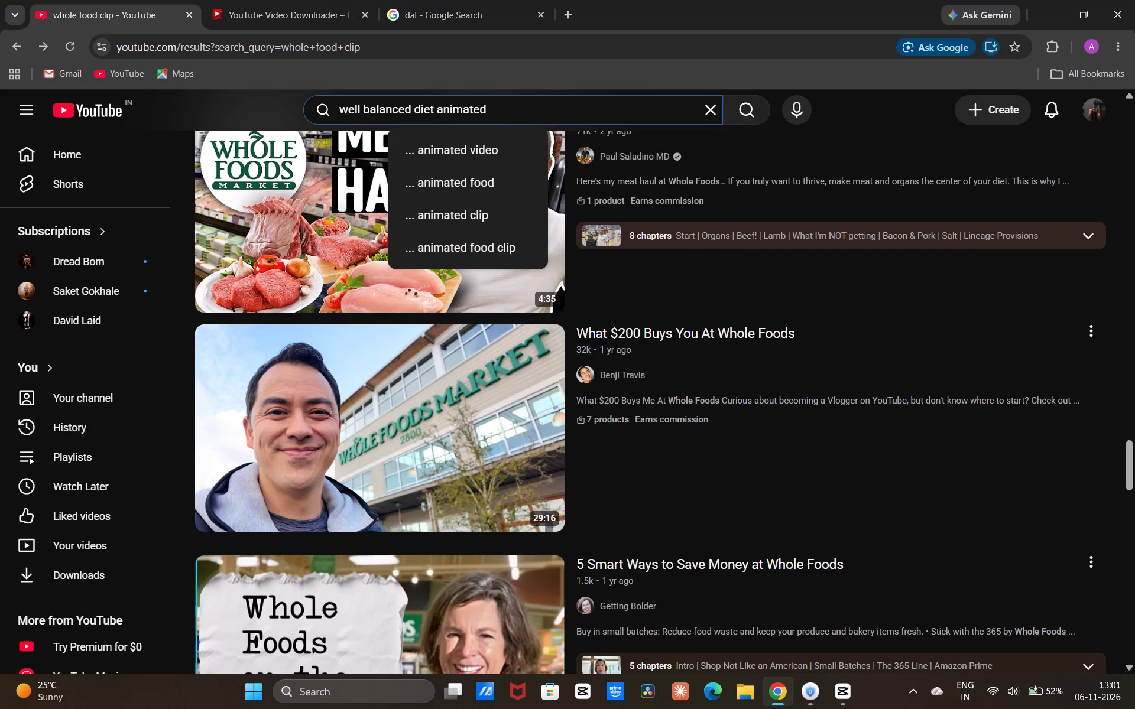
{"action": "key", "text": "Up"}
{"action": "key", "text": "Up"}
{"action": "key", "text": "Return"}
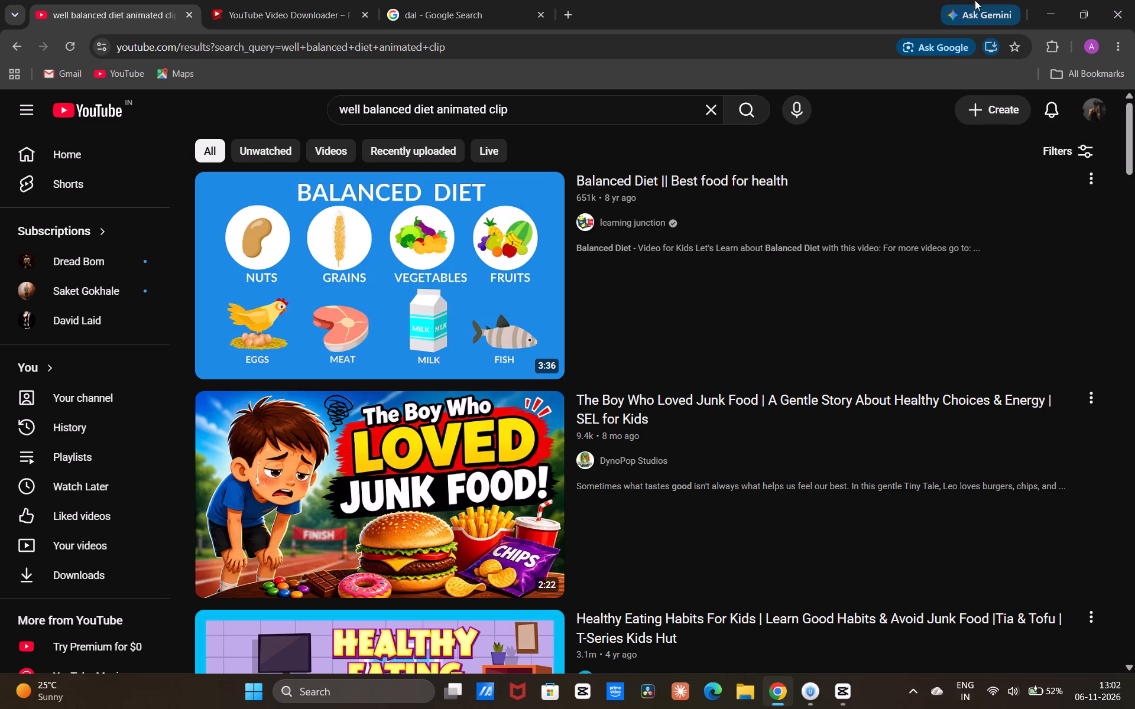
Look through the YouTube results for an animated balanced diet clip suitable for the short.
{"action": "right_click", "coordinate": [1134, 0]}
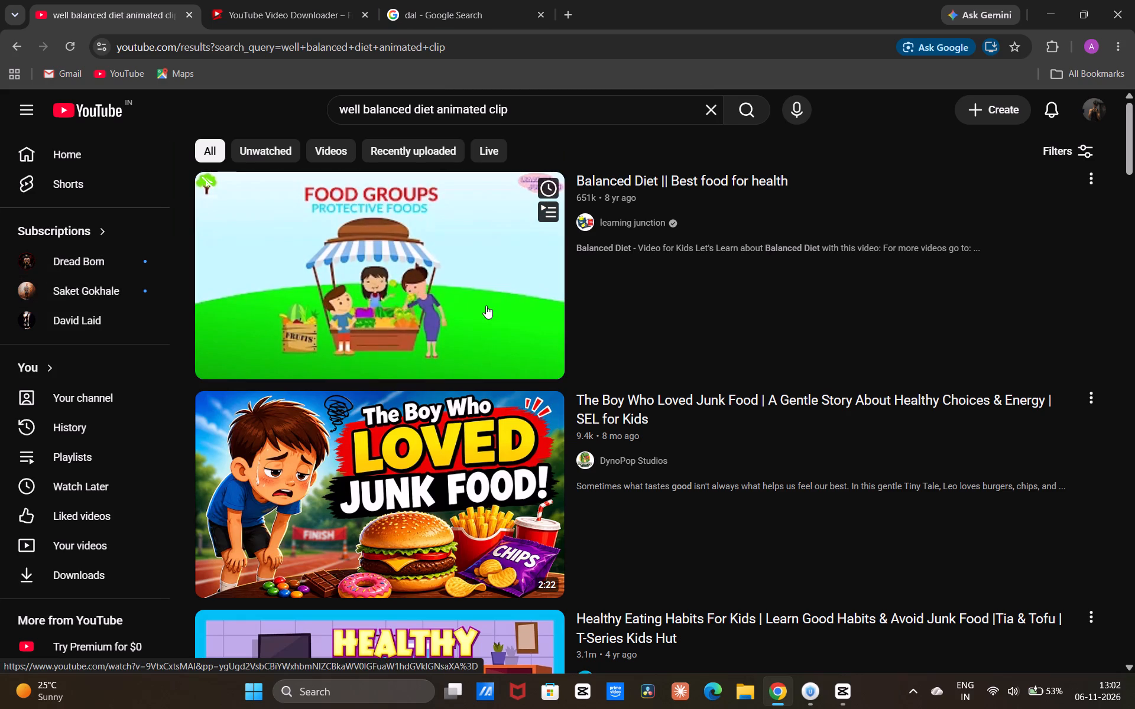
{"action": "scroll", "coordinate": [486, 305], "scroll_direction": "down", "scroll_amount": 4}
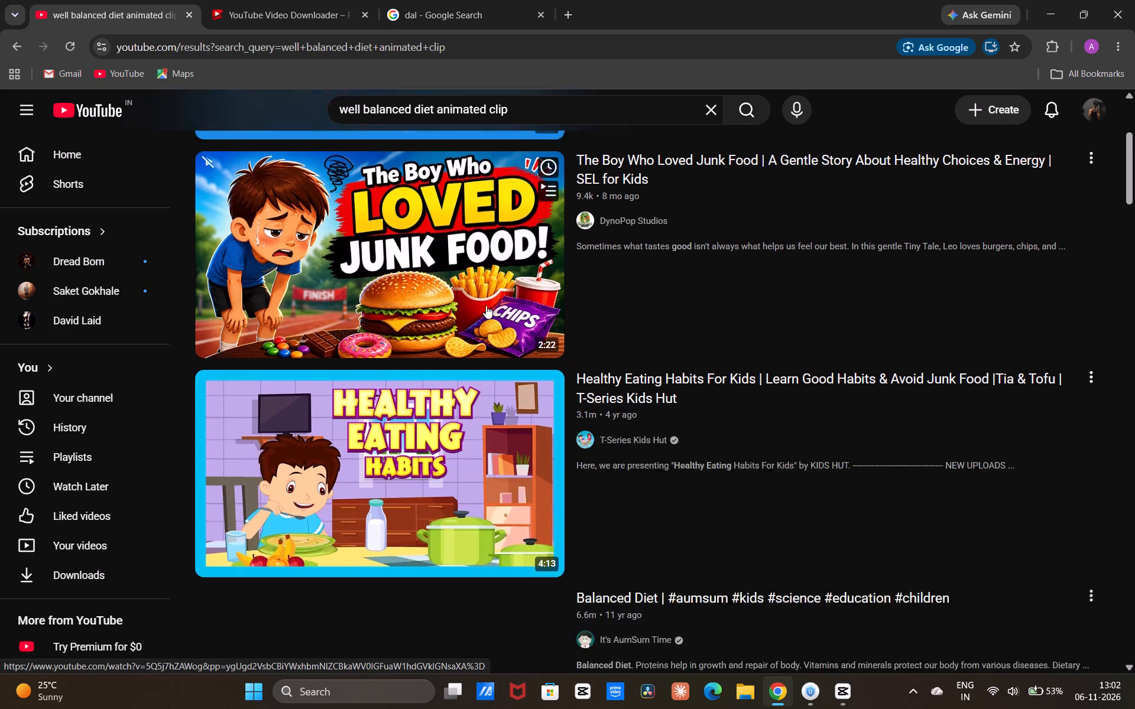
{"action": "scroll", "coordinate": [525, 380], "scroll_direction": "down", "scroll_amount": 14}
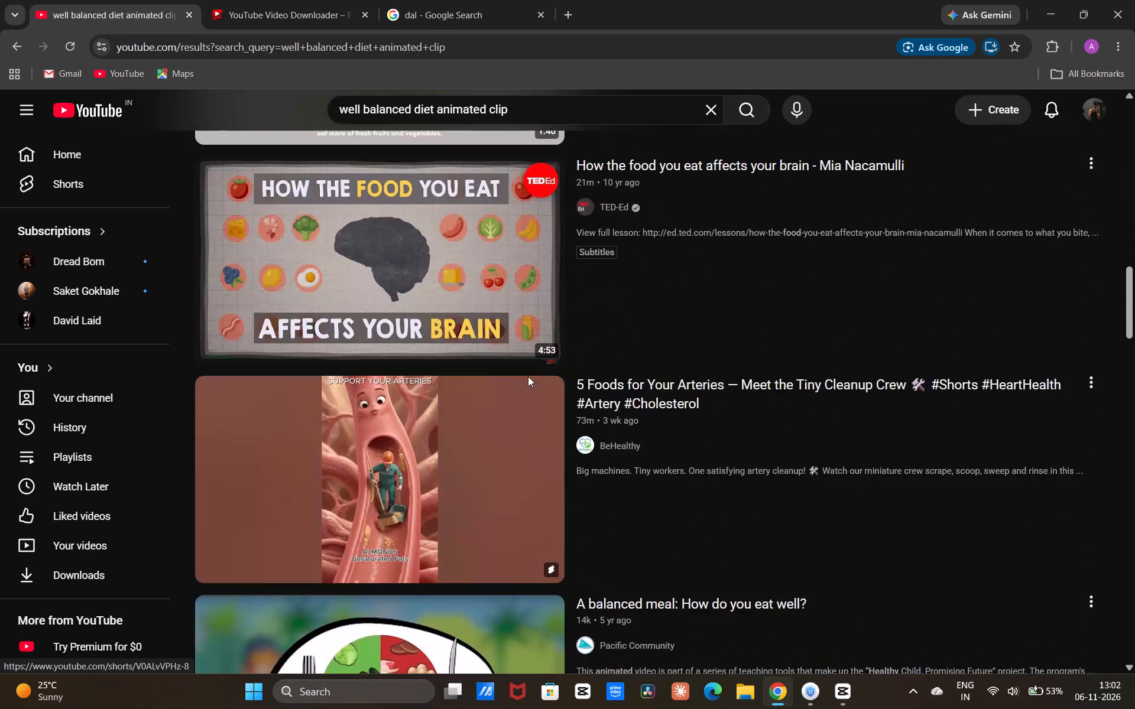
{"action": "scroll", "coordinate": [528, 369], "scroll_direction": "down", "scroll_amount": 6}
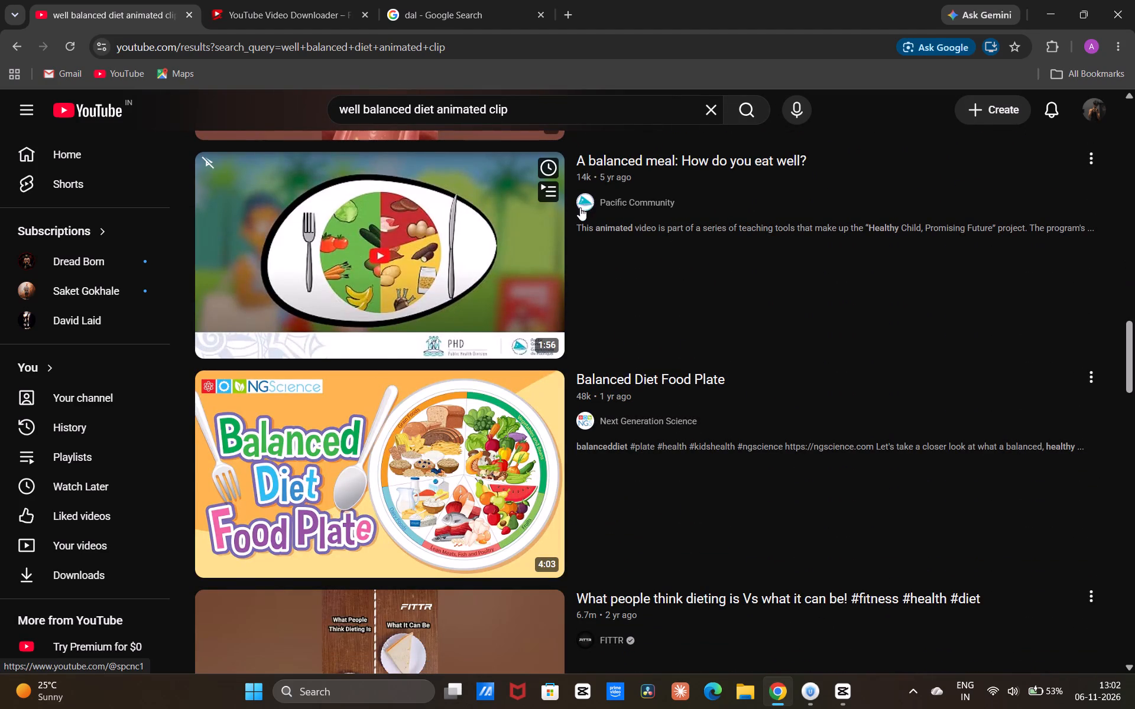
{"action": "scroll", "coordinate": [548, 232], "scroll_direction": "down", "scroll_amount": 6}
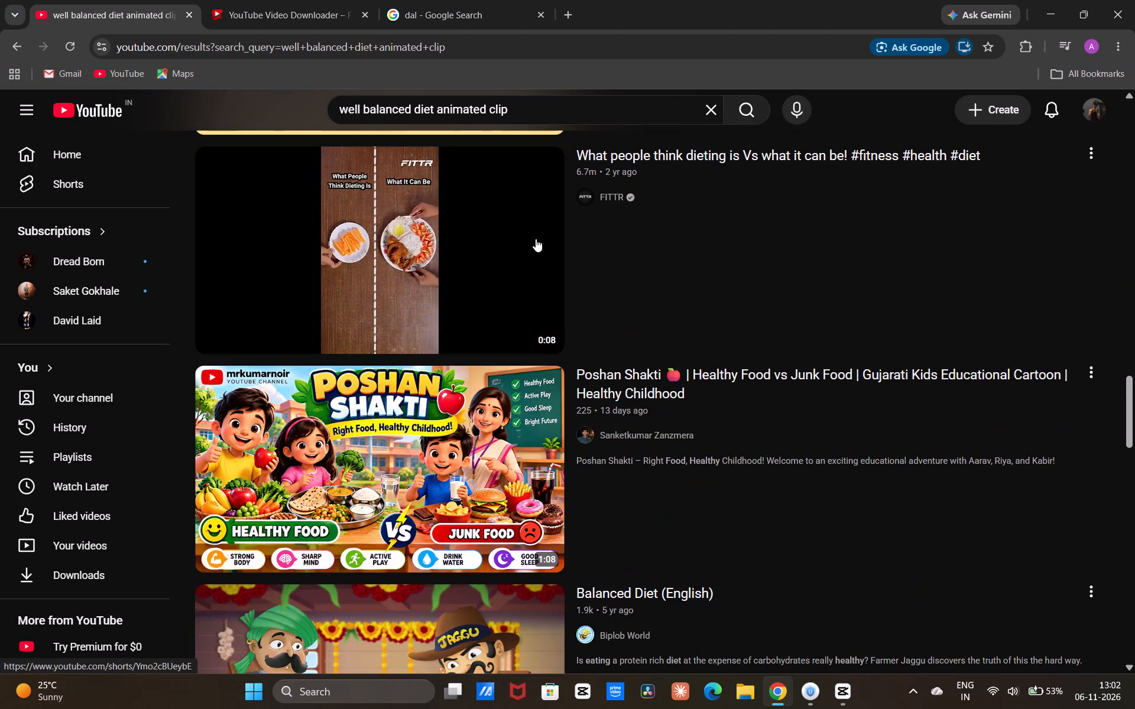
{"action": "scroll", "coordinate": [535, 240], "scroll_direction": "down", "scroll_amount": 15}
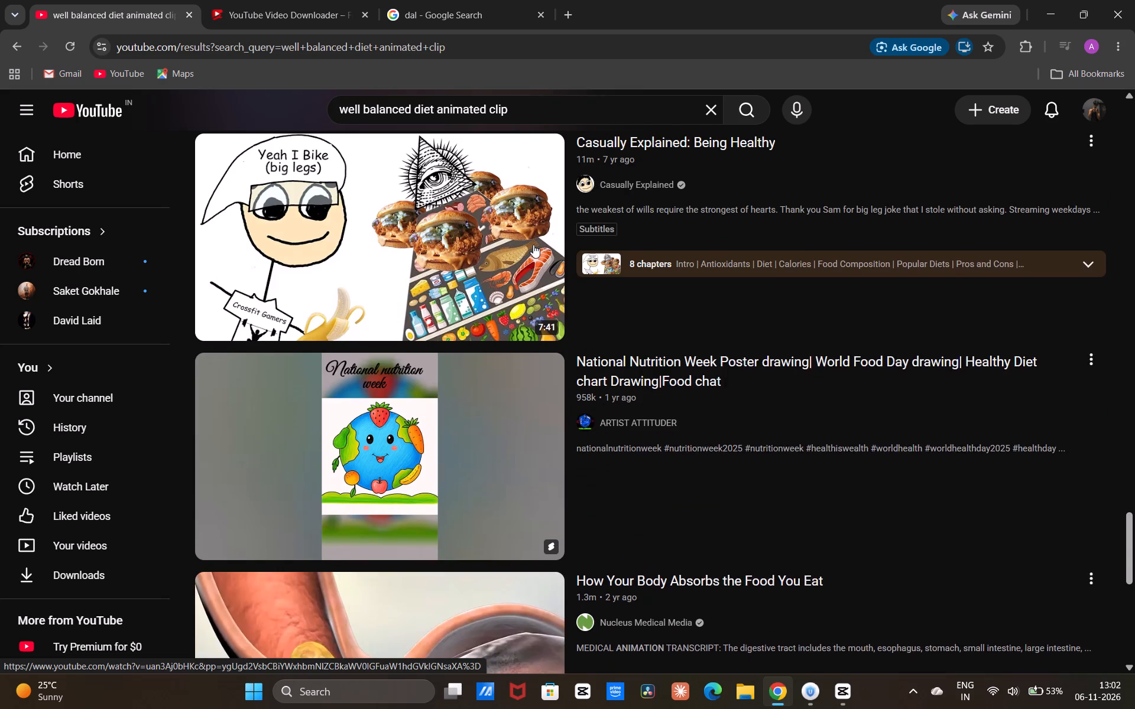
{"action": "scroll", "coordinate": [533, 245], "scroll_direction": "down", "scroll_amount": 13}
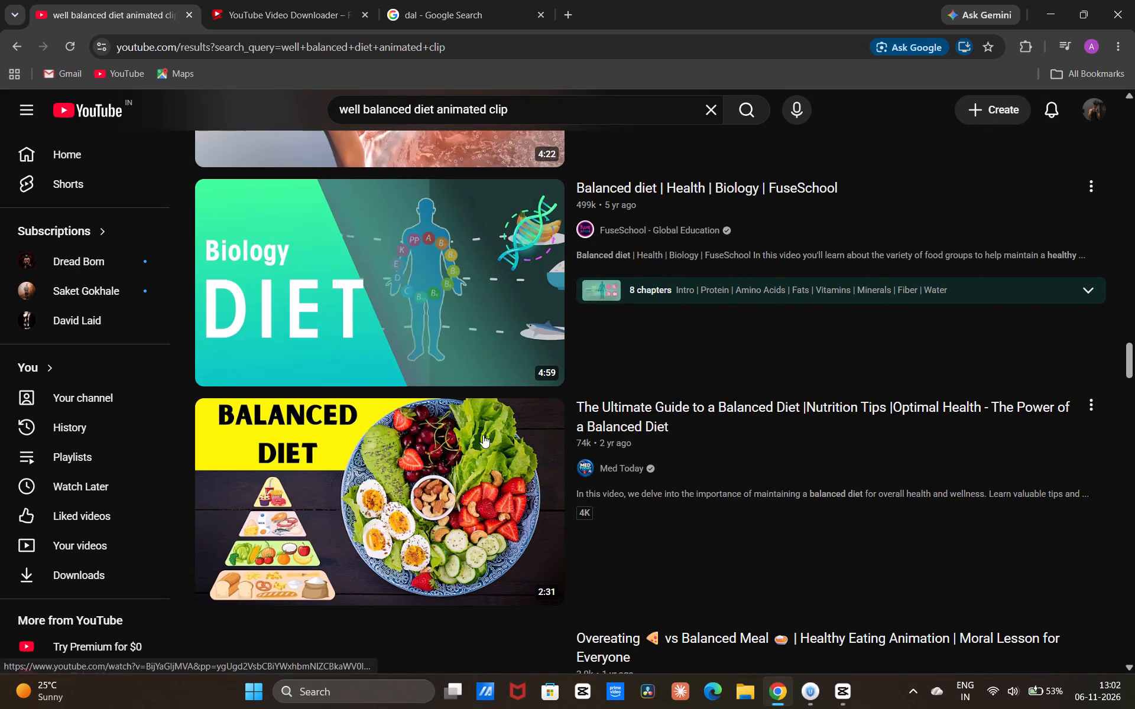
{"action": "scroll", "coordinate": [500, 486], "scroll_direction": "down", "scroll_amount": 1}
{"action": "scroll", "coordinate": [381, 395], "scroll_direction": "down", "scroll_amount": 1}
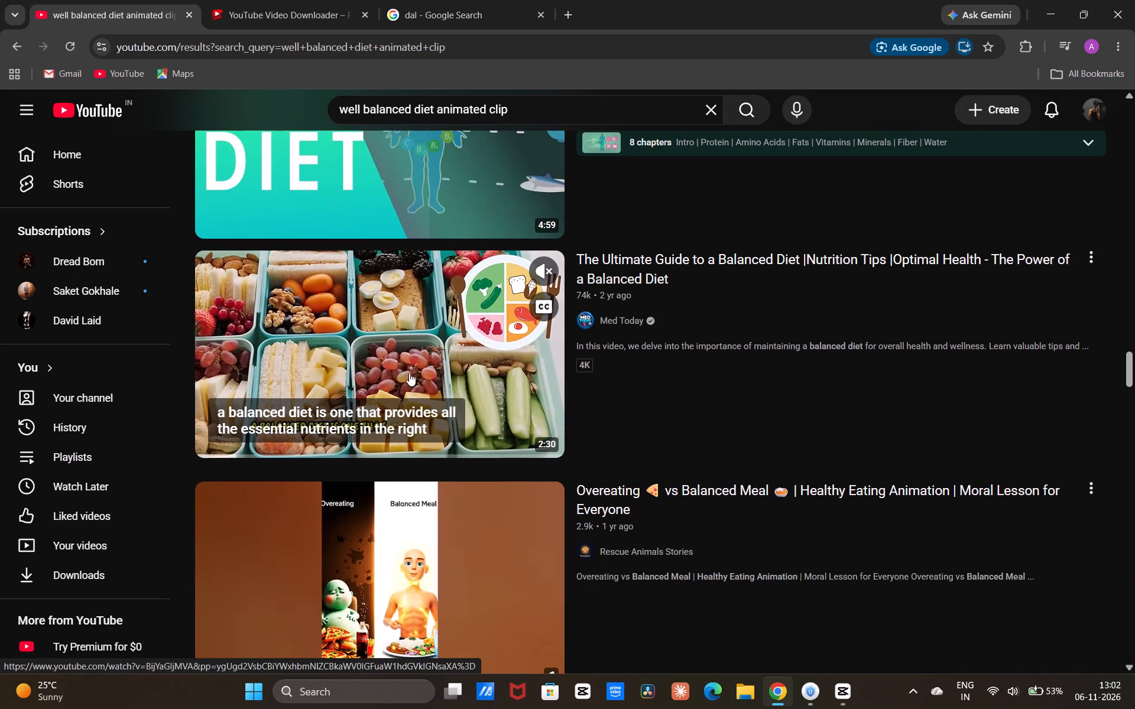
{"action": "scroll", "coordinate": [467, 366], "scroll_direction": "down", "scroll_amount": 16}
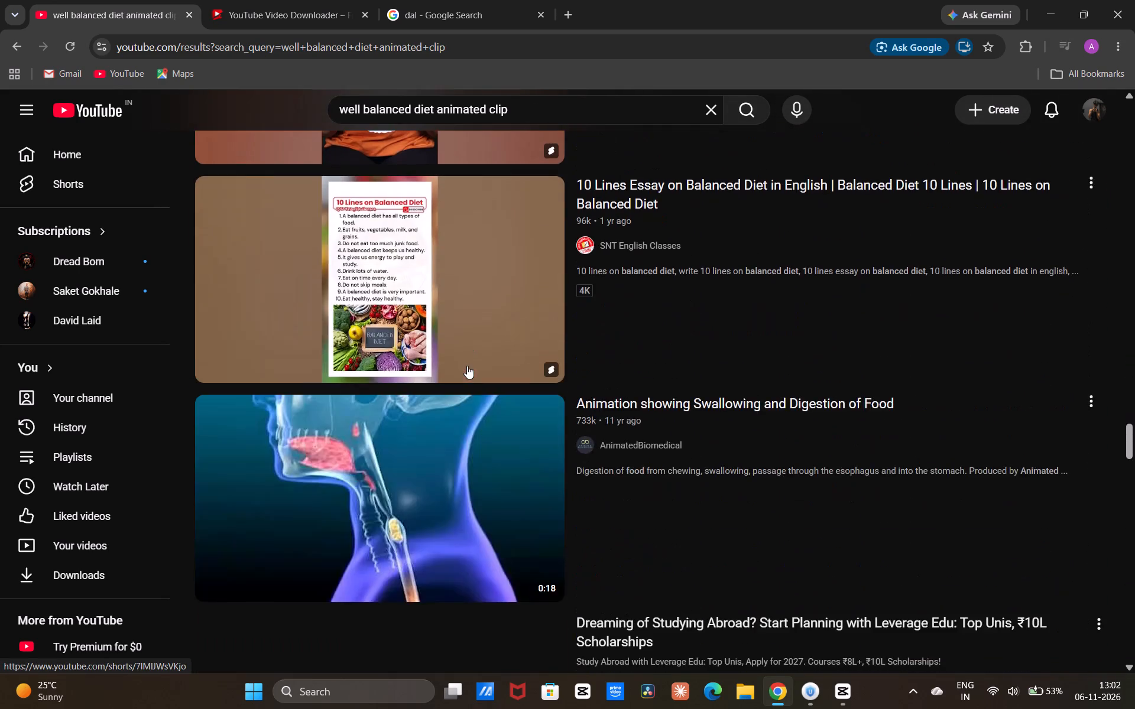
{"action": "scroll", "coordinate": [467, 366], "scroll_direction": "down", "scroll_amount": 15}
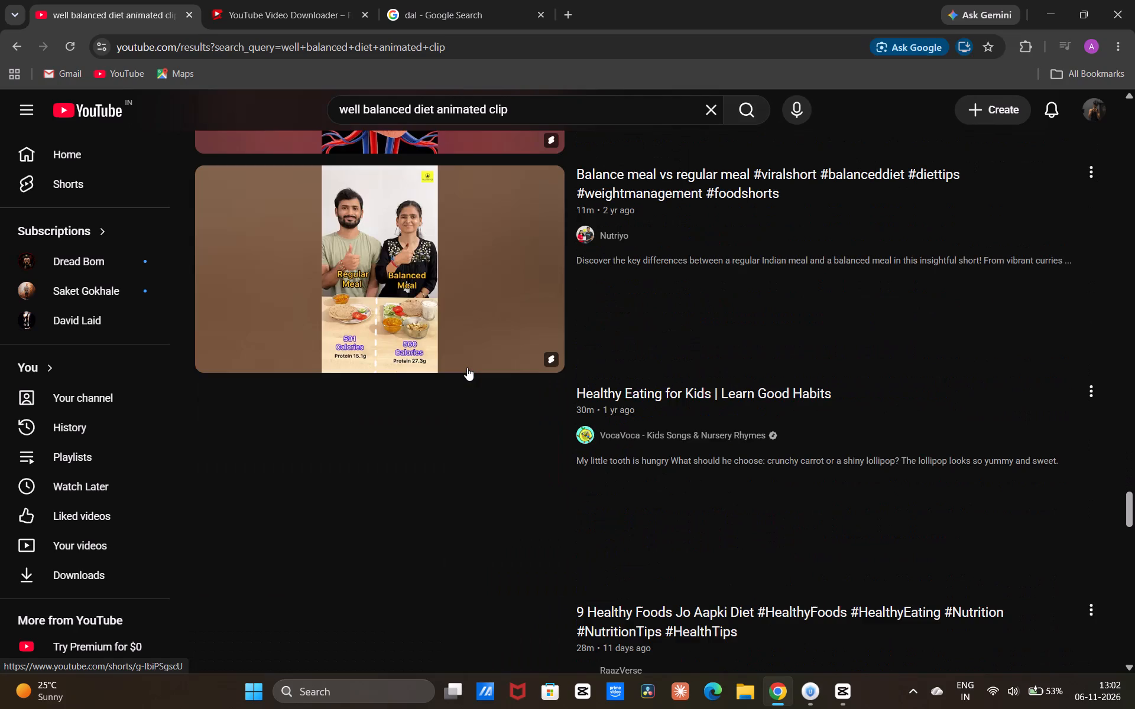
{"action": "scroll", "coordinate": [467, 367], "scroll_direction": "down", "scroll_amount": 15}
{"action": "scroll", "coordinate": [467, 368], "scroll_direction": "down", "scroll_amount": 6}
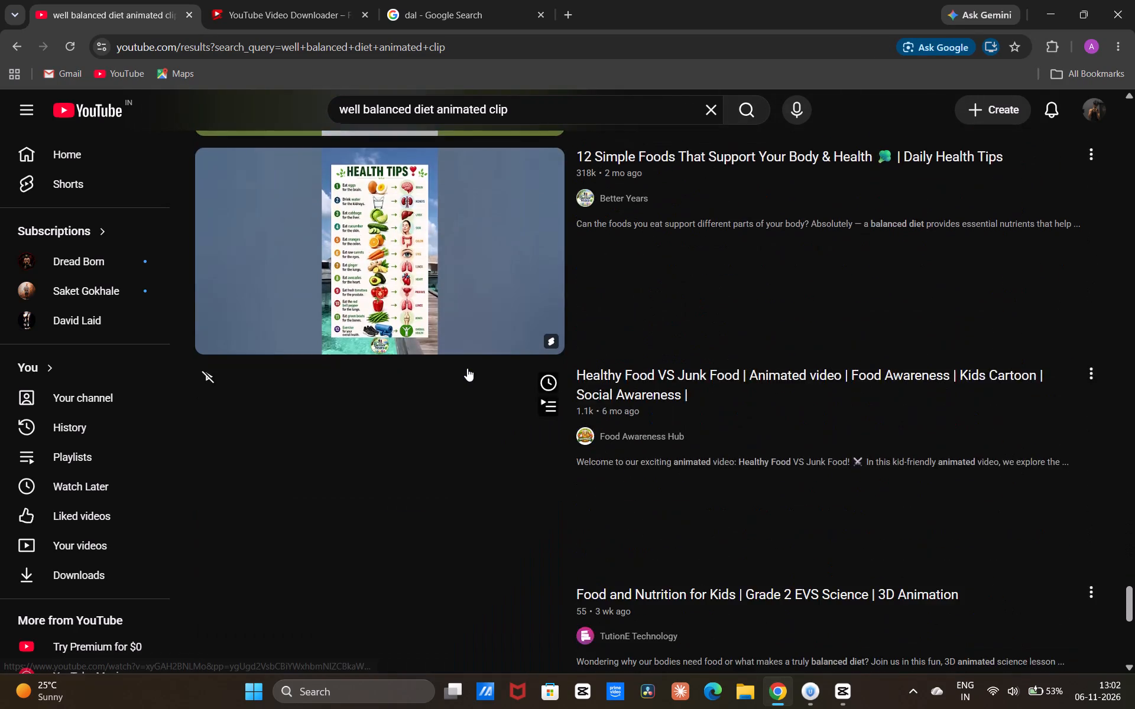
{"action": "scroll", "coordinate": [467, 368], "scroll_direction": "down", "scroll_amount": 8}
{"action": "scroll", "coordinate": [467, 369], "scroll_direction": "up", "scroll_amount": 1}
{"action": "scroll", "coordinate": [467, 371], "scroll_direction": "down", "scroll_amount": 6}
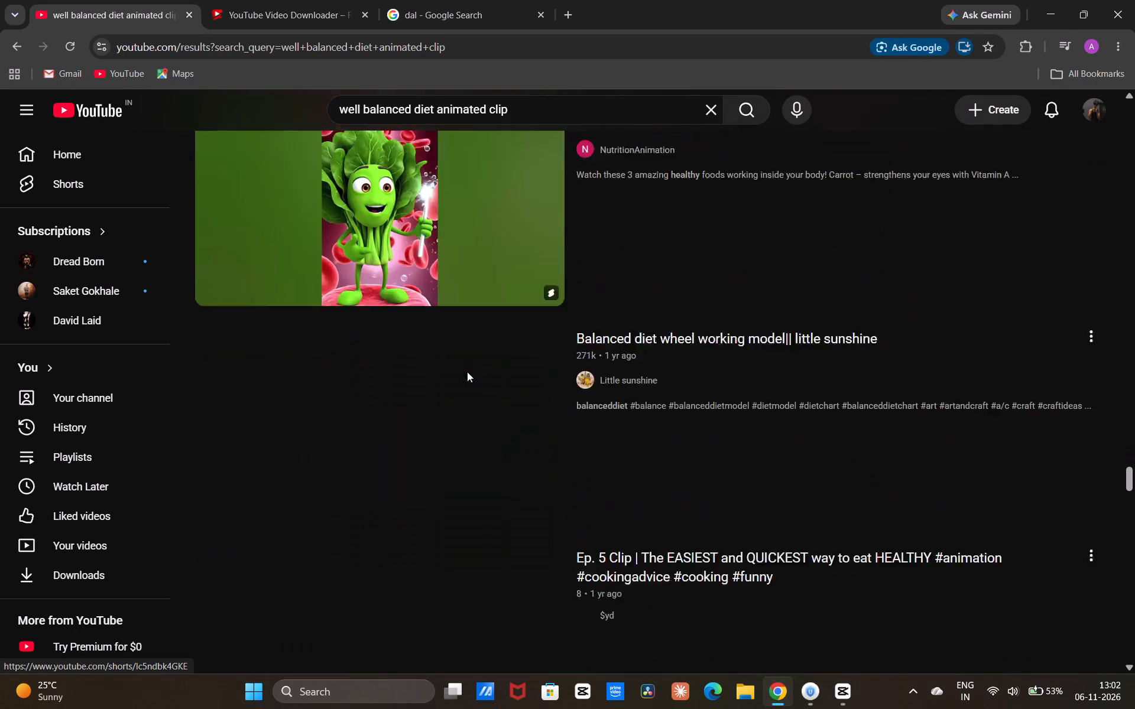
{"action": "scroll", "coordinate": [467, 372], "scroll_direction": "down", "scroll_amount": 13}
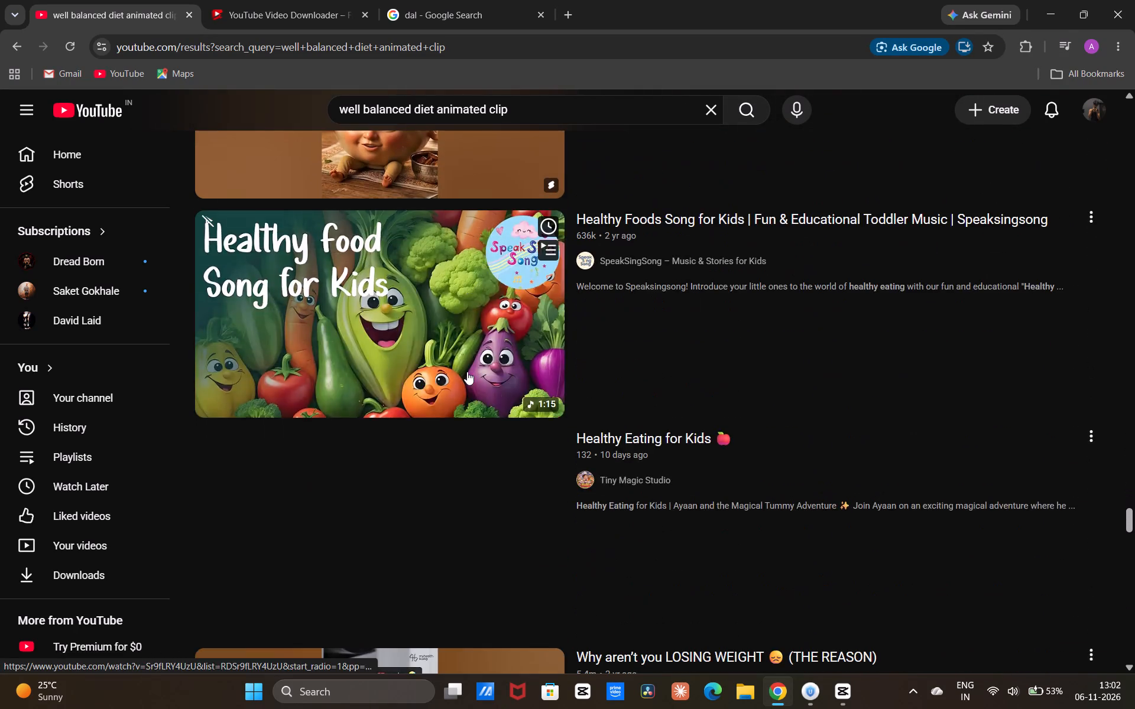
{"action": "scroll", "coordinate": [467, 372], "scroll_direction": "down", "scroll_amount": 10}
{"action": "scroll", "coordinate": [467, 372], "scroll_direction": "up", "scroll_amount": 1}
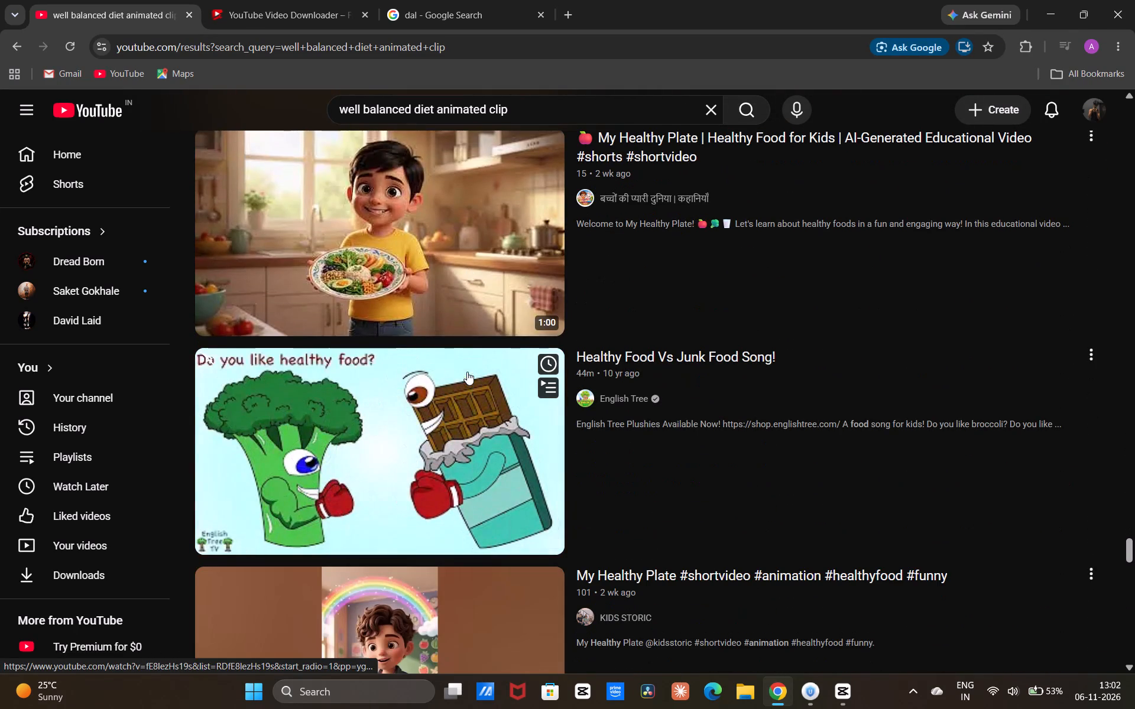
{"action": "scroll", "coordinate": [467, 372], "scroll_direction": "up", "scroll_amount": 1}
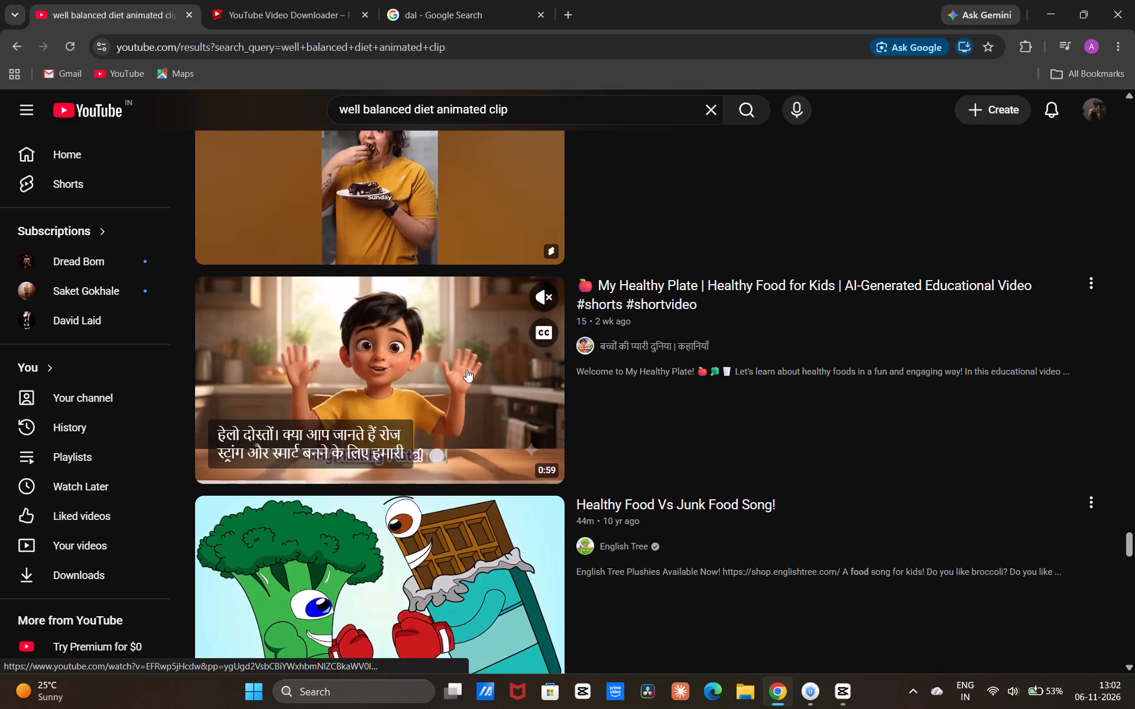
Preview the "My Healthy Plate" animated video on YouTube and look through more results for a balanced diet clip.
{"action": "left_click", "coordinate": [540, 290]}
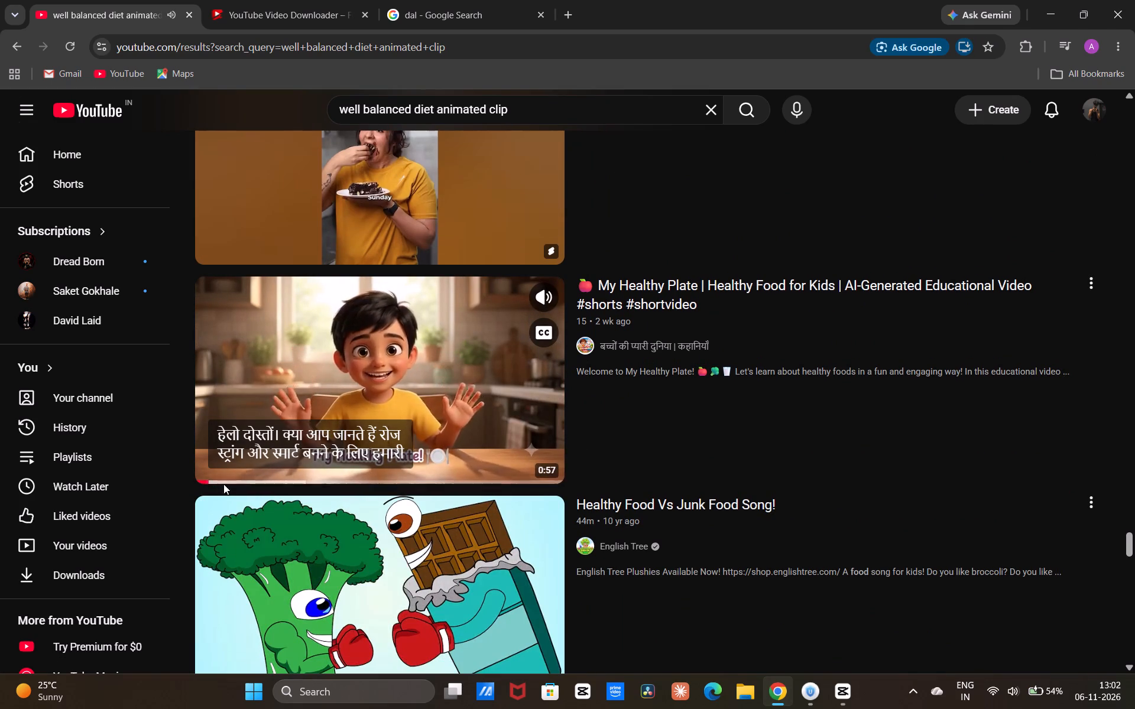
{"action": "left_click", "coordinate": [232, 482]}
{"action": "left_click", "coordinate": [270, 477]}
{"action": "left_click", "coordinate": [296, 467]}
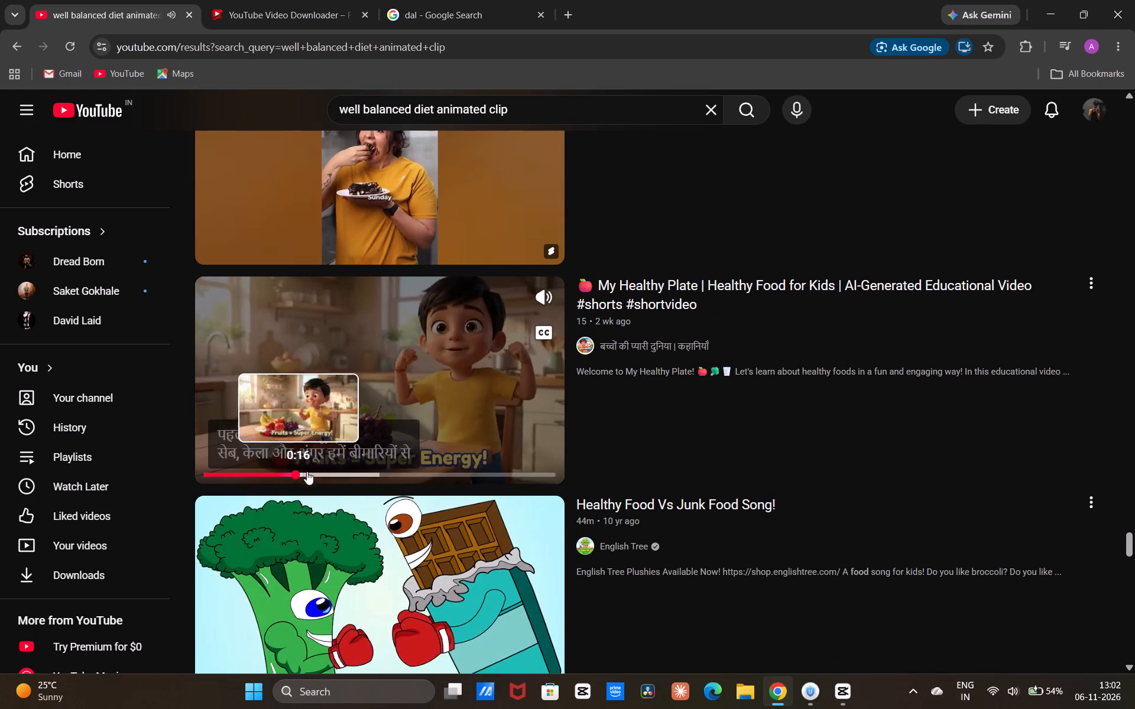
{"action": "left_click", "coordinate": [342, 476]}
{"action": "left_click", "coordinate": [382, 471]}
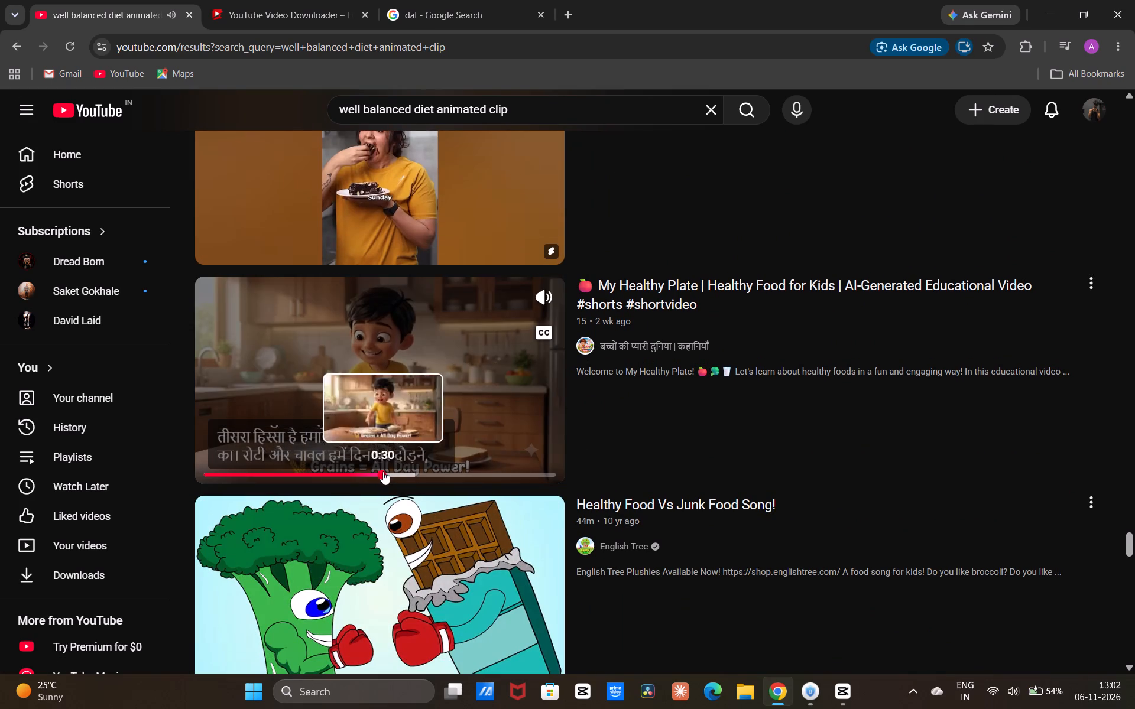
{"action": "left_click", "coordinate": [417, 470]}
{"action": "scroll", "coordinate": [479, 418], "scroll_direction": "down", "scroll_amount": 9}
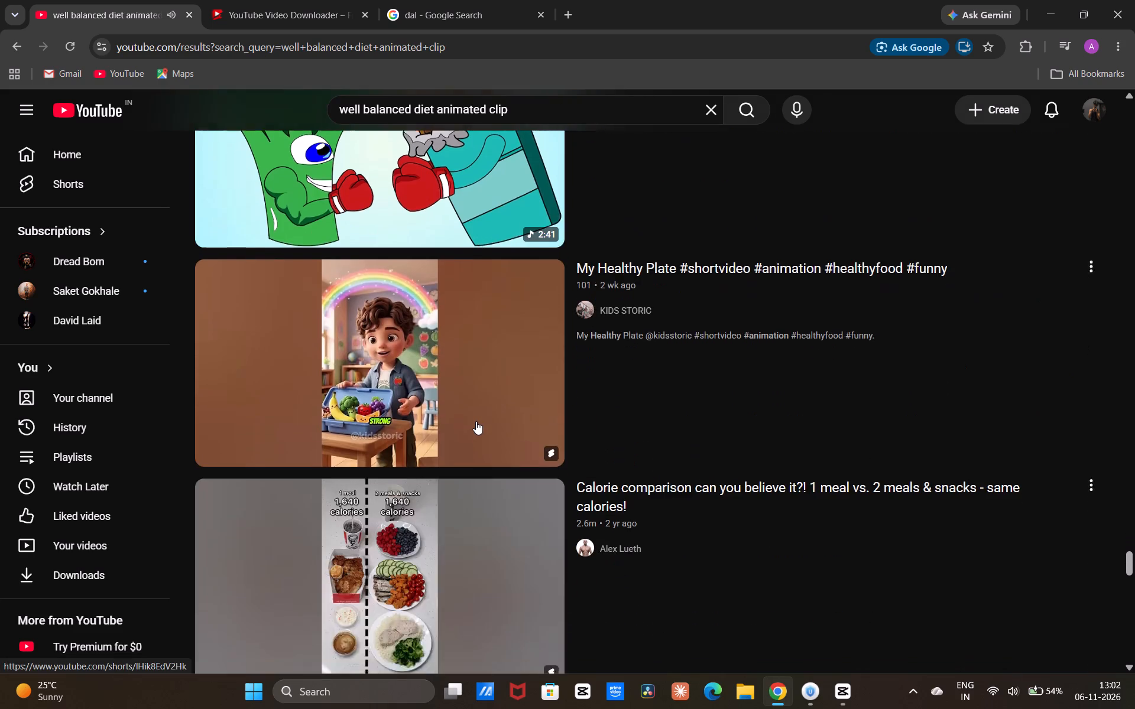
{"action": "scroll", "coordinate": [476, 421], "scroll_direction": "down", "scroll_amount": 11}
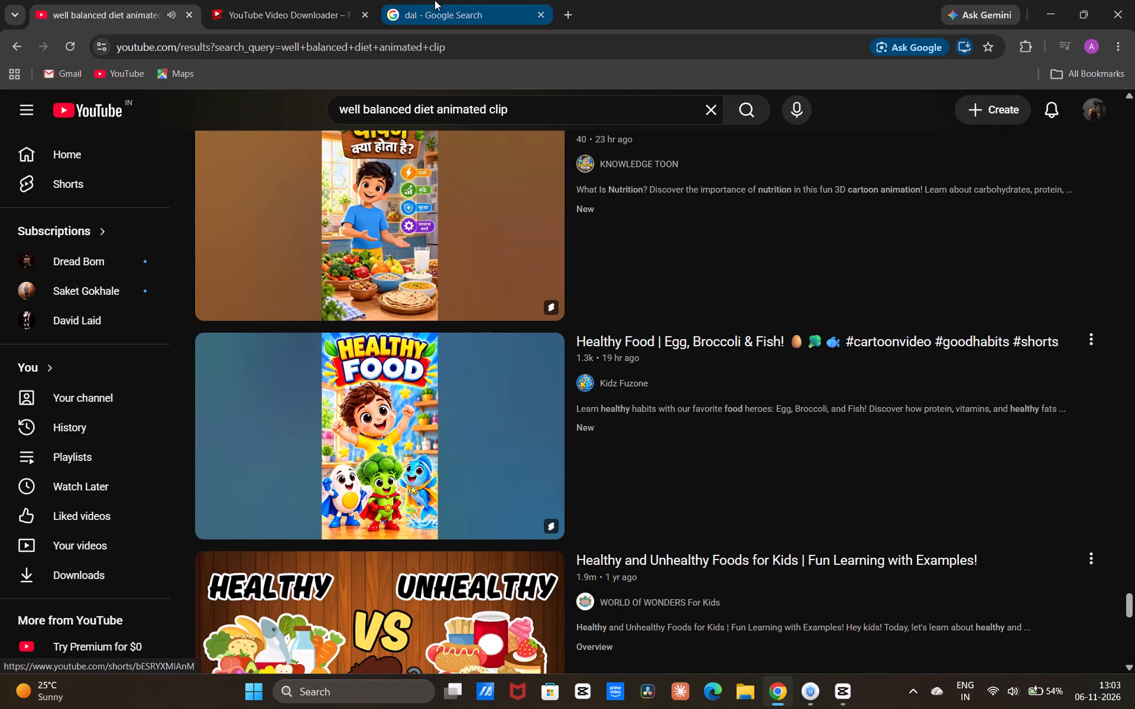
Search Google for "well balanced diet" and show the video results.
{"action": "left_click_drag", "start_coordinate": [432, 4], "coordinate": [432, 10]}
{"action": "left_click", "coordinate": [388, 132]}
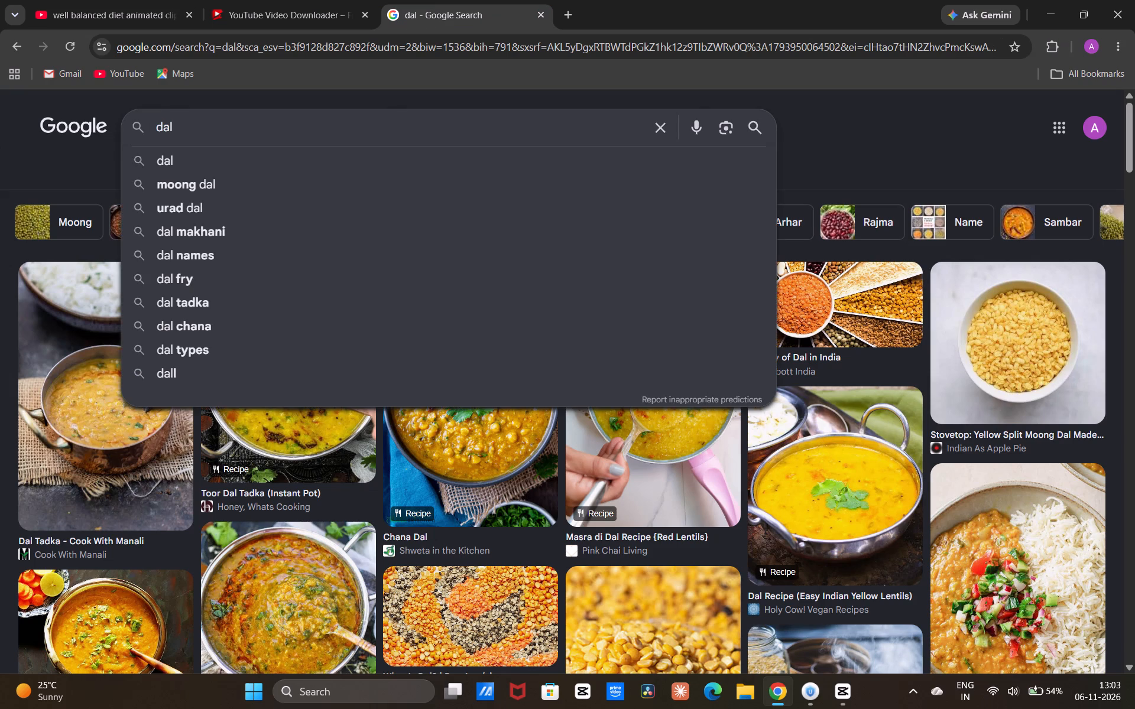
{"action": "key", "text": "BackSpace"}
{"action": "key", "text": "BackSpace"}
{"action": "key", "text": "BackSpace"}
{"action": "key", "text": "BackSpace"}
{"action": "key", "text": "BackSpace"}
{"action": "key", "text": "BackSpace"}
{"action": "key", "text": "BackSpace"}
{"action": "key", "text": "BackSpace"}
{"action": "key", "text": "BackSpace"}
{"action": "key", "text": "BackSpace"}
{"action": "type", "text": "well"}
{"action": "key", "text": "space"}
{"action": "type", "text": "balance"}
{"action": "key", "text": "space"}
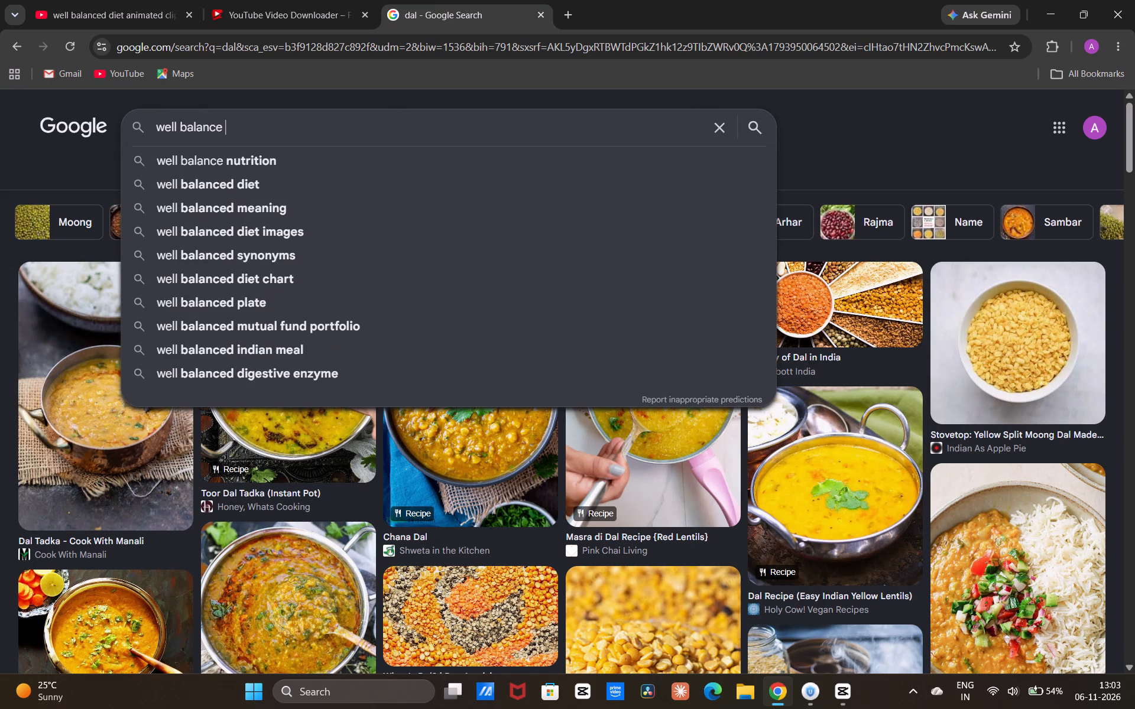
{"action": "key", "text": "Down"}
{"action": "key", "text": "Down"}
{"action": "key", "text": "Return"}
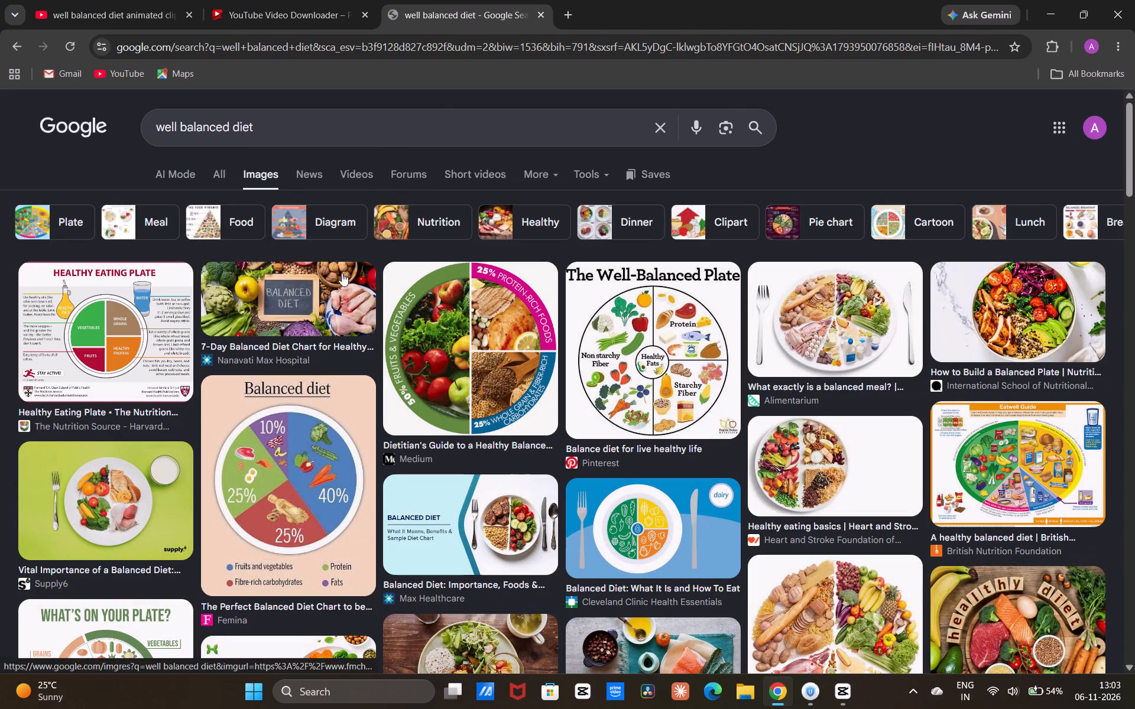
{"action": "left_click", "coordinate": [356, 172]}
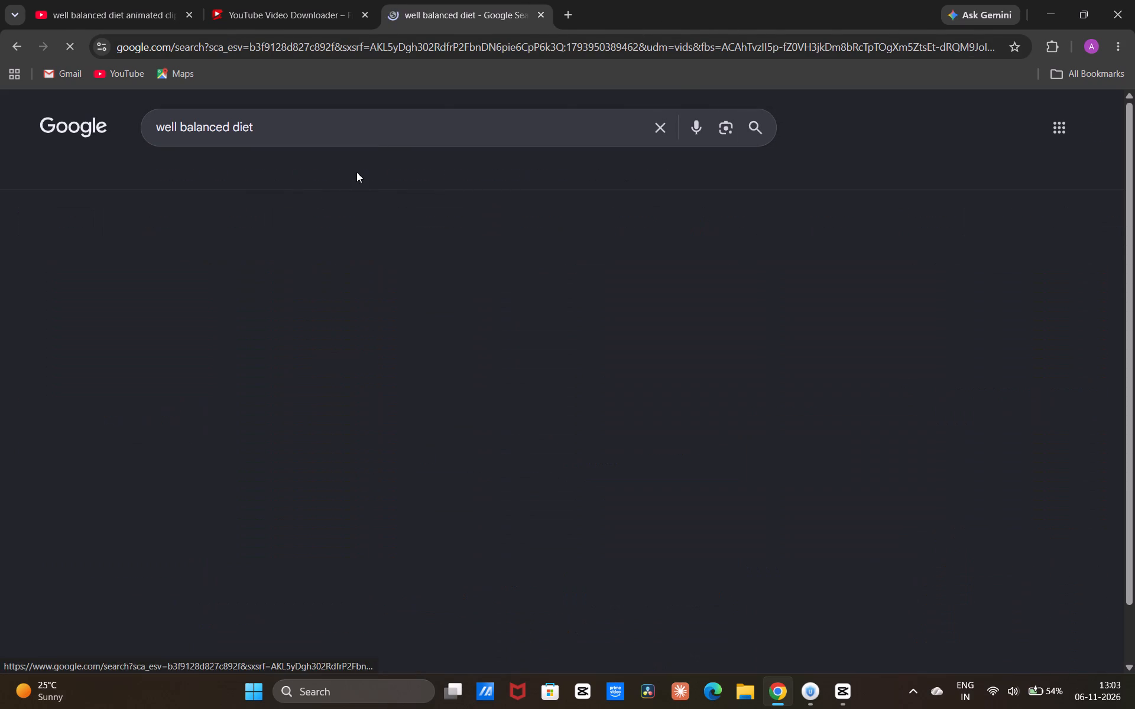
Open the Pinterest "Balanced Diet" video and save it to the Downloads folder with Free Download Manager.
{"action": "left_click", "coordinate": [218, 278]}
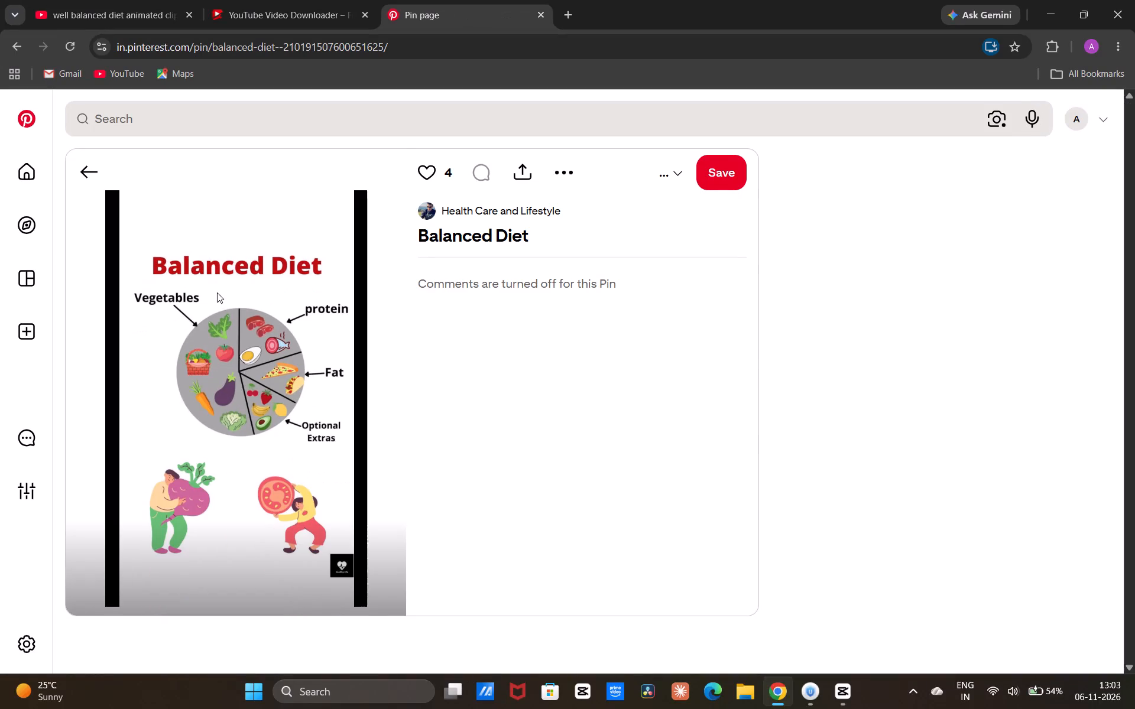
{"action": "left_click", "coordinate": [319, 392]}
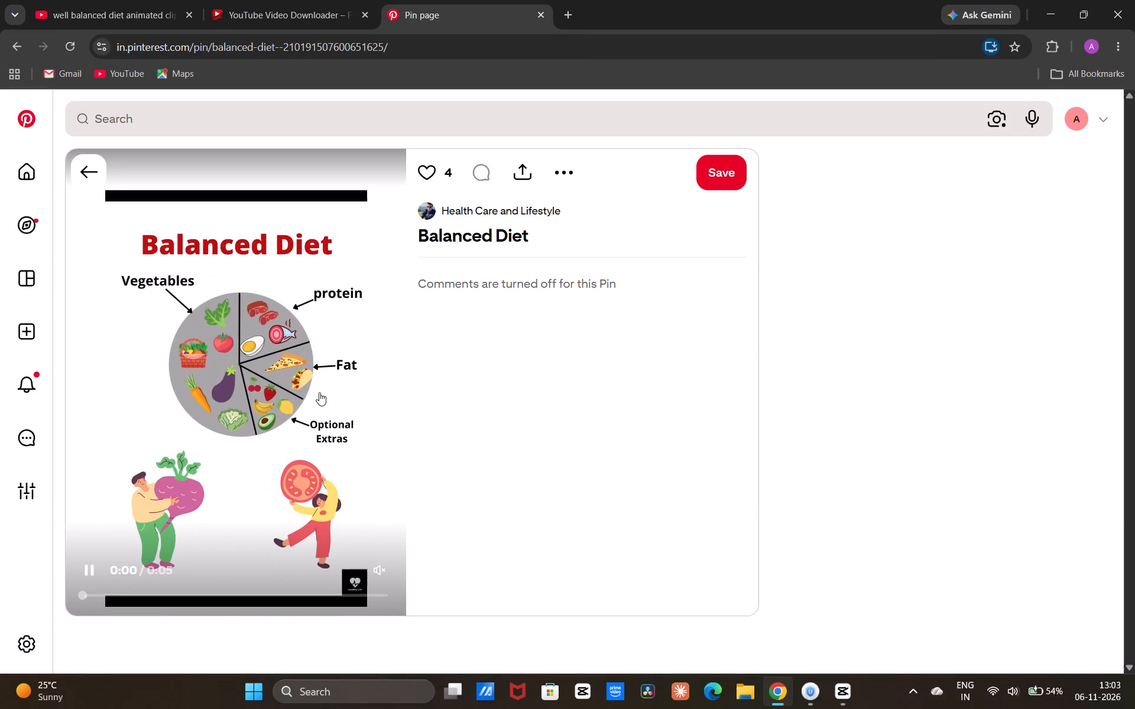
{"action": "left_click", "coordinate": [319, 392]}
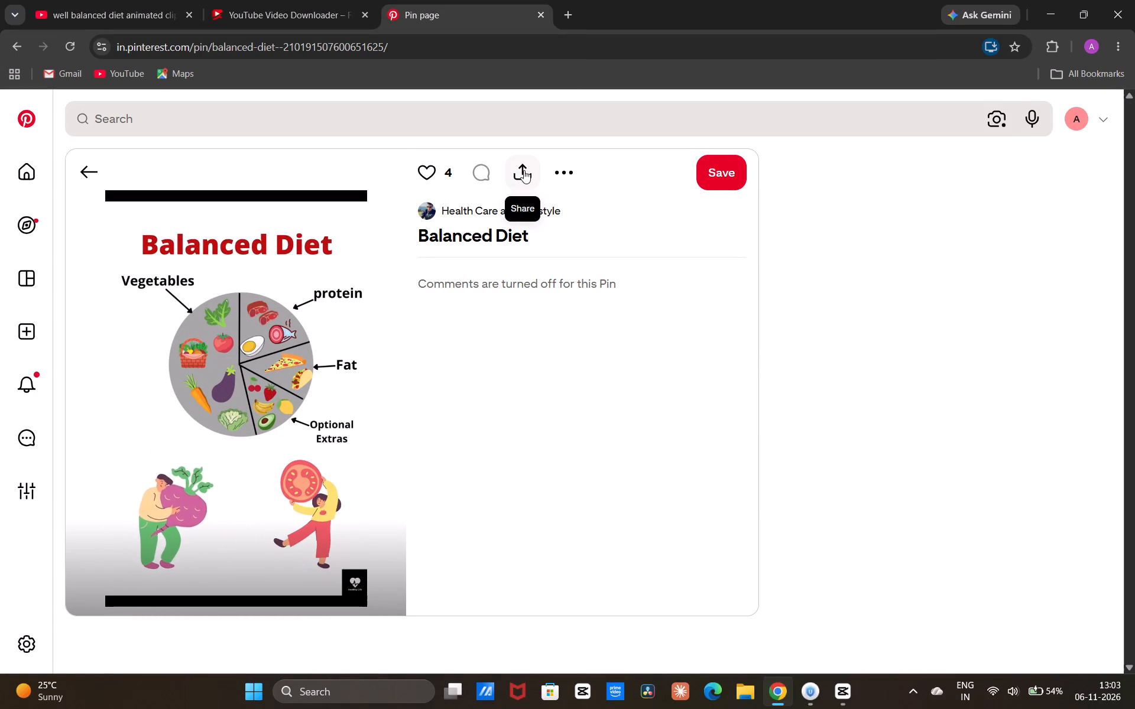
{"action": "right_click", "coordinate": [314, 334]}
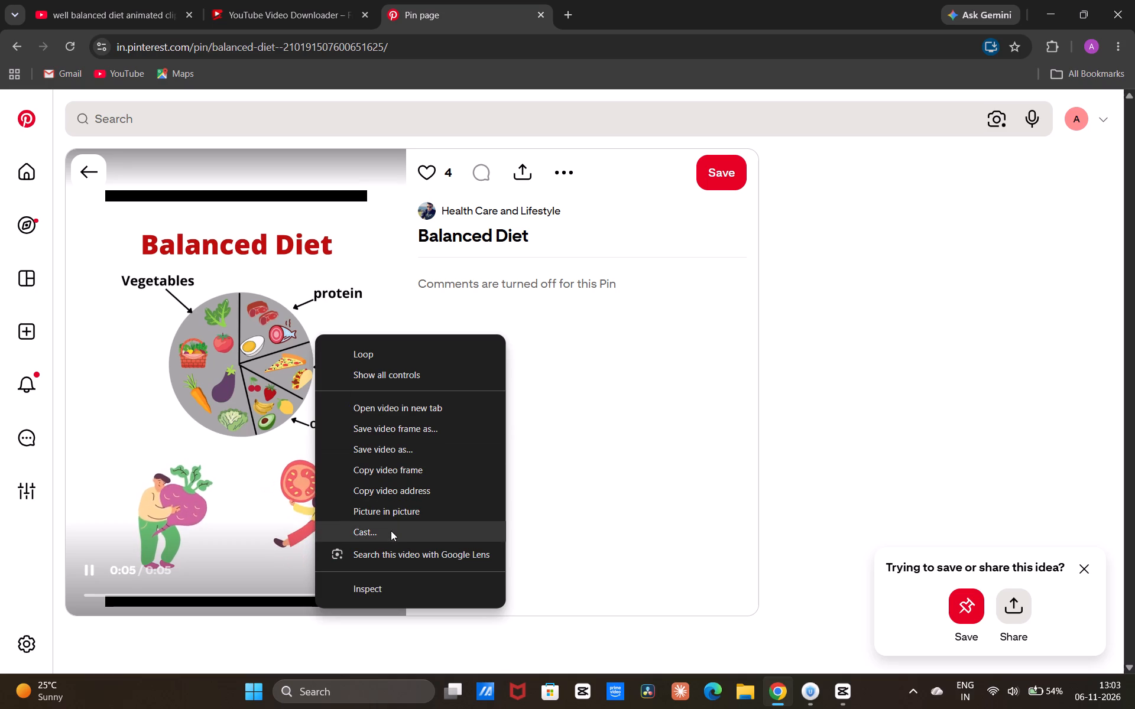
{"action": "left_click", "coordinate": [393, 446]}
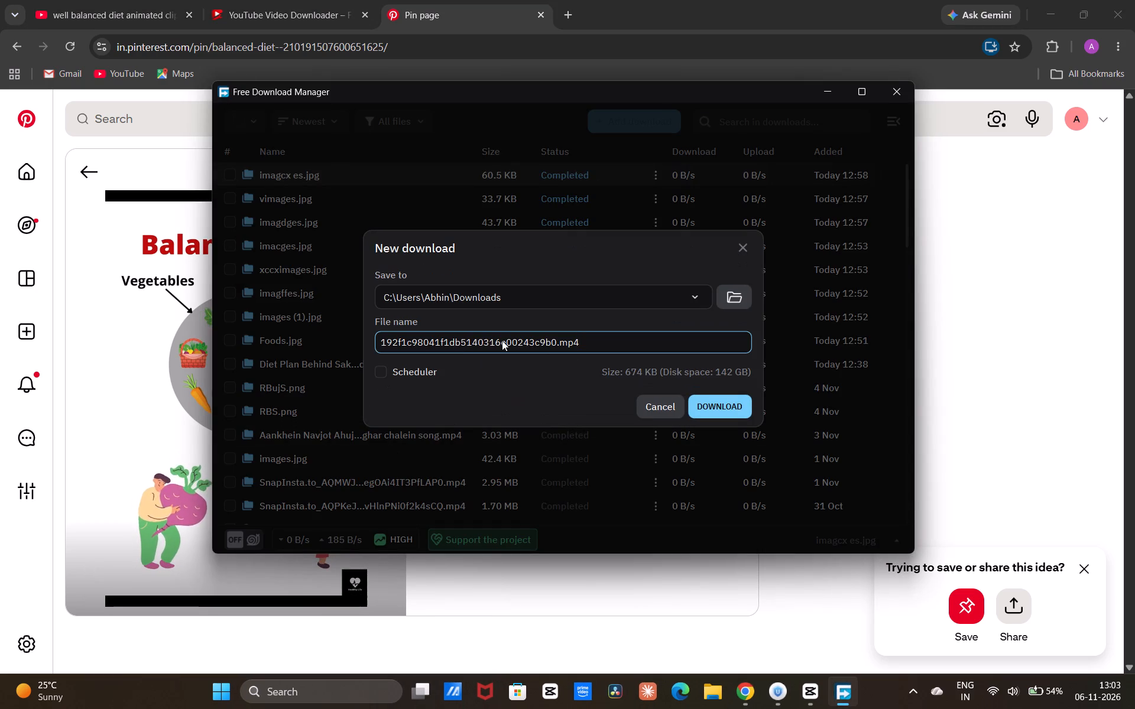
{"action": "left_click", "coordinate": [715, 412]}
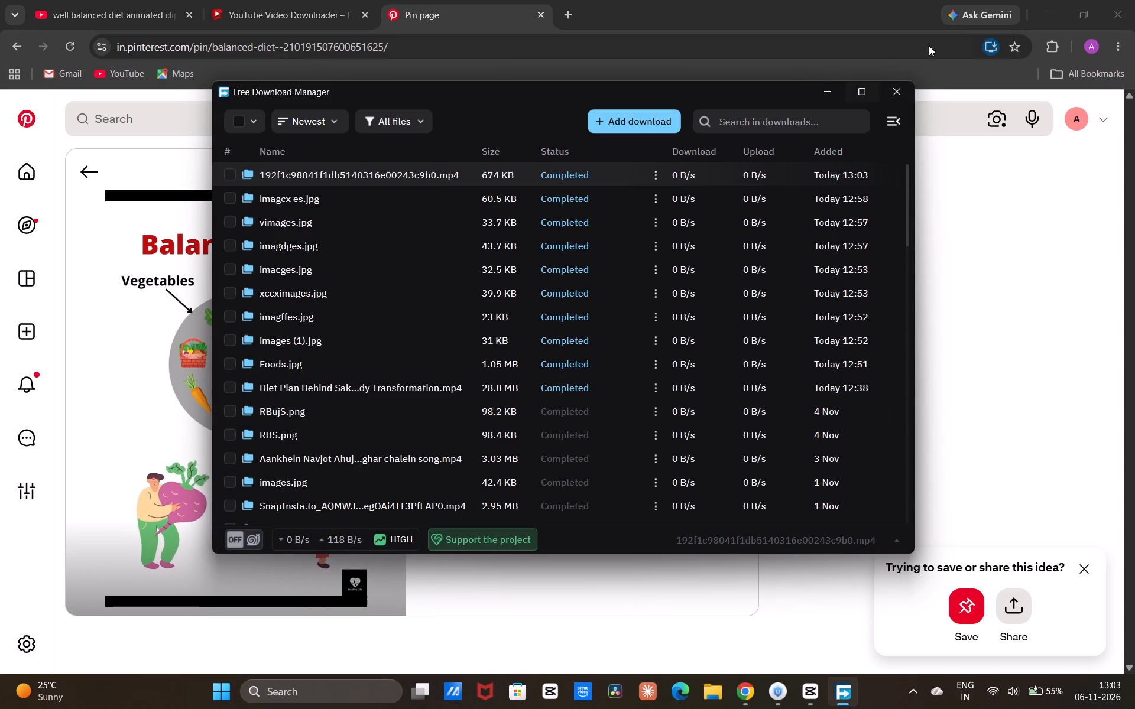
Switch to CapCut and import the newly downloaded balanced diet video from the Downloads folder.
{"action": "left_click", "coordinate": [1051, 12]}
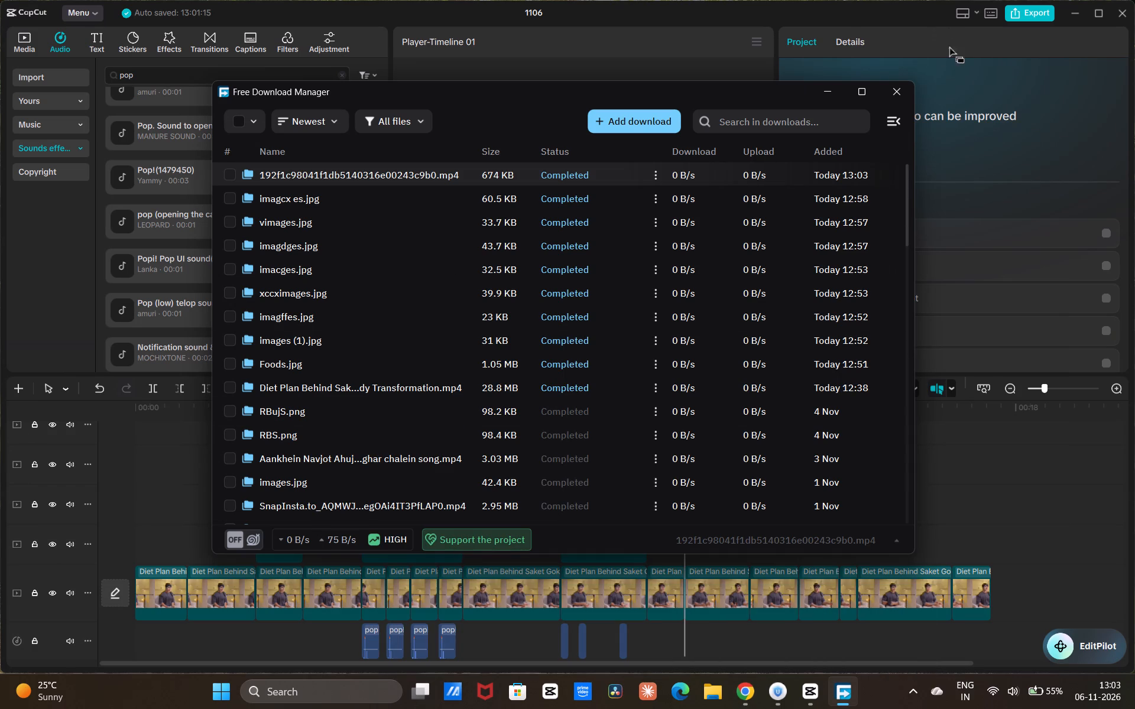
{"action": "left_click", "coordinate": [891, 88]}
{"action": "left_click", "coordinate": [14, 34]}
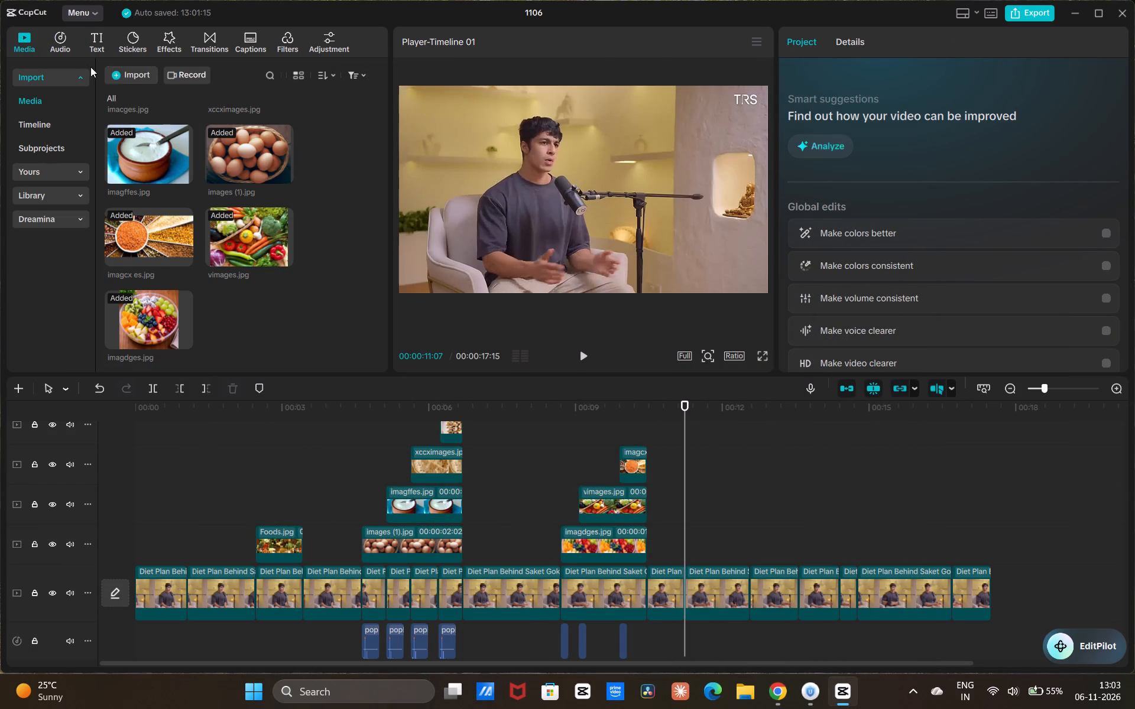
{"action": "left_click", "coordinate": [113, 70]}
{"action": "left_click", "coordinate": [176, 105]}
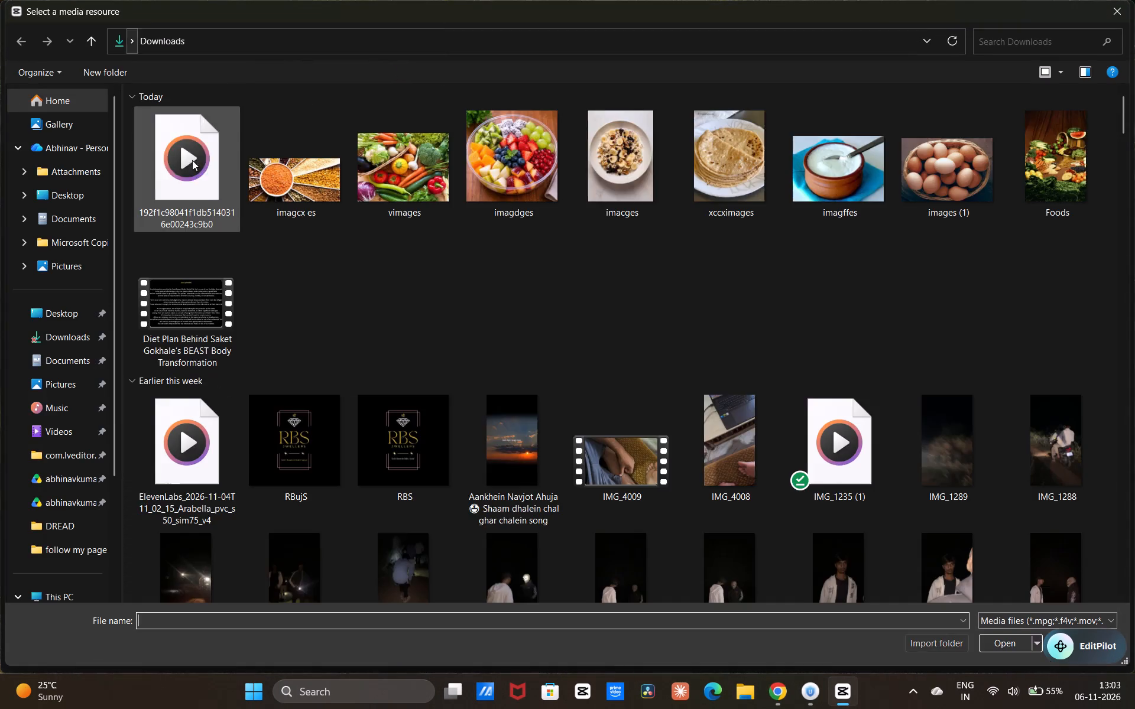
{"action": "double_click", "coordinate": [197, 170]}
Place the balanced diet clip on the overlay track above the podcast footage, starting at 00:00:11:07.
{"action": "left_click_drag", "start_coordinate": [226, 306], "coordinate": [663, 525]}
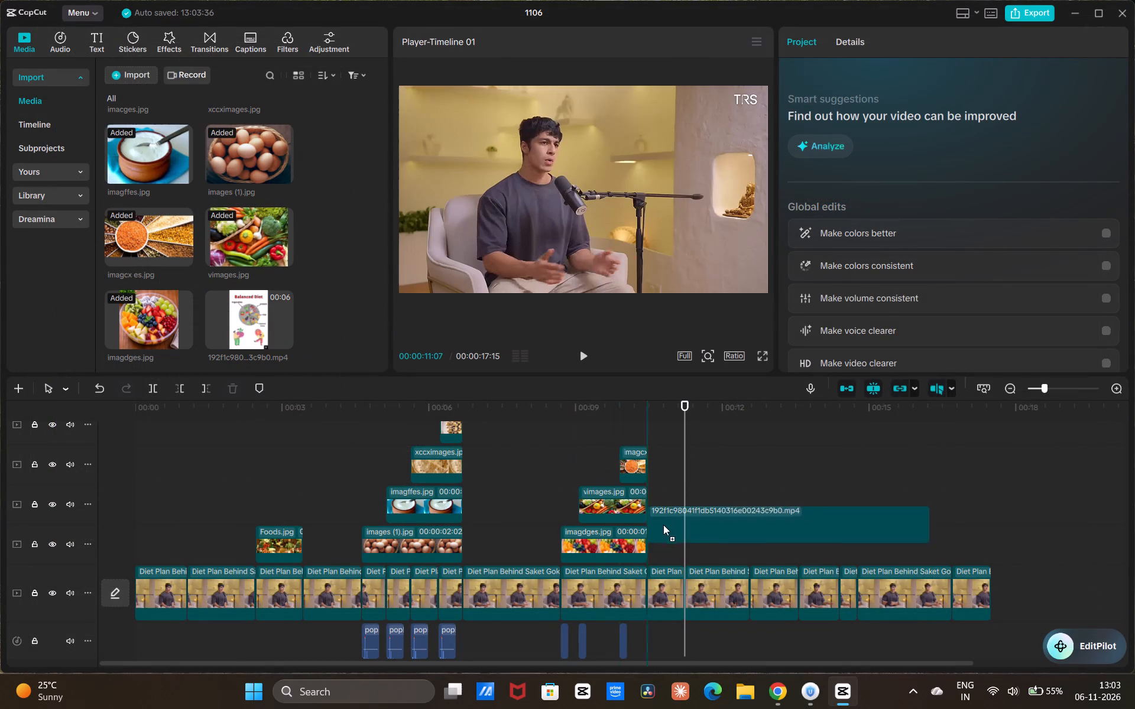
{"action": "left_click_drag", "start_coordinate": [663, 525], "coordinate": [688, 531]}
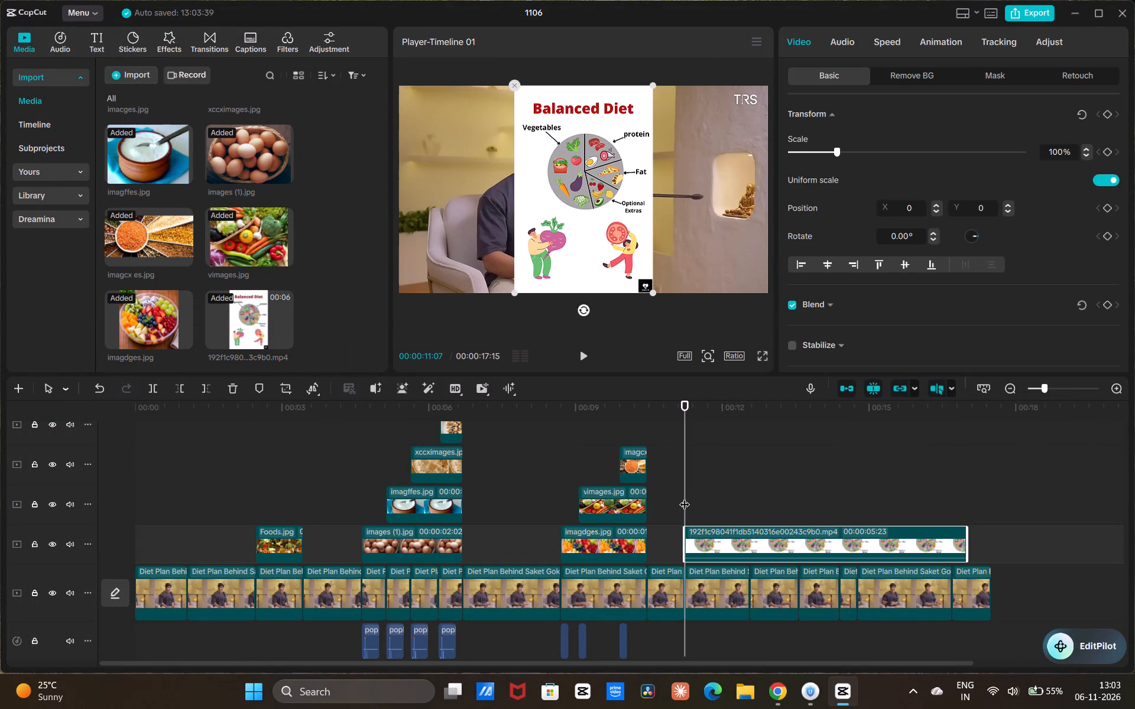
Play the balanced diet overlay and trim its end to the next podcast cut, making it about 00:00:01:10 long.
{"action": "left_click", "coordinate": [685, 496]}
{"action": "key", "text": "space"}
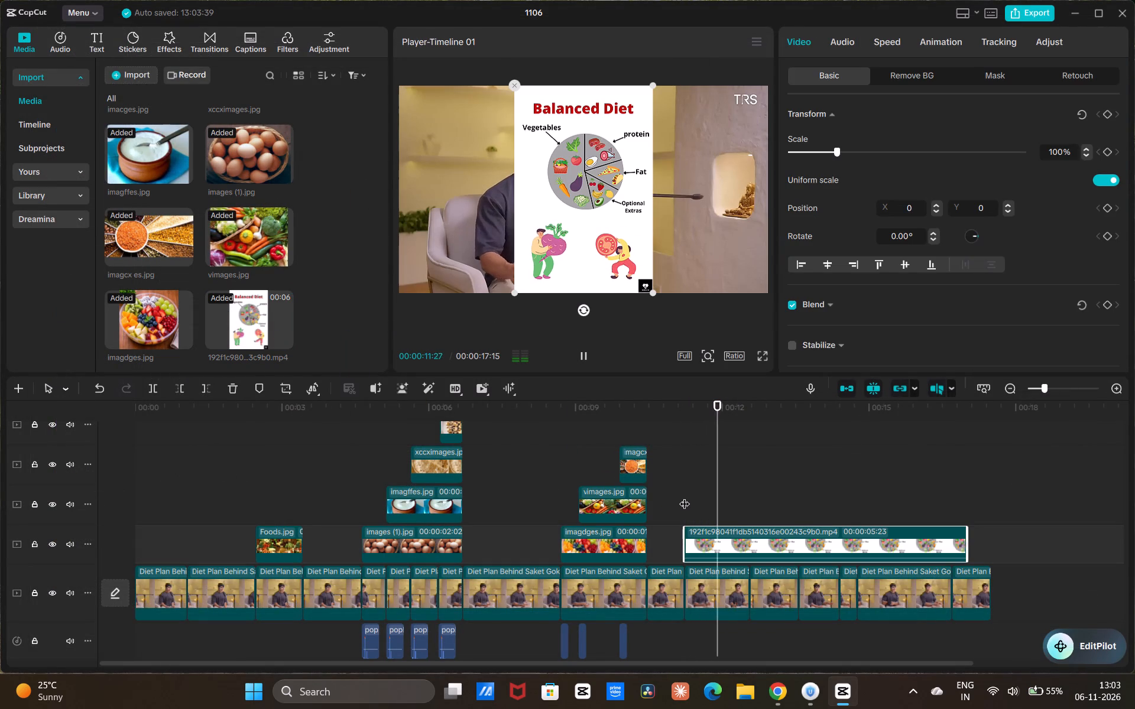
{"action": "key", "text": "space"}
{"action": "left_click_drag", "start_coordinate": [734, 473], "coordinate": [706, 508]}
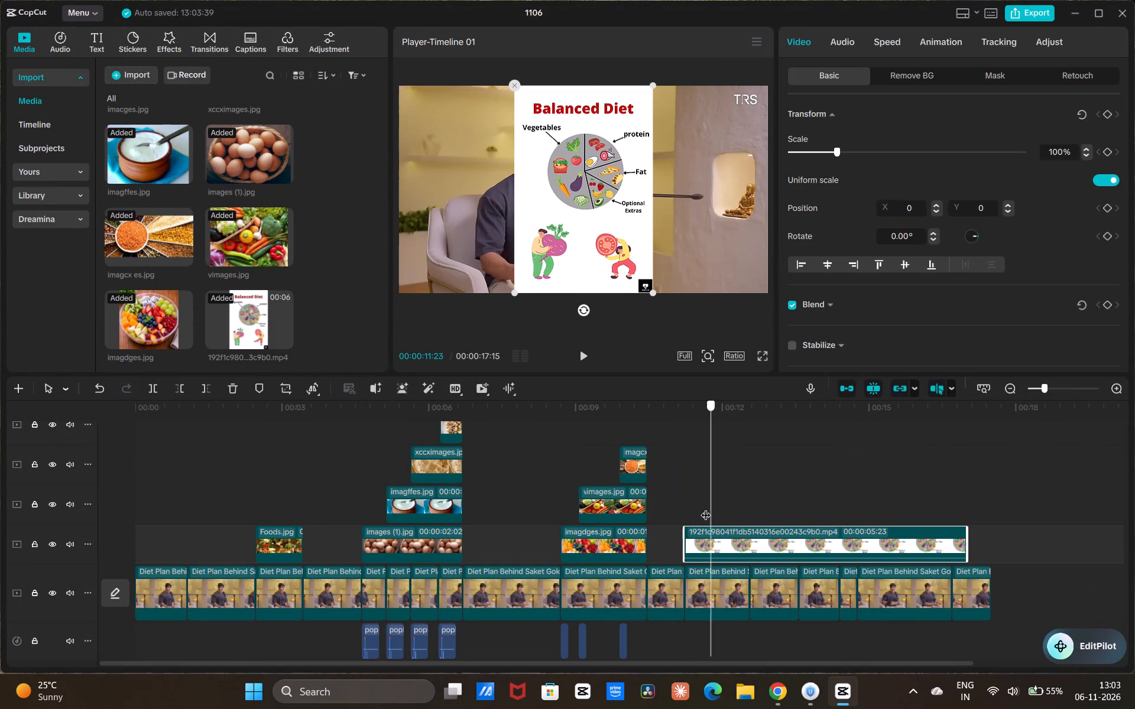
{"action": "left_click_drag", "start_coordinate": [706, 508], "coordinate": [686, 532]}
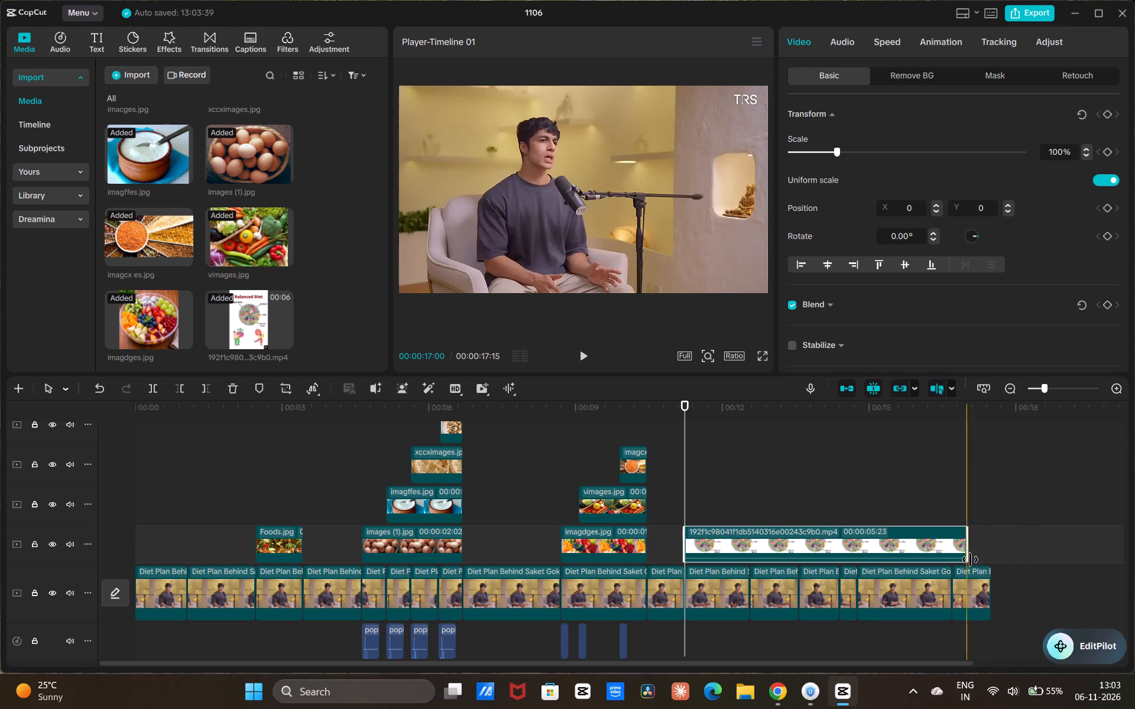
{"action": "left_click_drag", "start_coordinate": [969, 560], "coordinate": [749, 568]}
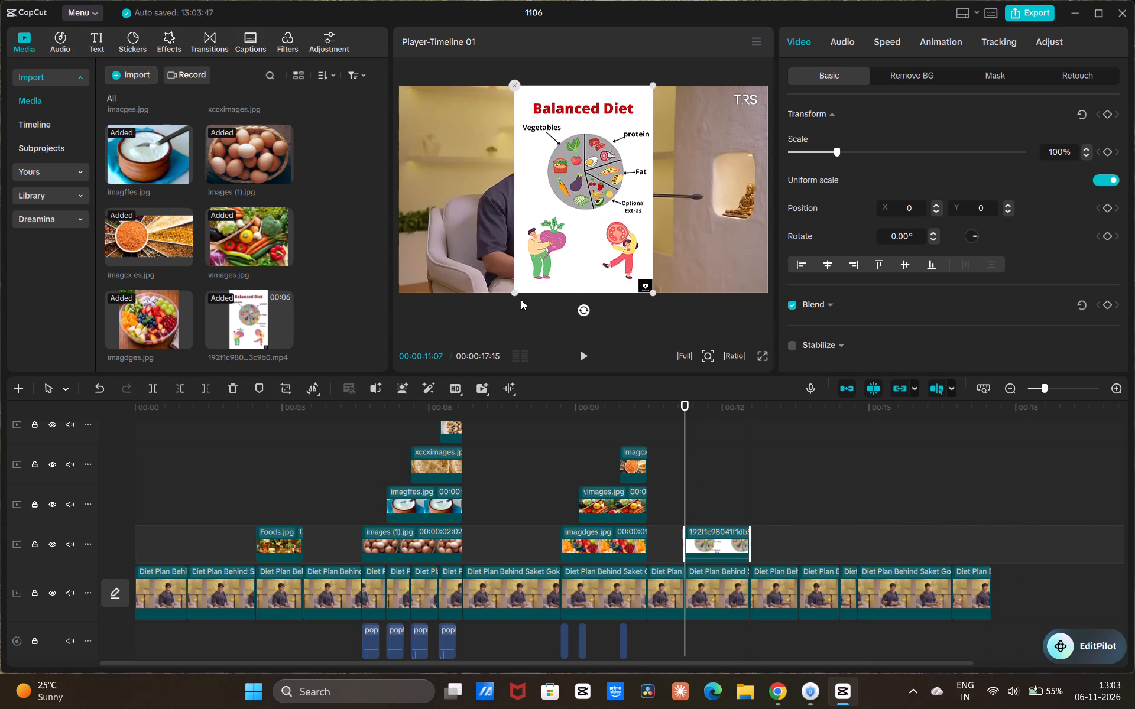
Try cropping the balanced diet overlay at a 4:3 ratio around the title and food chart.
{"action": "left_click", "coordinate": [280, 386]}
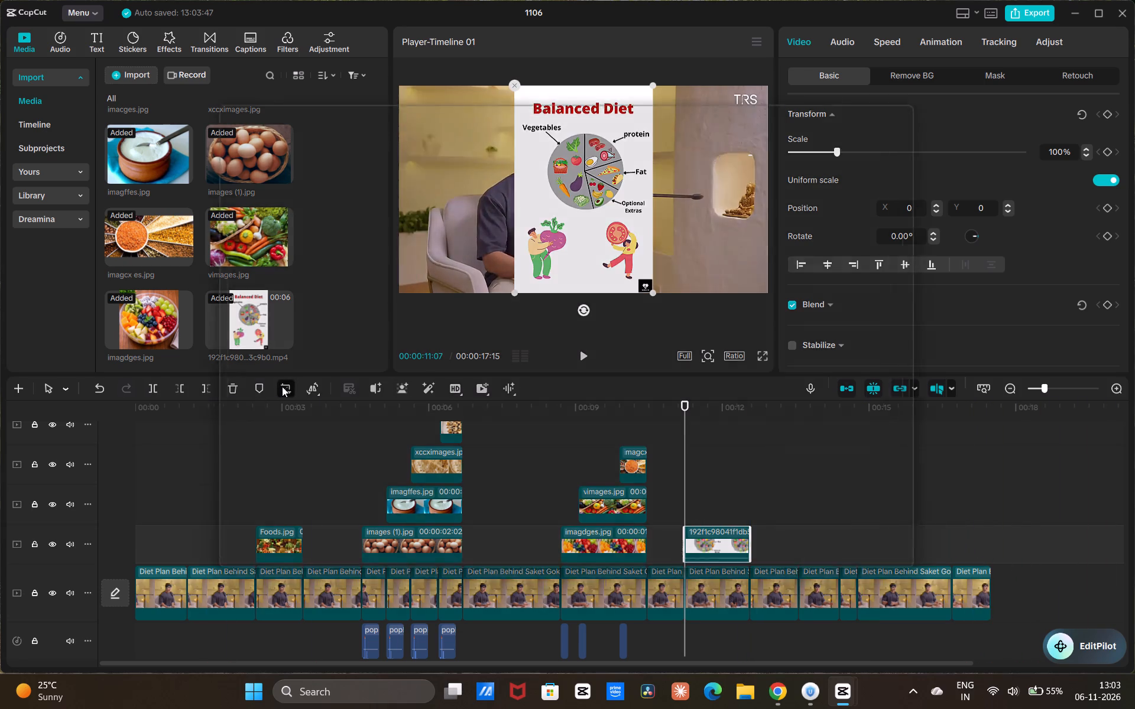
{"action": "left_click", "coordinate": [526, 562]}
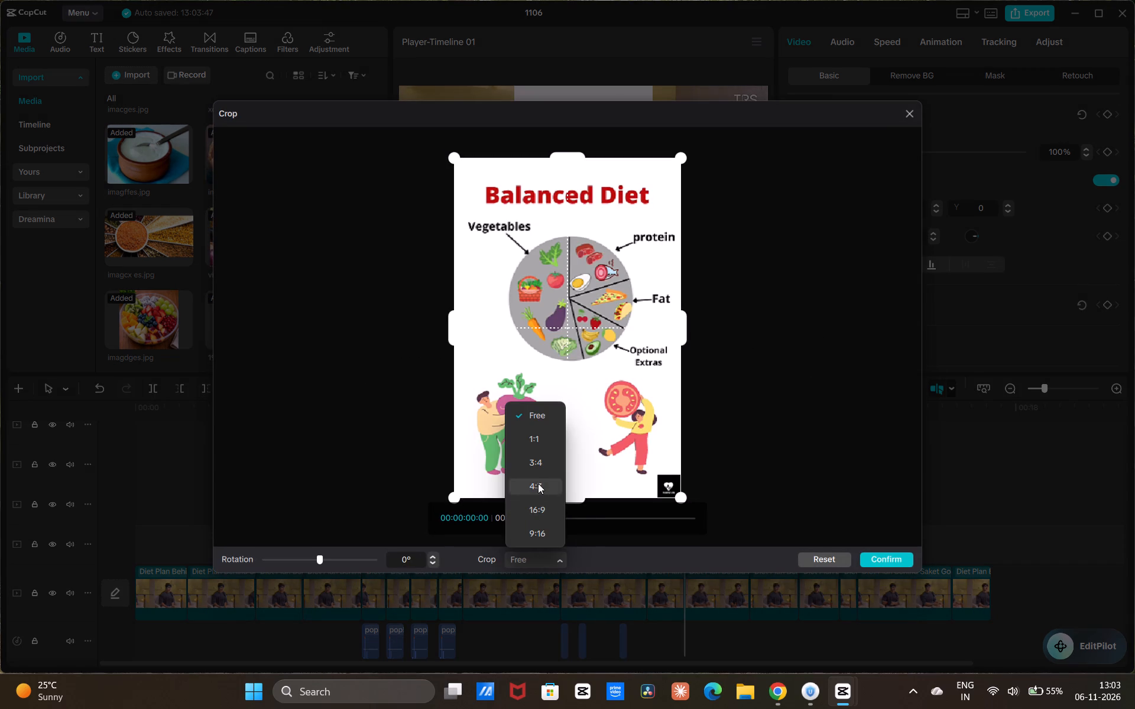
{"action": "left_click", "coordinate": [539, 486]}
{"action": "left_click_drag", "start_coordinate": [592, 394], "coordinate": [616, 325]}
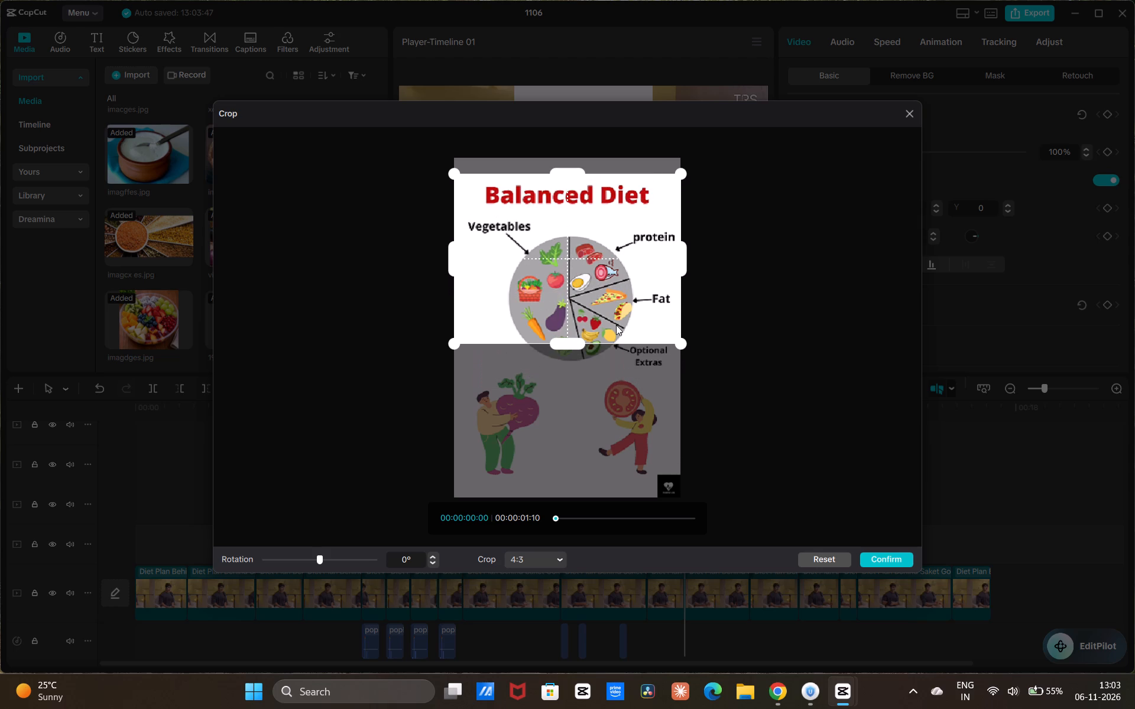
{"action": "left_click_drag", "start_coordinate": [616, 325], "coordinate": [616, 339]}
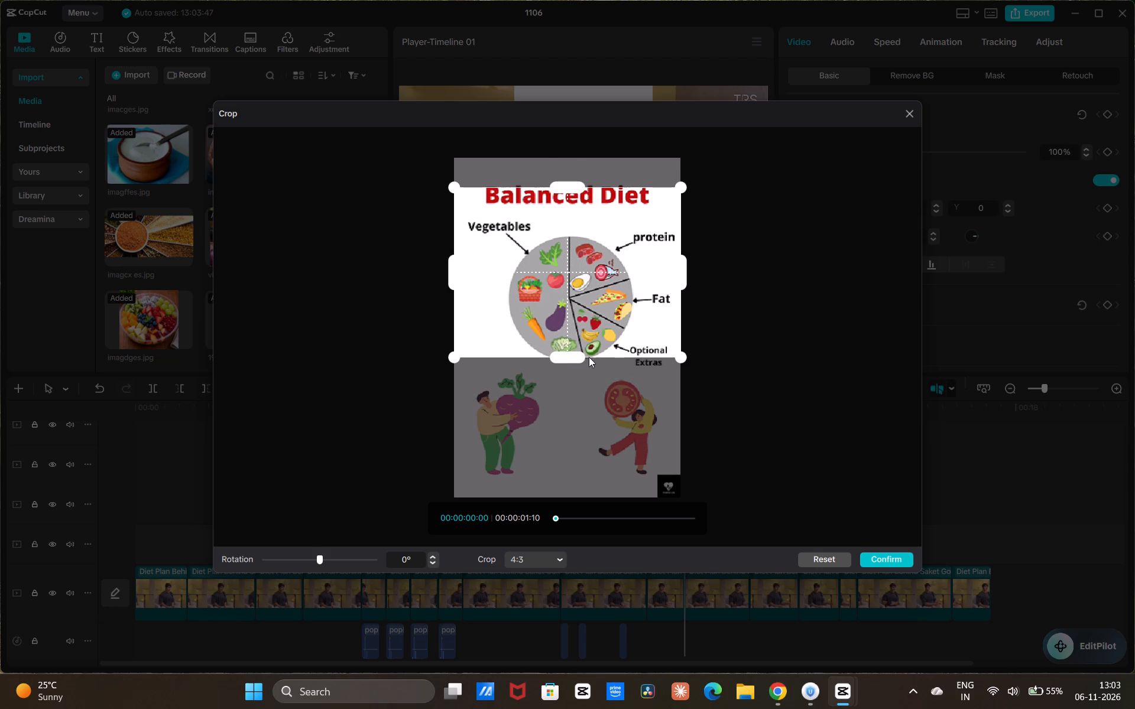
Crop the balanced diet overlay with a free ratio, keeping only the title and labelled food chart without the cartoon figures.
{"action": "left_click", "coordinate": [538, 561]}
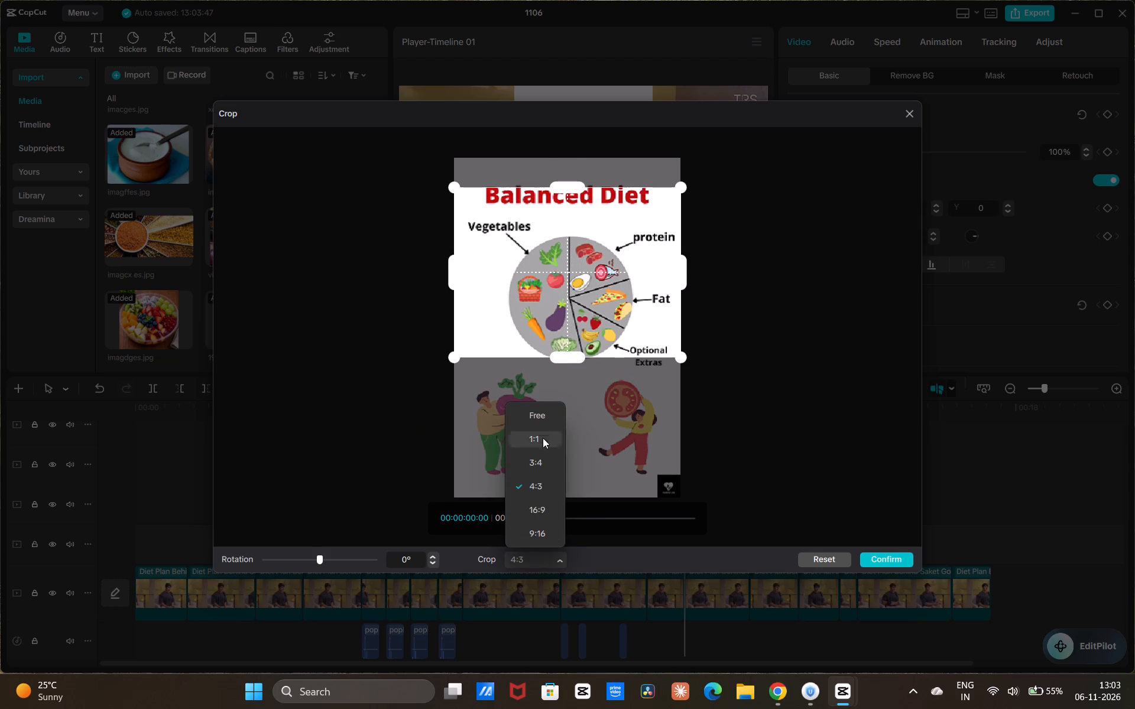
{"action": "left_click", "coordinate": [544, 422]}
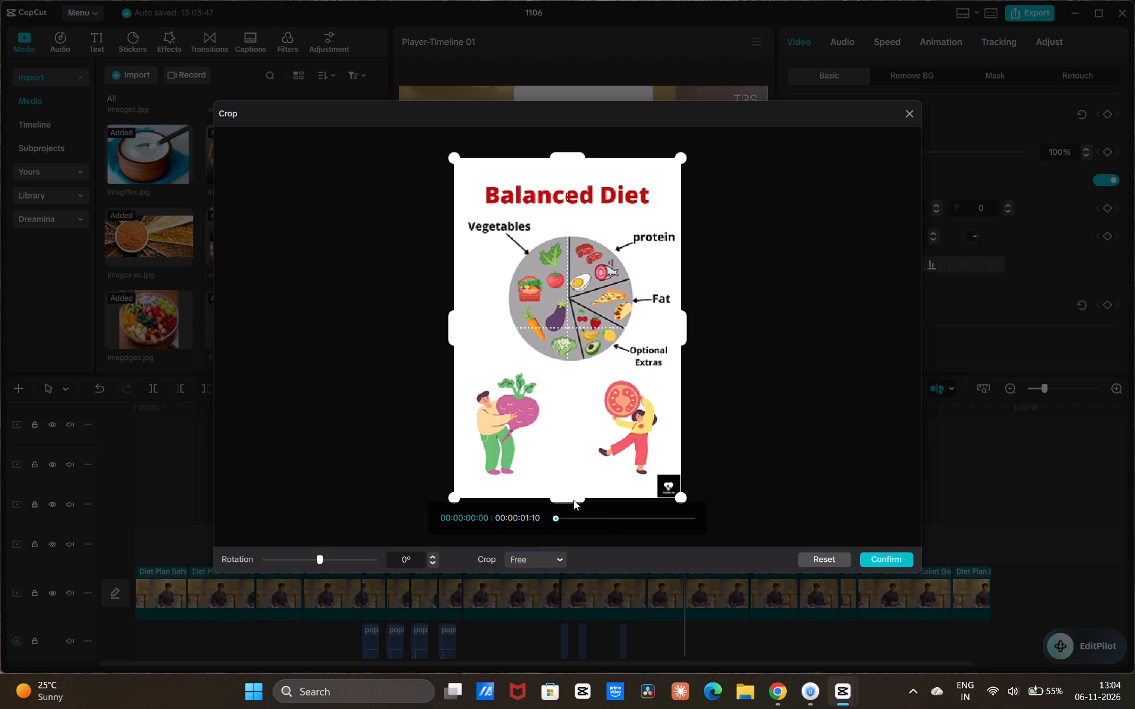
{"action": "left_click_drag", "start_coordinate": [573, 500], "coordinate": [608, 375]}
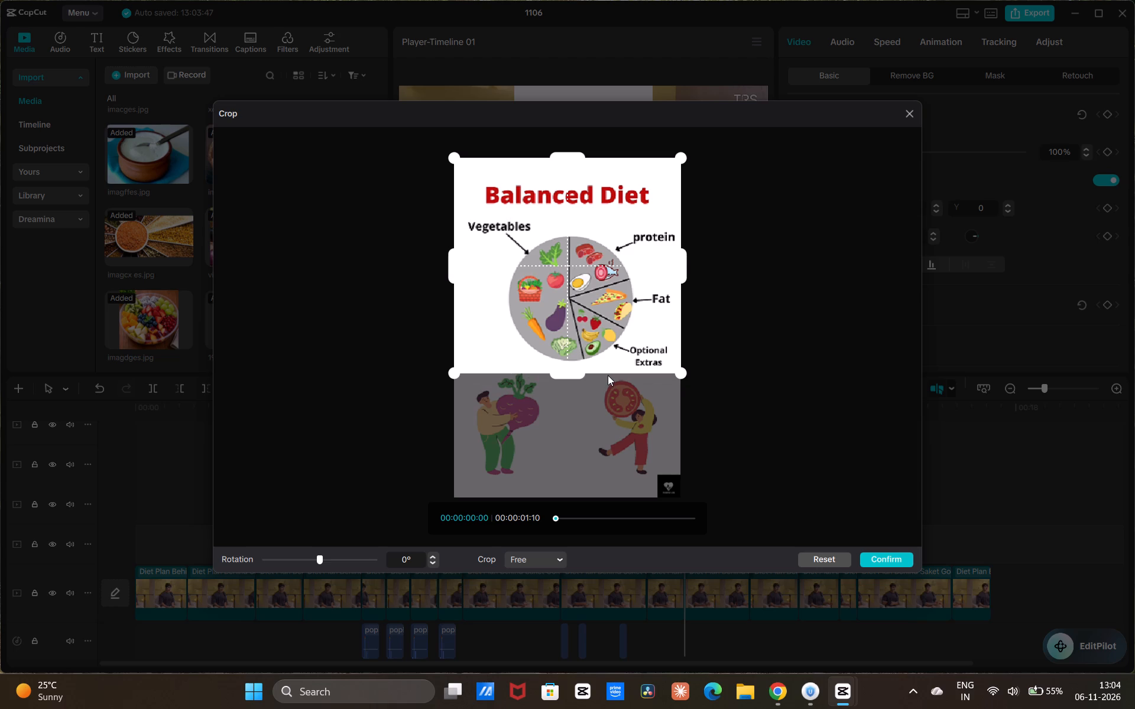
{"action": "left_click_drag", "start_coordinate": [608, 375], "coordinate": [608, 375]}
{"action": "left_click_drag", "start_coordinate": [575, 149], "coordinate": [576, 171]}
{"action": "left_click_drag", "start_coordinate": [572, 161], "coordinate": [569, 175]}
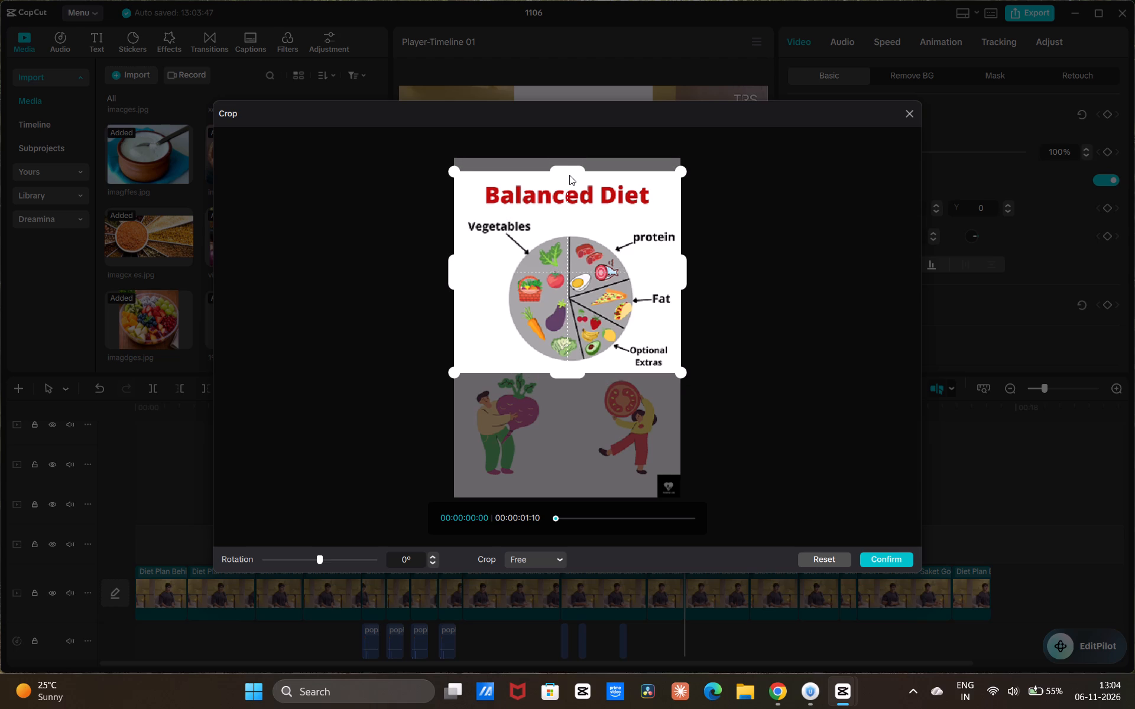
{"action": "left_click_drag", "start_coordinate": [569, 175], "coordinate": [569, 181]}
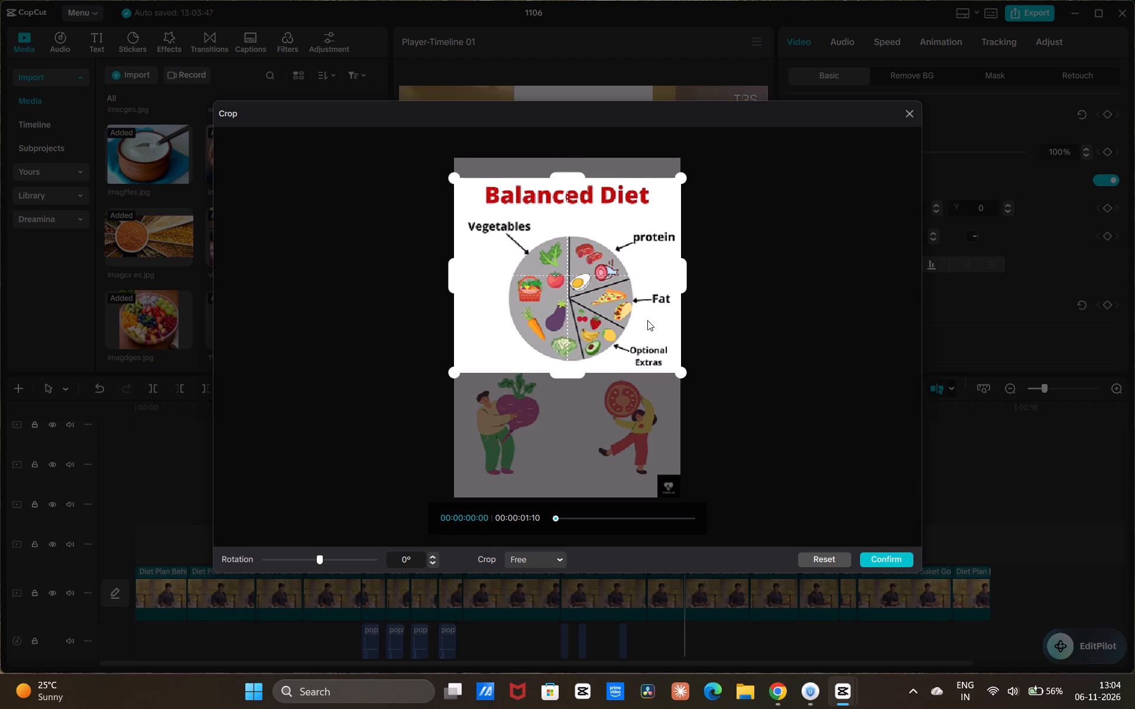
{"action": "left_click", "coordinate": [876, 557]}
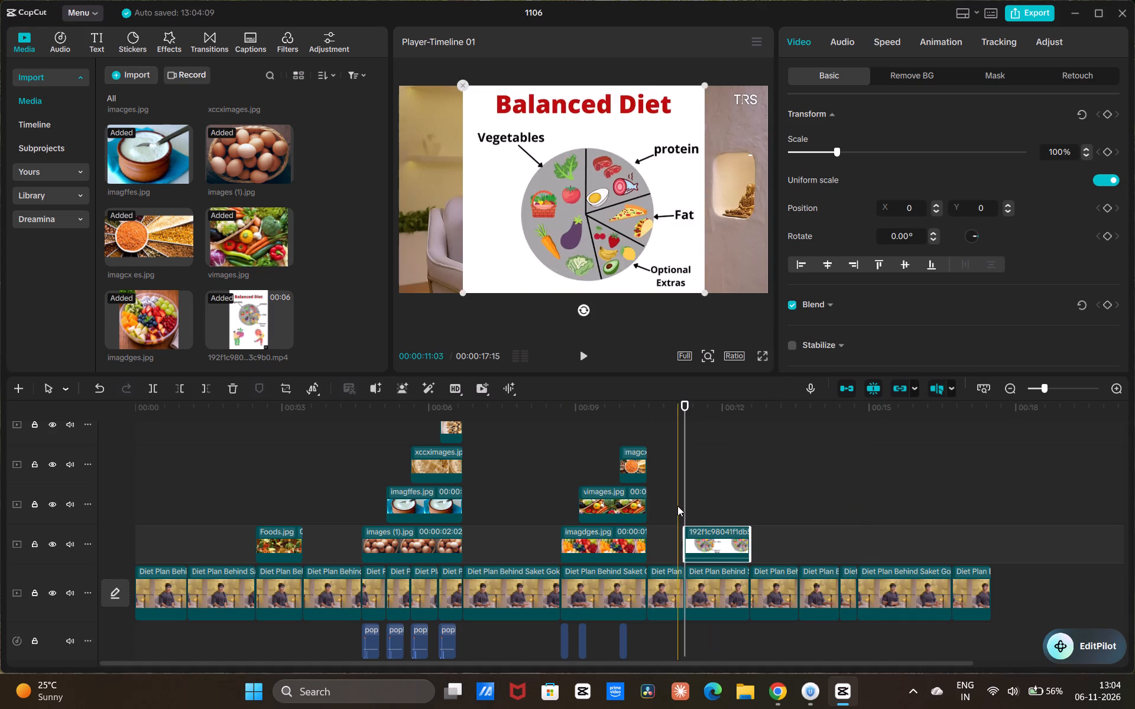
Play the edit from just before the balanced diet overlay to the end, and again from the start through the first food pictures.
{"action": "left_click_drag", "start_coordinate": [685, 495], "coordinate": [648, 555]}
{"action": "key", "text": "space"}
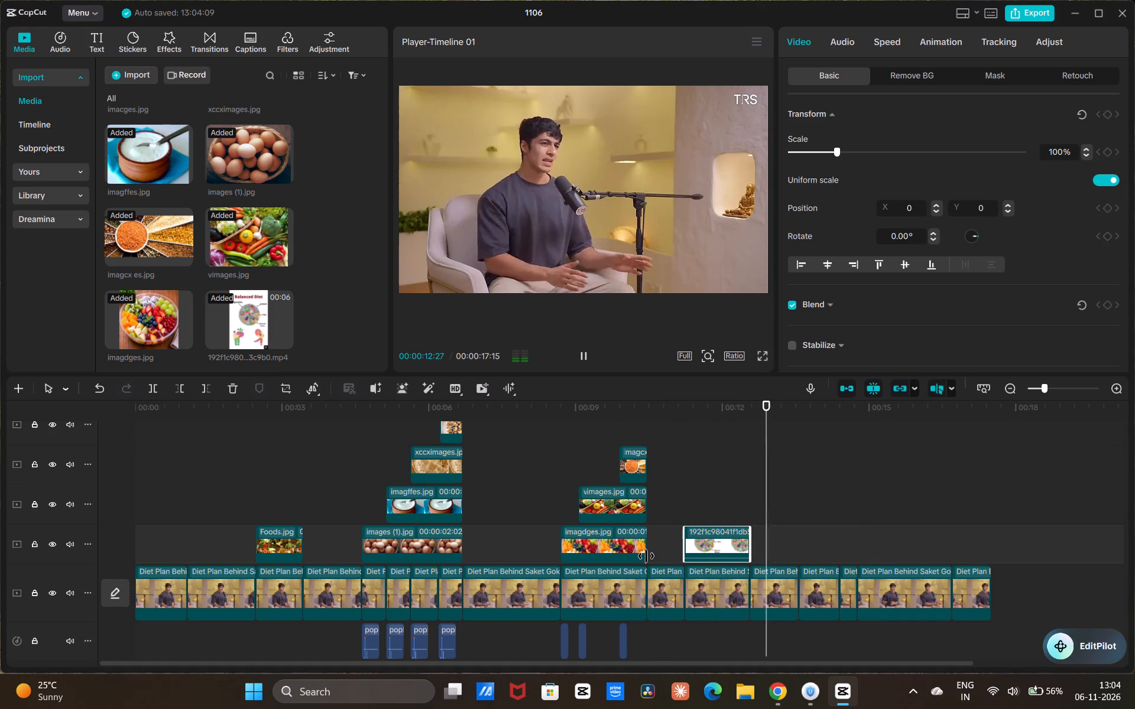
{"action": "key", "text": "space"}
{"action": "left_click", "coordinate": [752, 504]}
{"action": "key", "text": "space"}
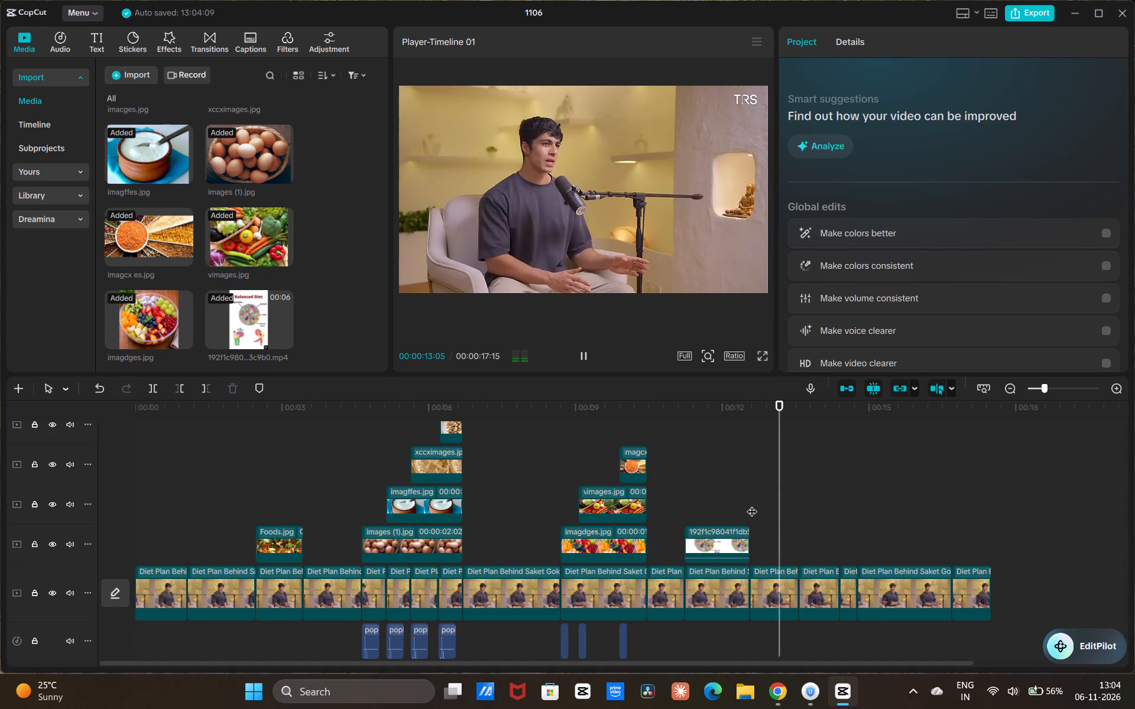
{"action": "key", "text": "space"}
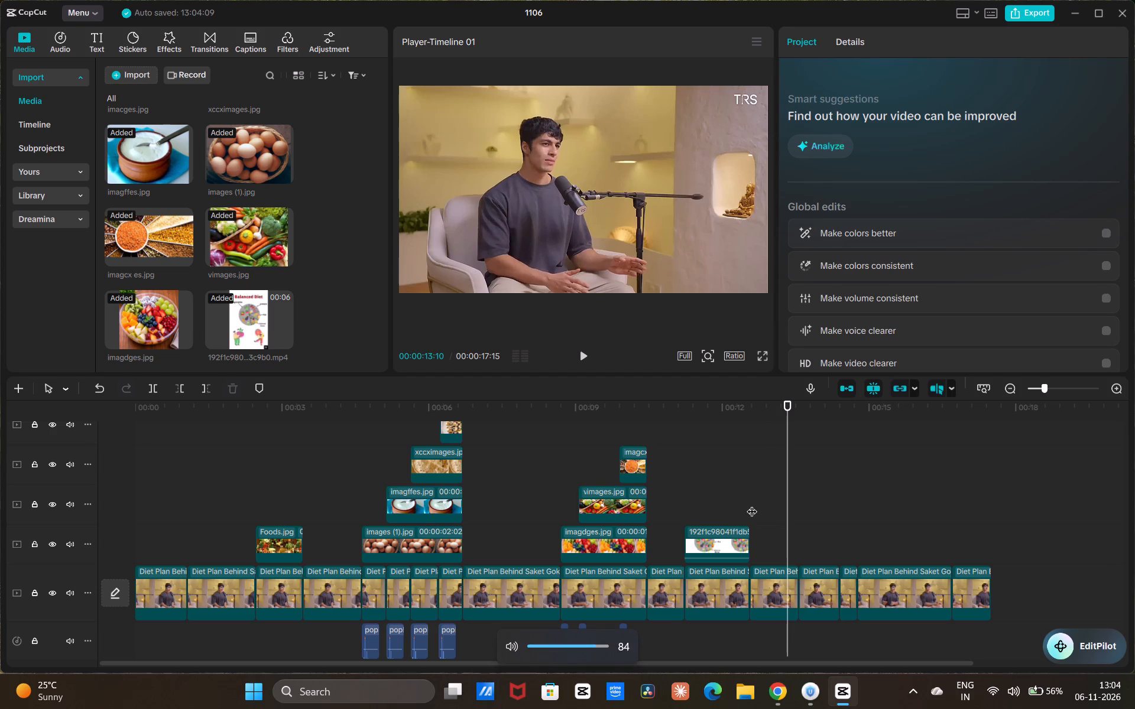
{"action": "left_click", "coordinate": [752, 503]}
{"action": "key", "text": "space"}
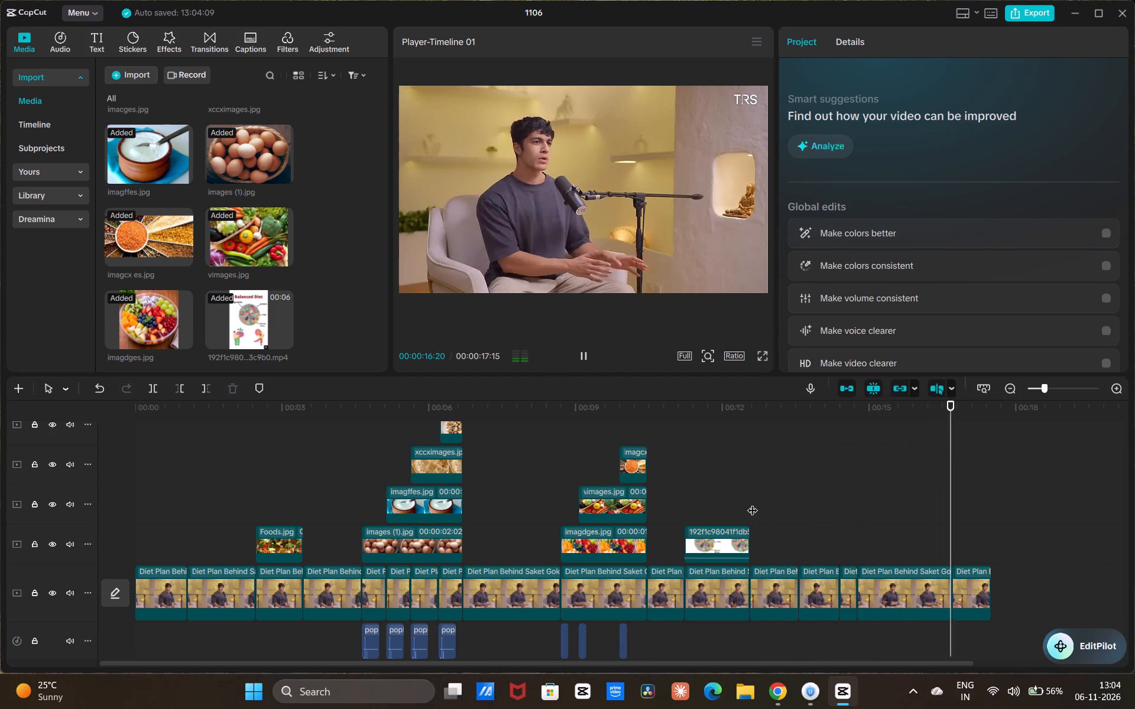
{"action": "left_click", "coordinate": [138, 492]}
{"action": "key", "text": "space"}
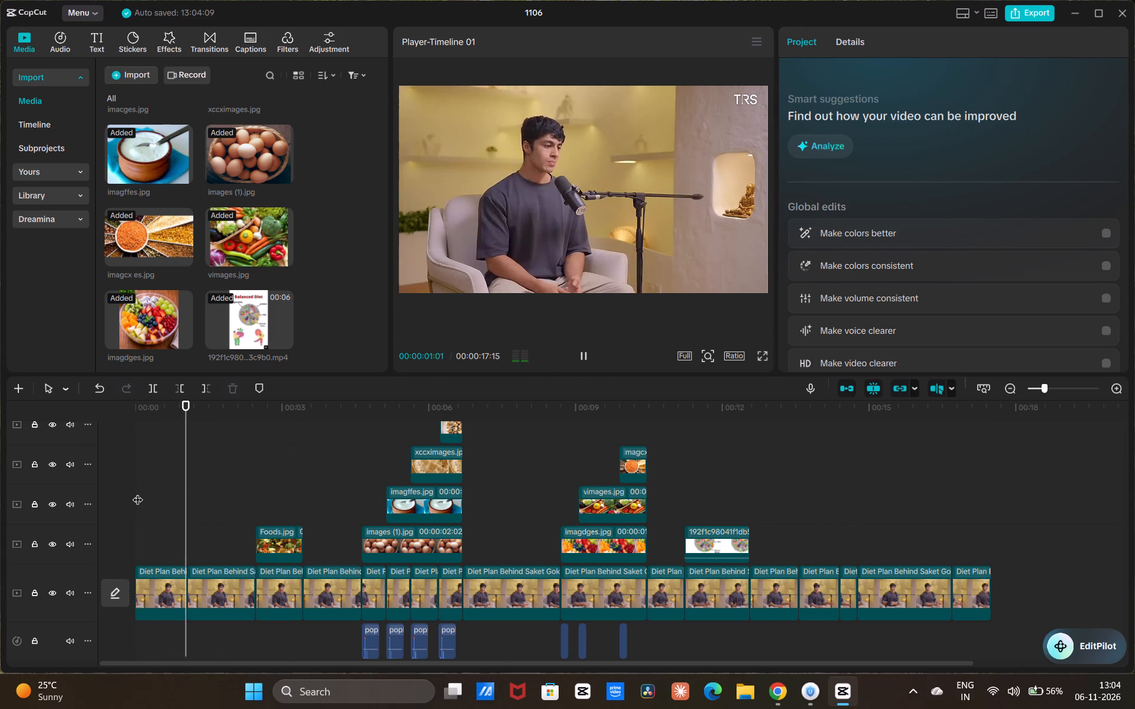
{"action": "key", "text": "space"}
{"action": "left_click", "coordinate": [138, 492]}
{"action": "key", "text": "space"}
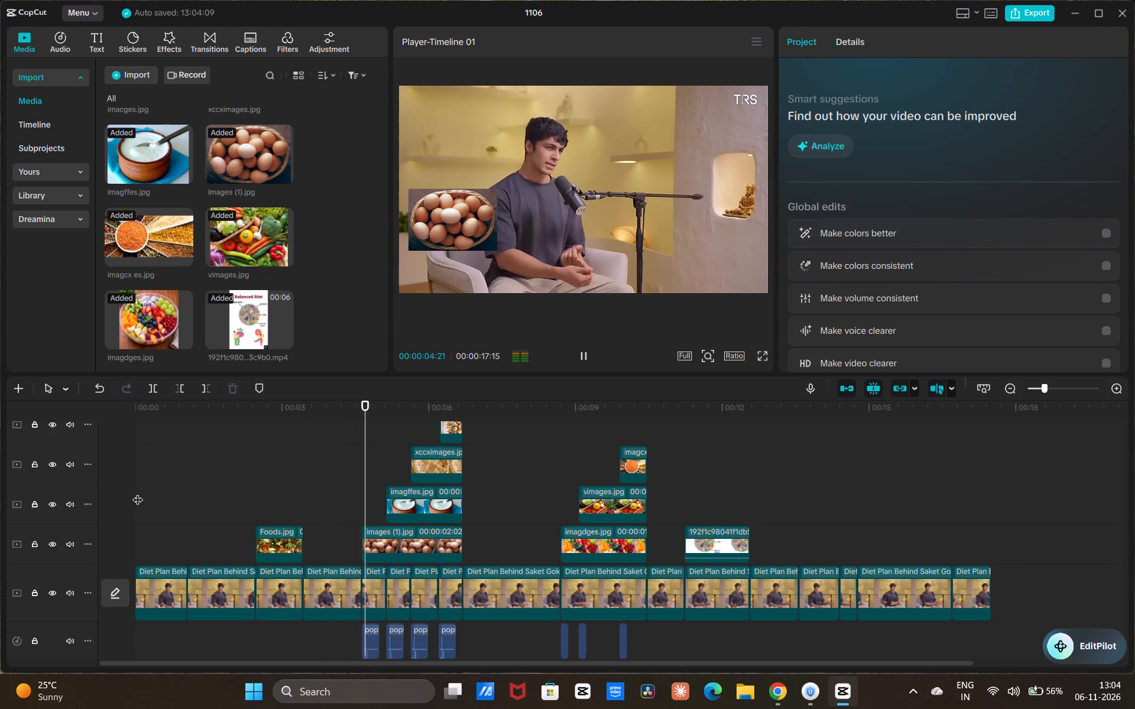
{"action": "key", "text": "space"}
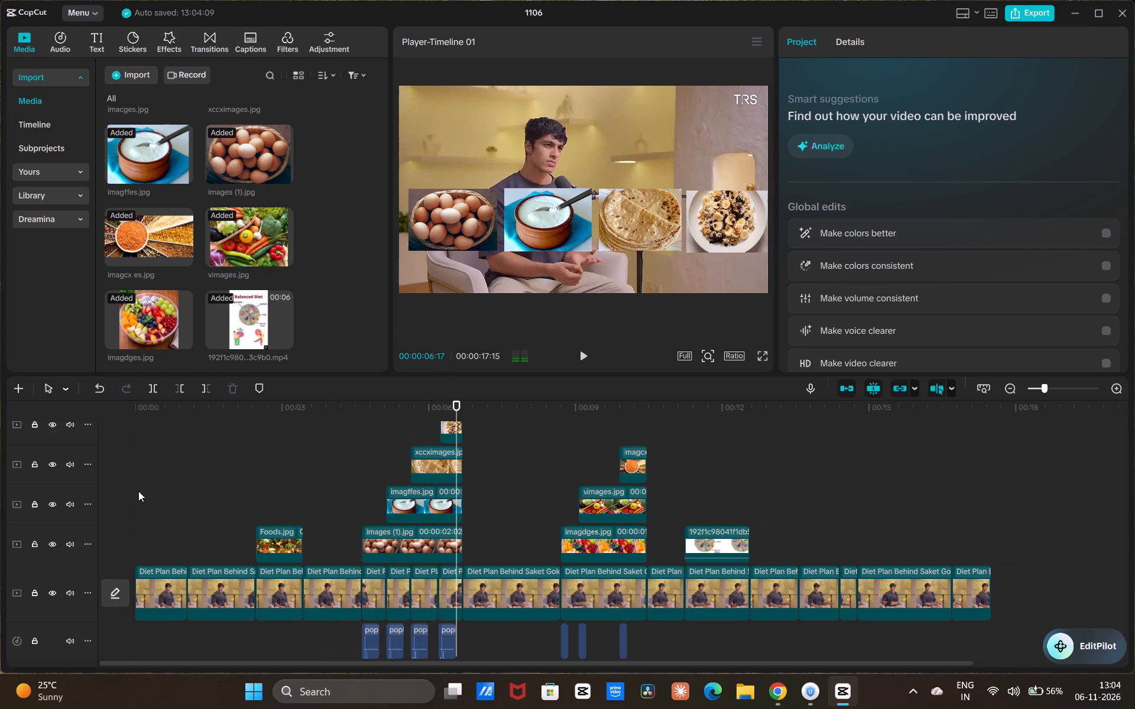
Search the In animations for "pop out" and apply Rock Vertically to the eggs picture with a 0.4 s duration.
{"action": "left_click", "coordinate": [360, 458]}
{"action": "left_click", "coordinate": [394, 553]}
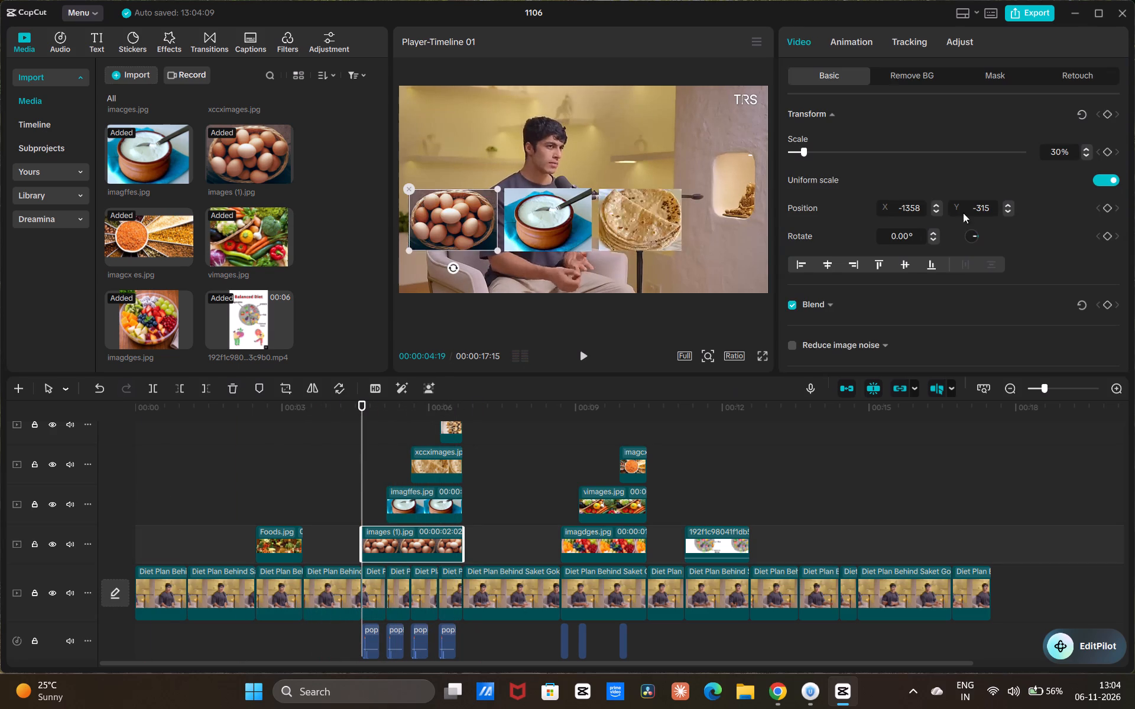
{"action": "left_click", "coordinate": [858, 49]}
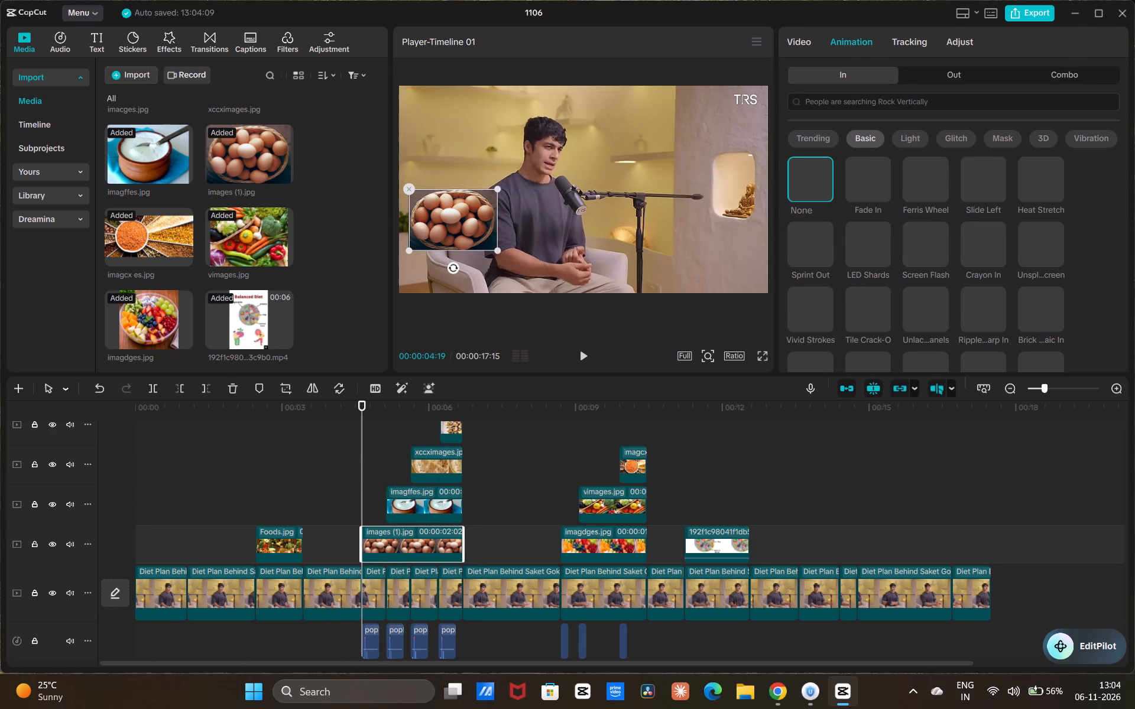
{"action": "left_click", "coordinate": [873, 106]}
{"action": "type", "text": "pop"}
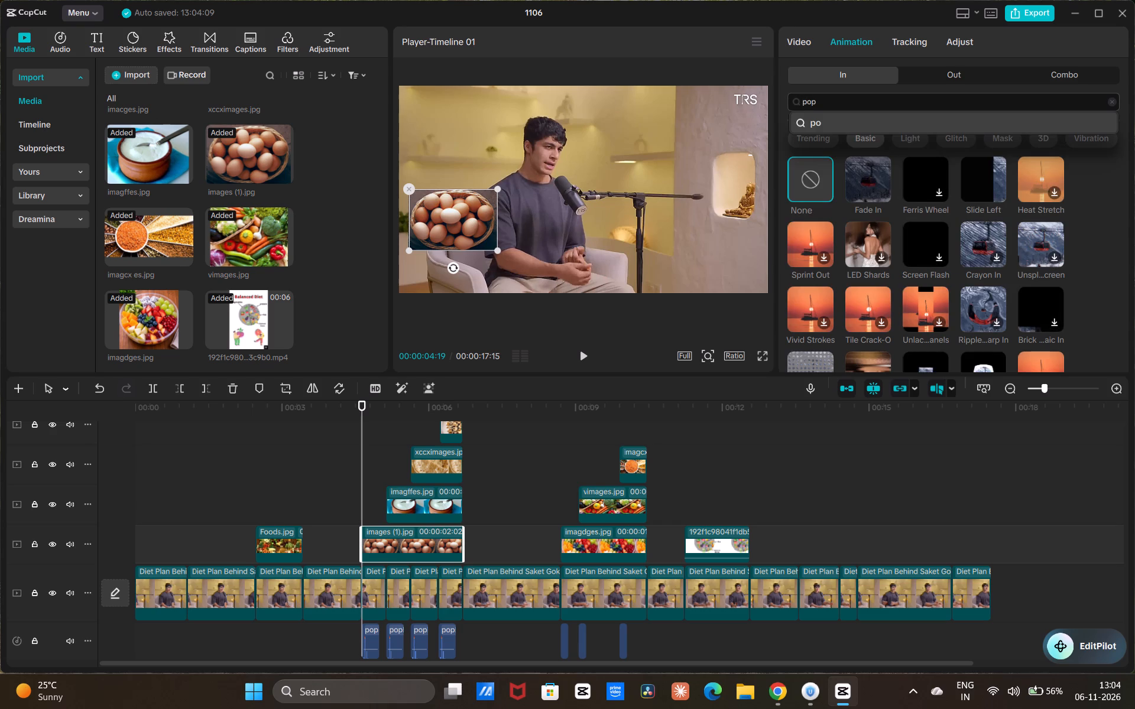
{"action": "key", "text": "Return"}
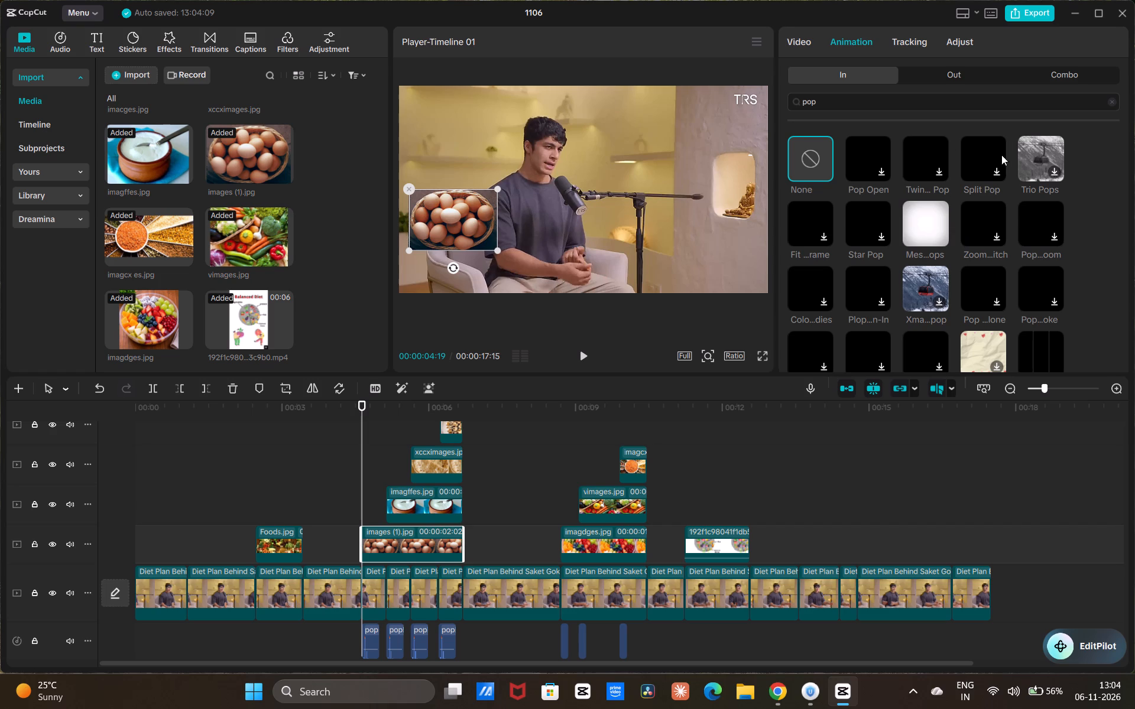
{"action": "left_click", "coordinate": [863, 102]}
{"action": "key", "text": "space"}
{"action": "type", "text": "out"}
{"action": "key", "text": "Return"}
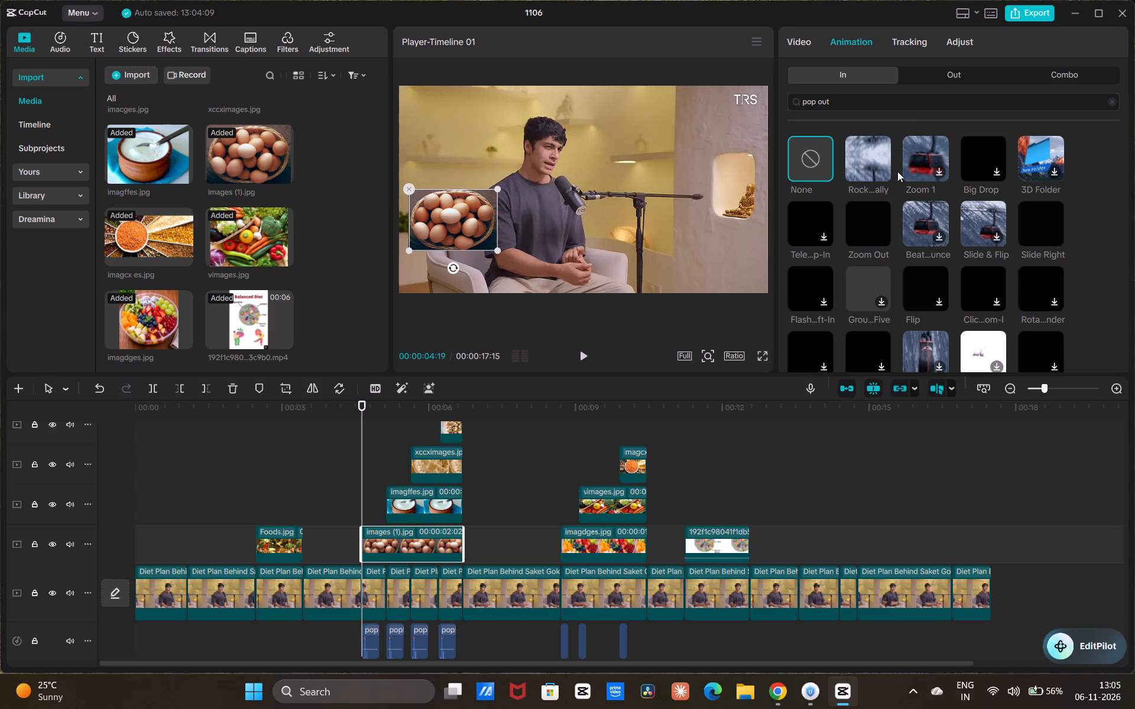
{"action": "left_click", "coordinate": [864, 176]}
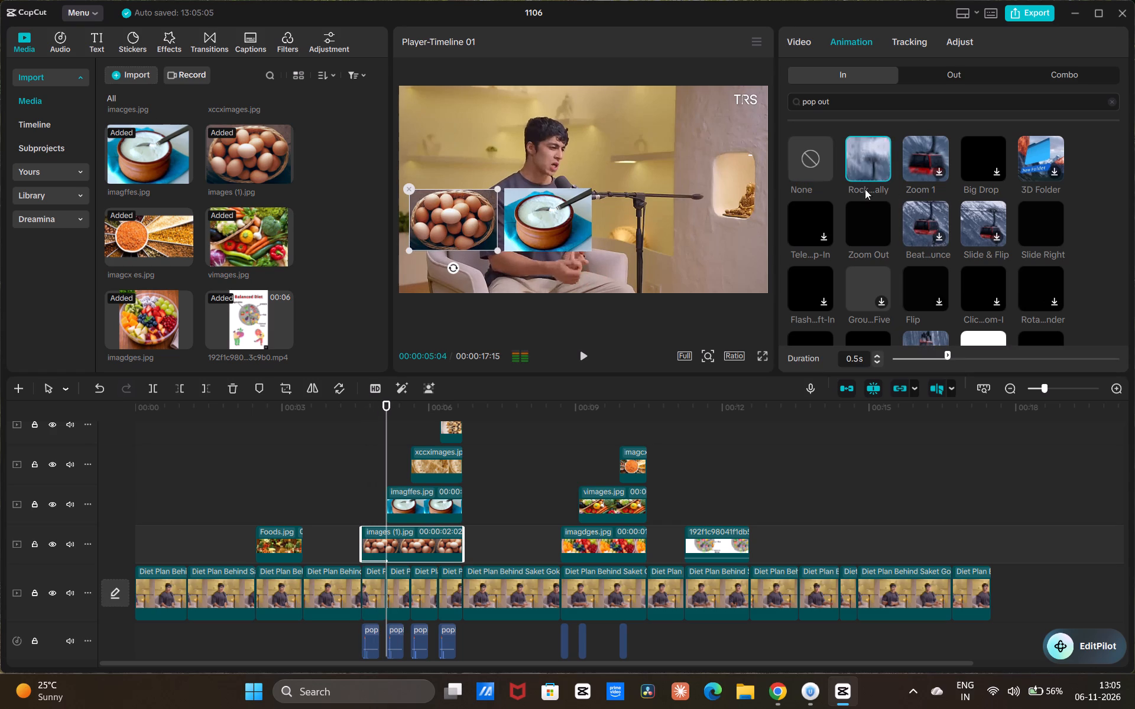
{"action": "left_click", "coordinate": [933, 357]}
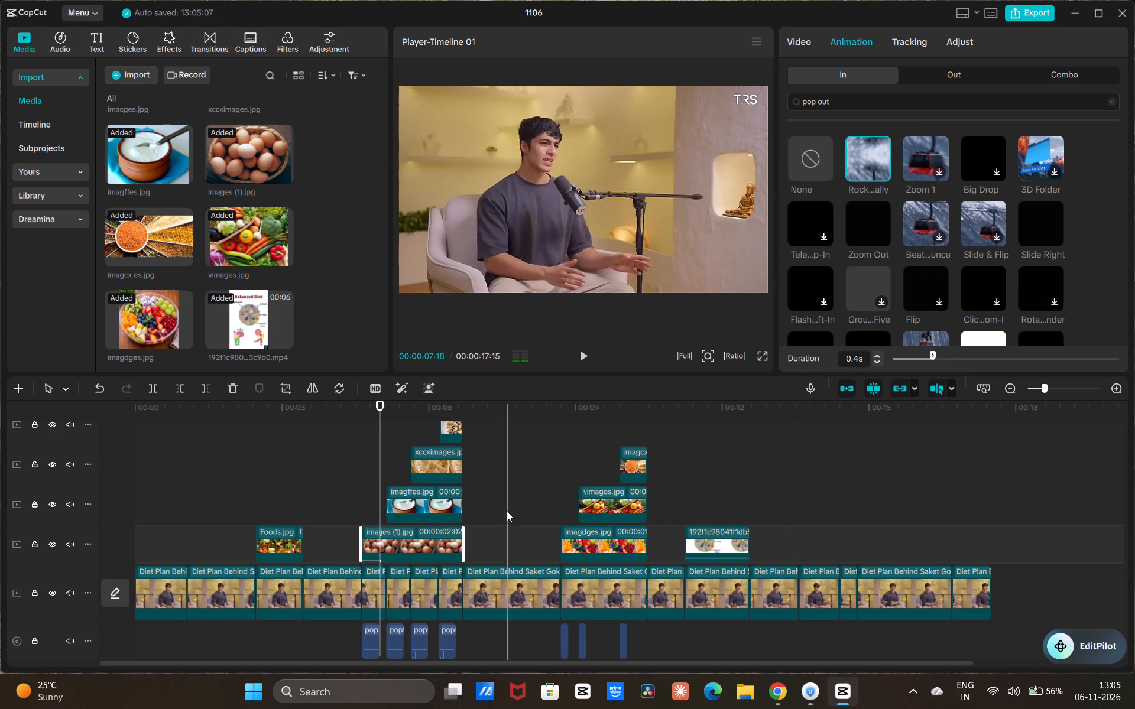
Apply the Rock Vertically In animation to the curd bowl picture with a 0.3 s duration.
{"action": "left_click", "coordinate": [447, 499]}
{"action": "left_click", "coordinate": [871, 168]}
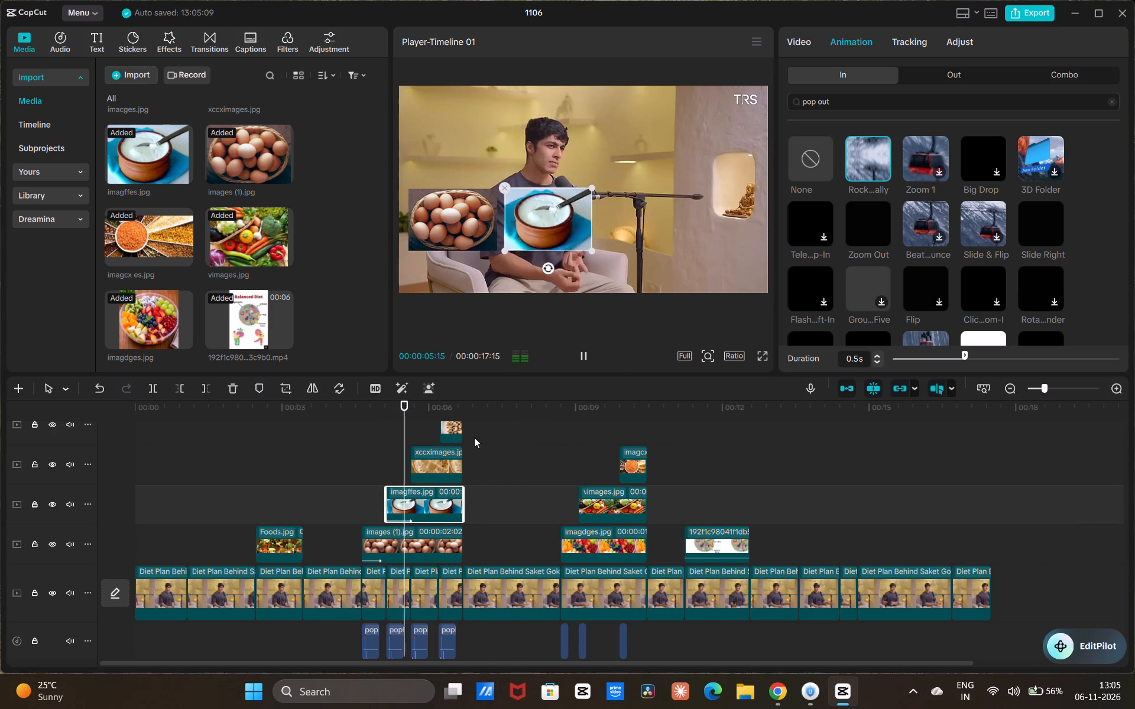
{"action": "left_click", "coordinate": [936, 367]}
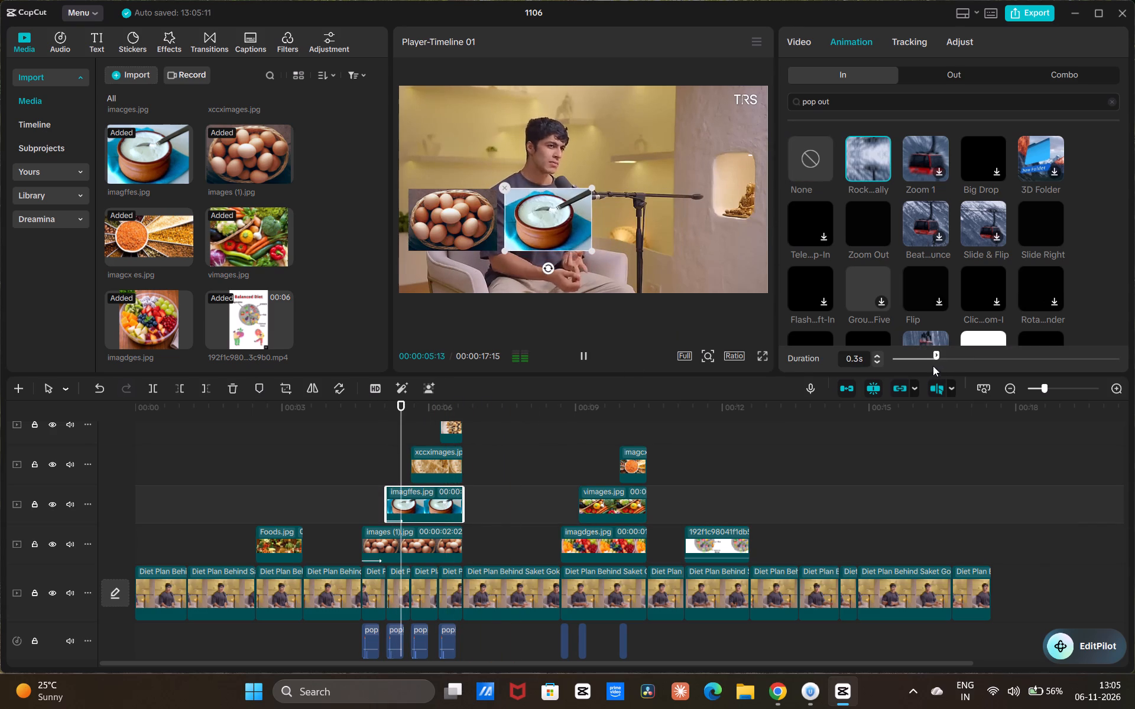
Apply the Rock Vertically In animation to the flatbread picture with a 0.3 s duration.
{"action": "left_click", "coordinate": [451, 449]}
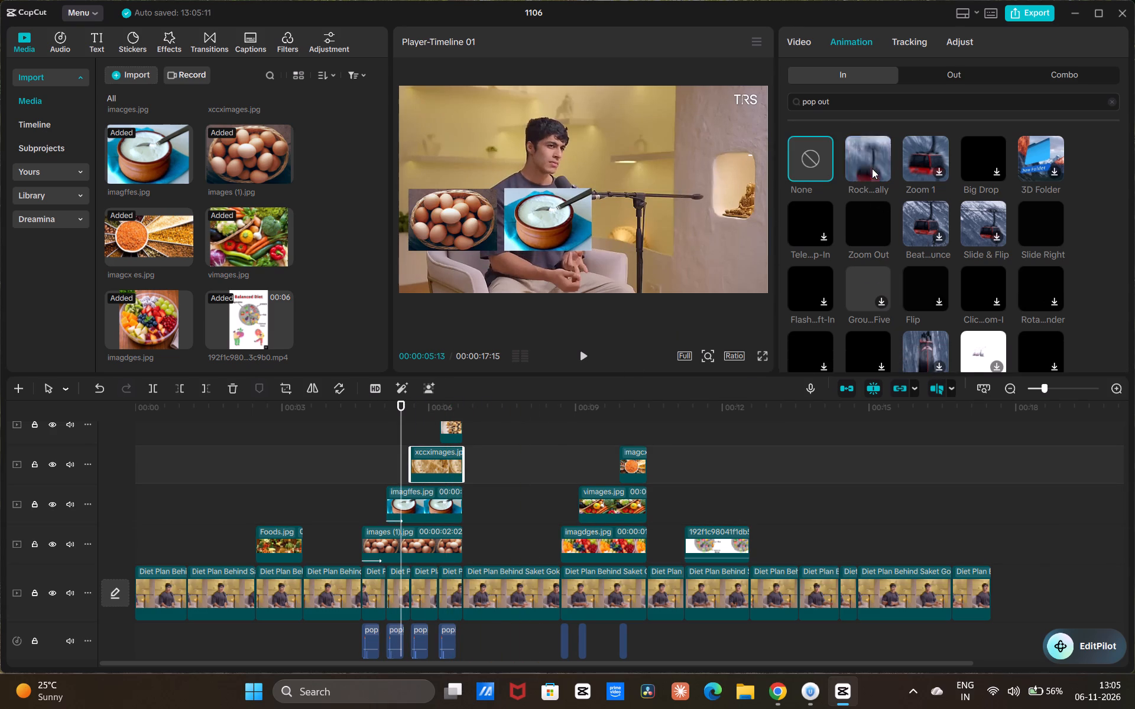
{"action": "left_click", "coordinate": [872, 168]}
{"action": "left_click", "coordinate": [918, 357]}
{"action": "left_click_drag", "start_coordinate": [920, 357], "coordinate": [931, 363]}
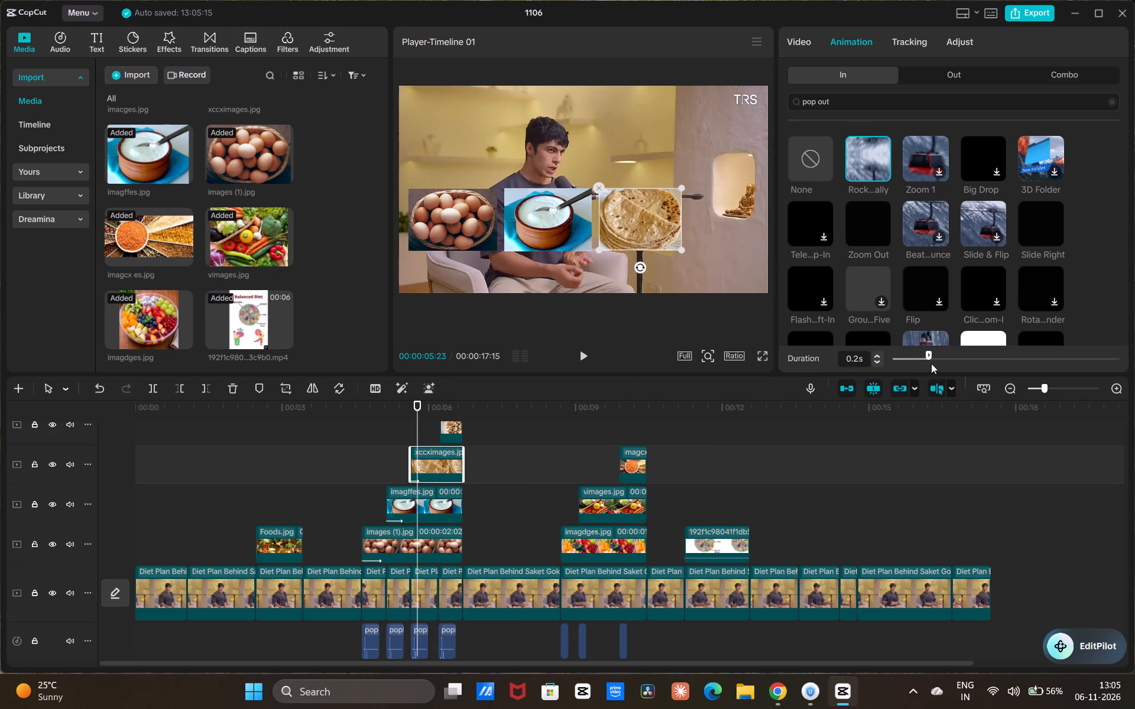
{"action": "left_click_drag", "start_coordinate": [931, 363], "coordinate": [951, 360]}
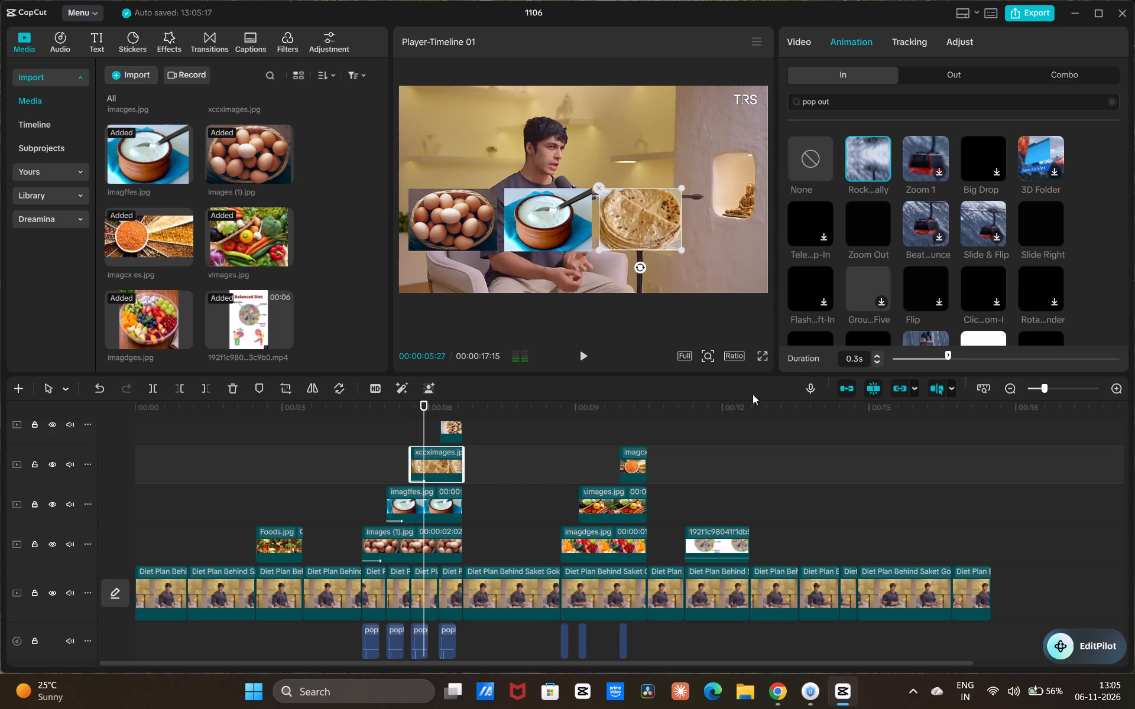
Apply the Rock Vertically In animation to the cereal bowl picture on the uppermost visible track with a 0.2 s duration.
{"action": "left_click", "coordinate": [450, 430]}
{"action": "left_click", "coordinate": [867, 168]}
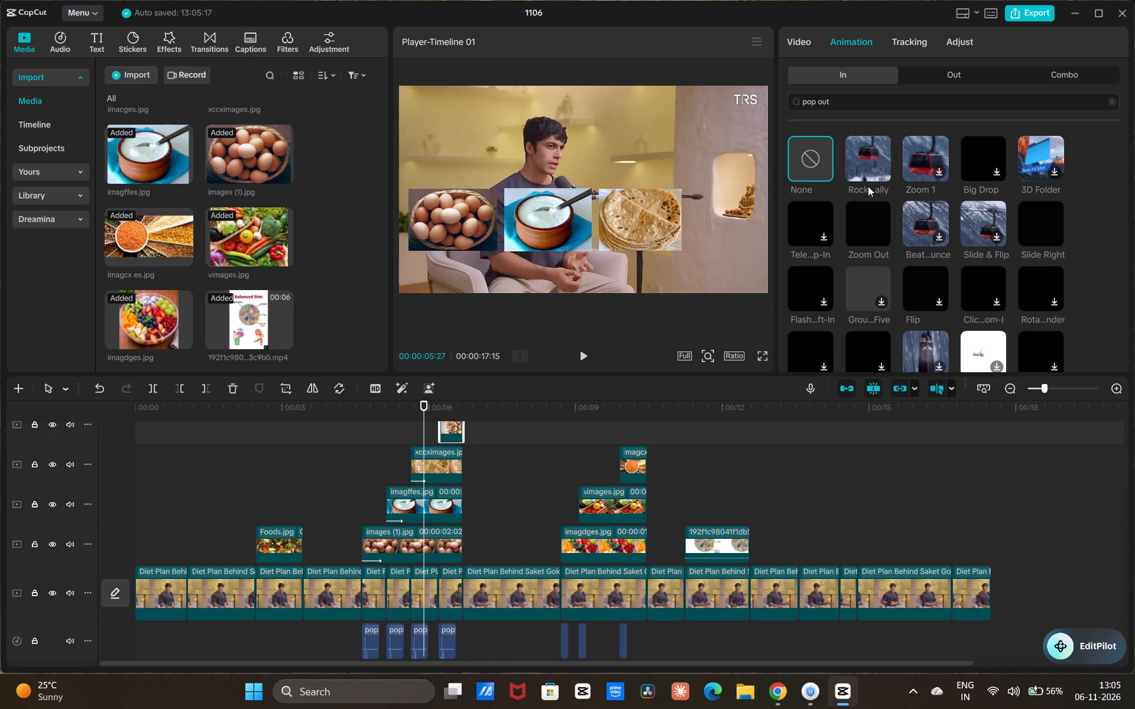
{"action": "left_click", "coordinate": [926, 361]}
{"action": "left_click_drag", "start_coordinate": [928, 356], "coordinate": [938, 363]}
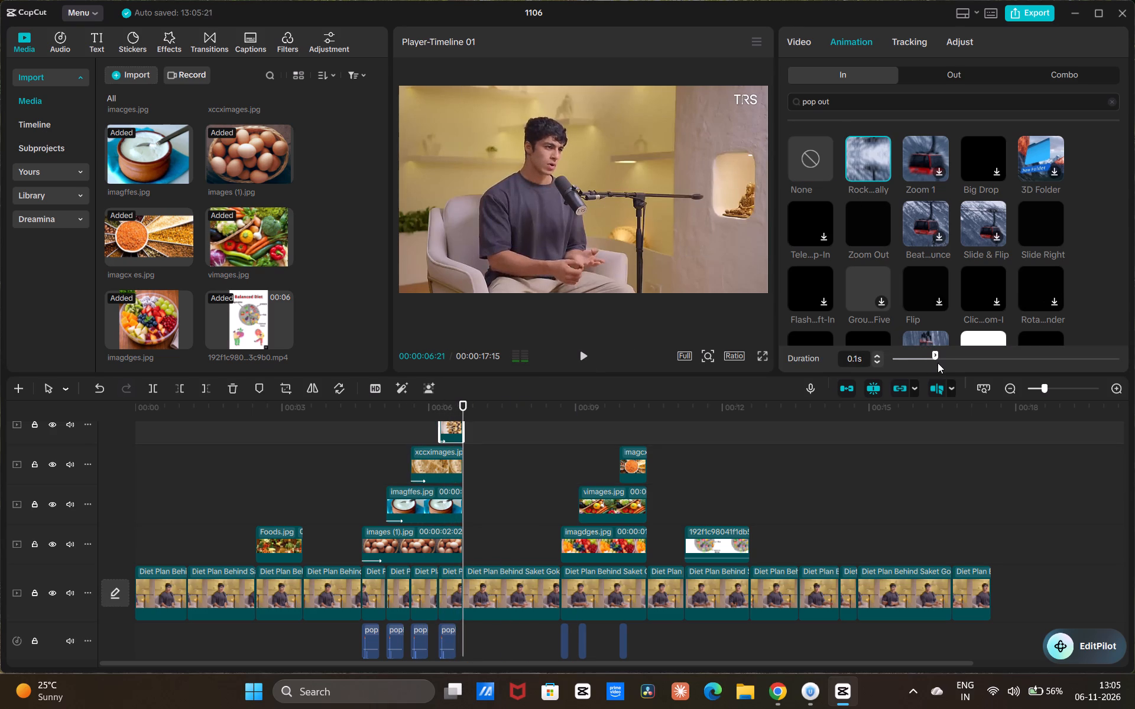
{"action": "left_click_drag", "start_coordinate": [938, 363], "coordinate": [960, 359]}
{"action": "left_click_drag", "start_coordinate": [959, 358], "coordinate": [952, 359]}
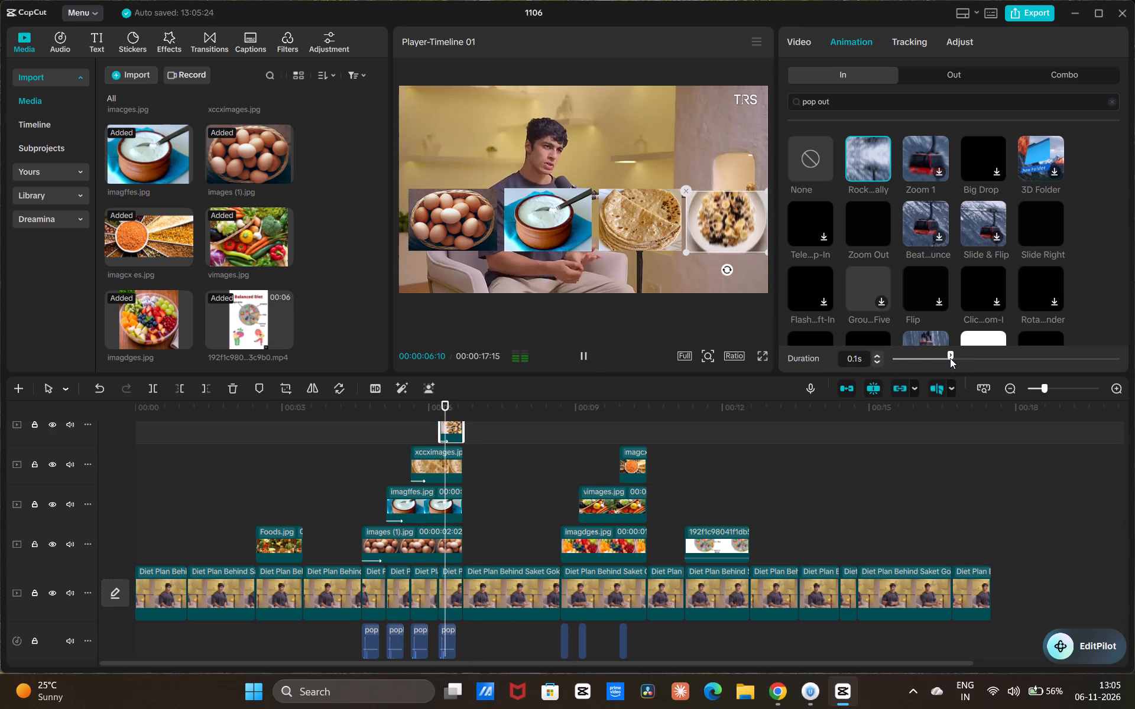
{"action": "left_click_drag", "start_coordinate": [950, 358], "coordinate": [964, 353]}
{"action": "left_click_drag", "start_coordinate": [964, 353], "coordinate": [975, 352]}
{"action": "left_click_drag", "start_coordinate": [975, 352], "coordinate": [982, 356]}
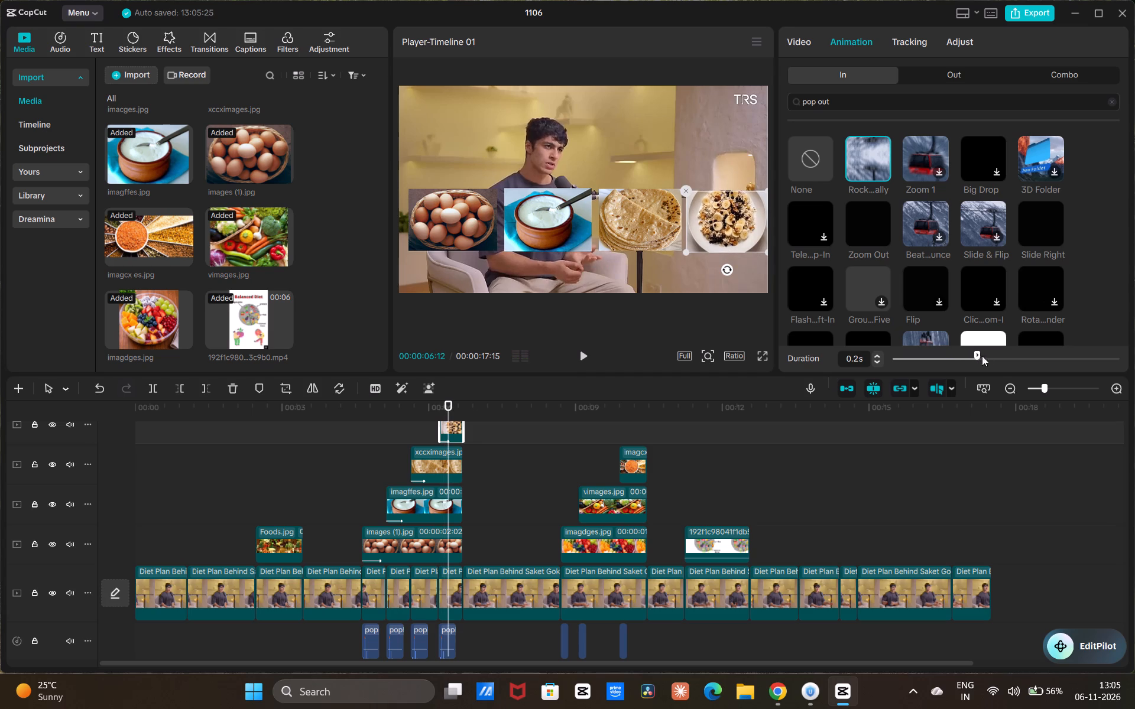
{"action": "left_click_drag", "start_coordinate": [982, 356], "coordinate": [1001, 360]}
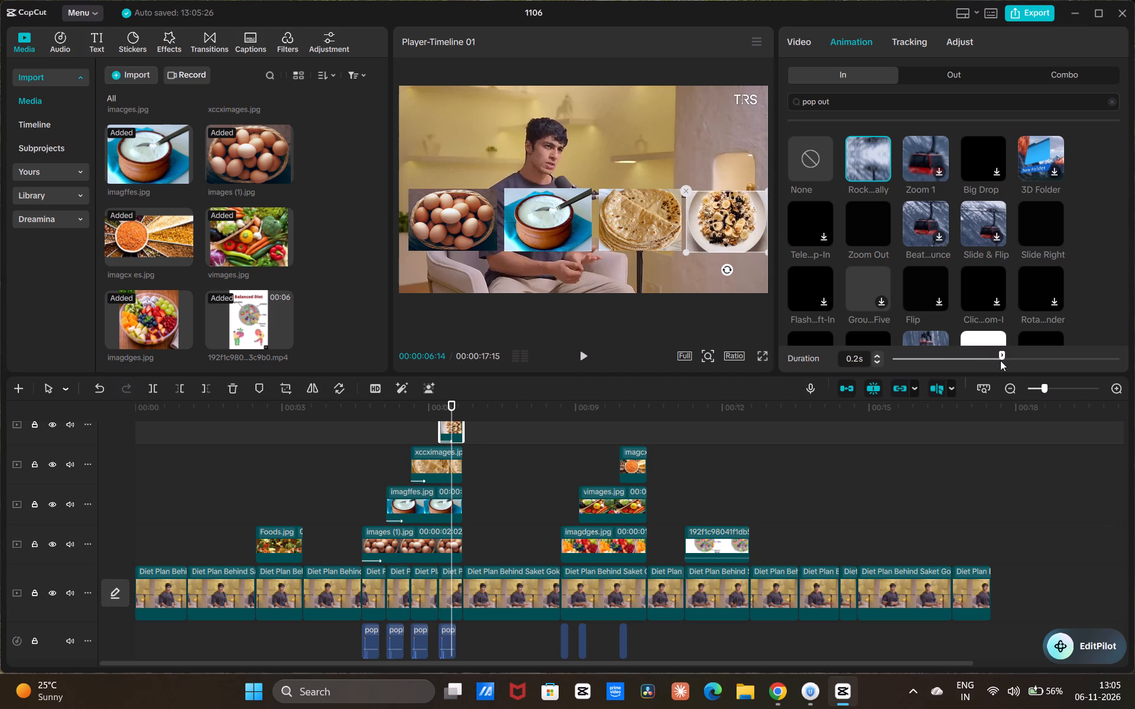
{"action": "left_click", "coordinate": [1000, 361]}
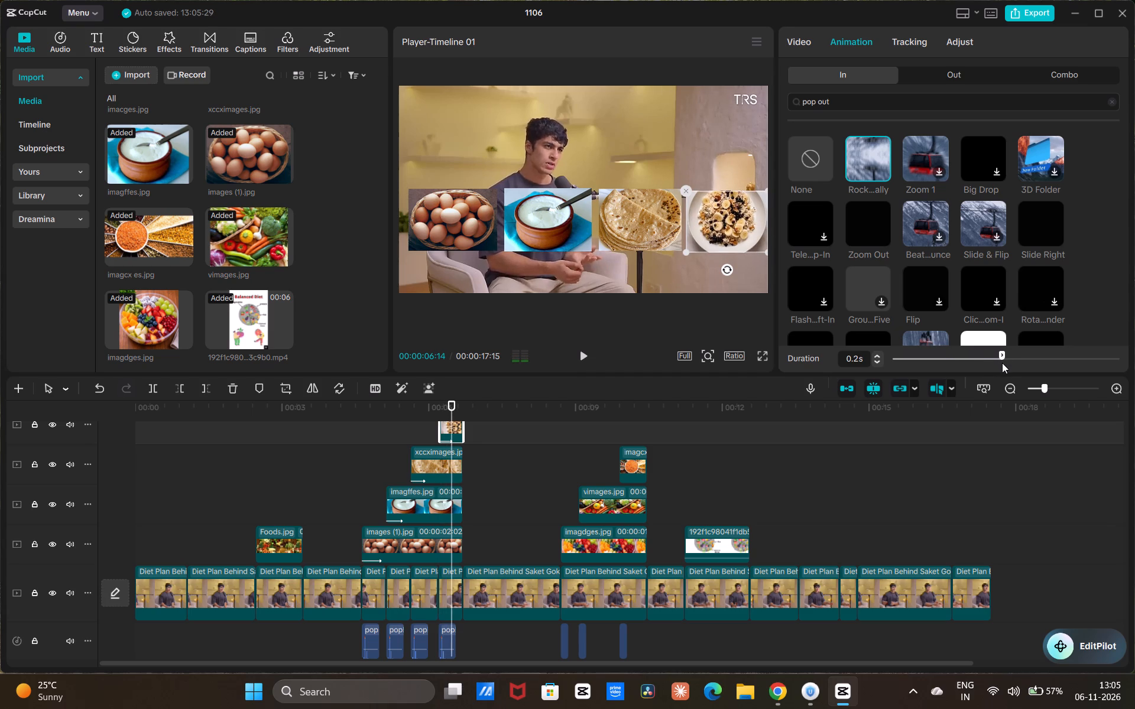
{"action": "left_click_drag", "start_coordinate": [1002, 363], "coordinate": [1008, 364]}
{"action": "left_click", "coordinate": [1008, 364]}
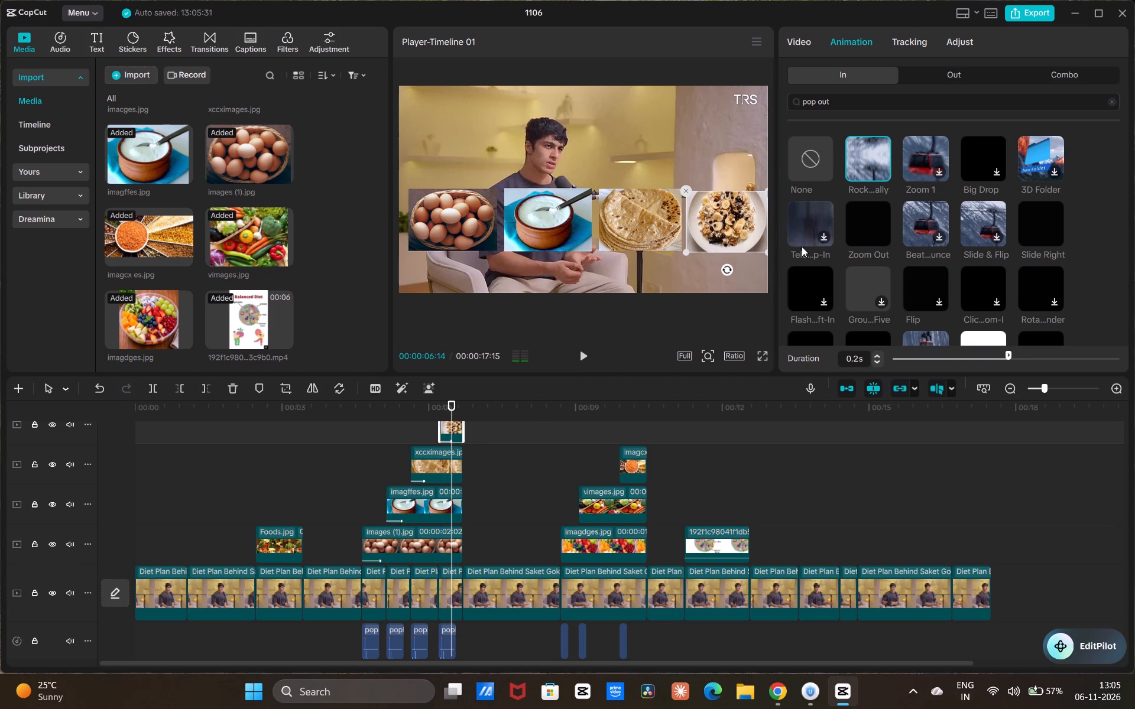
Play the edit from 00:00:04:19 to review the entrance animations of the four food pictures.
{"action": "left_click", "coordinate": [361, 471]}
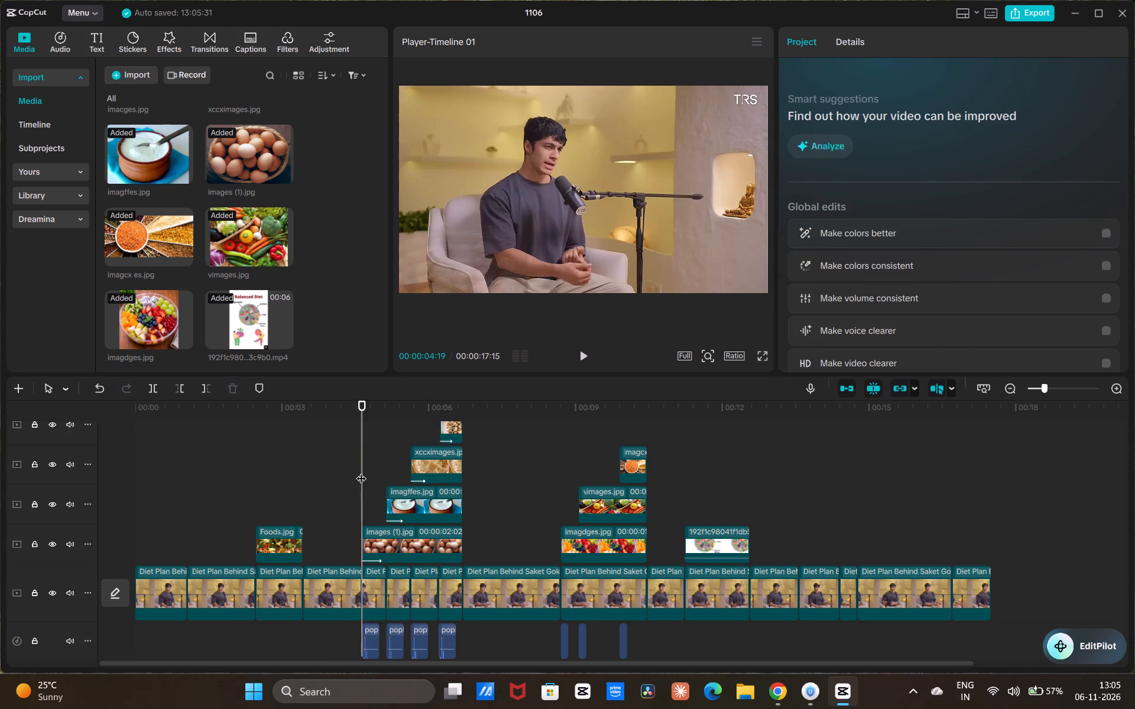
{"action": "key", "text": "space"}
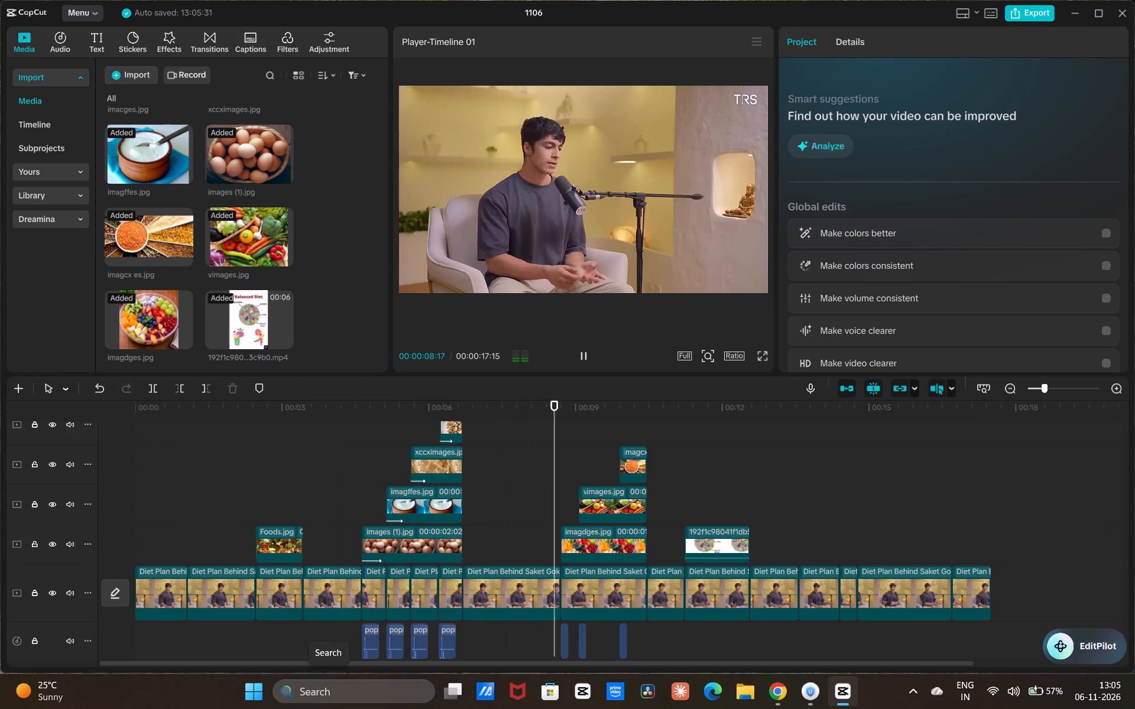
Examine the start of the fruit bowl picture at 00:00:08:21 and its In animation options.
{"action": "key", "text": "space"}
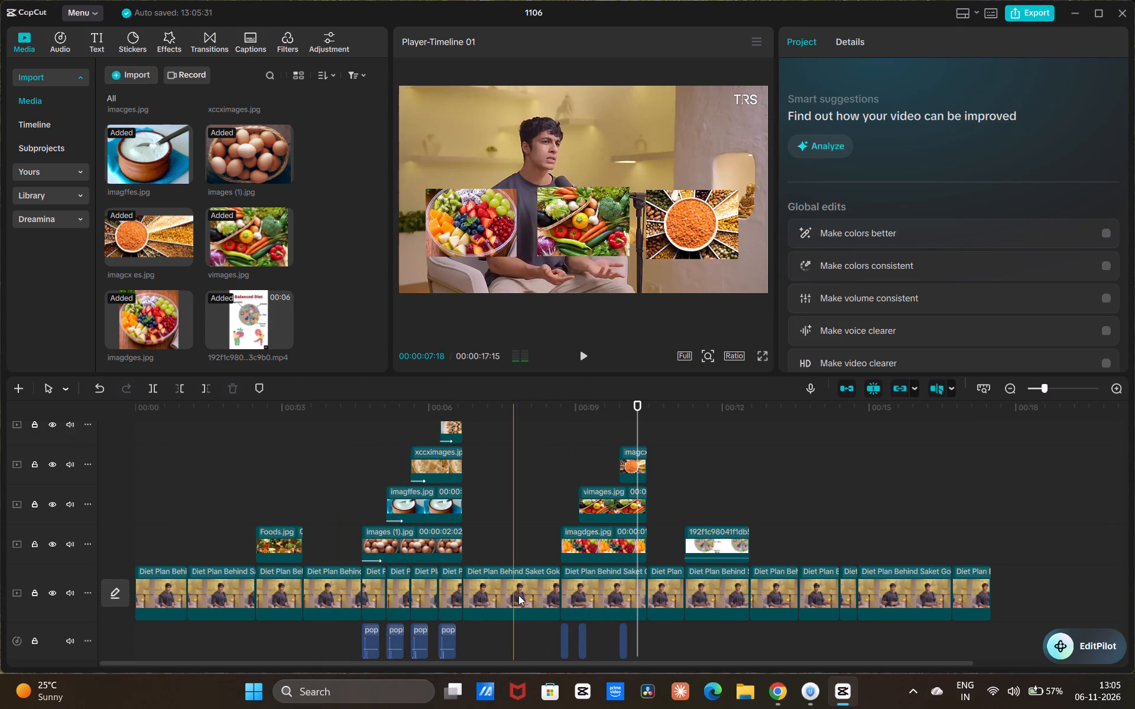
{"action": "left_click", "coordinate": [560, 521]}
{"action": "left_click", "coordinate": [562, 641]}
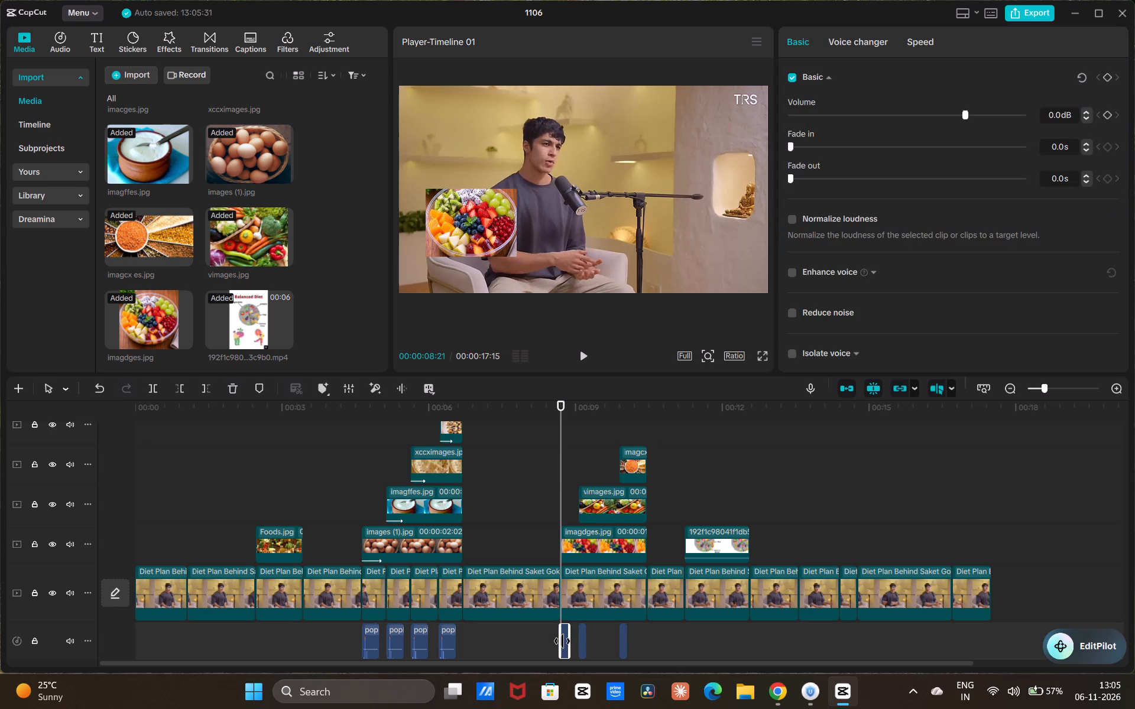
{"action": "left_click", "coordinate": [557, 497]}
{"action": "left_click", "coordinate": [566, 512]}
{"action": "left_click_drag", "start_coordinate": [566, 512], "coordinate": [560, 520]}
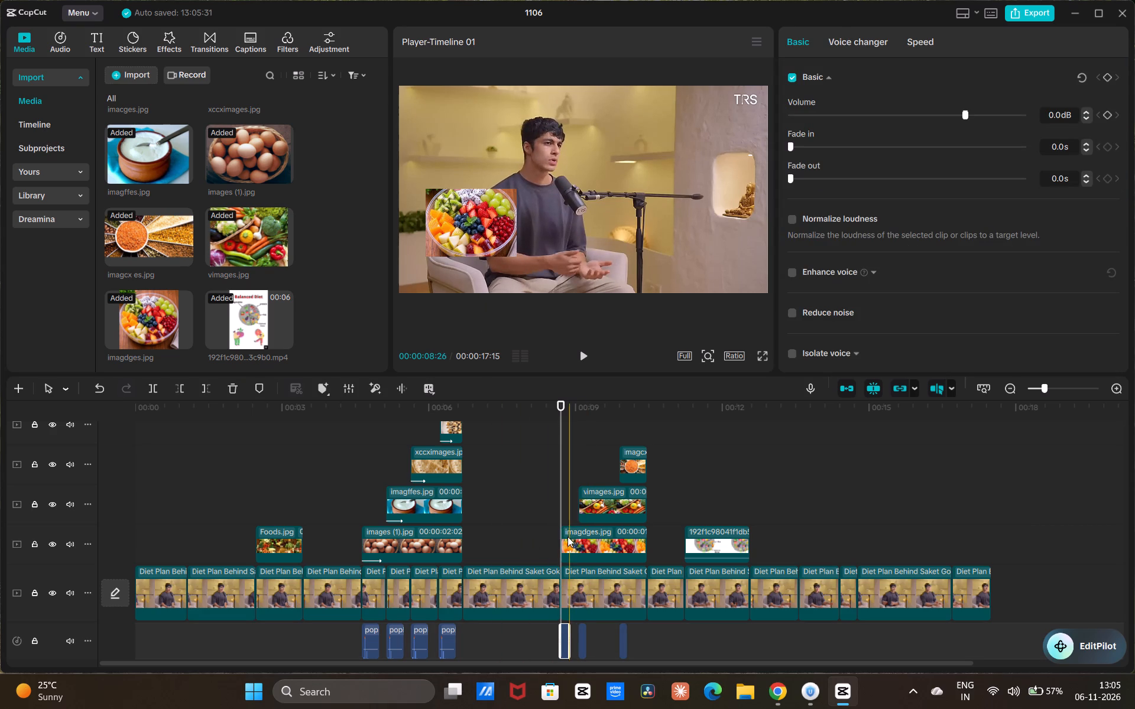
{"action": "double_click", "coordinate": [549, 493]}
{"action": "left_click_drag", "start_coordinate": [552, 495], "coordinate": [567, 511]}
{"action": "left_click_drag", "start_coordinate": [567, 511], "coordinate": [560, 492]}
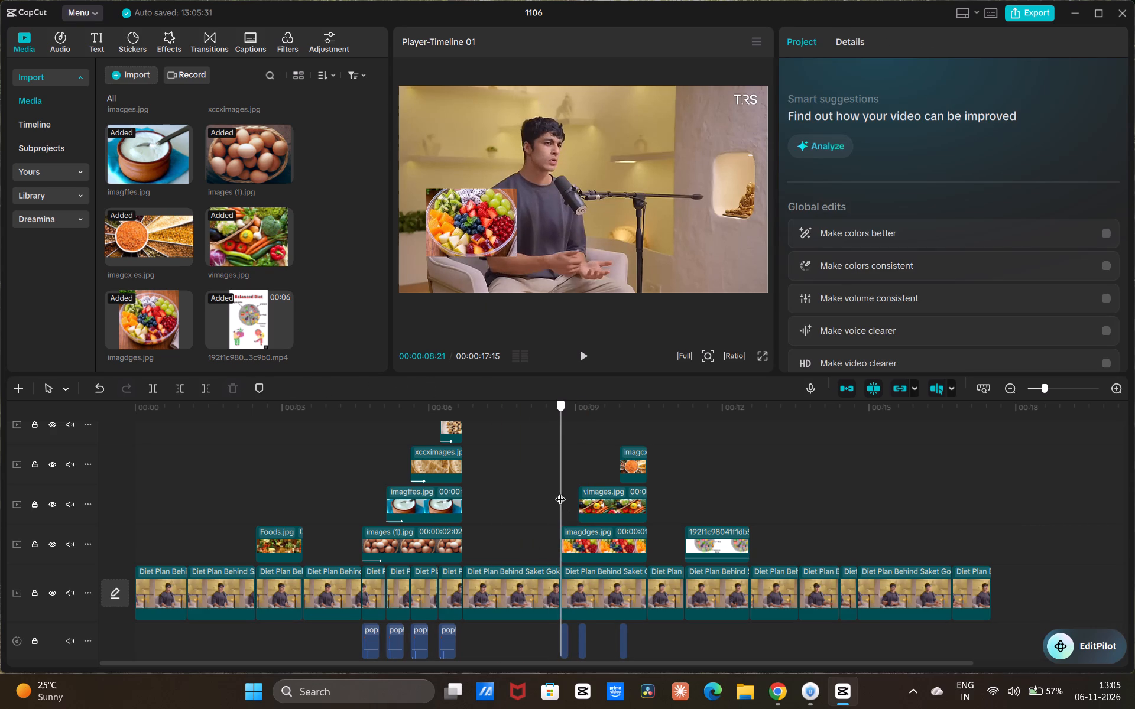
{"action": "left_click_drag", "start_coordinate": [560, 492], "coordinate": [560, 492]}
{"action": "left_click", "coordinate": [585, 513]}
{"action": "left_click", "coordinate": [578, 535]}
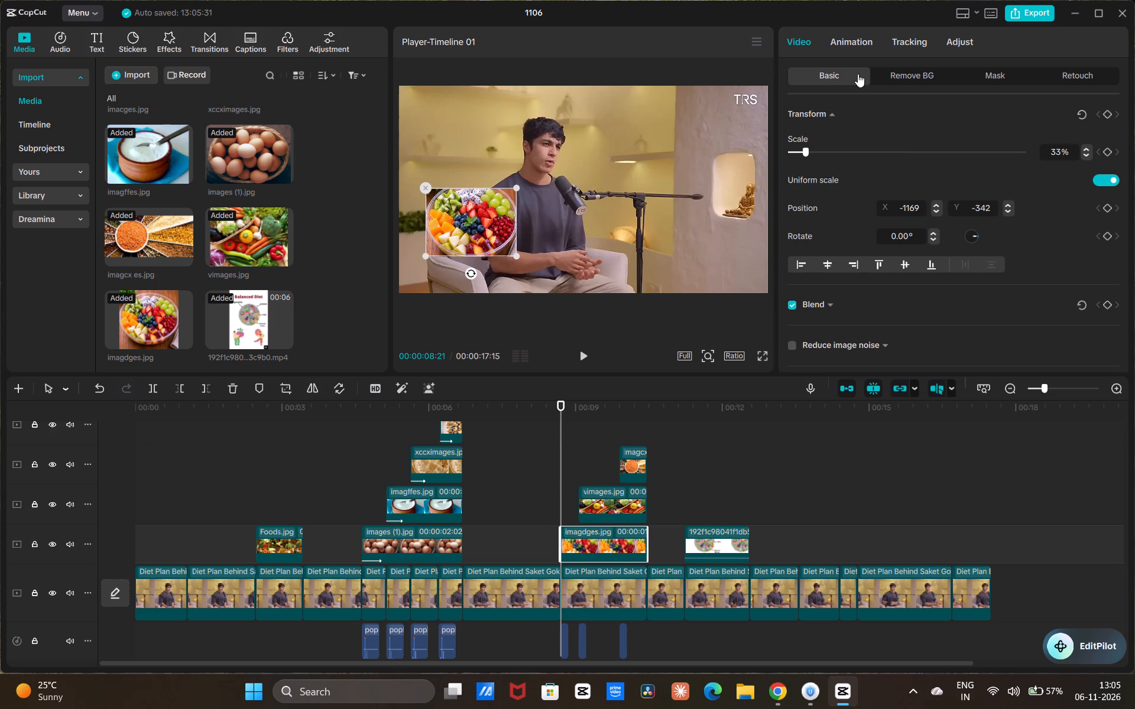
{"action": "key", "text": "space"}
{"action": "left_click", "coordinate": [854, 38]}
{"action": "key", "text": "space"}
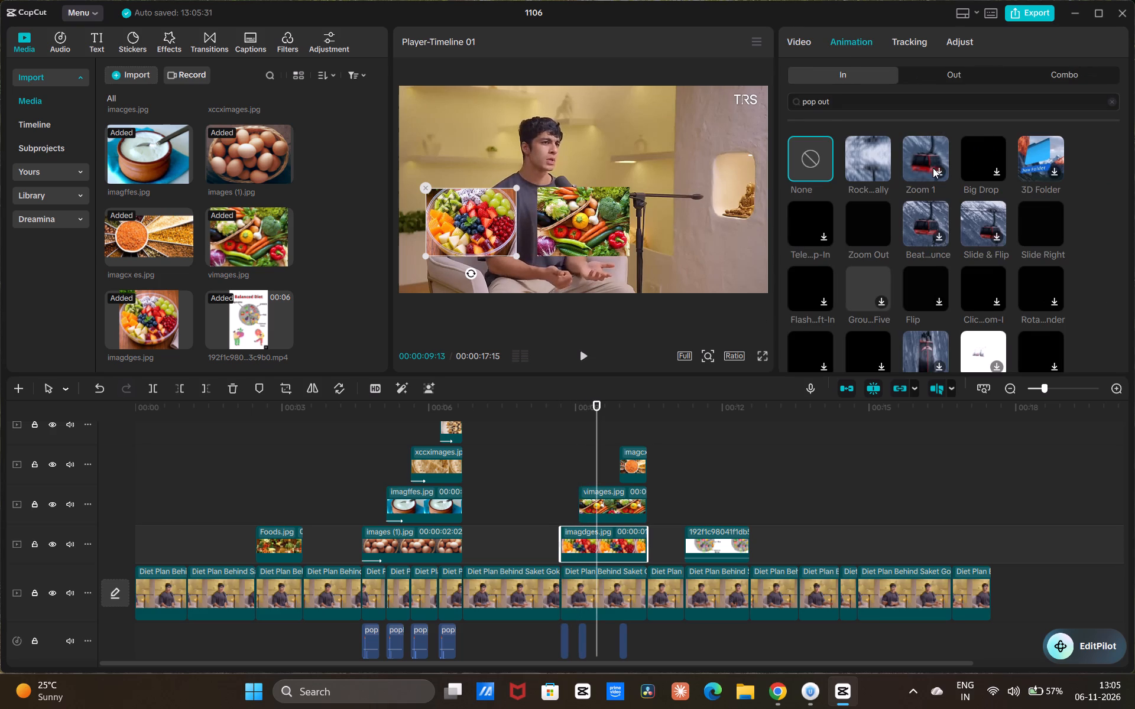
{"action": "left_click", "coordinate": [559, 477]}
{"action": "left_click", "coordinate": [566, 572]}
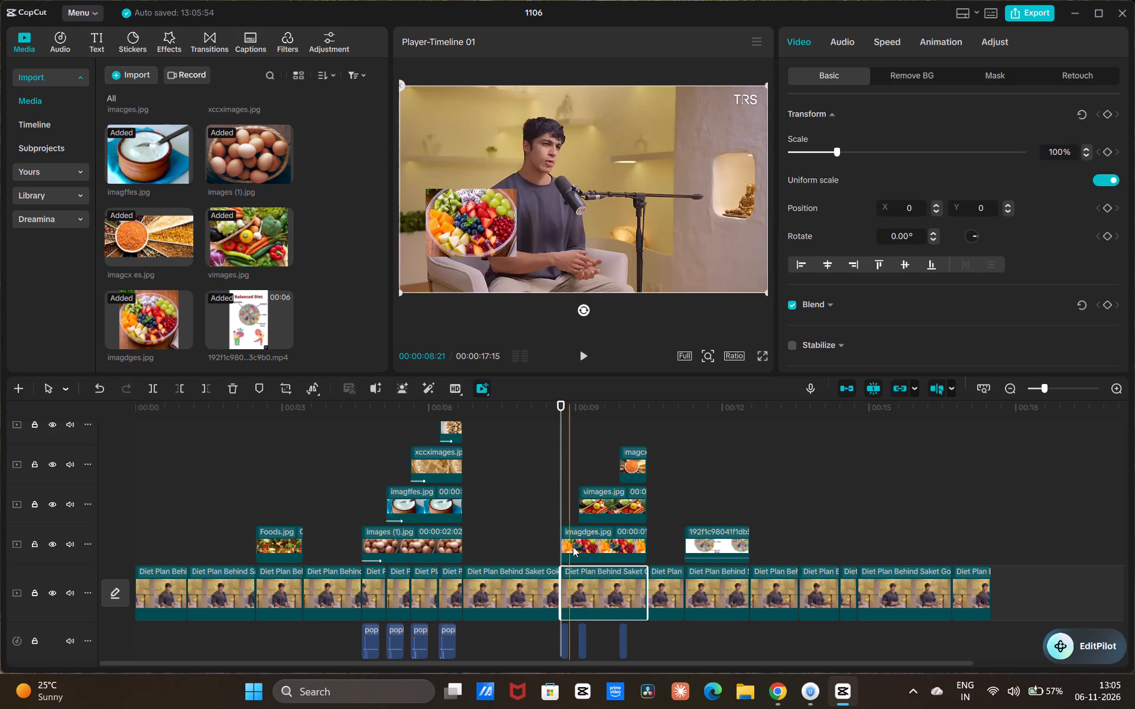
{"action": "left_click", "coordinate": [562, 486]}
{"action": "left_click", "coordinate": [567, 487]}
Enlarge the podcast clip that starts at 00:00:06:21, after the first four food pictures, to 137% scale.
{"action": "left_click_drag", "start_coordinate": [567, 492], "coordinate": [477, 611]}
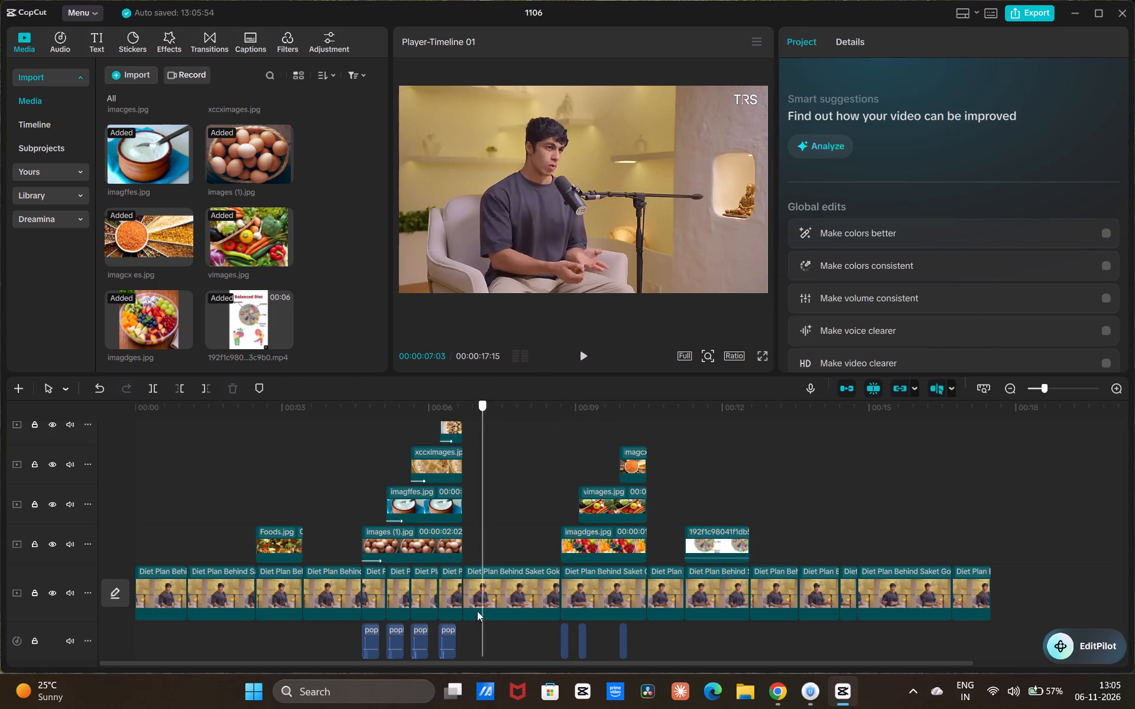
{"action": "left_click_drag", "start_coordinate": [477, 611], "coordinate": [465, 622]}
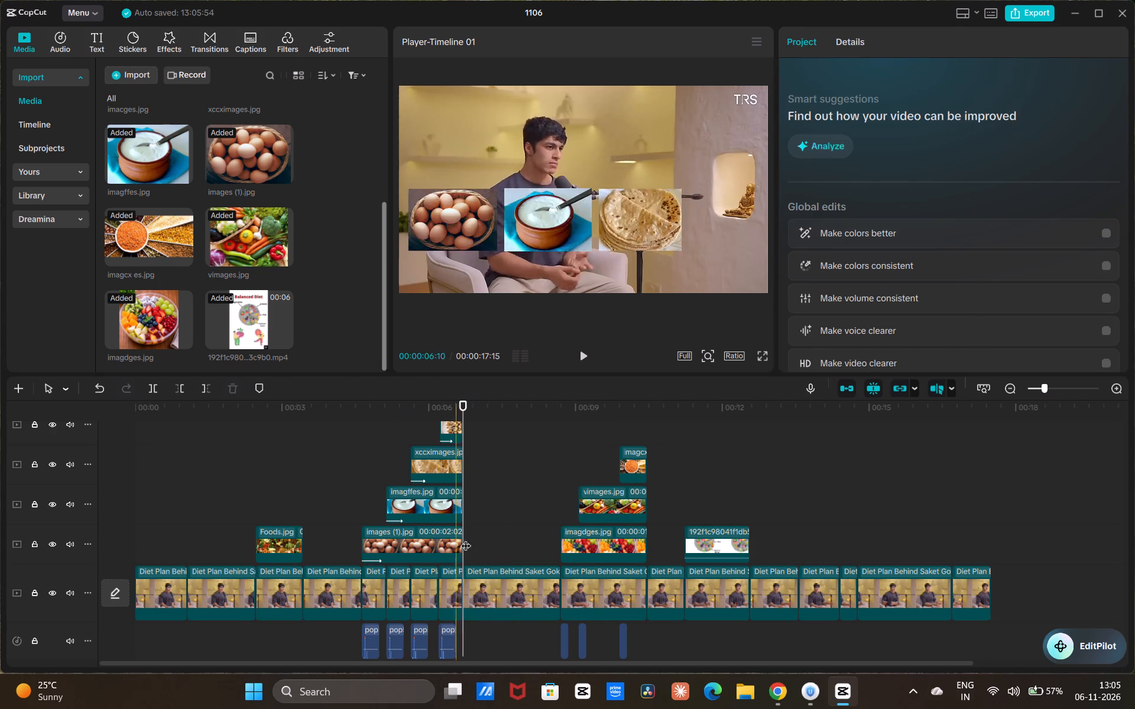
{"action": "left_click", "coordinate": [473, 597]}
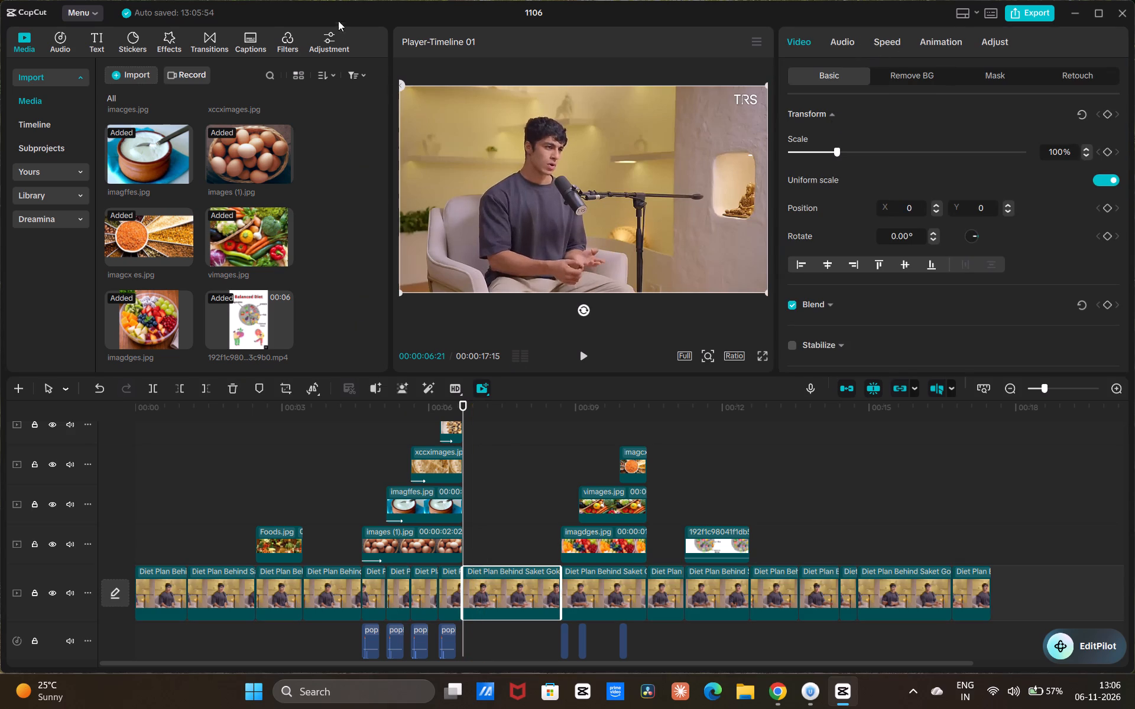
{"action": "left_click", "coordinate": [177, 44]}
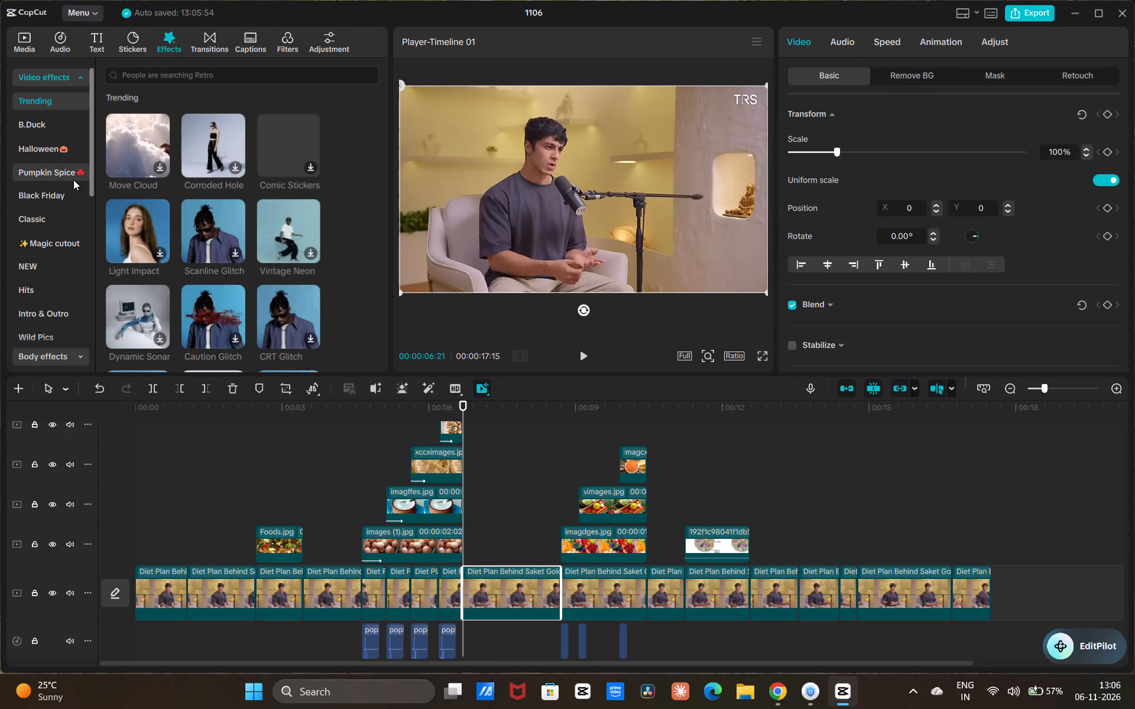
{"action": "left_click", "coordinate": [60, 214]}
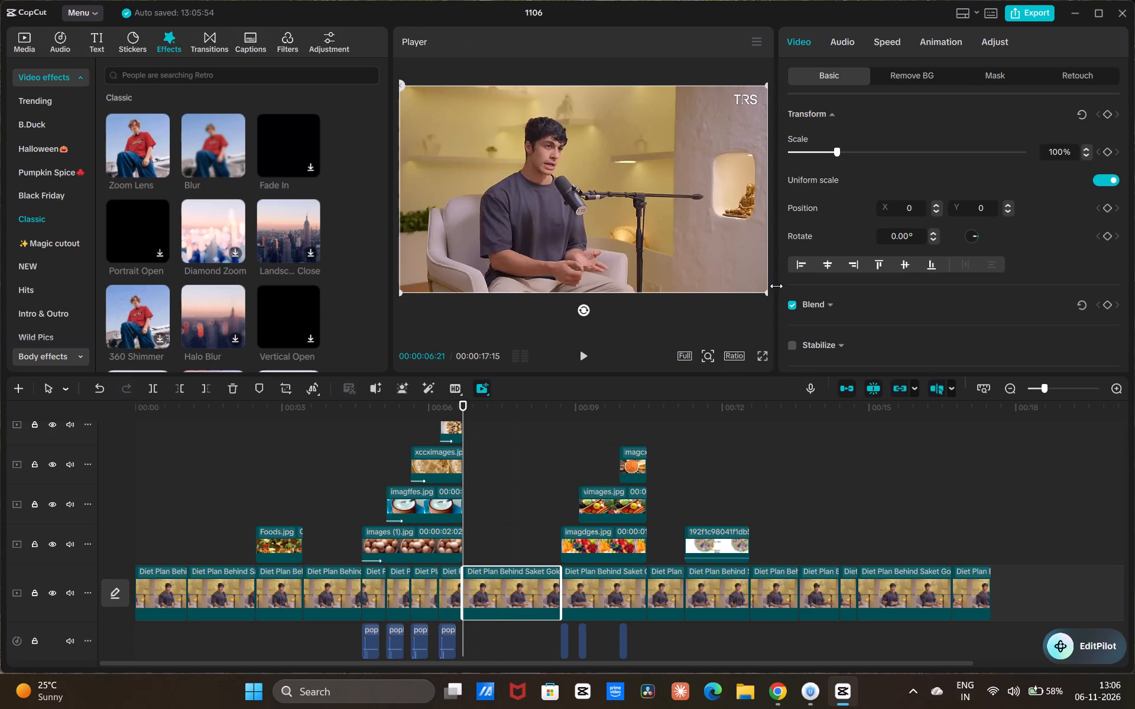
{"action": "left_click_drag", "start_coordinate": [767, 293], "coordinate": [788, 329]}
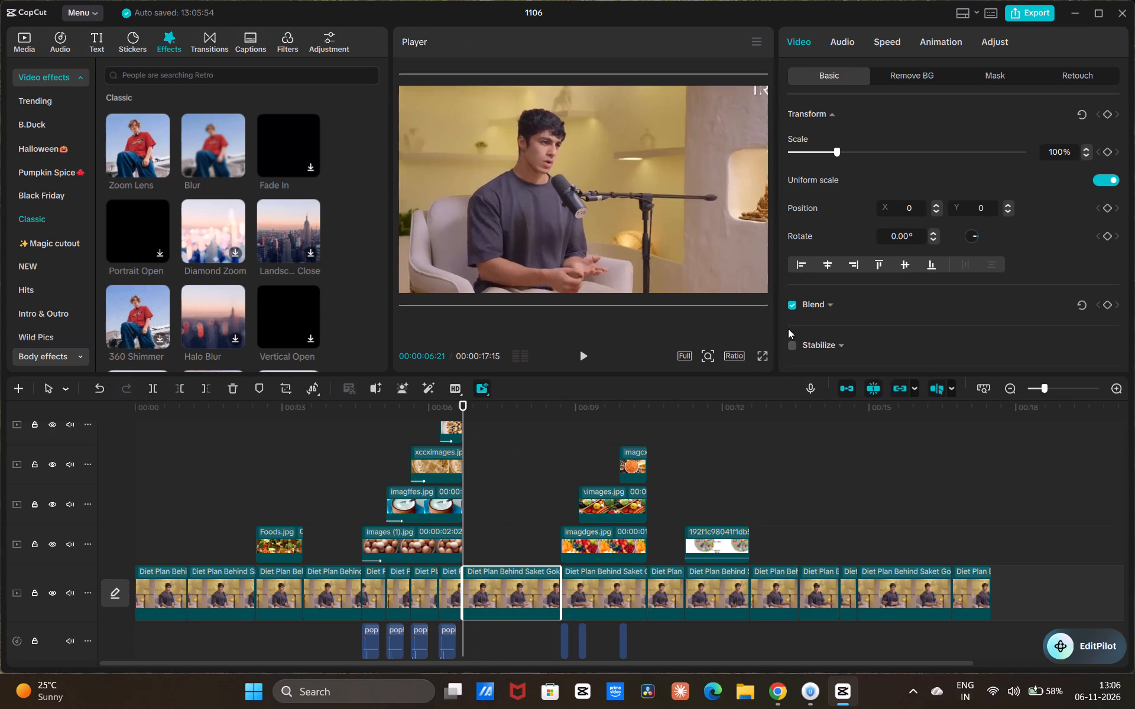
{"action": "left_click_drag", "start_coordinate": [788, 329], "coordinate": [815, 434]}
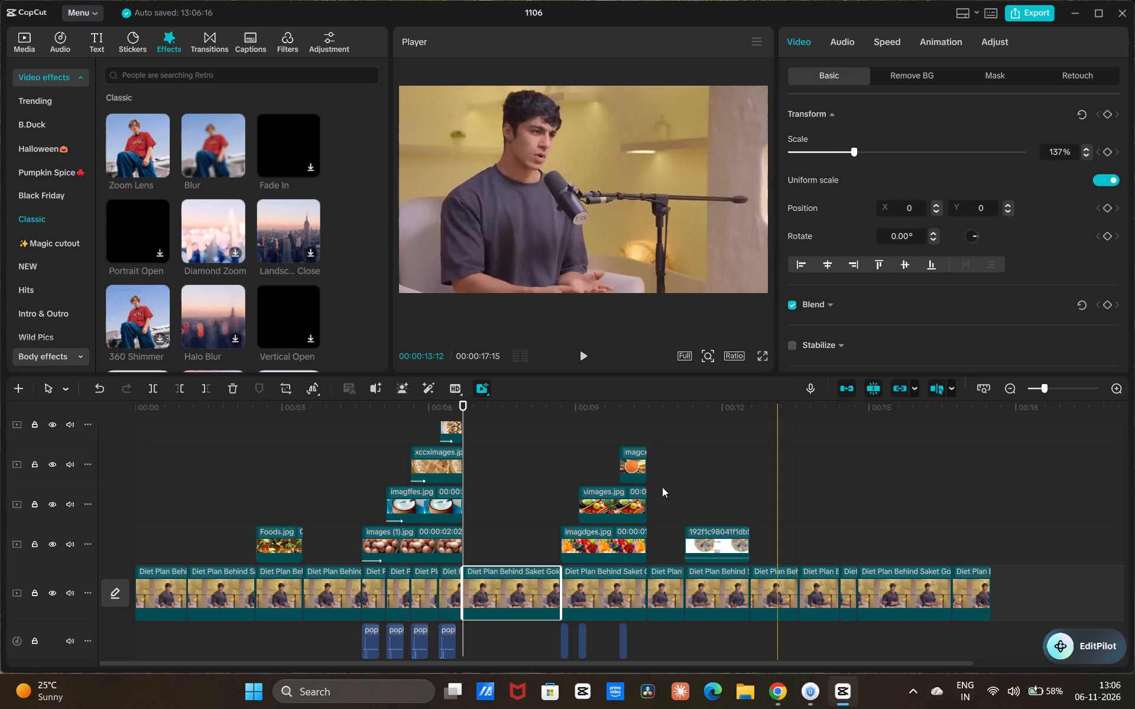
Play the edit from the egg picture through the enlarged podcast clip to review the zoom.
{"action": "left_click", "coordinate": [364, 457]}
{"action": "key", "text": "space"}
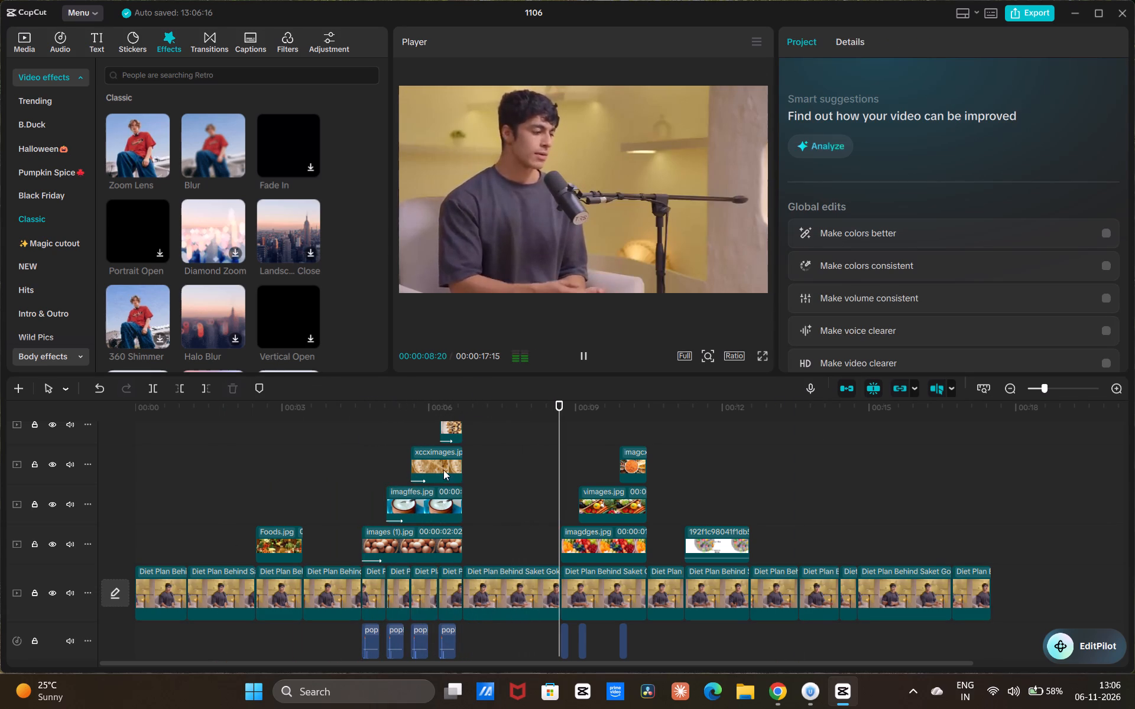
{"action": "left_click", "coordinate": [466, 435]}
{"action": "key", "text": "space"}
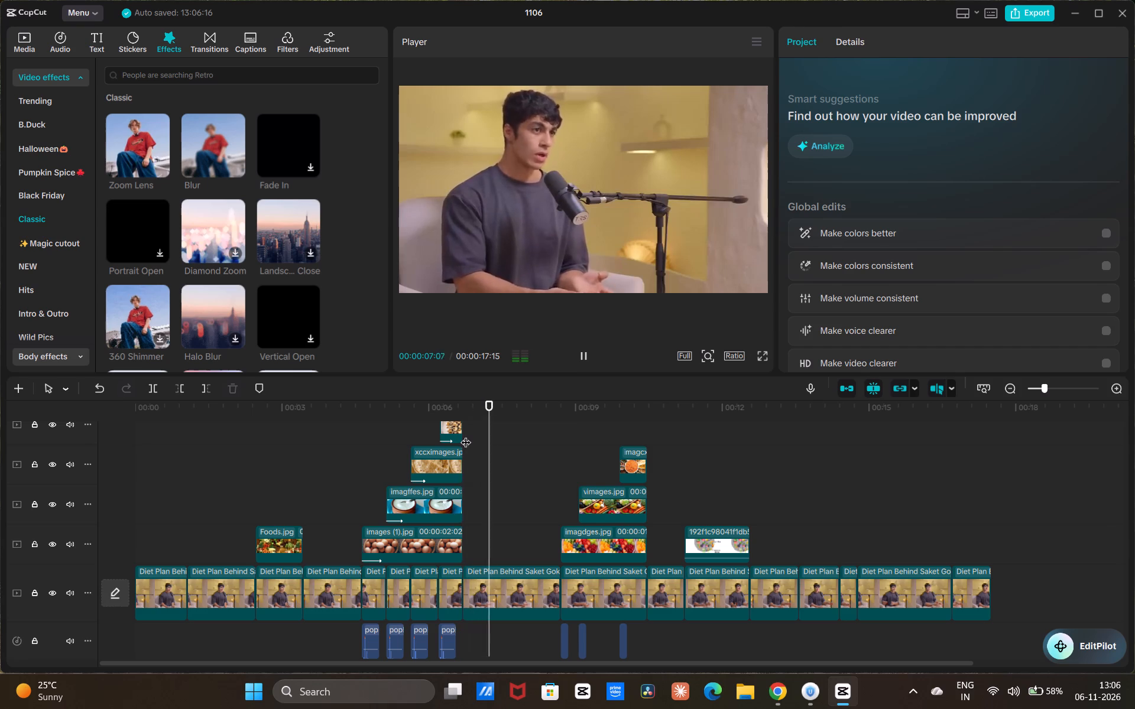
{"action": "key", "text": "space"}
Set the scale of the podcast clip starting at 00:00:06:21 to 124%.
{"action": "left_click", "coordinate": [466, 435]}
{"action": "left_click", "coordinate": [598, 243]}
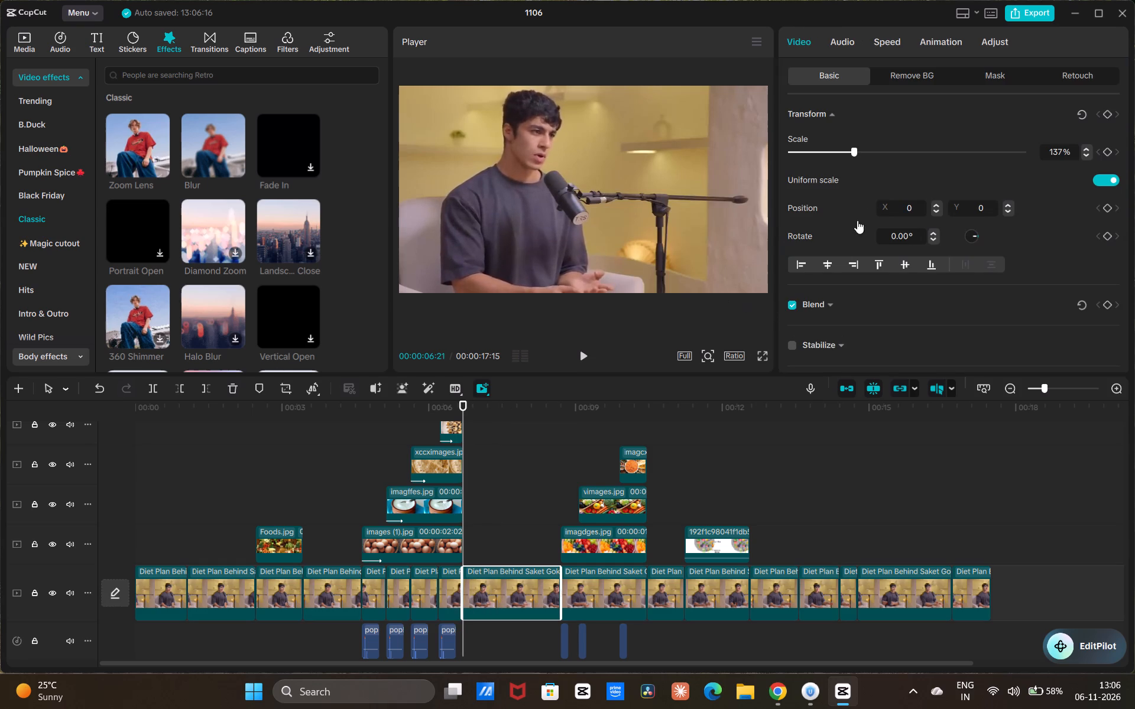
{"action": "left_click_drag", "start_coordinate": [856, 149], "coordinate": [851, 158]}
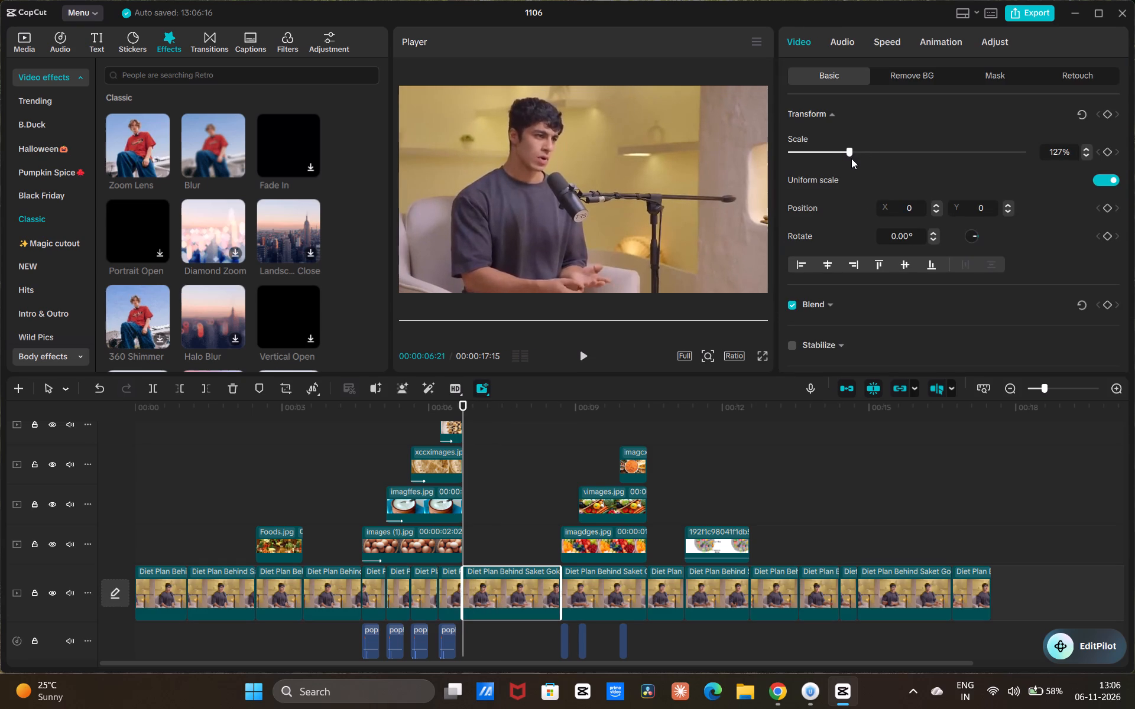
{"action": "left_click_drag", "start_coordinate": [851, 158], "coordinate": [850, 158]}
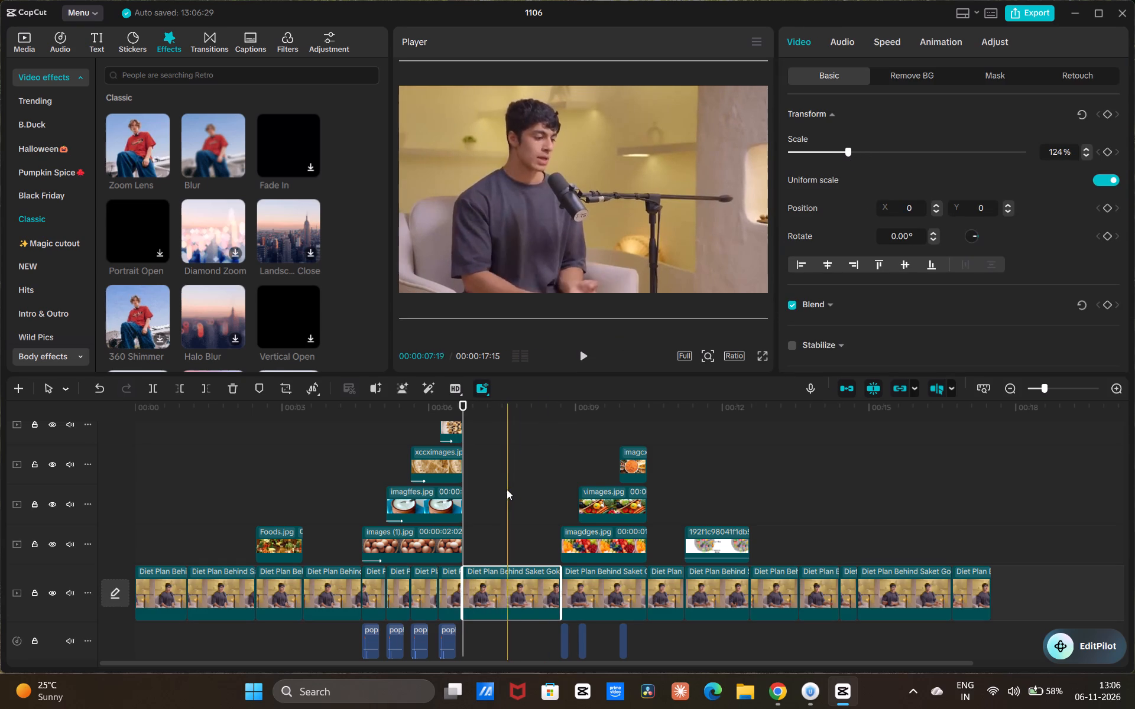
Play the edit from 00:00:06:21 past the balanced-diet animation to review the rescaled clip in context.
{"action": "key", "text": "space"}
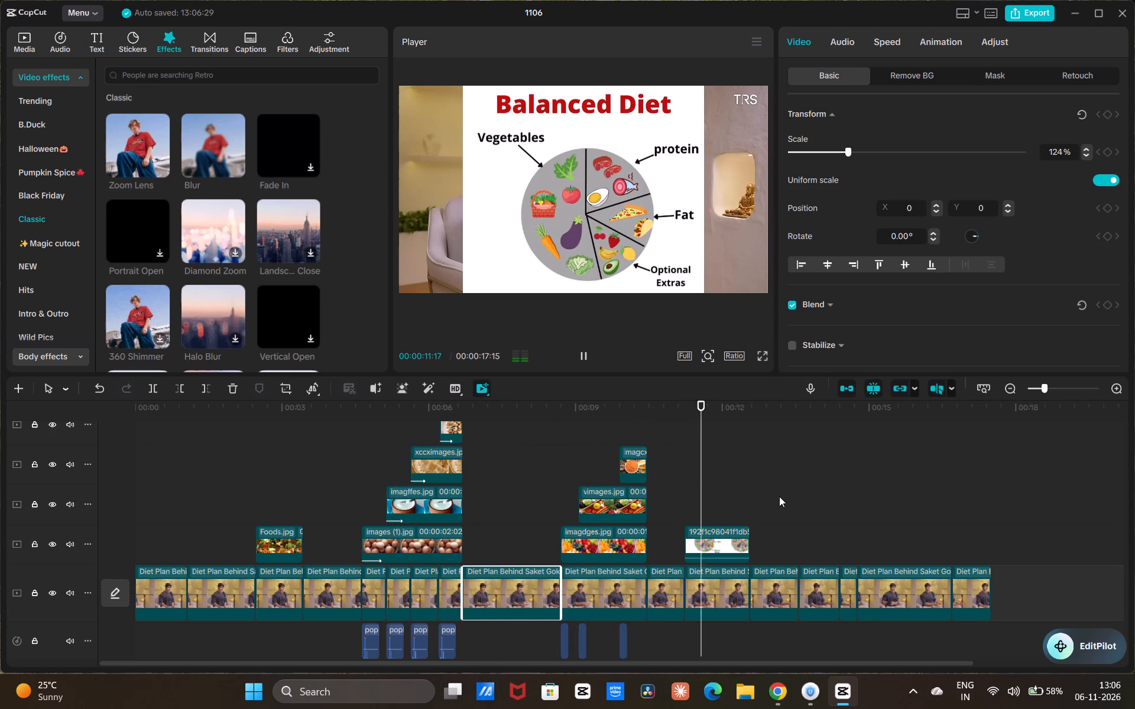
{"action": "key", "text": "space"}
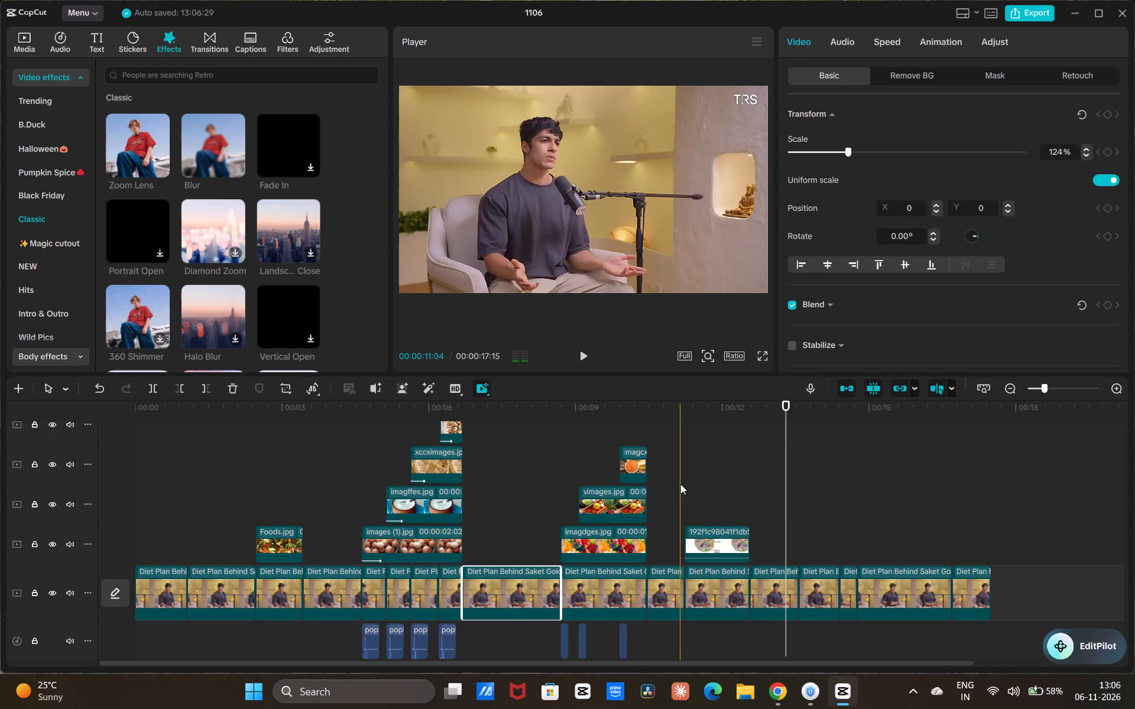
With the playhead at the balanced-diet animation's start, 00:00:11:07, replace the sound effects search text with "cu=ir".
{"action": "double_click", "coordinate": [680, 484]}
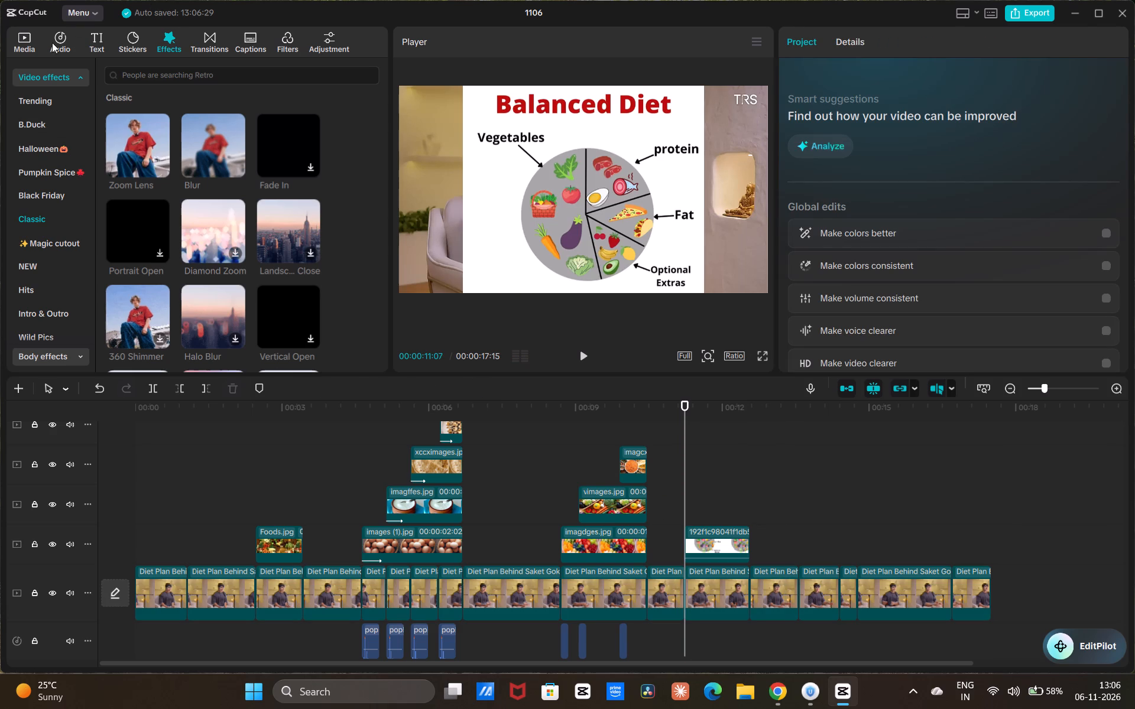
{"action": "left_click", "coordinate": [51, 42]}
{"action": "left_click", "coordinate": [205, 79]}
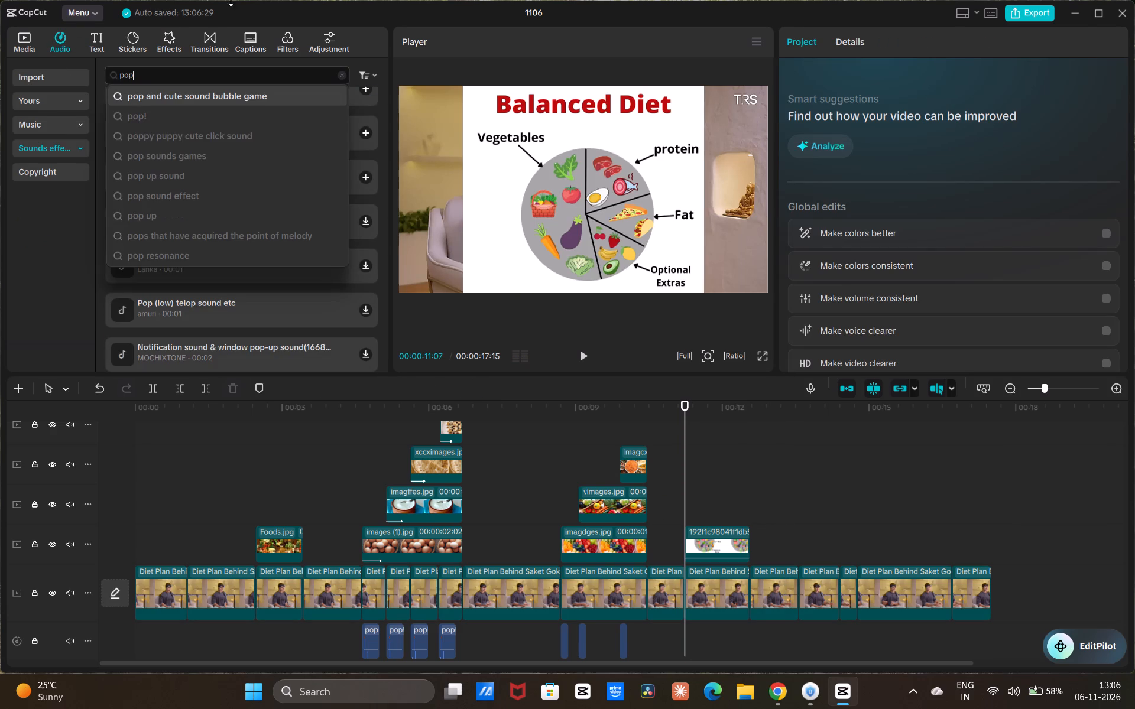
{"action": "key", "text": "BackSpace"}
{"action": "key", "text": "BackSpace"}
{"action": "key", "text": "BackSpace"}
{"action": "key", "text": "BackSpace"}
{"action": "key", "text": "BackSpace"}
{"action": "key", "text": "BackSpace"}
{"action": "key", "text": "BackSpace"}
{"action": "key", "text": "BackSpace"}
{"action": "key", "text": "BackSpace"}
{"action": "key", "text": "BackSpace"}
{"action": "key", "text": "BackSpace"}
{"action": "key", "text": "BackSpace"}
{"action": "key", "text": "BackSpace"}
{"action": "key", "text": "BackSpace"}
{"action": "key", "text": "BackSpace"}
{"action": "key", "text": "BackSpace"}
{"action": "key", "text": "BackSpace"}
{"action": "key", "text": "BackSpace"}
{"action": "key", "text": "BackSpace"}
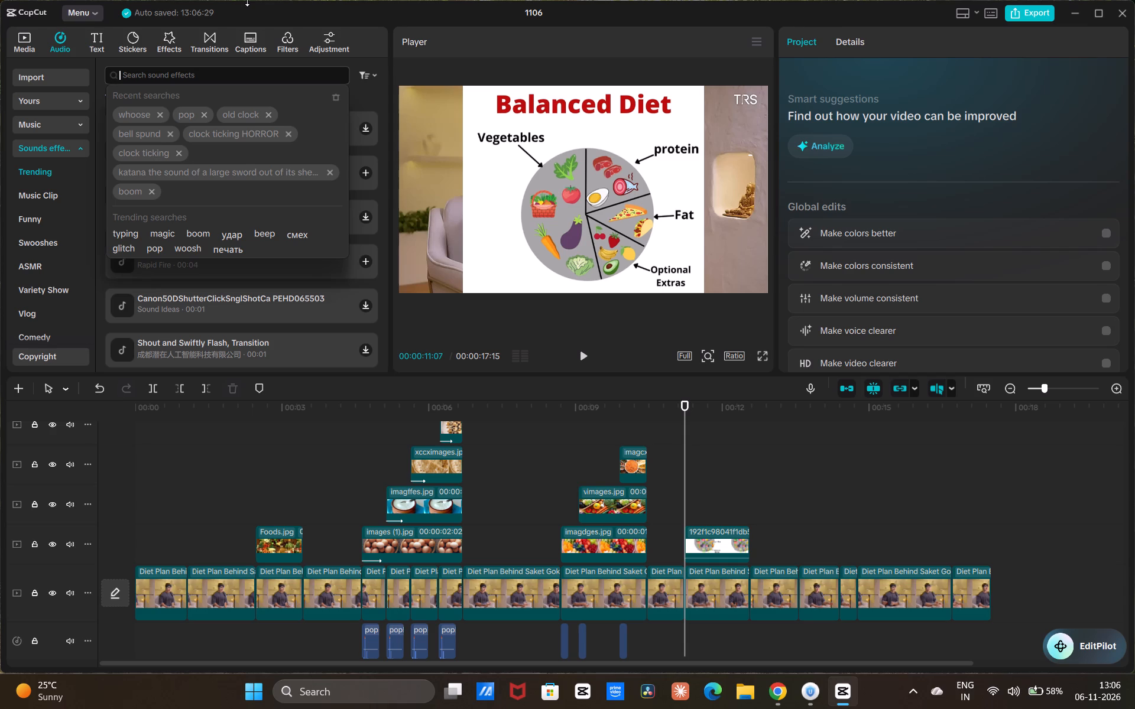
{"action": "key", "text": "c"}
{"action": "key", "text": "u"}
{"action": "key", "text": "equal"}
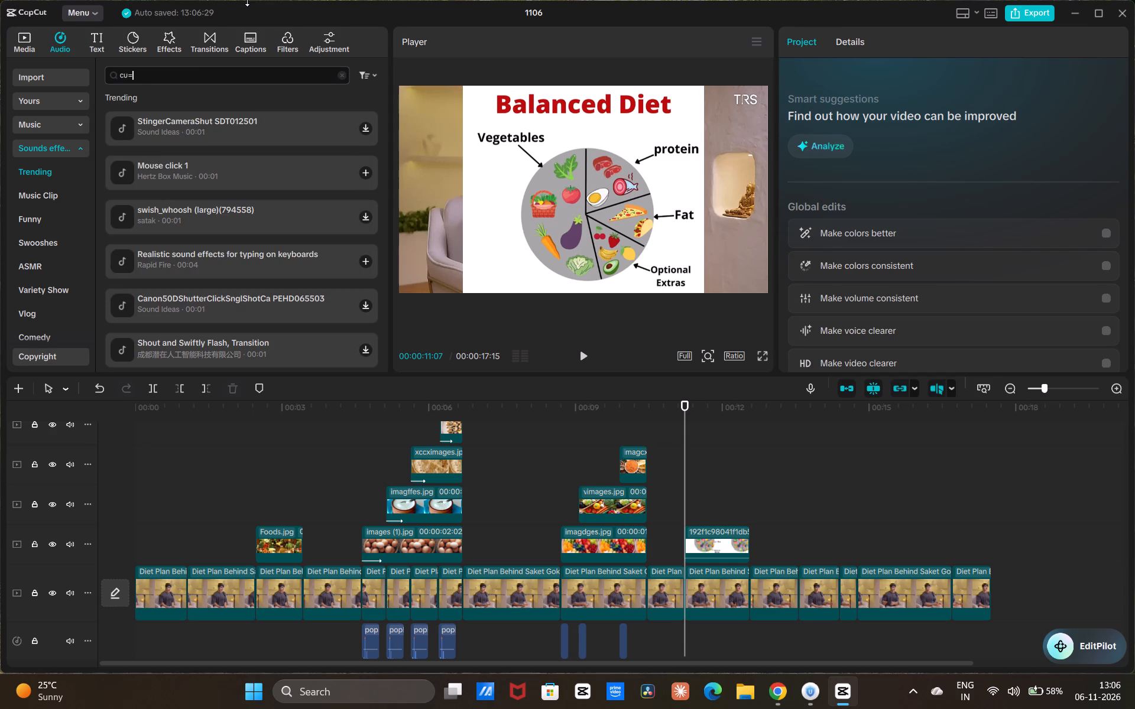
{"action": "type", "text": "ir"}
Preview the trending sound effects swish_whoosh (large)(794558) and Mouse click 1.
{"action": "left_click", "coordinate": [210, 227]}
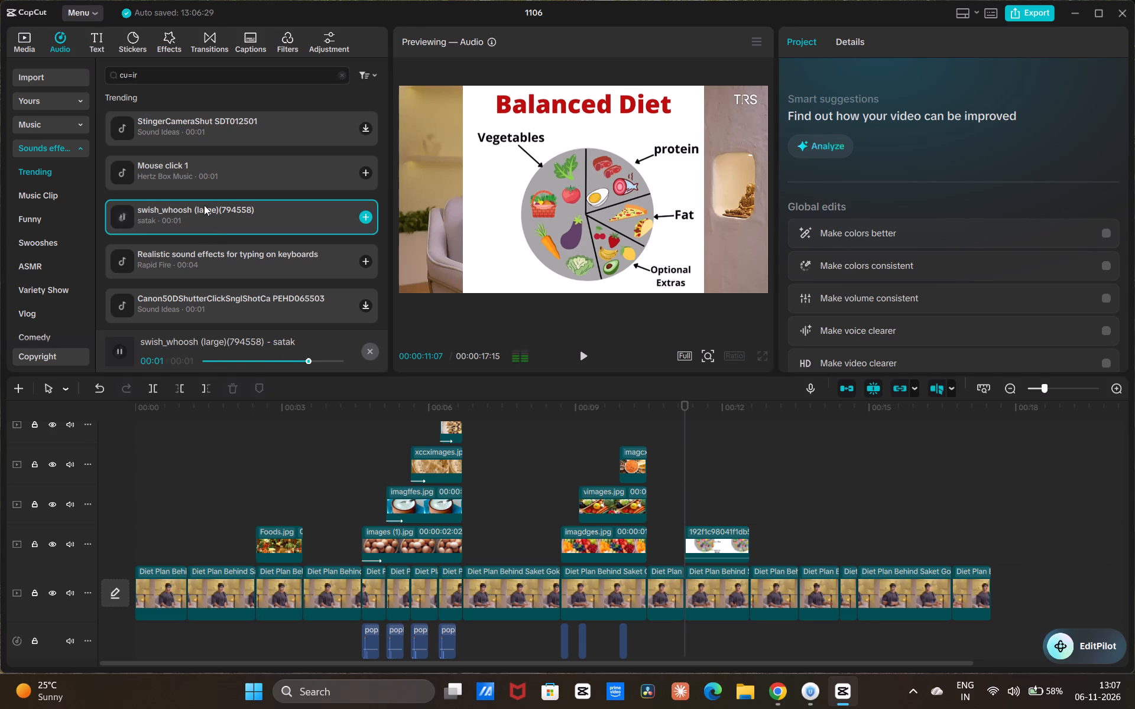
{"action": "left_click", "coordinate": [194, 174]}
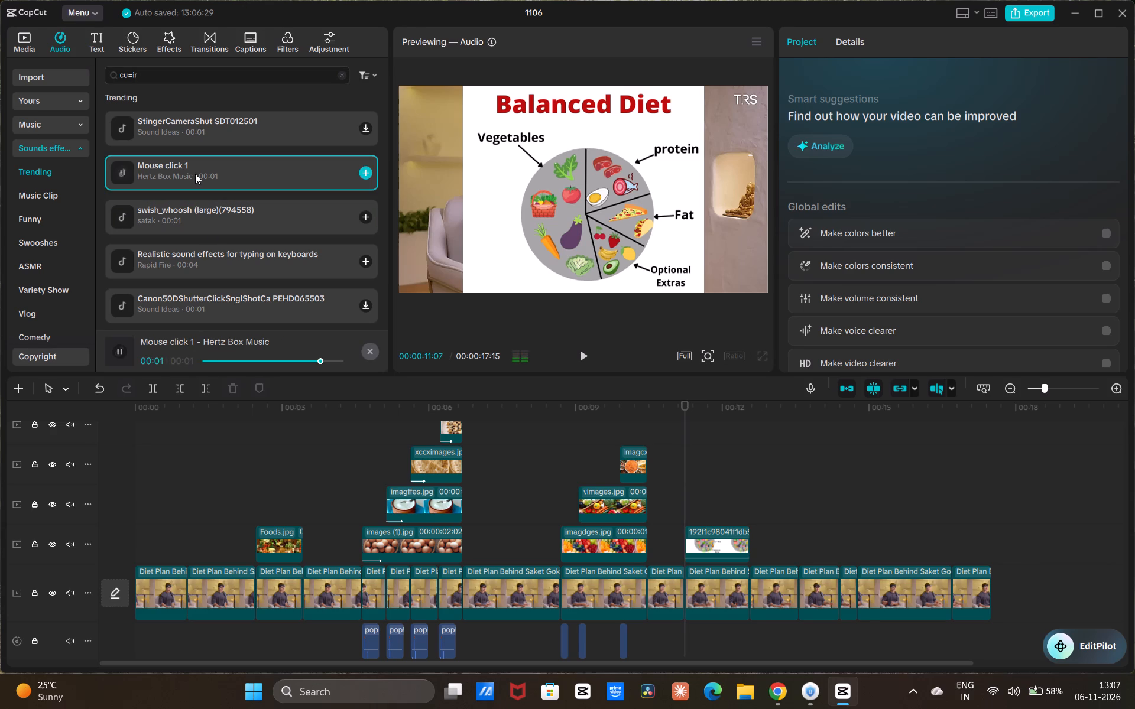
{"action": "left_click", "coordinate": [189, 222]}
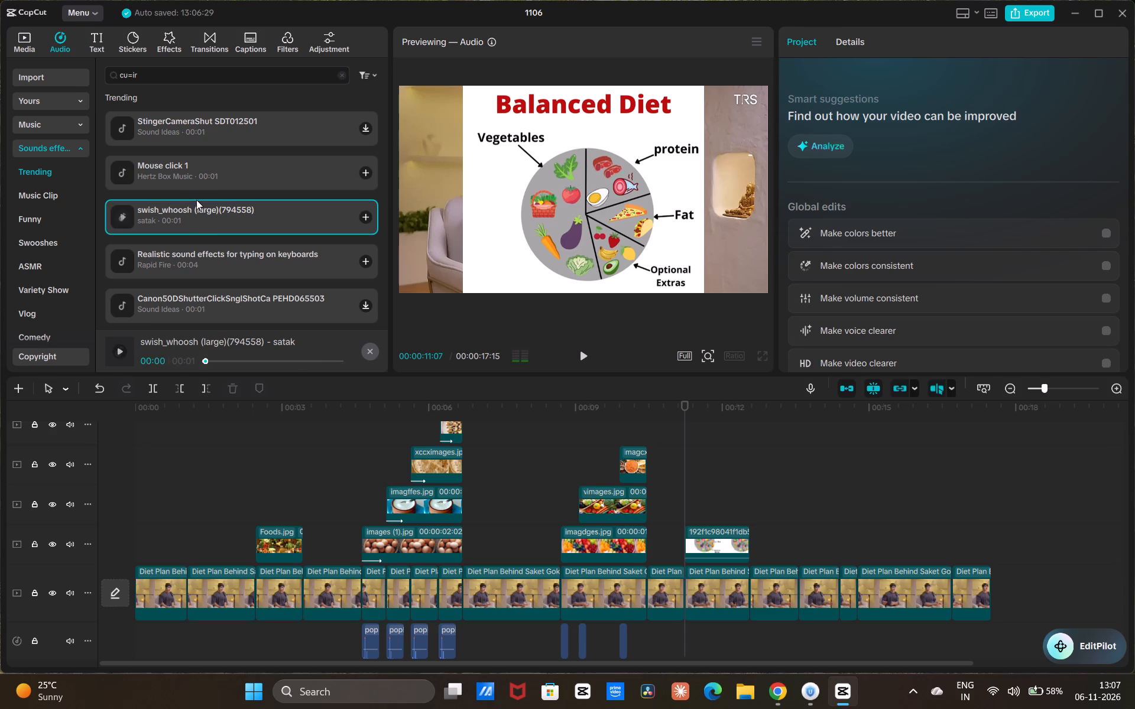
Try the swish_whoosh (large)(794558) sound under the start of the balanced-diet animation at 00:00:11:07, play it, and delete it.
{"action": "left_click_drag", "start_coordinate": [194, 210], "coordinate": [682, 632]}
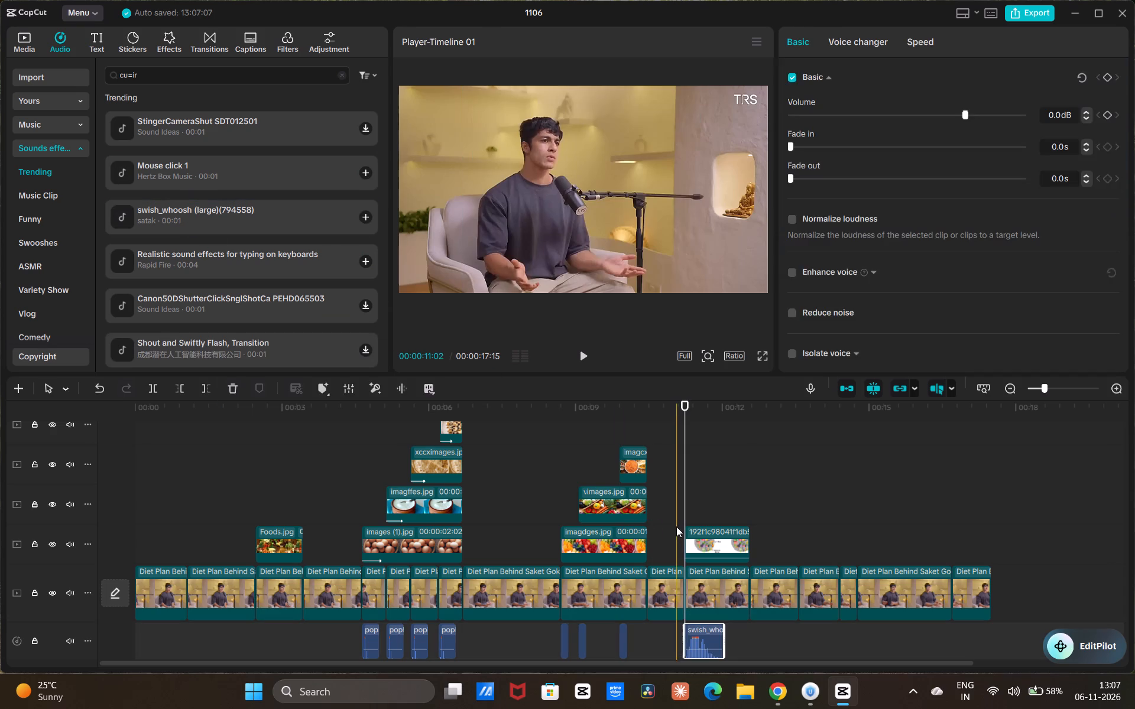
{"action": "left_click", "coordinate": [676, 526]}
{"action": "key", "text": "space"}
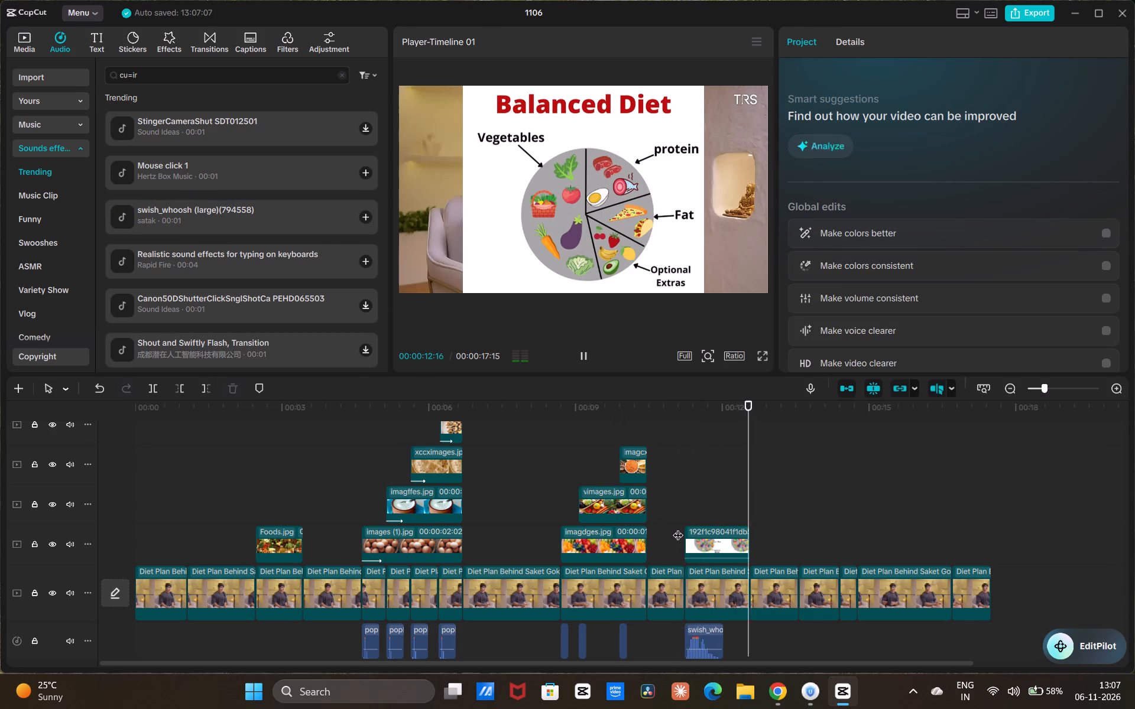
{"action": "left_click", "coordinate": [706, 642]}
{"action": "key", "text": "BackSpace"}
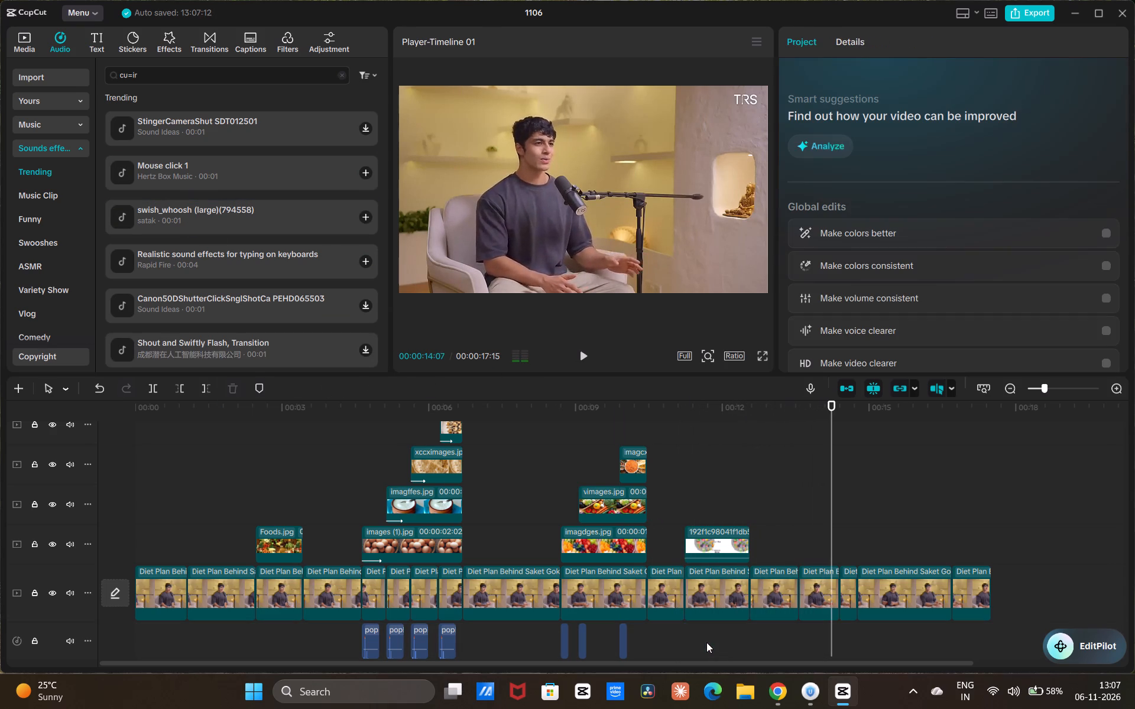
Play the edit from the end of the balanced-diet animation to review the closing section.
{"action": "left_click", "coordinate": [751, 529]}
{"action": "key", "text": "space"}
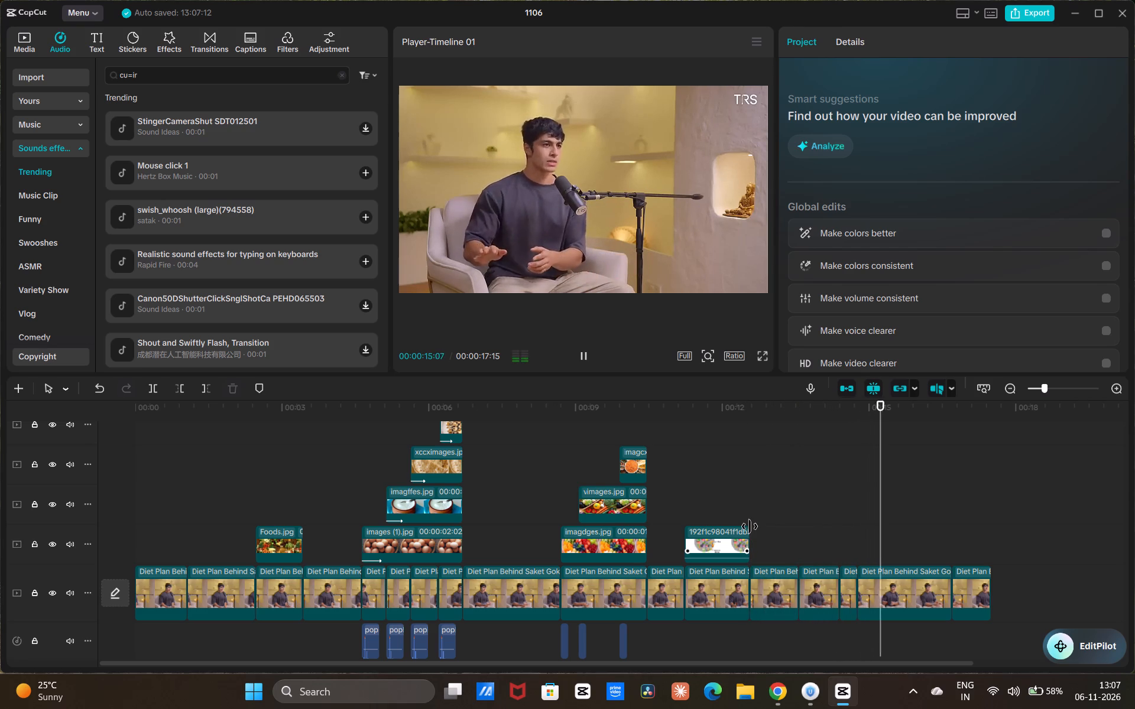
{"action": "left_click", "coordinate": [854, 492]}
{"action": "key", "text": "space"}
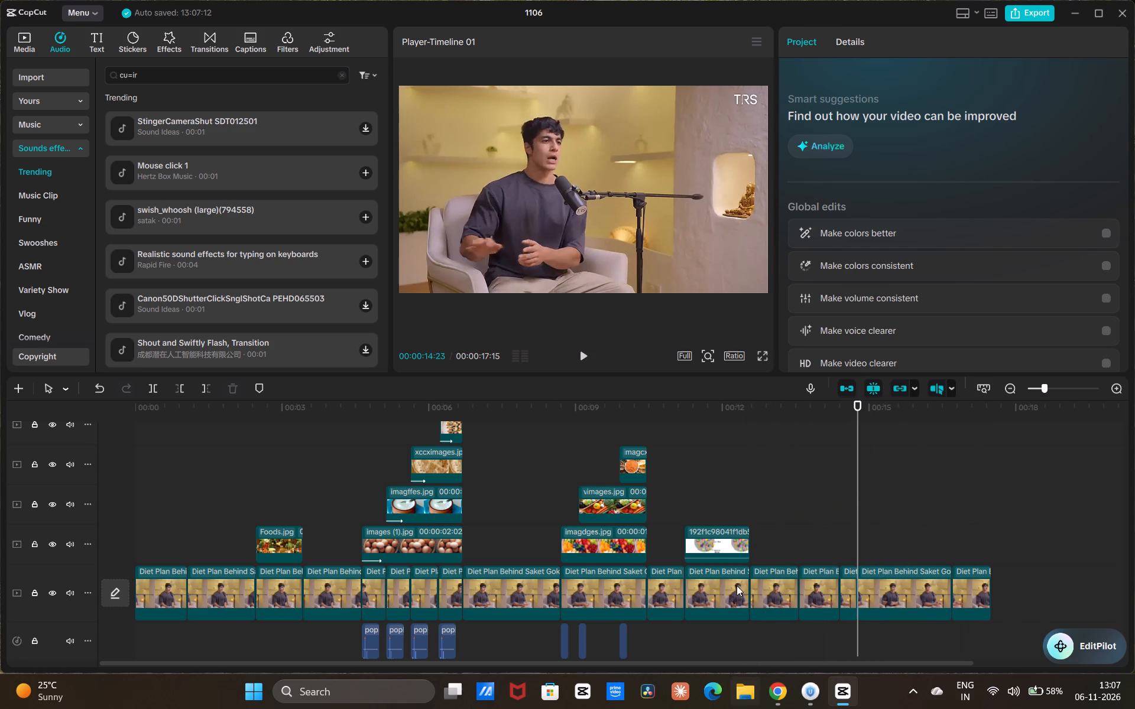
Add the swish_whoosh (large)(794558) sound under the start of the Foods.jpg overlay at 00:00:02:14 and play it.
{"action": "left_click", "coordinate": [255, 479]}
{"action": "key", "text": "space"}
{"action": "key", "text": "space"}
{"action": "left_click", "coordinate": [255, 479]}
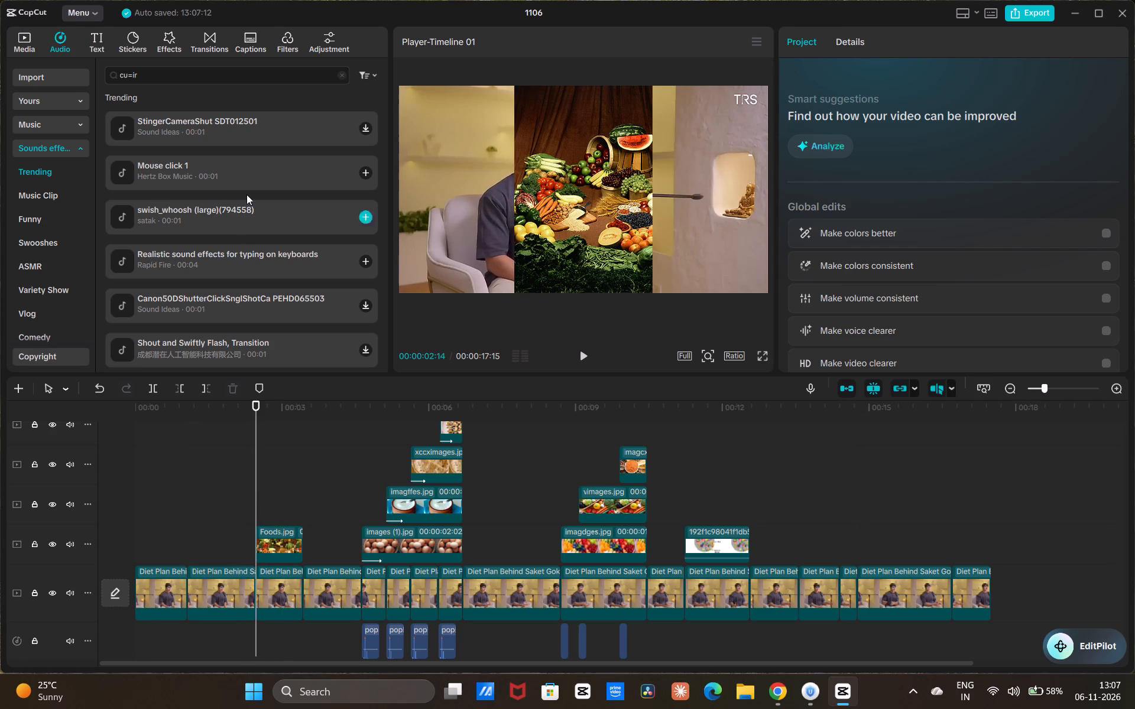
{"action": "left_click_drag", "start_coordinate": [190, 211], "coordinate": [258, 640]}
{"action": "key", "text": "space"}
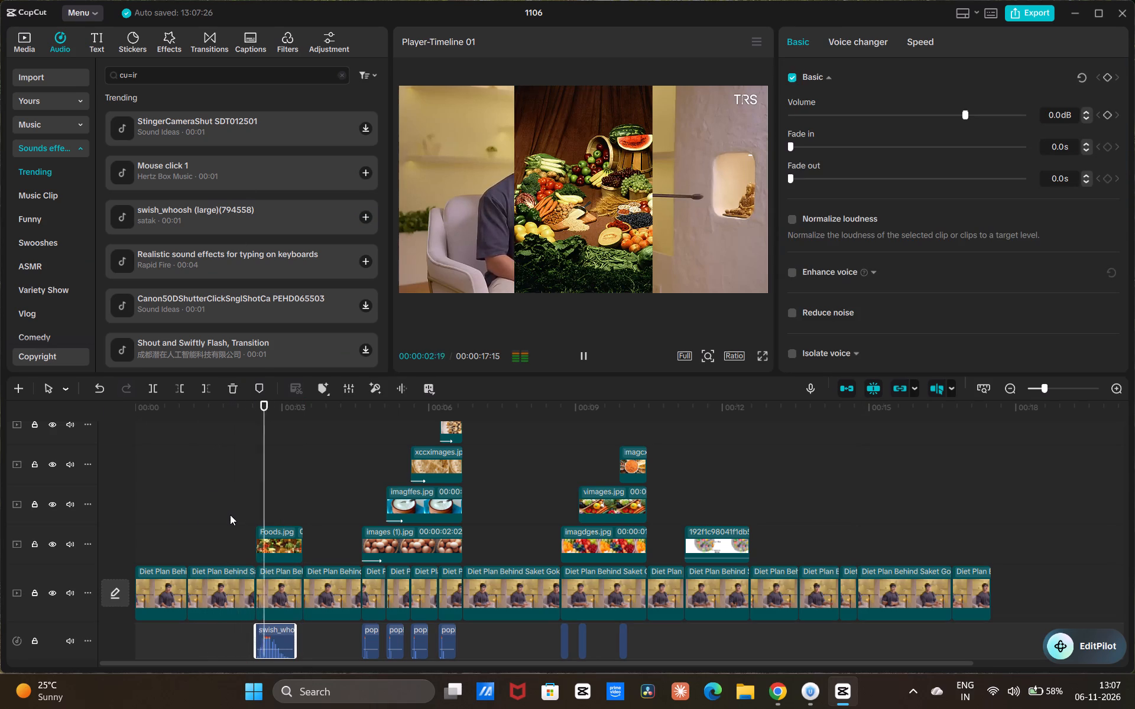
{"action": "key", "text": "space"}
{"action": "left_click", "coordinate": [257, 503]}
Lower the volume of the swish_whoosh sound under the Foods.jpg overlay to -11.1 dB and play that section.
{"action": "left_click", "coordinate": [267, 647]}
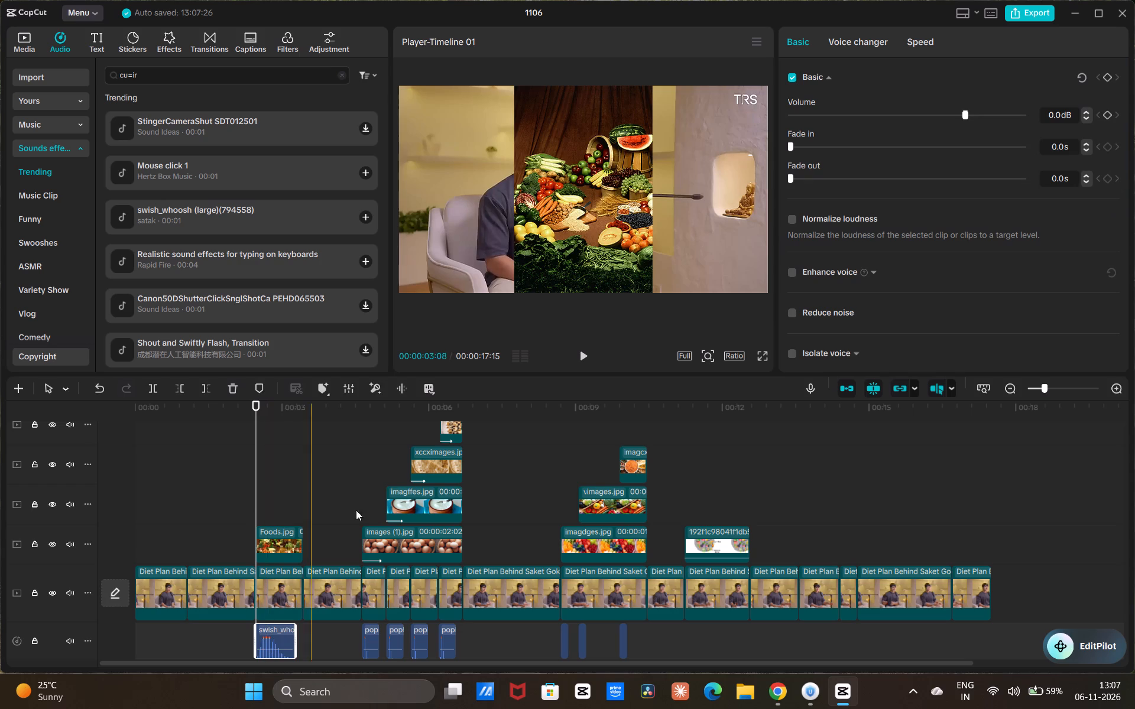
{"action": "left_click_drag", "start_coordinate": [946, 115], "coordinate": [930, 135]}
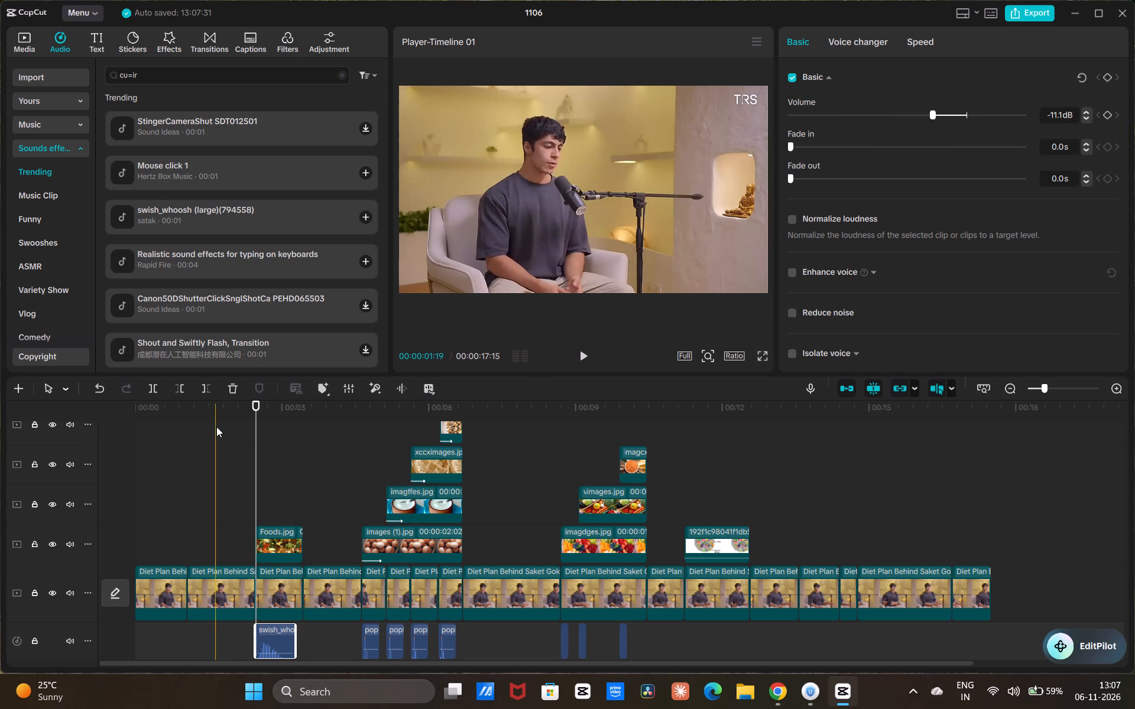
{"action": "key", "text": "space"}
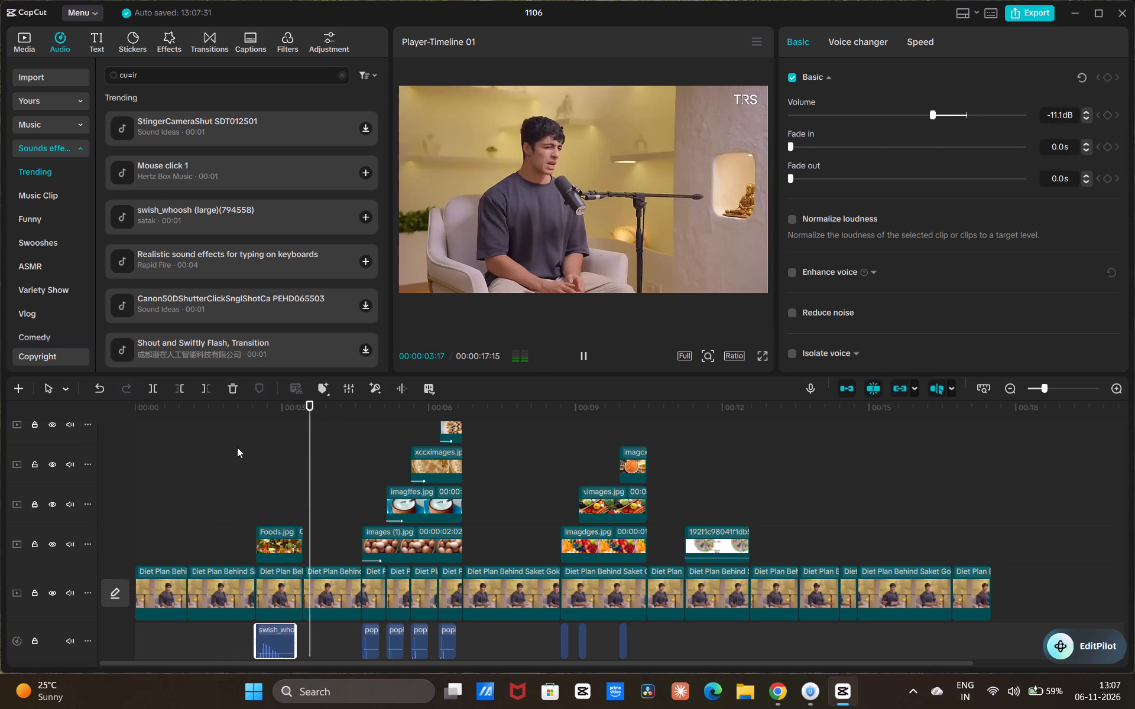
{"action": "key", "text": "space"}
{"action": "left_click", "coordinate": [262, 476]}
{"action": "left_click", "coordinate": [255, 626]}
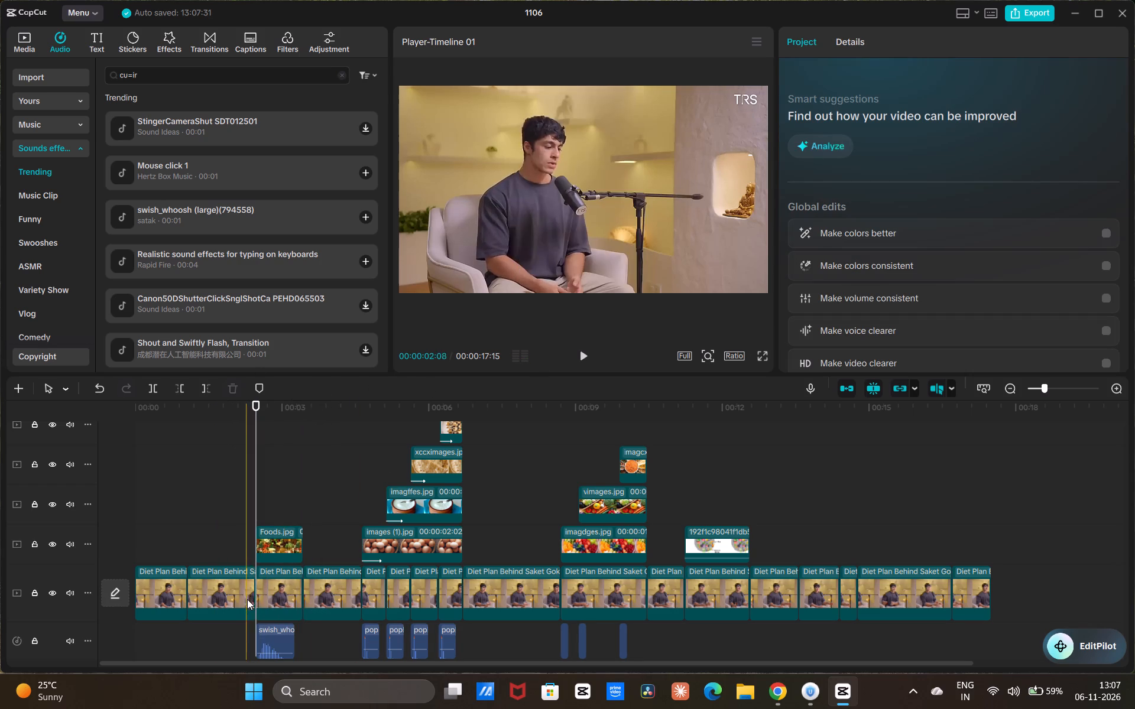
Apply the Zoom 1 entrance animation to the Foods.jpg overlay after comparing it with other entrance animations such as Big Drop.
{"action": "left_click", "coordinate": [267, 530]}
{"action": "left_click", "coordinate": [860, 43]}
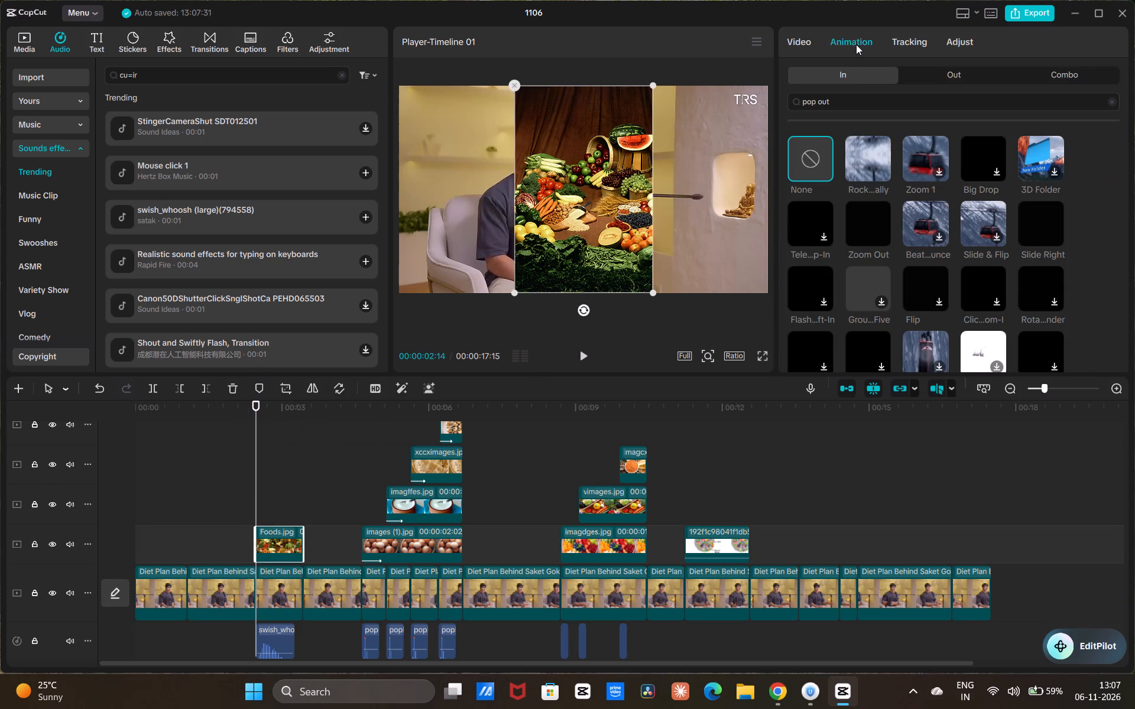
{"action": "left_click", "coordinate": [865, 158]}
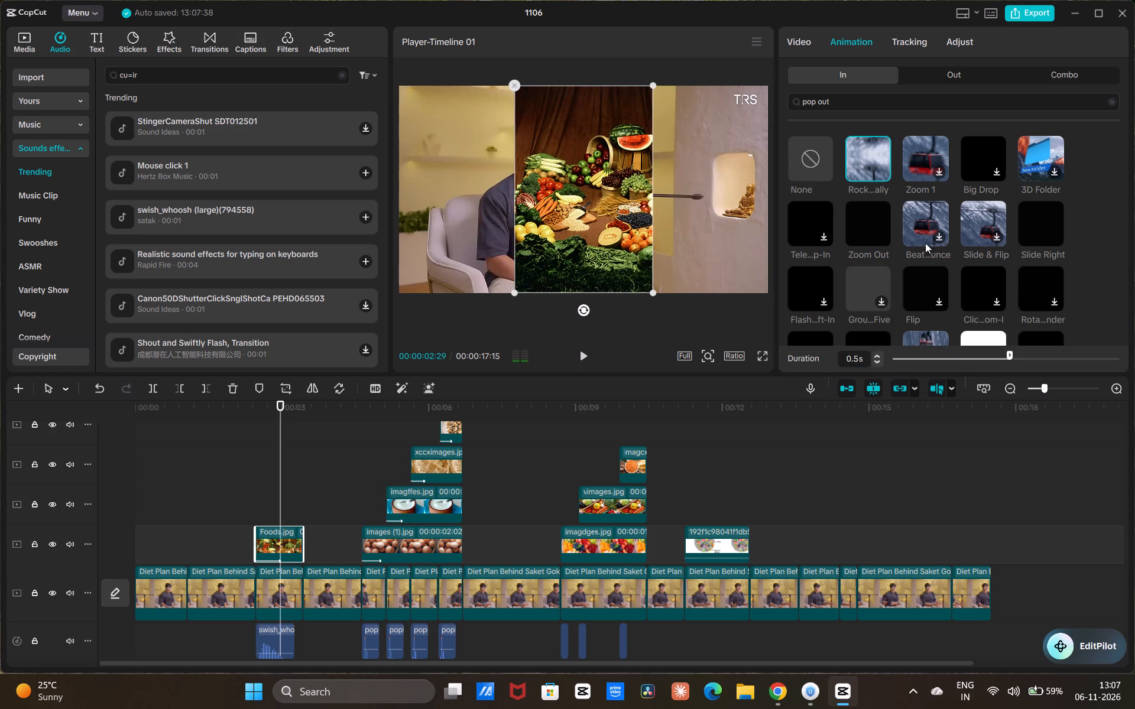
{"action": "left_click", "coordinate": [940, 159]}
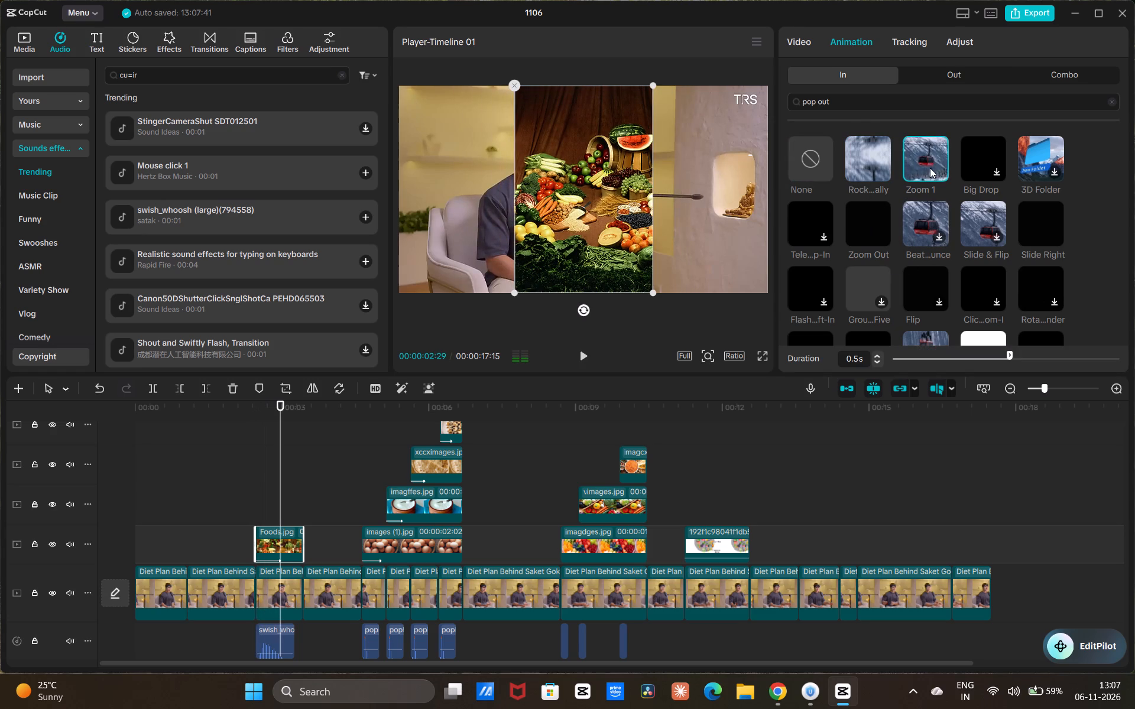
{"action": "left_click", "coordinate": [964, 170]}
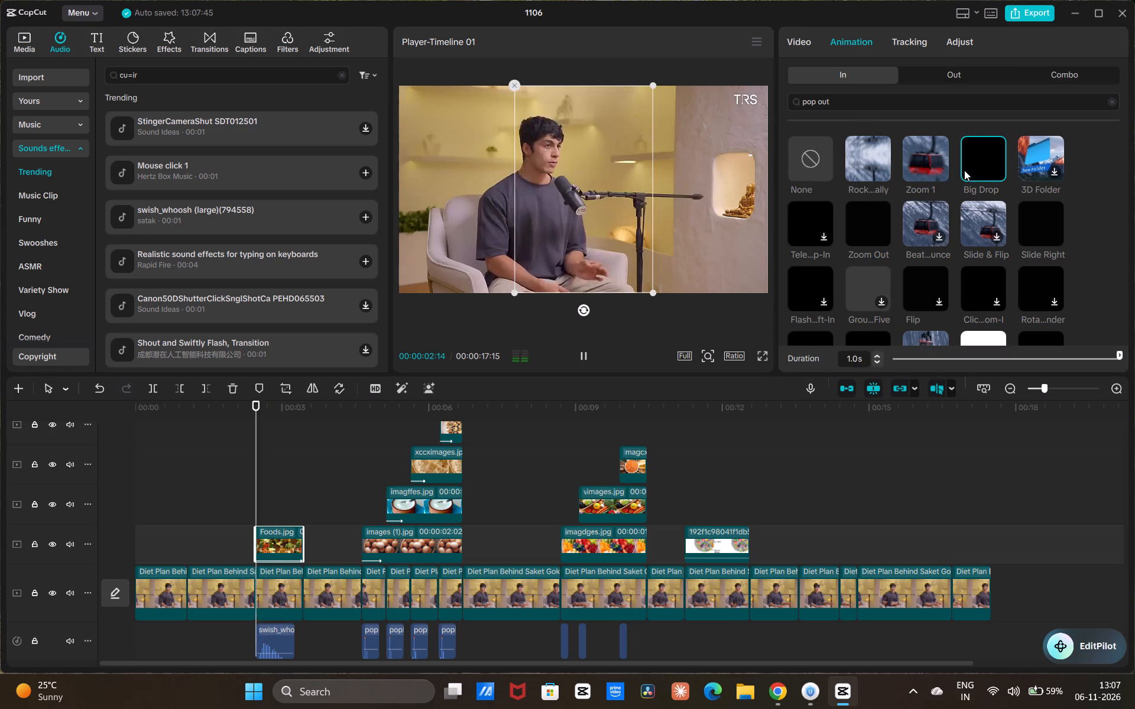
{"action": "left_click", "coordinate": [938, 171]}
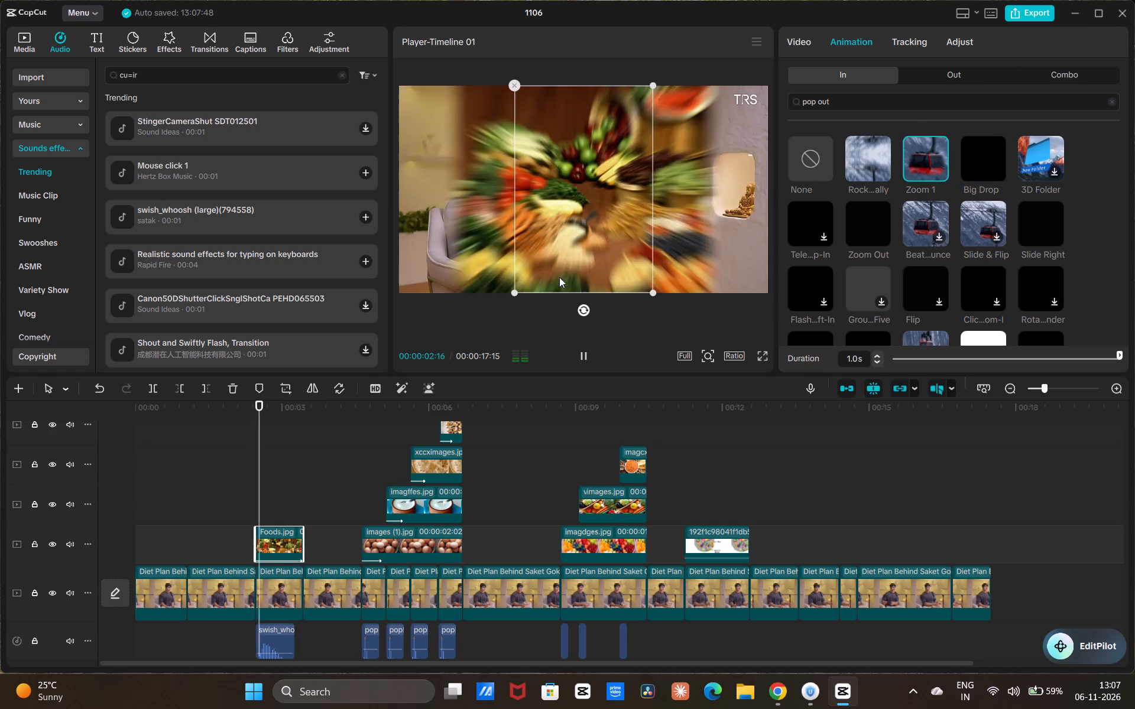
Play the edit from the beginning past the Balanced Diet overlay to review the images and sounds.
{"action": "left_click", "coordinate": [147, 522]}
{"action": "left_click_drag", "start_coordinate": [144, 520], "coordinate": [125, 533]}
{"action": "key", "text": "space"}
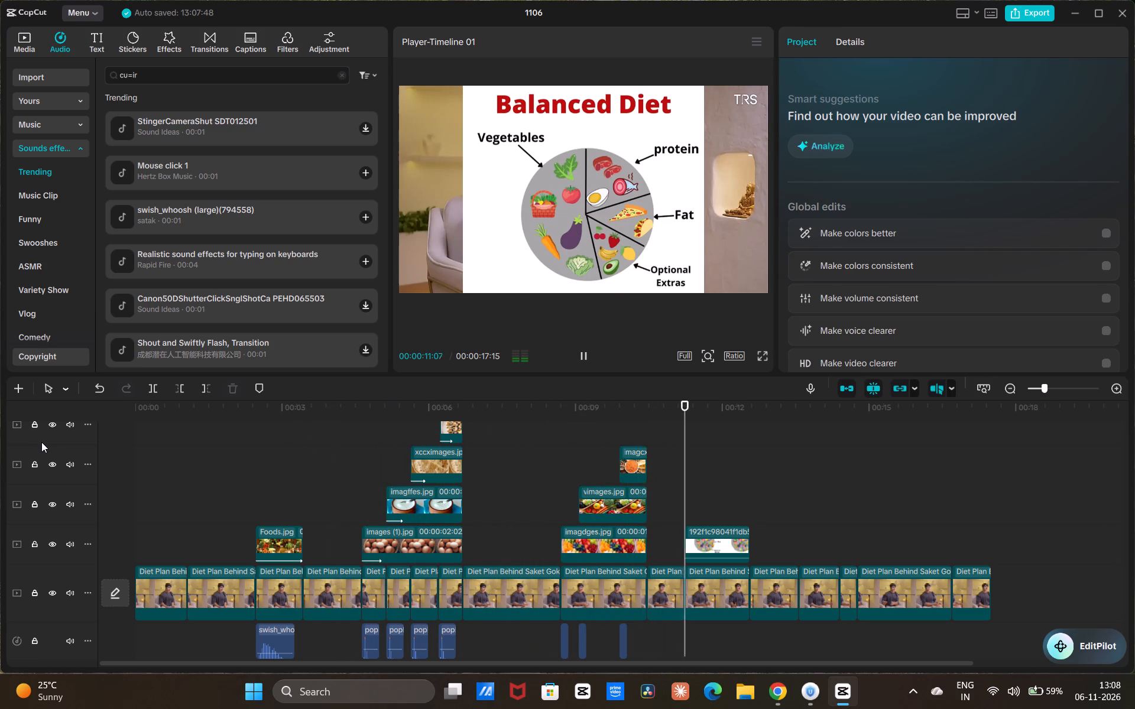
{"action": "key", "text": "space"}
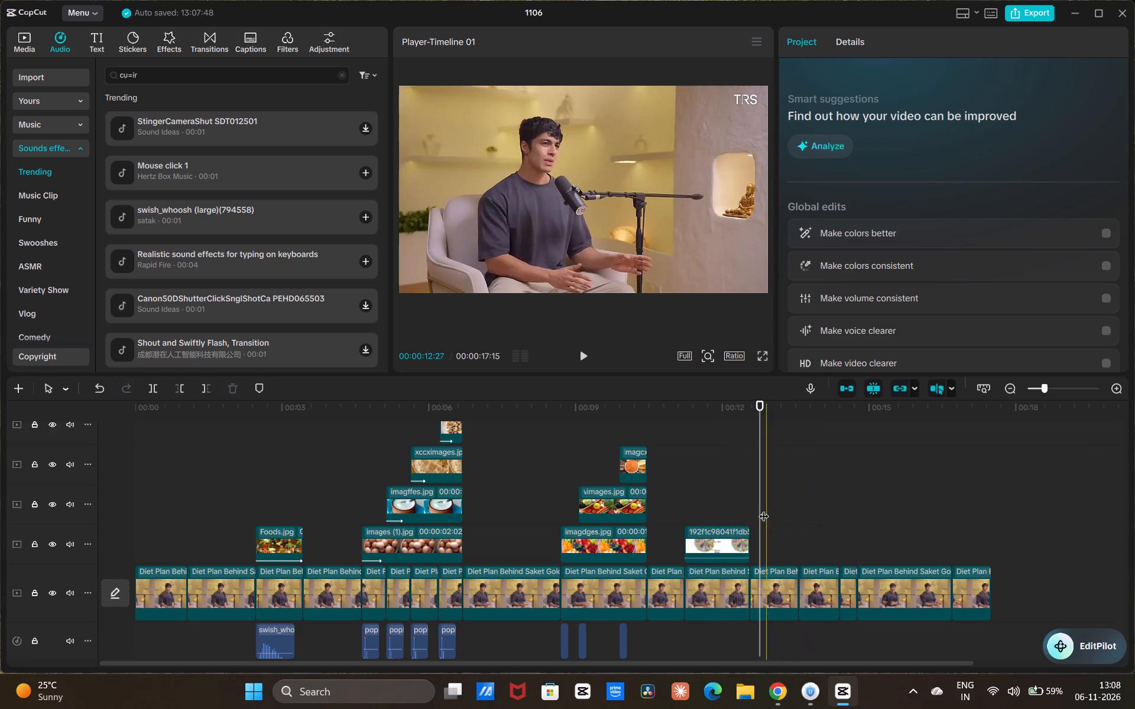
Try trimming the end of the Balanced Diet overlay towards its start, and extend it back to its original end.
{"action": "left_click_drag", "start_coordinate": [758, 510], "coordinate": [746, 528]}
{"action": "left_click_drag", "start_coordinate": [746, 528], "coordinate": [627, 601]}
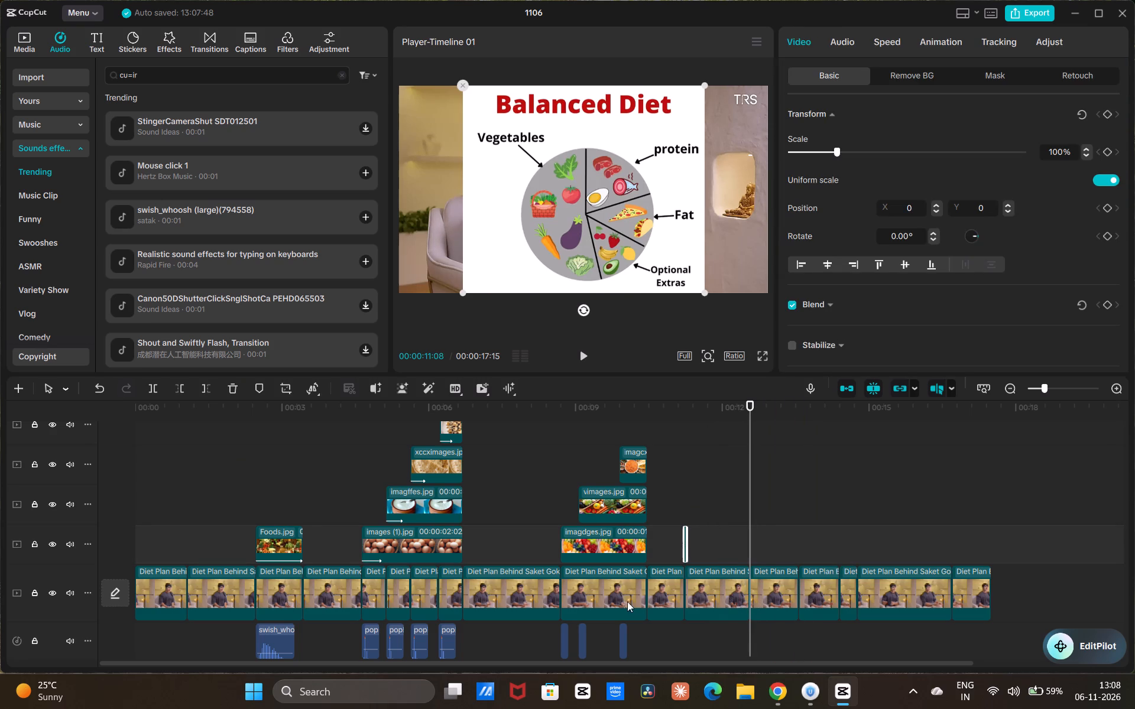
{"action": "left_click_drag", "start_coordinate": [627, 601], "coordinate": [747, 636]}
With the playhead at the timeline's start, look through the text effects, text templates and local captions options.
{"action": "left_click_drag", "start_coordinate": [751, 498], "coordinate": [98, 708]}
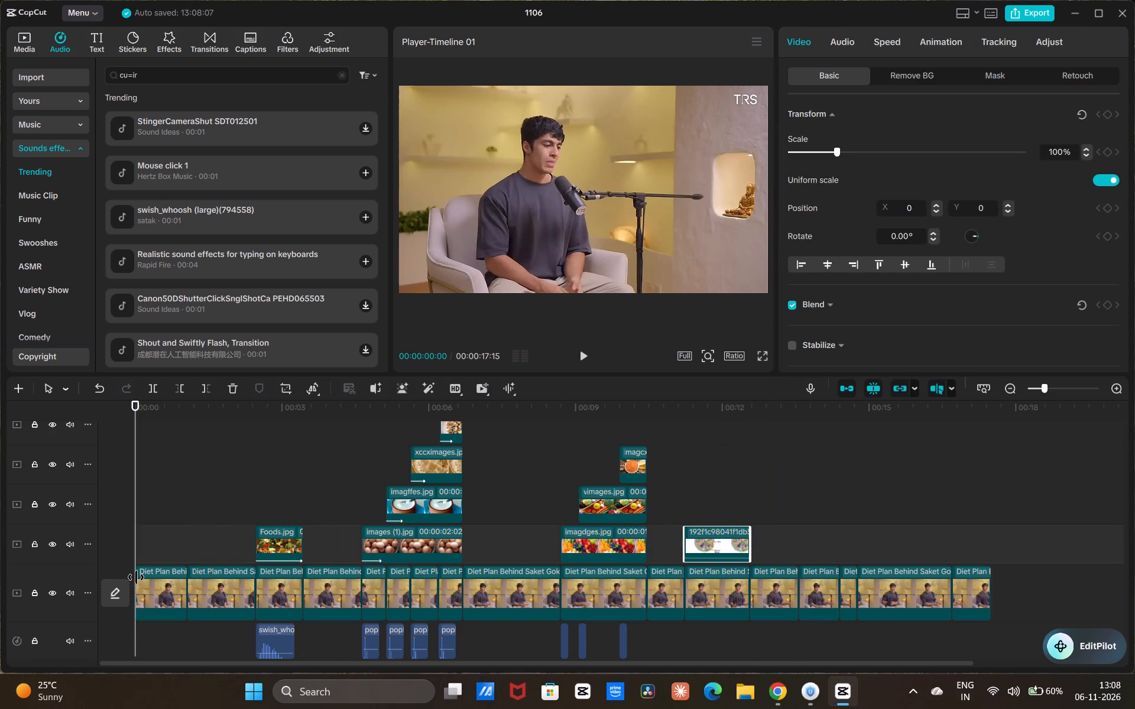
{"action": "left_click", "coordinate": [136, 577]}
{"action": "triple_click", "coordinate": [138, 519]}
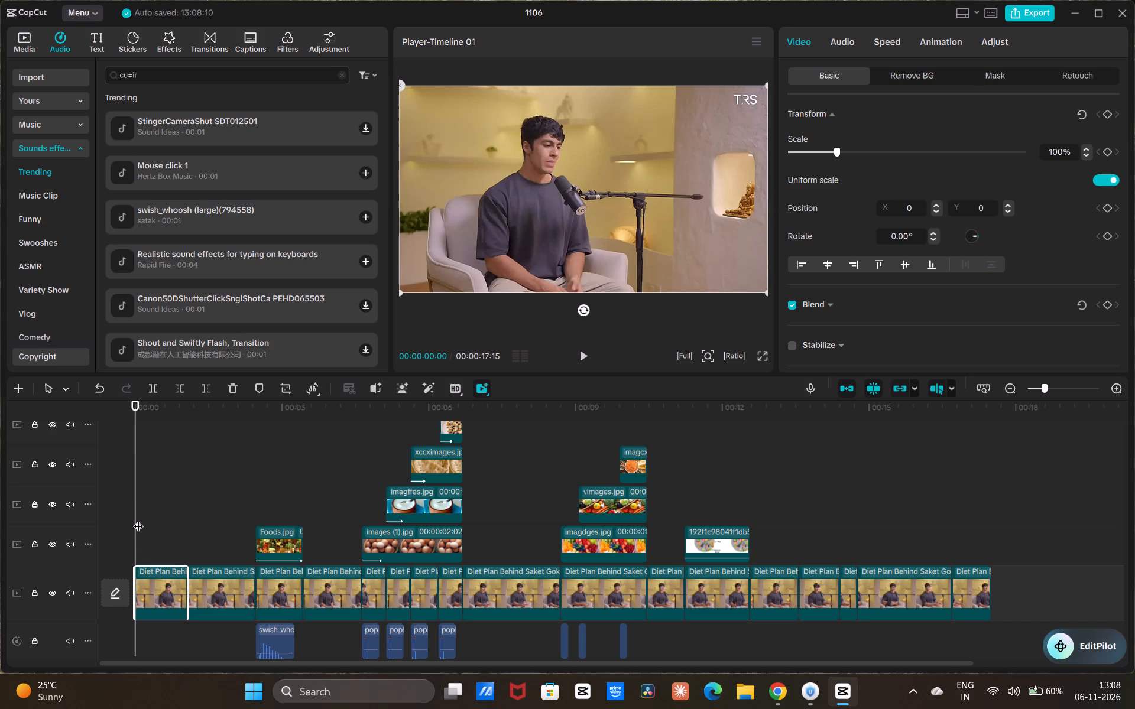
{"action": "left_click", "coordinate": [138, 519]}
{"action": "left_click", "coordinate": [86, 41]}
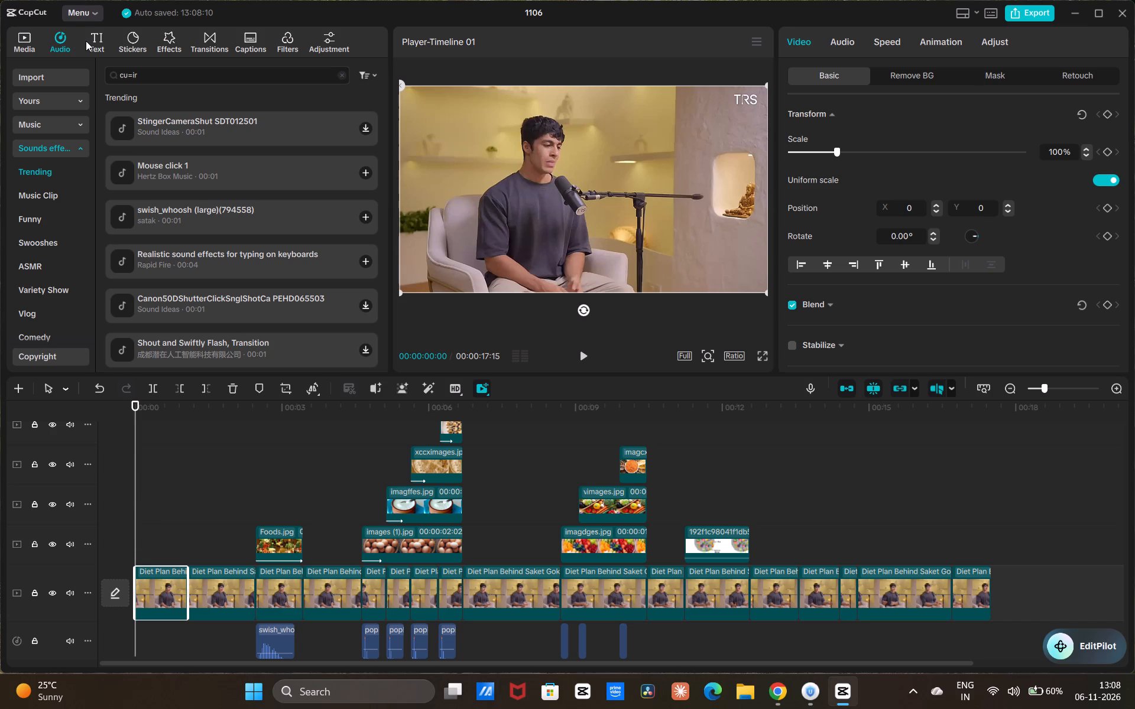
{"action": "left_click", "coordinate": [100, 41]}
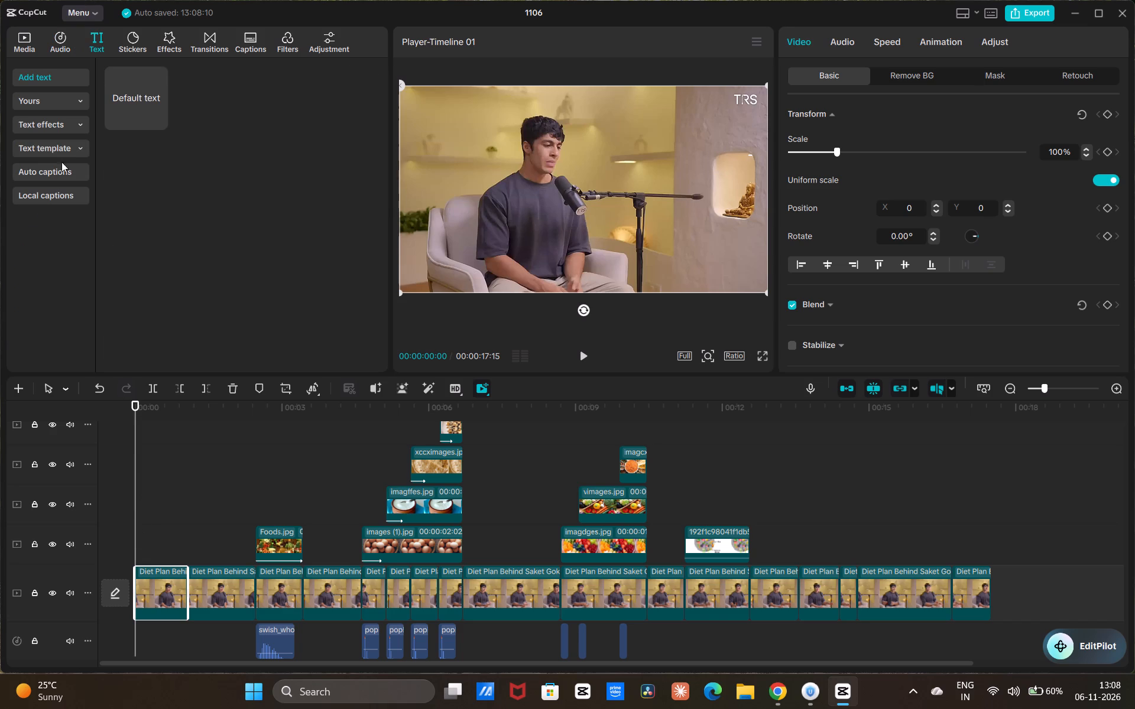
{"action": "left_click", "coordinate": [79, 126]}
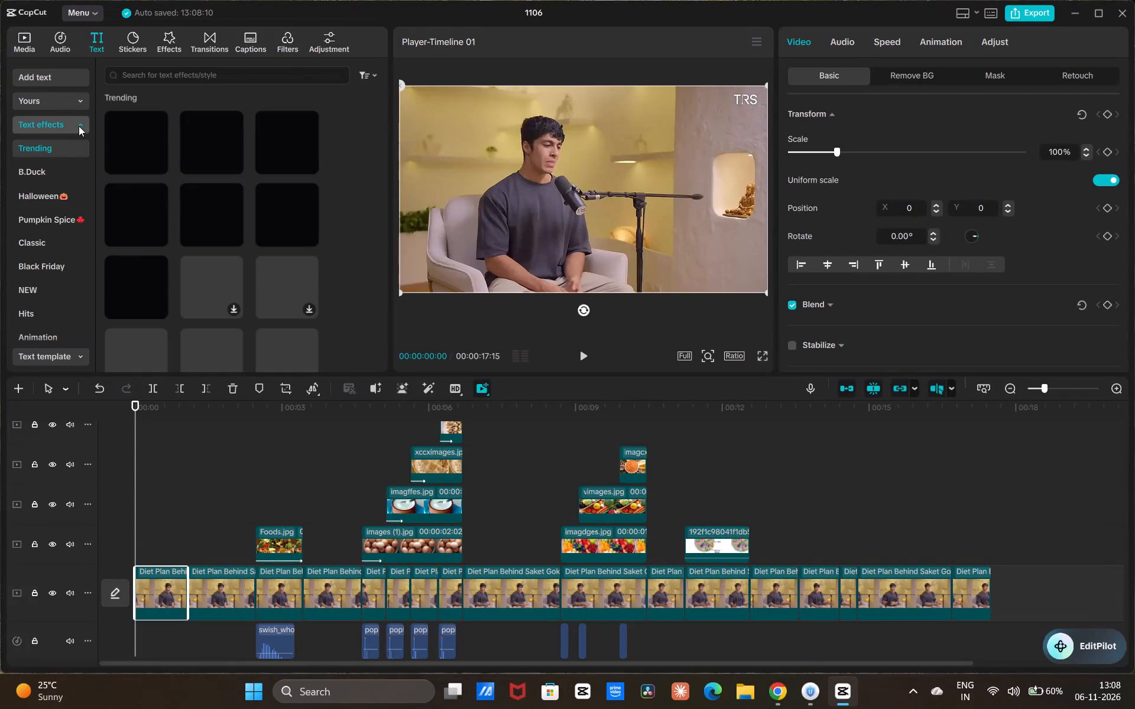
{"action": "left_click", "coordinate": [79, 125]}
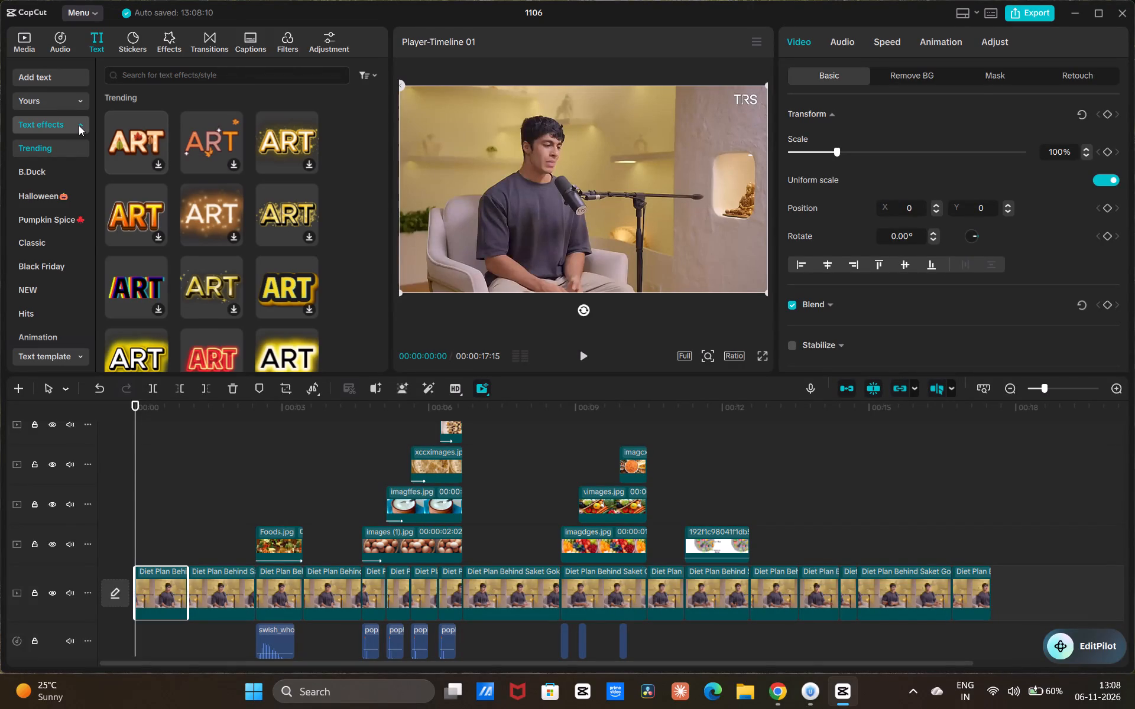
{"action": "left_click", "coordinate": [61, 147]}
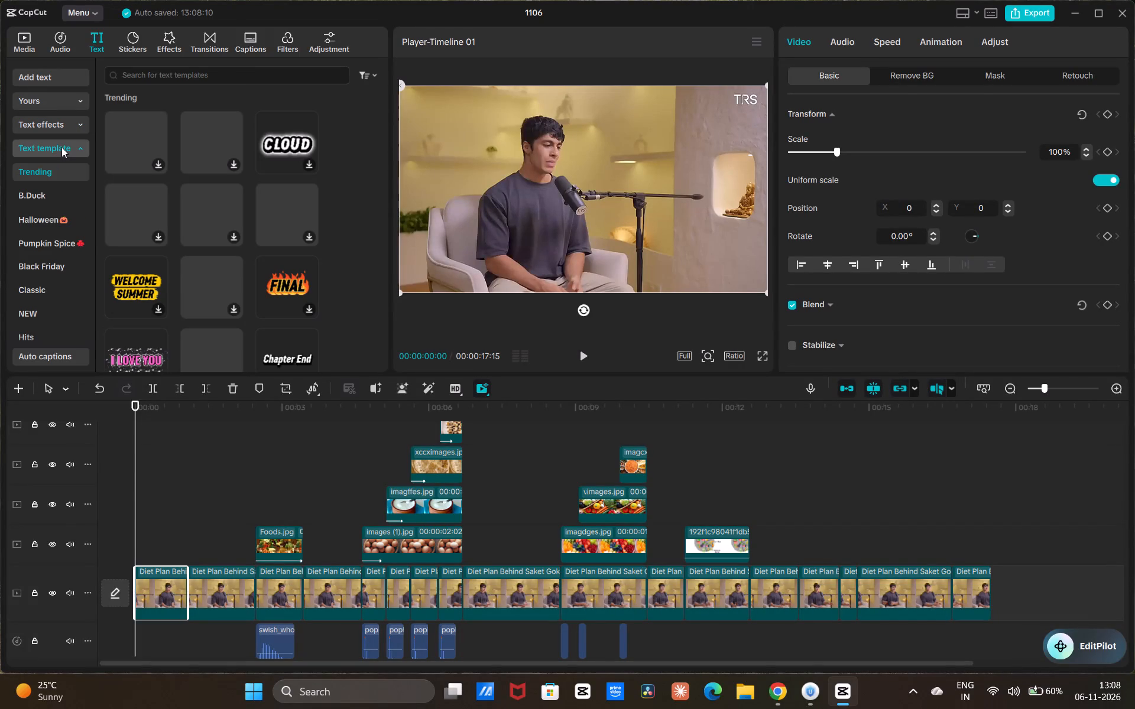
{"action": "left_click", "coordinate": [61, 147]}
{"action": "left_click", "coordinate": [58, 197]}
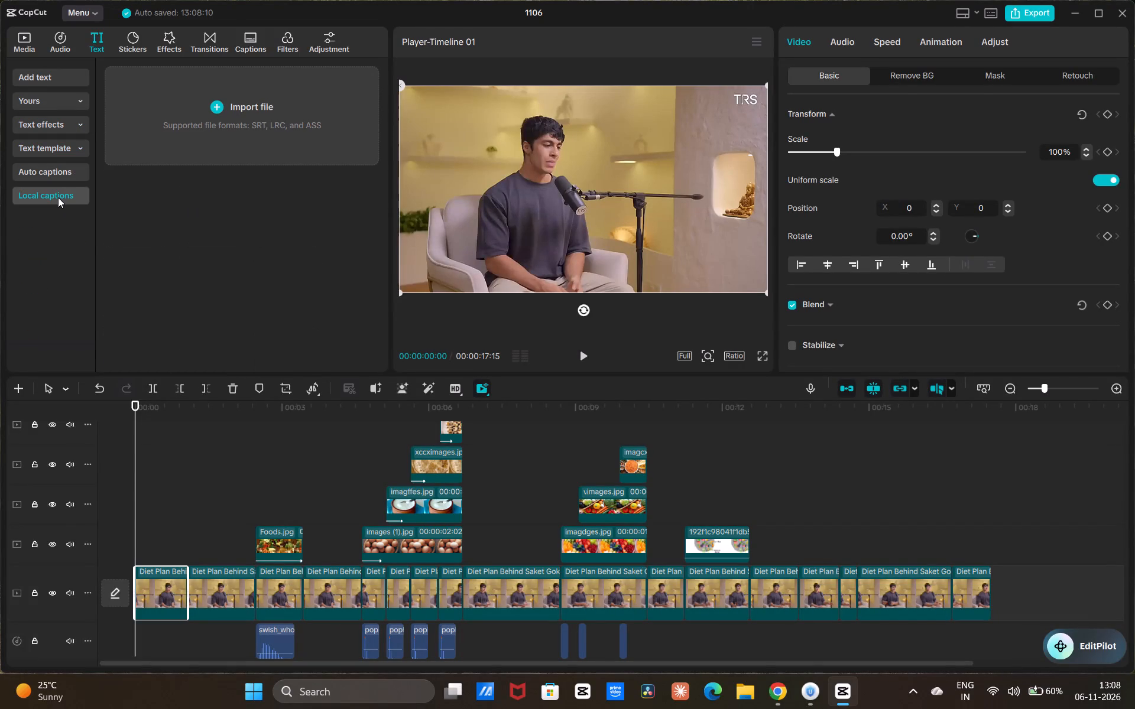
Generate auto captions for the video with the spoken language set to Auto detect.
{"action": "left_click", "coordinate": [85, 176]}
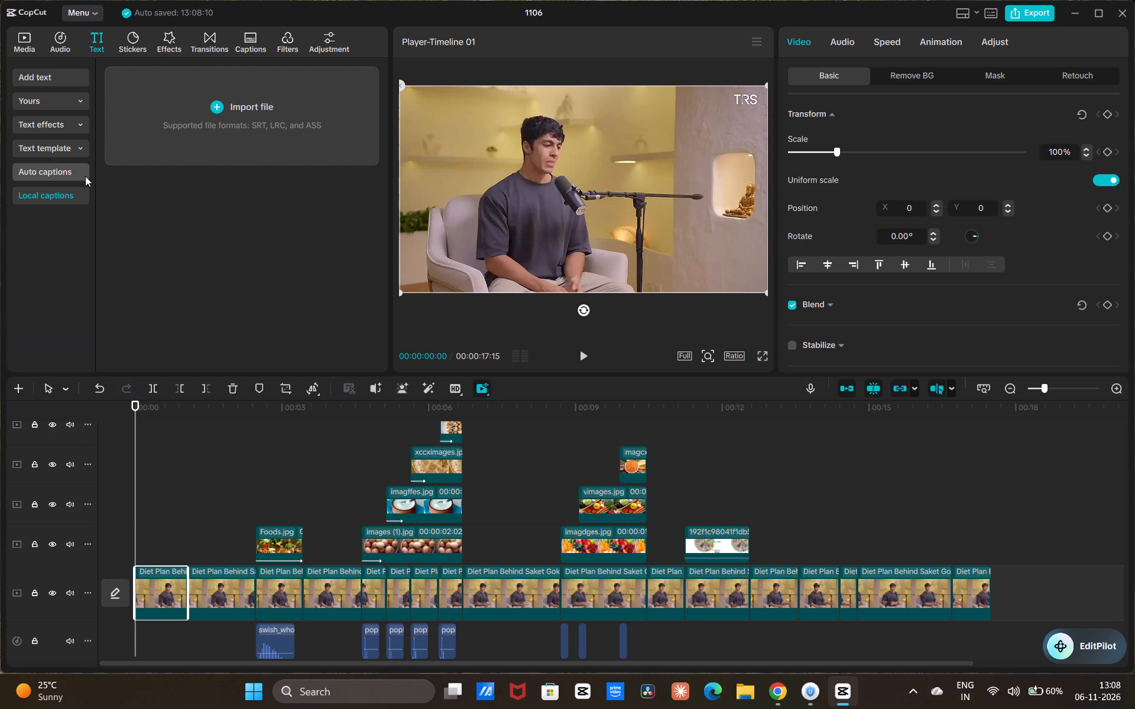
{"action": "left_click", "coordinate": [218, 87]}
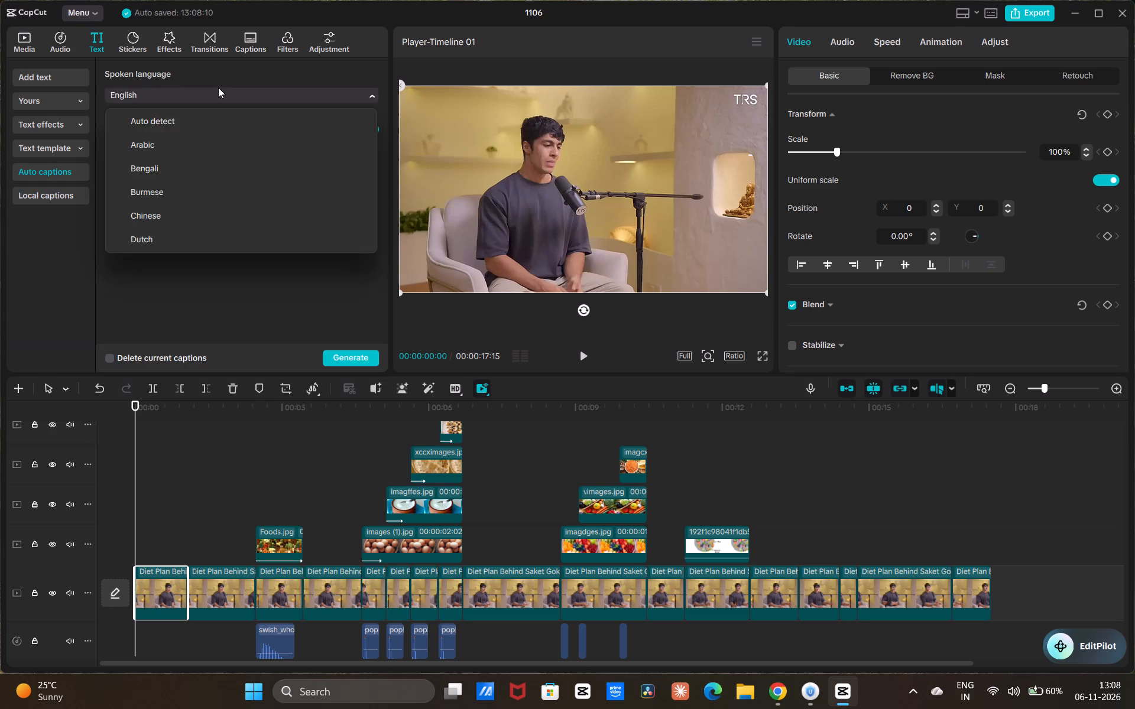
{"action": "scroll", "coordinate": [149, 184], "scroll_direction": "down", "scroll_amount": 6}
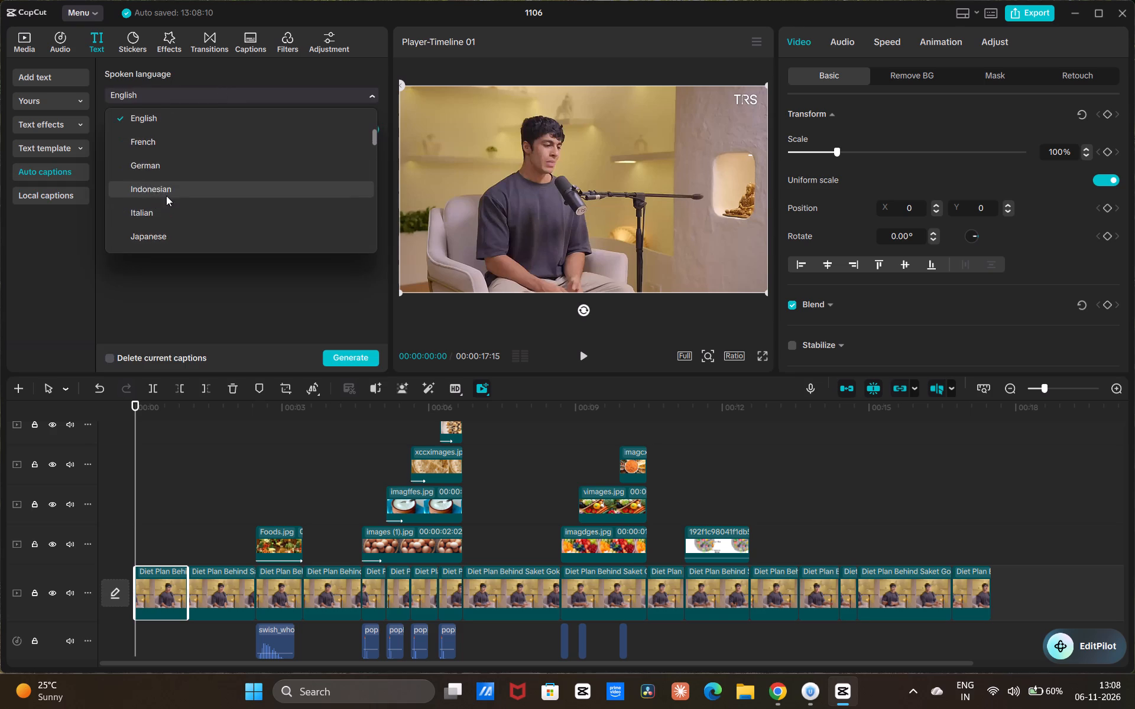
{"action": "scroll", "coordinate": [166, 196], "scroll_direction": "up", "scroll_amount": 6}
{"action": "scroll", "coordinate": [181, 189], "scroll_direction": "down", "scroll_amount": 5}
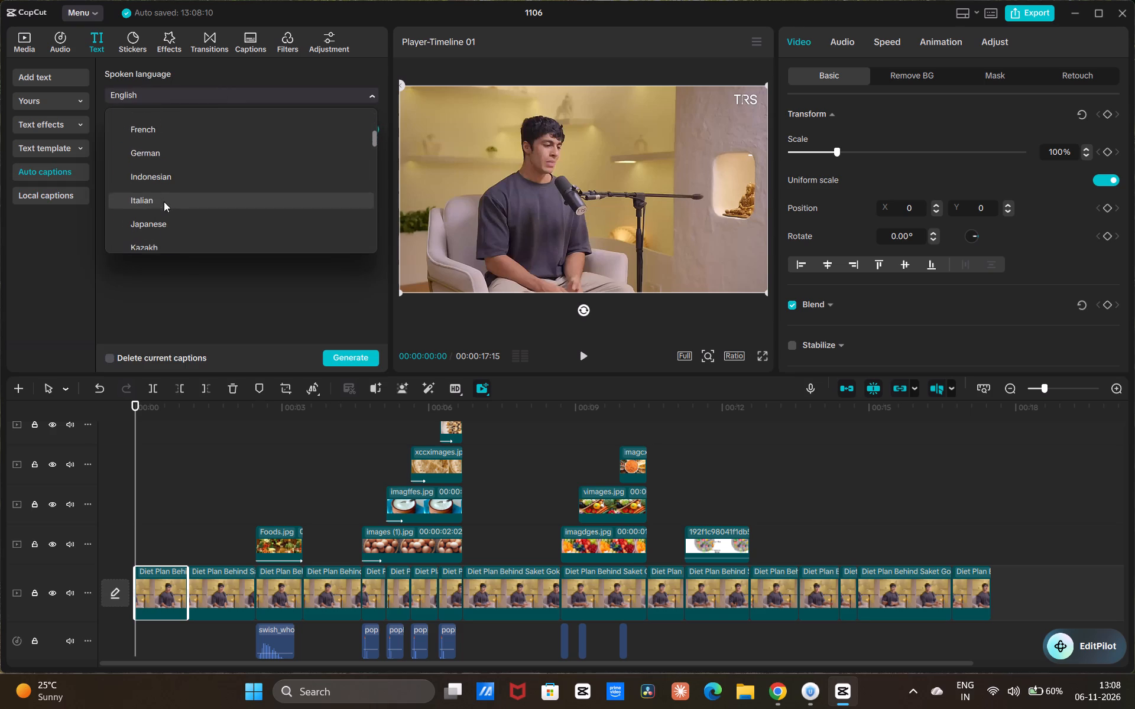
{"action": "scroll", "coordinate": [164, 201], "scroll_direction": "down", "scroll_amount": 9}
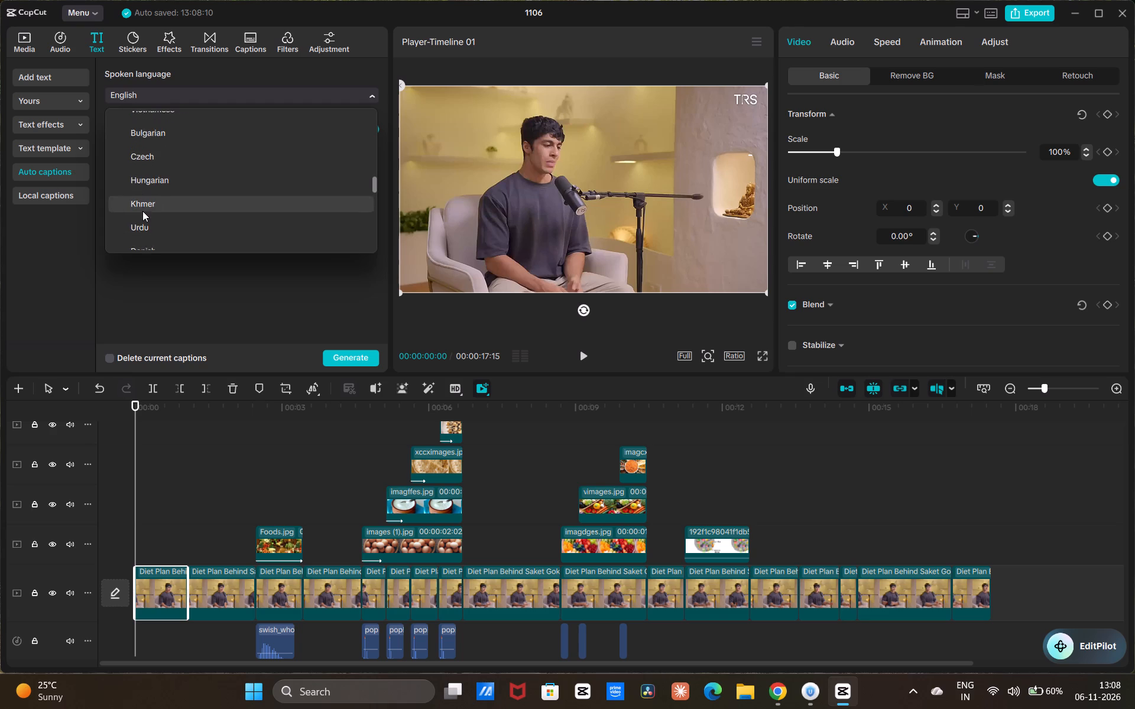
{"action": "scroll", "coordinate": [312, 134], "scroll_direction": "down", "scroll_amount": 3}
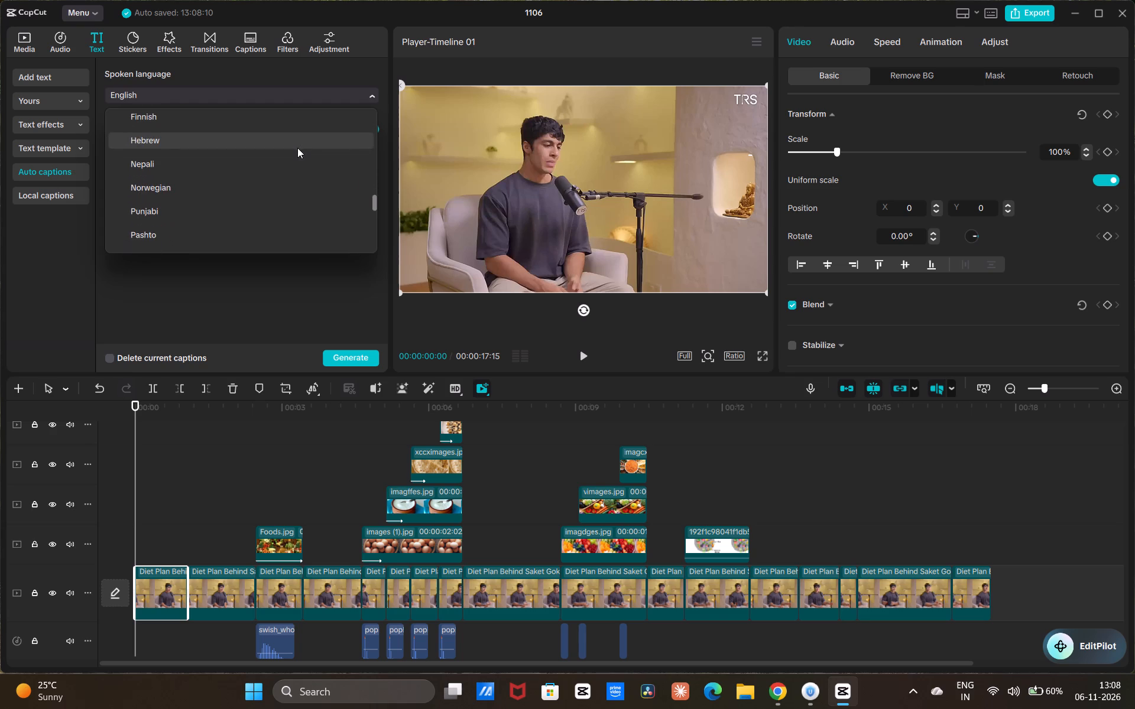
{"action": "scroll", "coordinate": [297, 148], "scroll_direction": "down", "scroll_amount": 8}
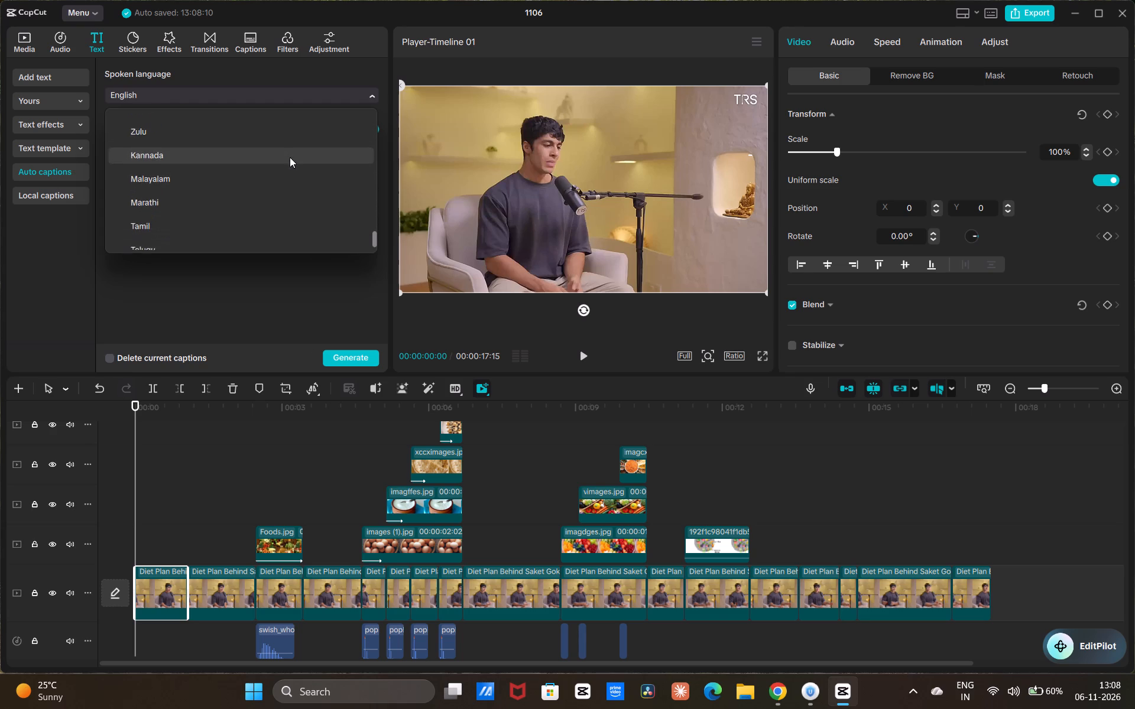
{"action": "scroll", "coordinate": [290, 157], "scroll_direction": "down", "scroll_amount": 4}
{"action": "scroll", "coordinate": [288, 157], "scroll_direction": "up", "scroll_amount": 20}
{"action": "scroll", "coordinate": [288, 157], "scroll_direction": "up", "scroll_amount": 2}
{"action": "key", "text": "space"}
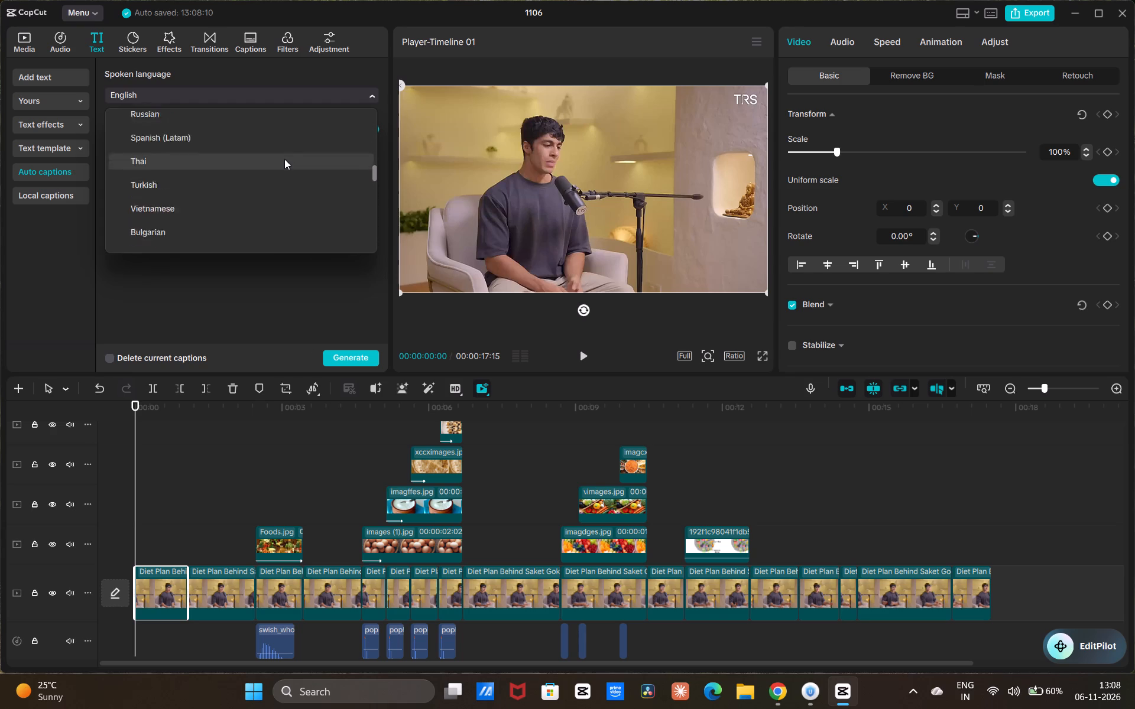
{"action": "scroll", "coordinate": [284, 159], "scroll_direction": "up", "scroll_amount": 18}
{"action": "scroll", "coordinate": [273, 159], "scroll_direction": "up", "scroll_amount": 9}
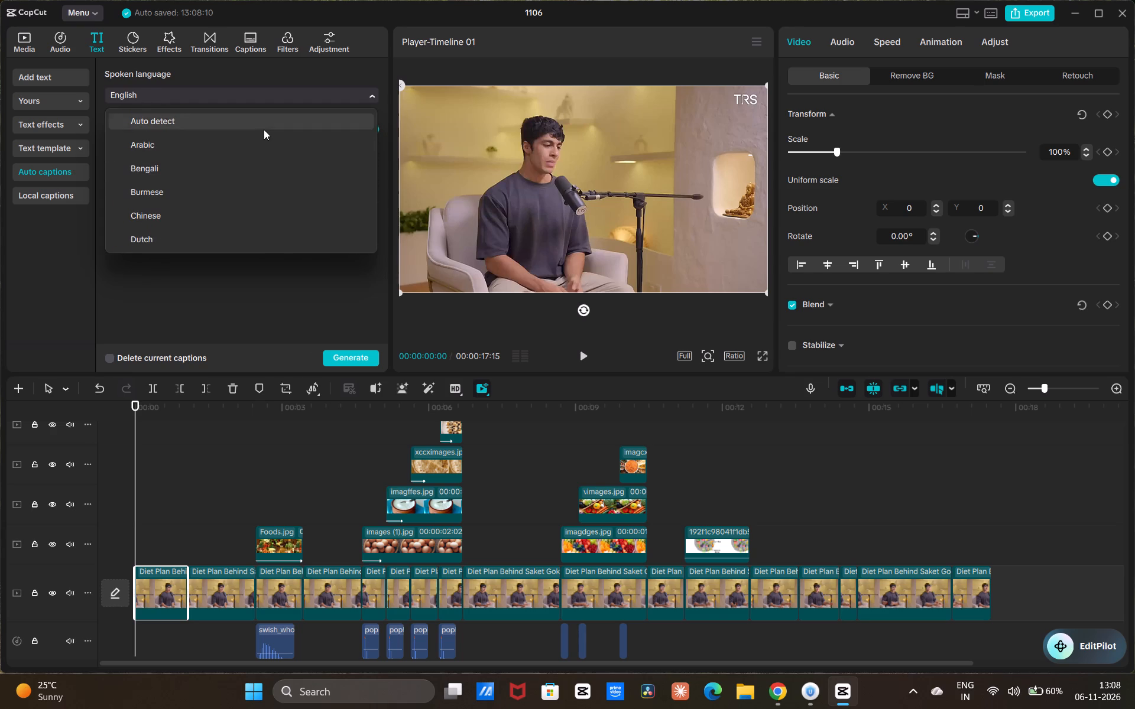
{"action": "left_click", "coordinate": [264, 129]}
{"action": "left_click", "coordinate": [338, 357]}
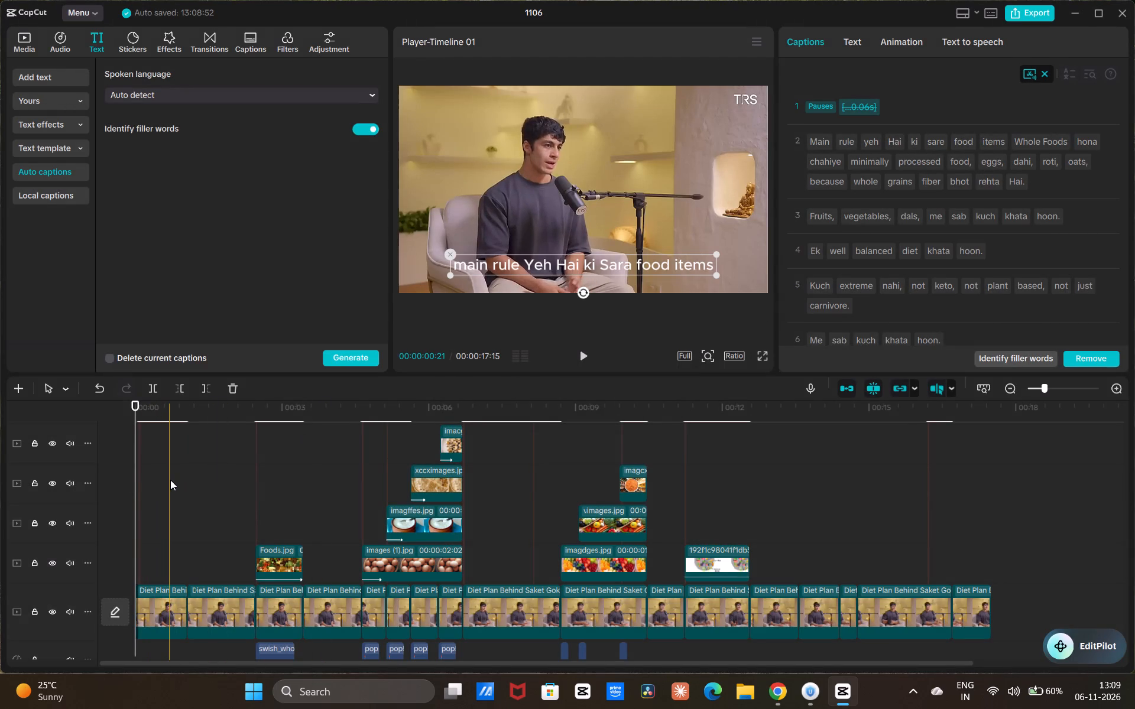
Play the edit from the beginning through the roti overlay to check the generated captions.
{"action": "scroll", "coordinate": [129, 469], "scroll_direction": "up", "scroll_amount": 5}
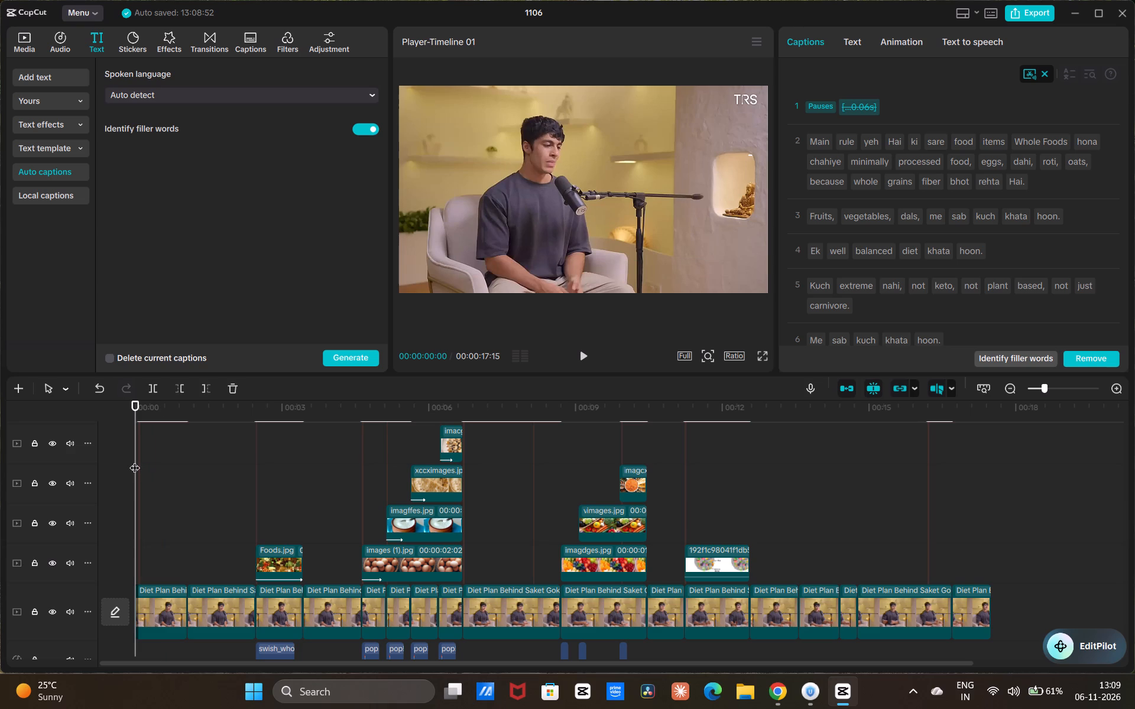
{"action": "key", "text": "space"}
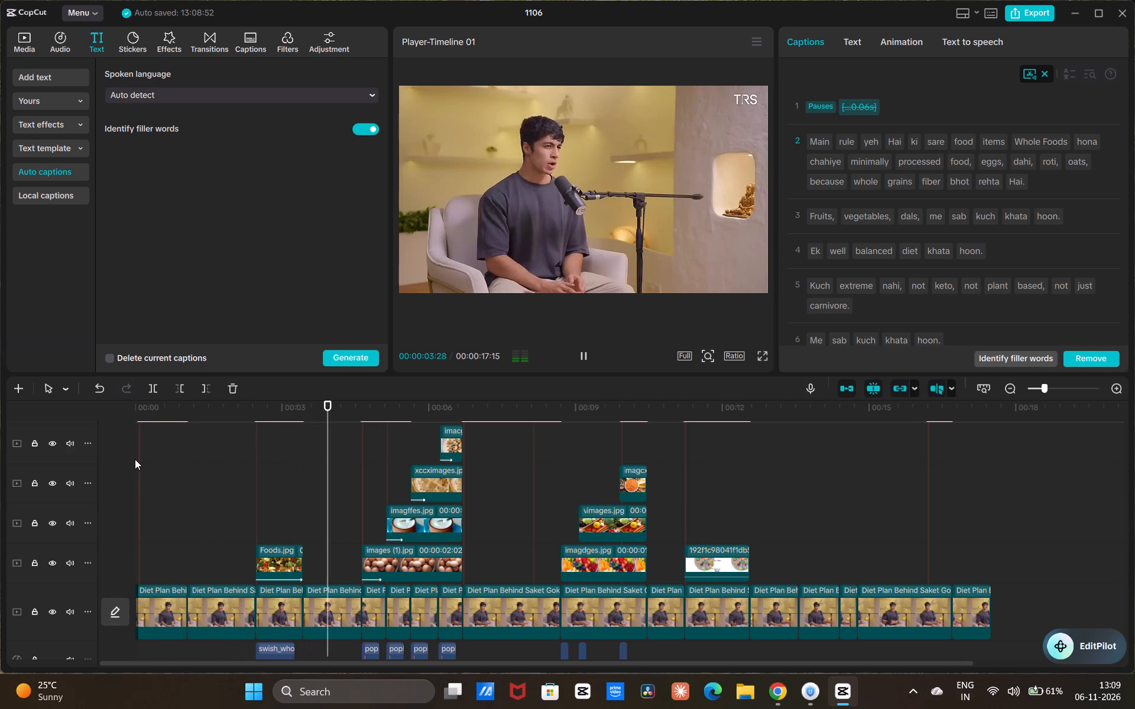
{"action": "key", "text": "space"}
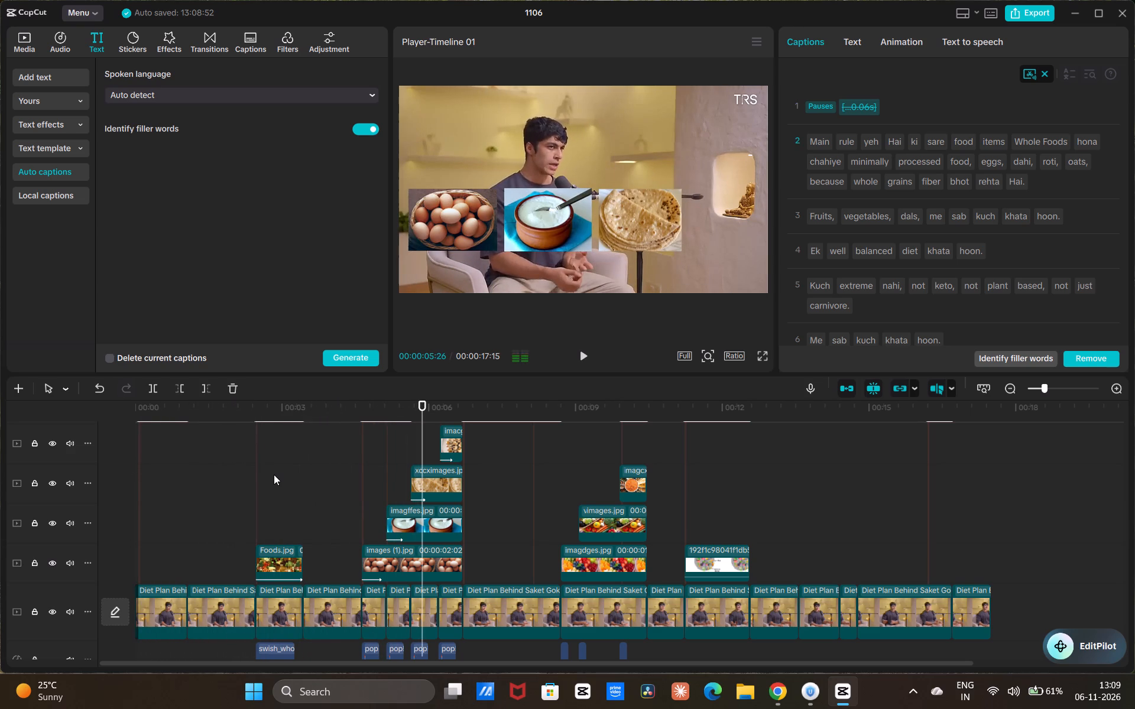
Undo the auto-generated captions and return the playhead to the timeline's start.
{"action": "key", "text": "ctrl+z"}
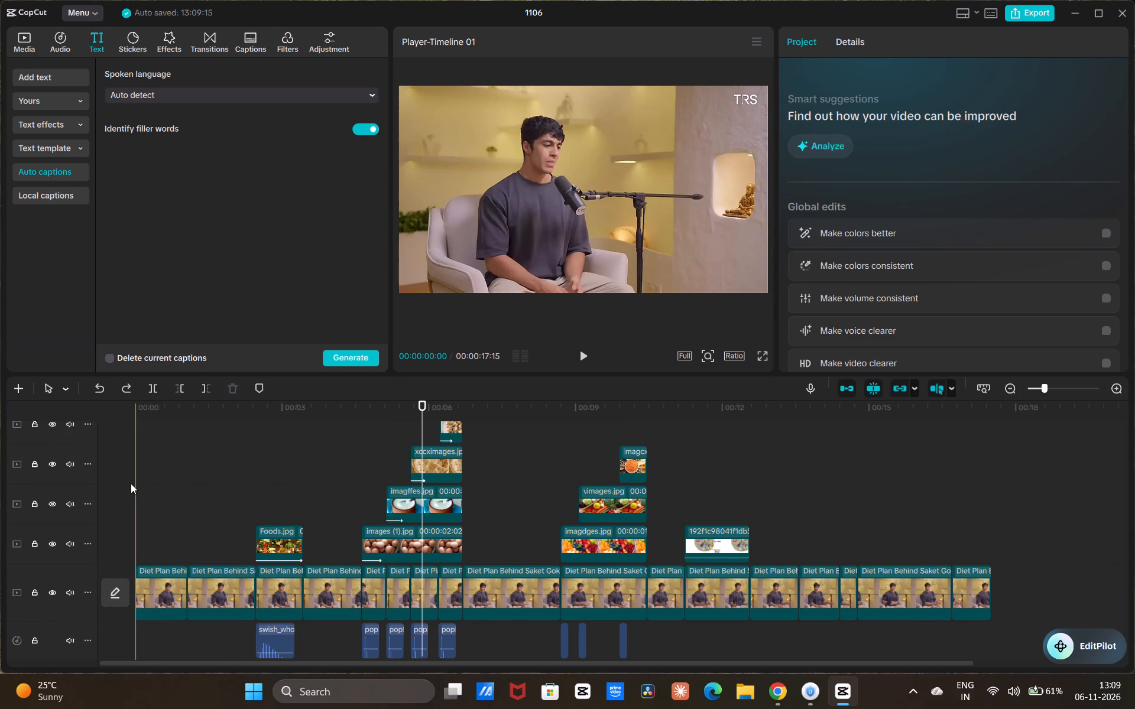
{"action": "left_click", "coordinate": [131, 483]}
{"action": "left_click", "coordinate": [138, 463]}
Look through the Trending text templates for a suitable caption style.
{"action": "left_click", "coordinate": [45, 156]}
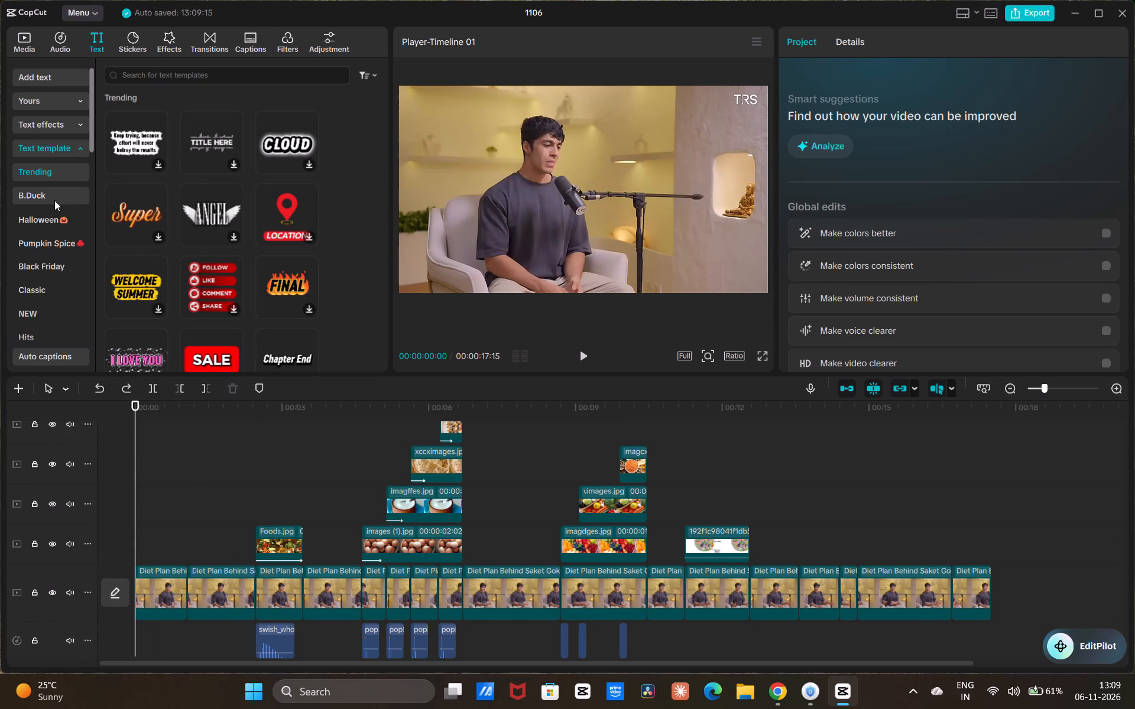
{"action": "scroll", "coordinate": [206, 222], "scroll_direction": "down", "scroll_amount": 5}
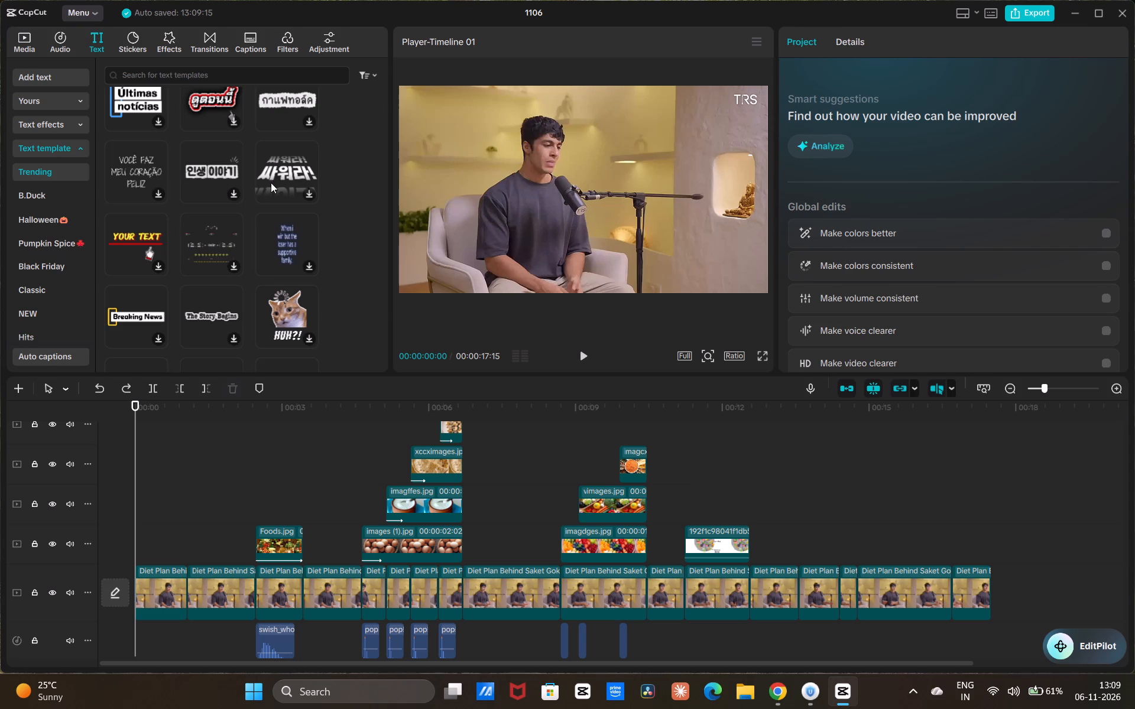
{"action": "scroll", "coordinate": [173, 272], "scroll_direction": "down", "scroll_amount": 2}
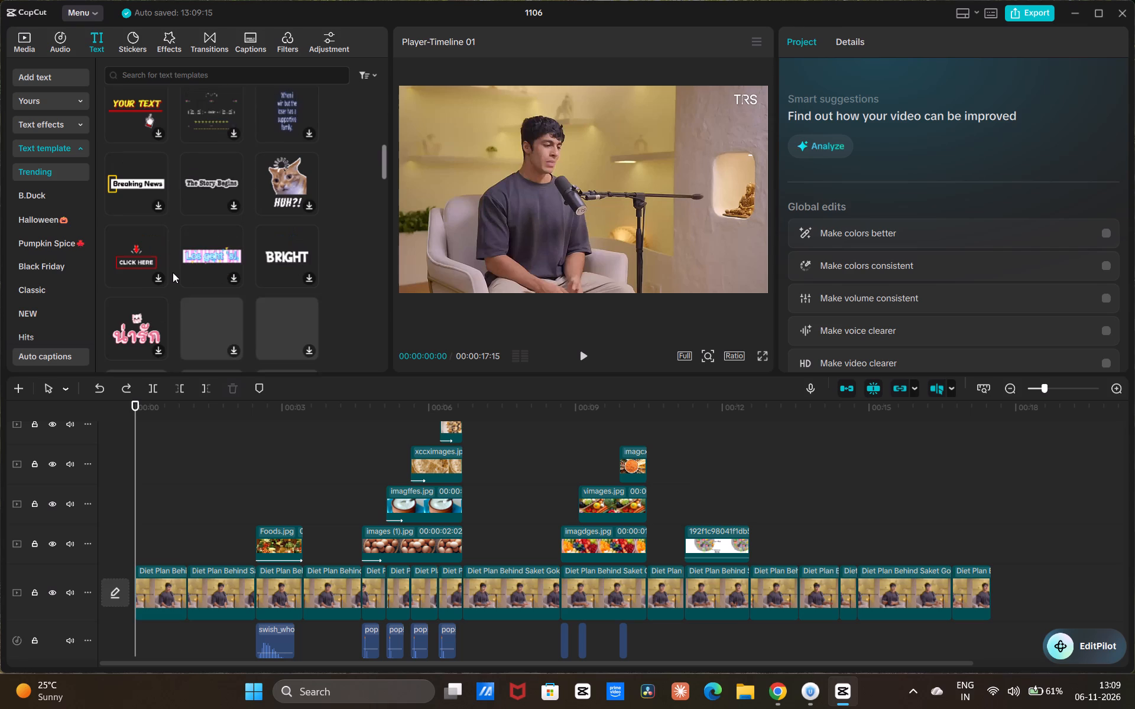
{"action": "scroll", "coordinate": [155, 195], "scroll_direction": "down", "scroll_amount": 2}
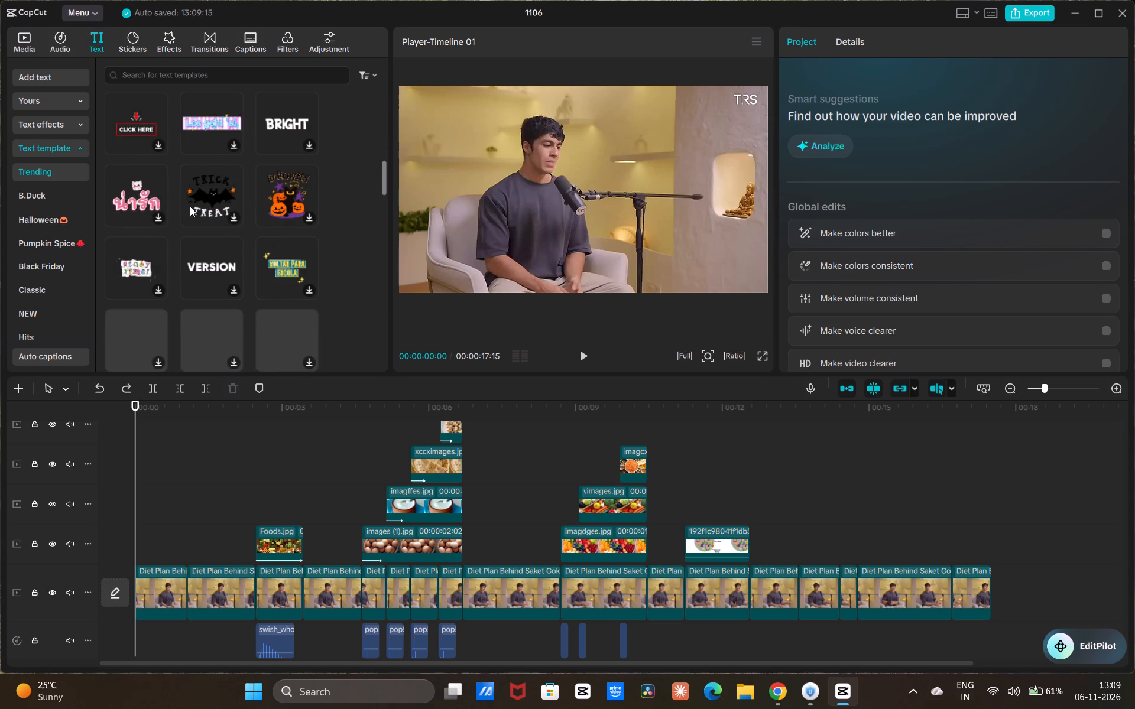
{"action": "scroll", "coordinate": [188, 214], "scroll_direction": "down", "scroll_amount": 2}
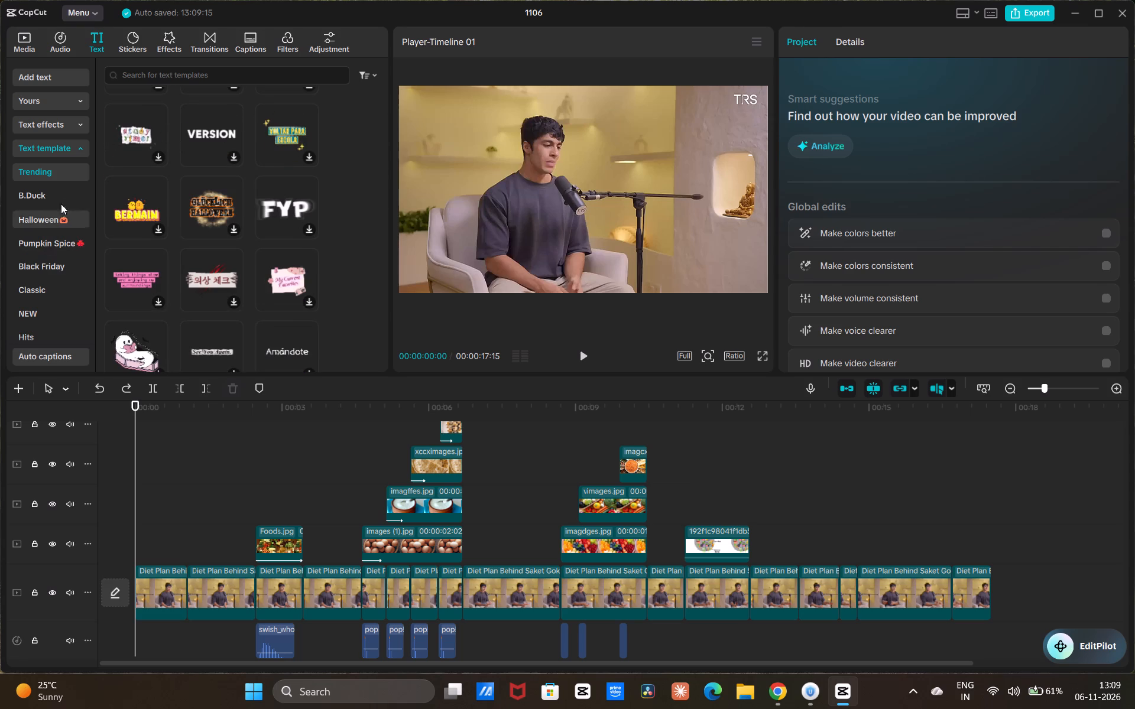
Look through the Classic text templates for a suitable caption style.
{"action": "left_click", "coordinate": [51, 284]}
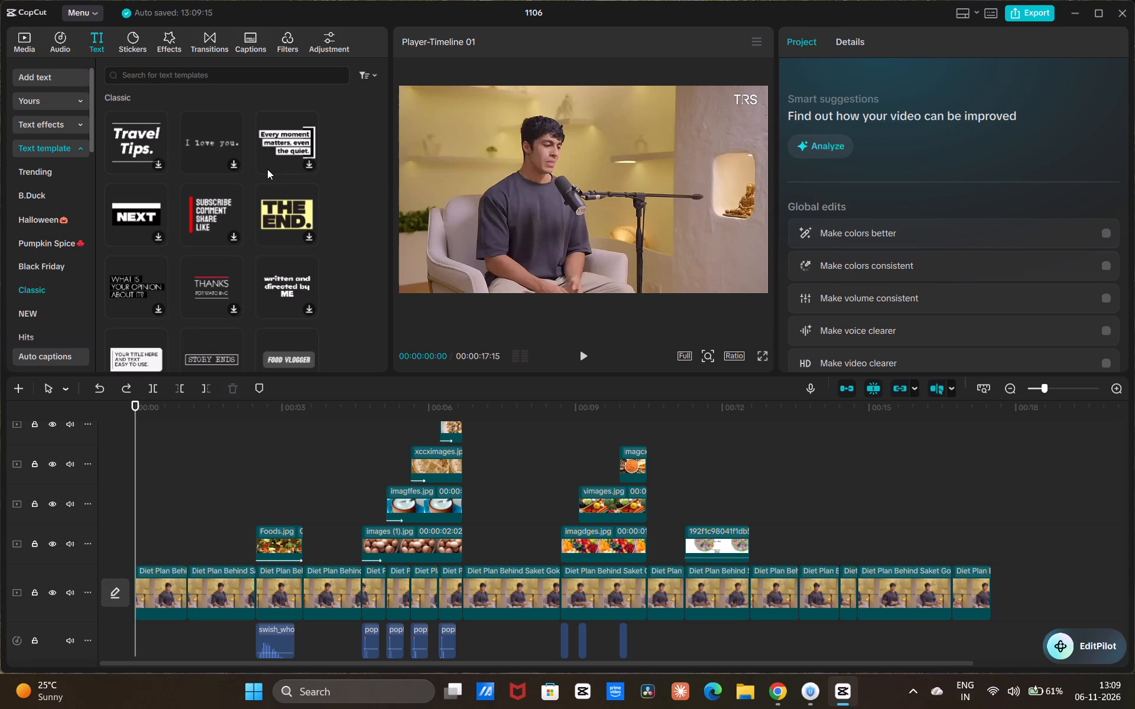
{"action": "scroll", "coordinate": [248, 293], "scroll_direction": "down", "scroll_amount": 3}
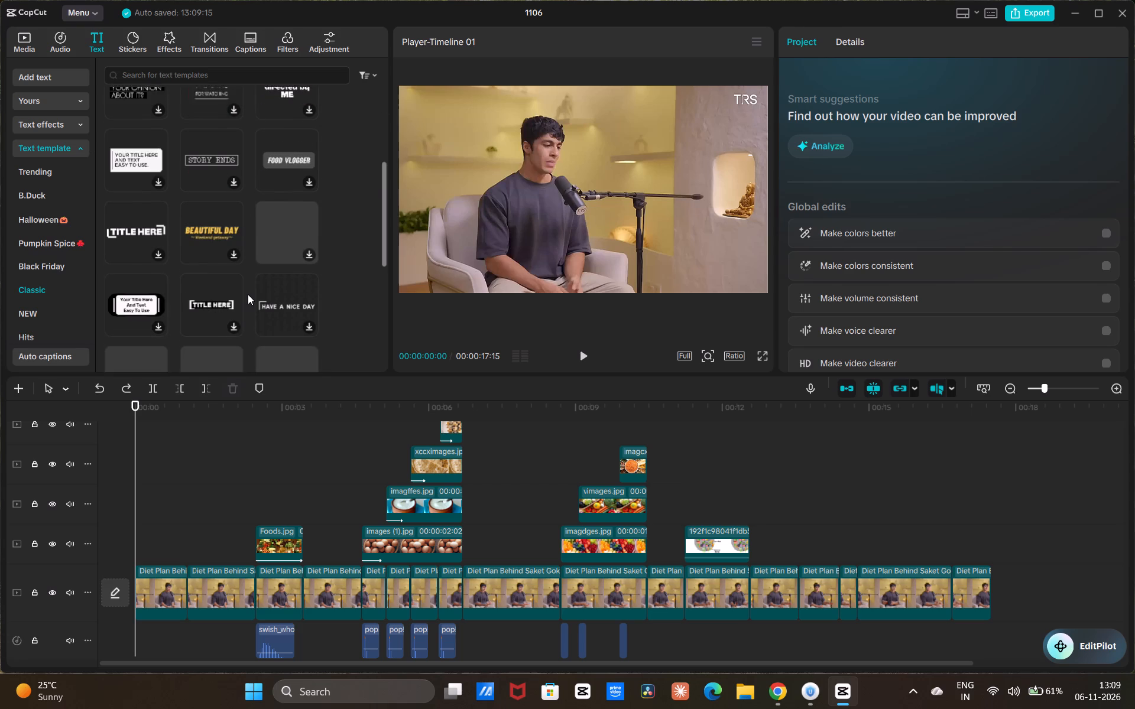
{"action": "scroll", "coordinate": [247, 295], "scroll_direction": "down", "scroll_amount": 3}
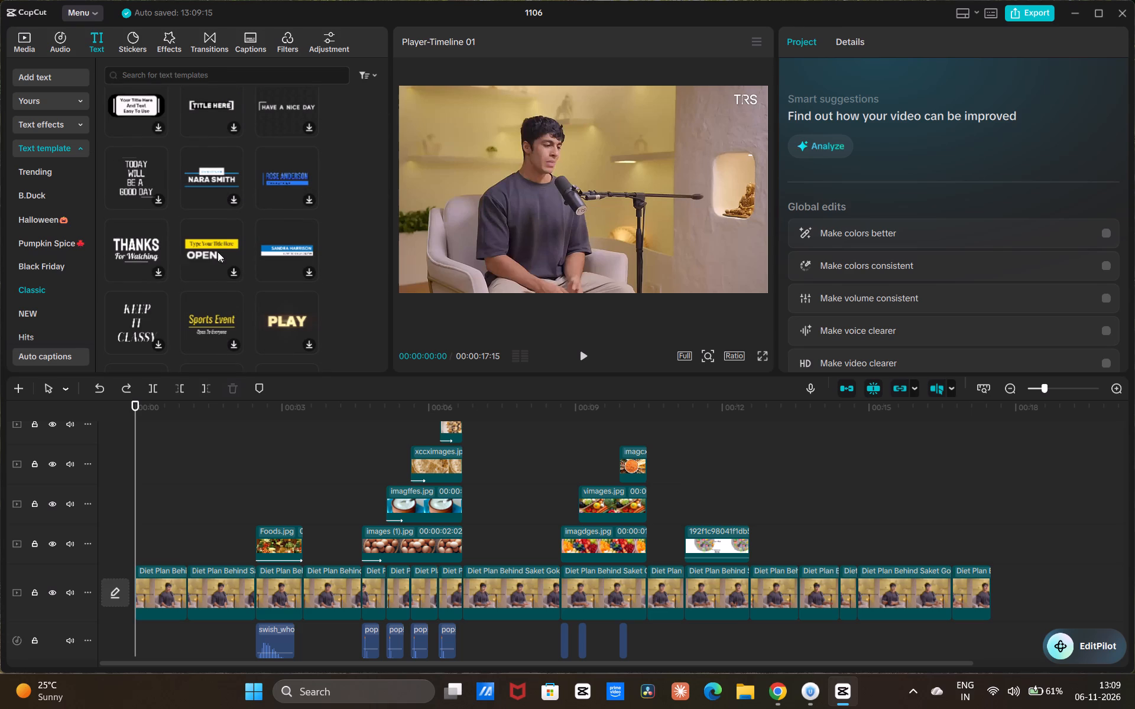
{"action": "scroll", "coordinate": [218, 252], "scroll_direction": "down", "scroll_amount": 1}
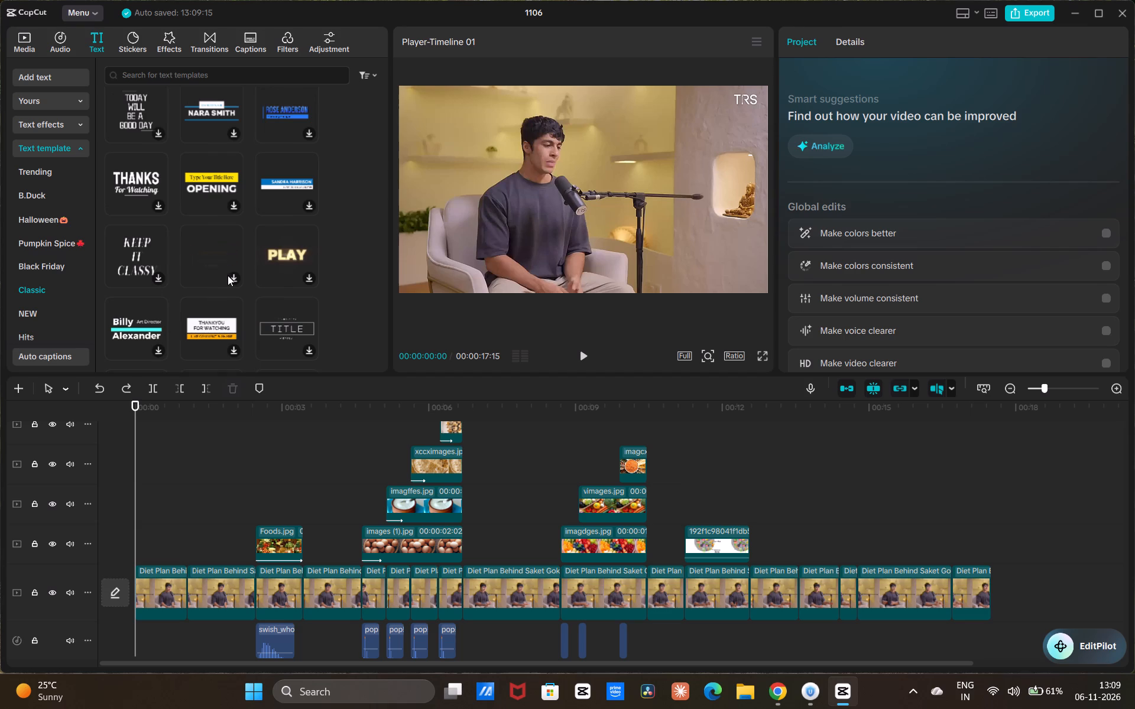
{"action": "scroll", "coordinate": [225, 277], "scroll_direction": "down", "scroll_amount": 4}
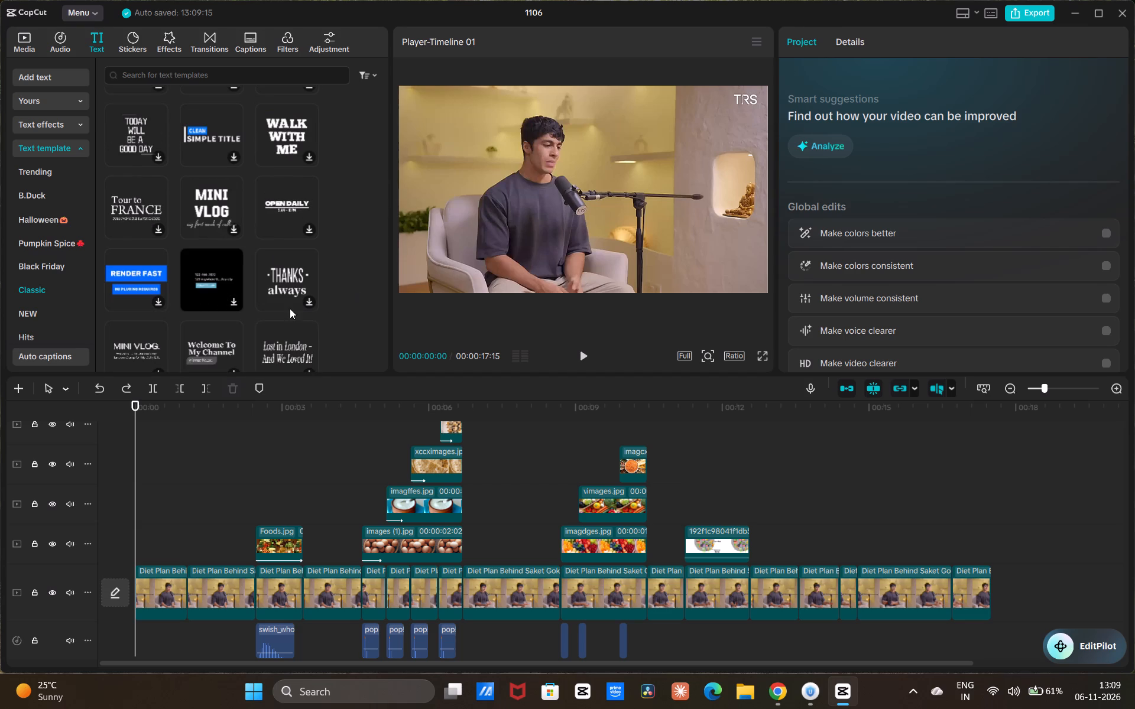
{"action": "scroll", "coordinate": [287, 299], "scroll_direction": "down", "scroll_amount": 2}
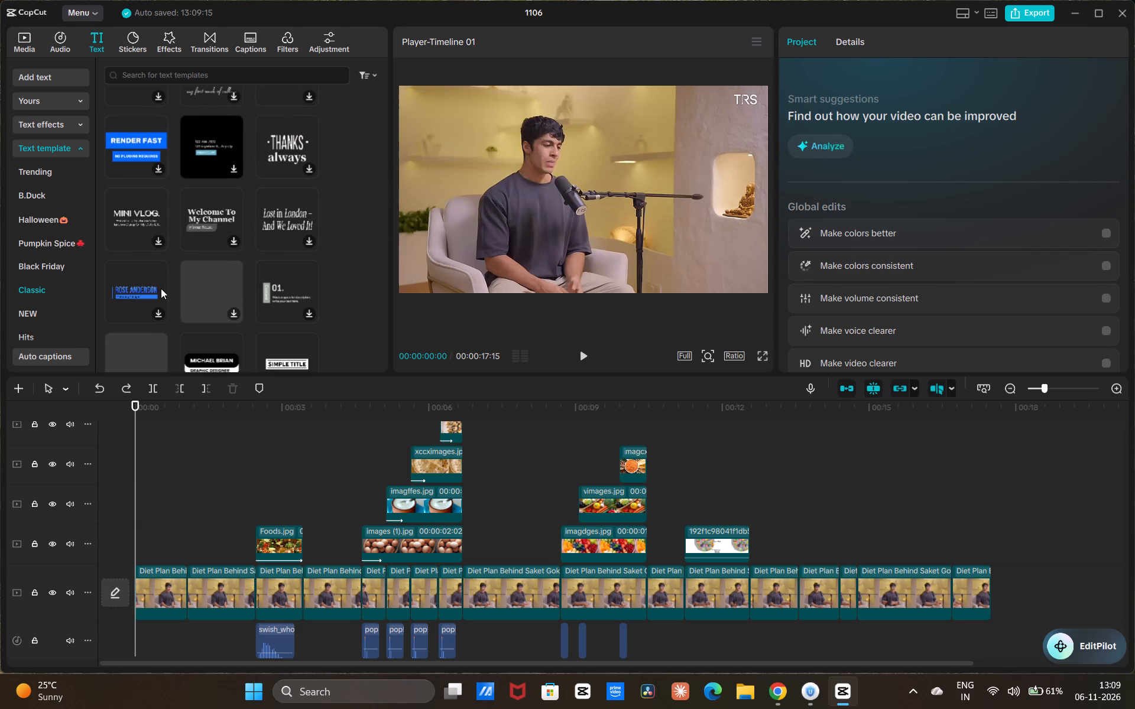
{"action": "scroll", "coordinate": [161, 288], "scroll_direction": "down", "scroll_amount": 2}
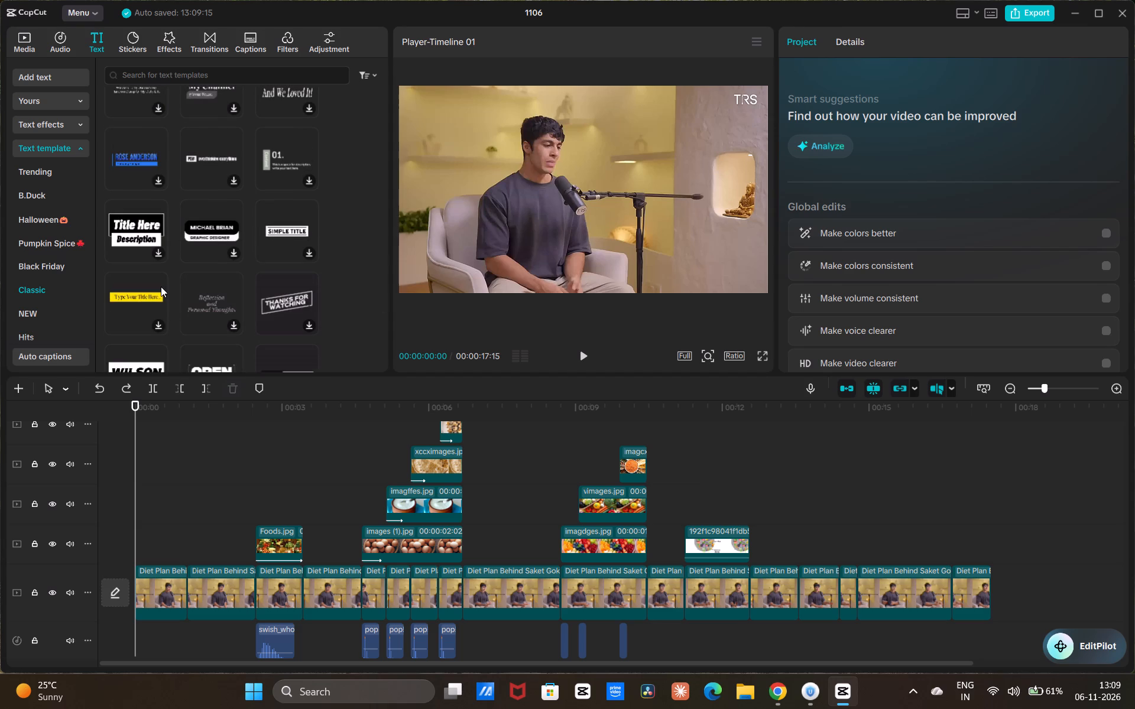
{"action": "scroll", "coordinate": [193, 303], "scroll_direction": "down", "scroll_amount": 2}
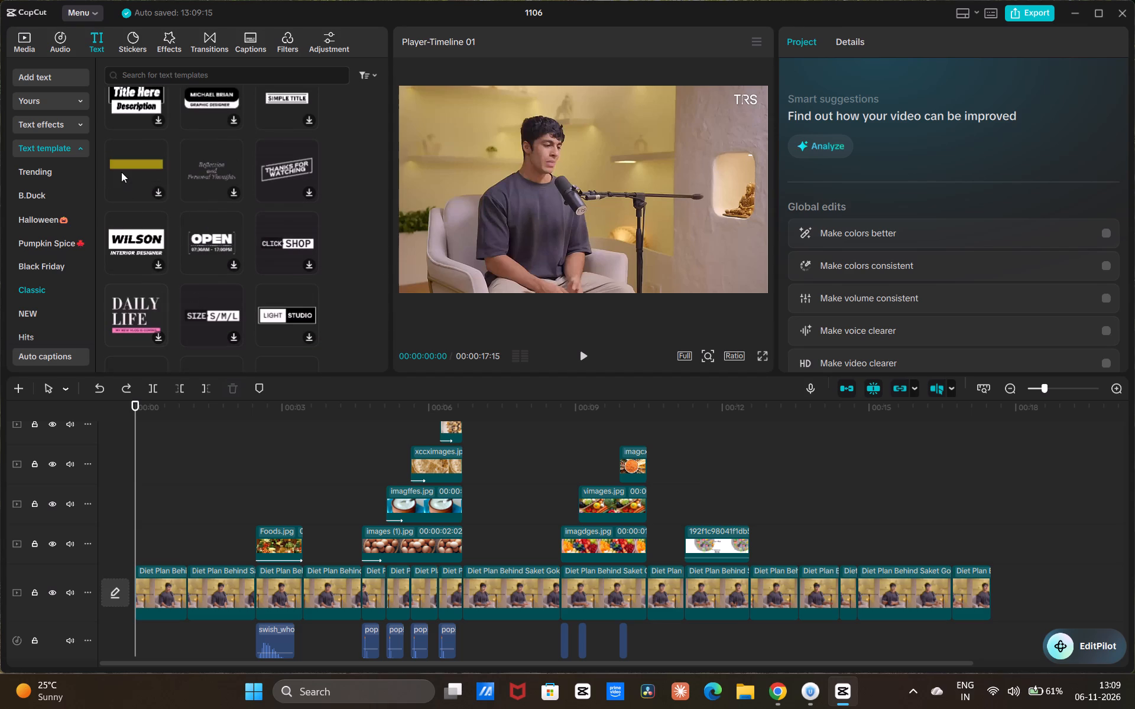
{"action": "scroll", "coordinate": [132, 230], "scroll_direction": "down", "scroll_amount": 3}
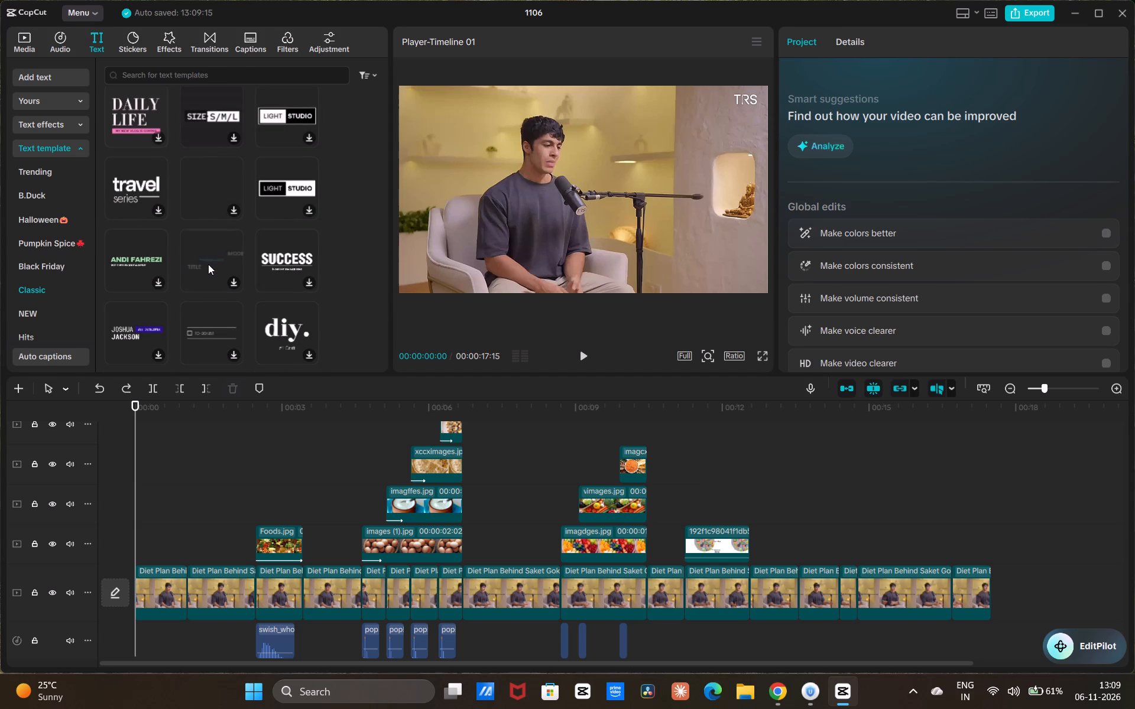
{"action": "scroll", "coordinate": [159, 261], "scroll_direction": "down", "scroll_amount": 2}
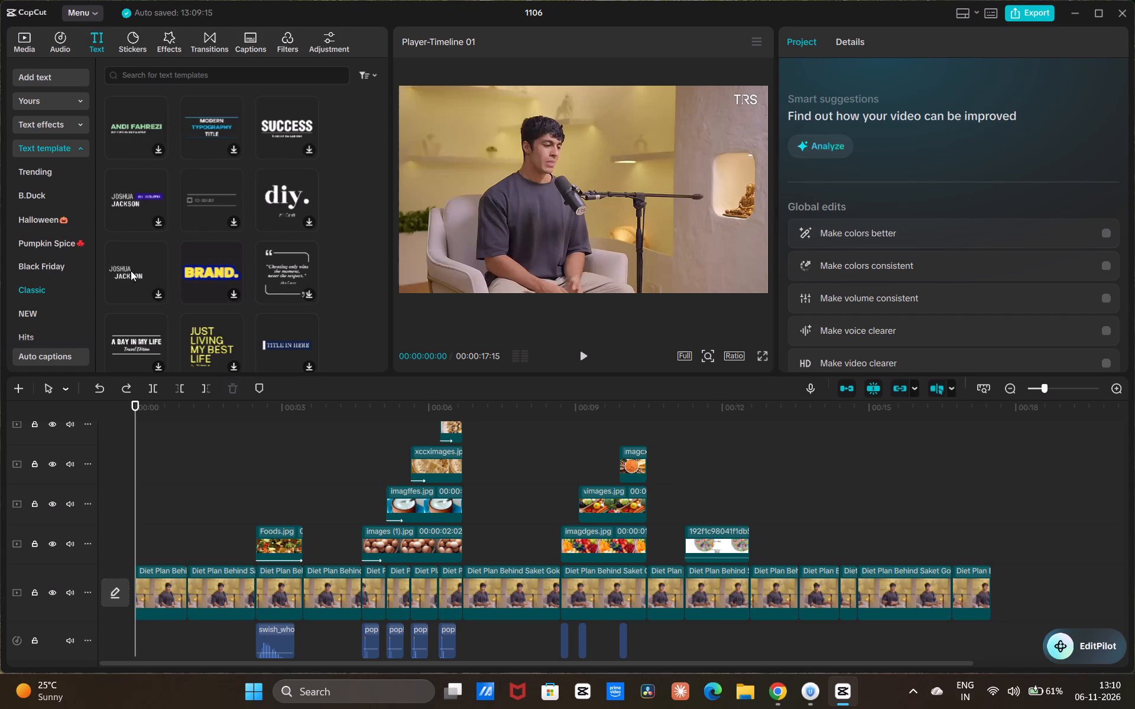
{"action": "scroll", "coordinate": [238, 302], "scroll_direction": "down", "scroll_amount": 2}
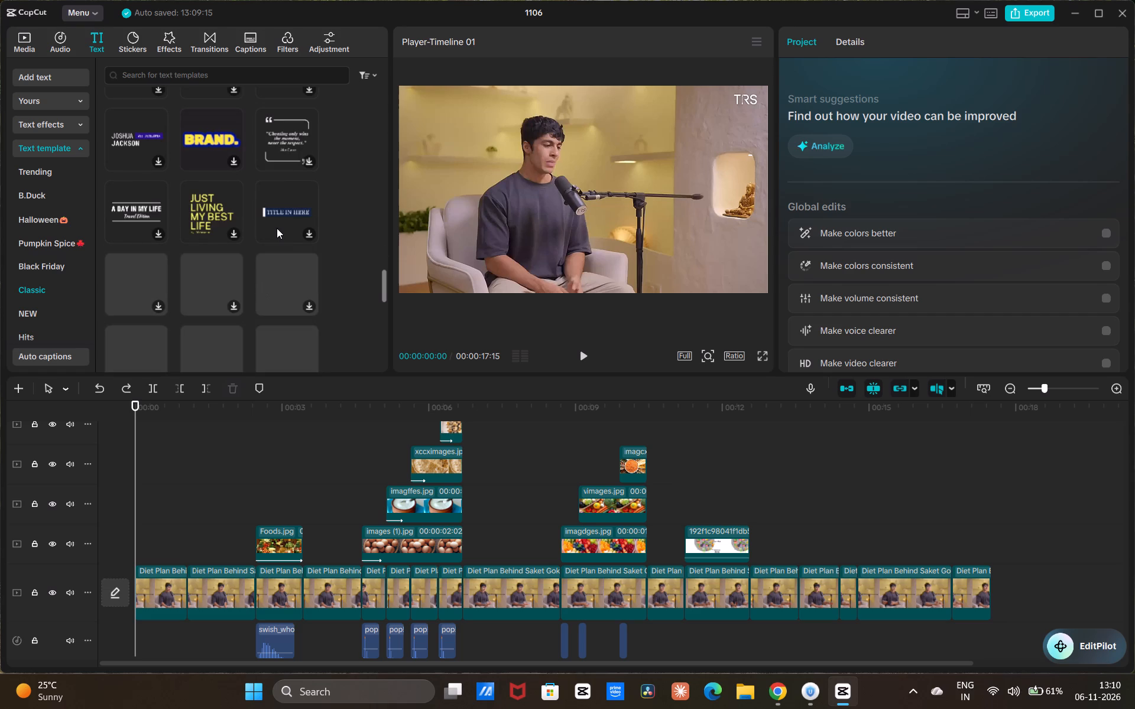
{"action": "scroll", "coordinate": [200, 292], "scroll_direction": "down", "scroll_amount": 2}
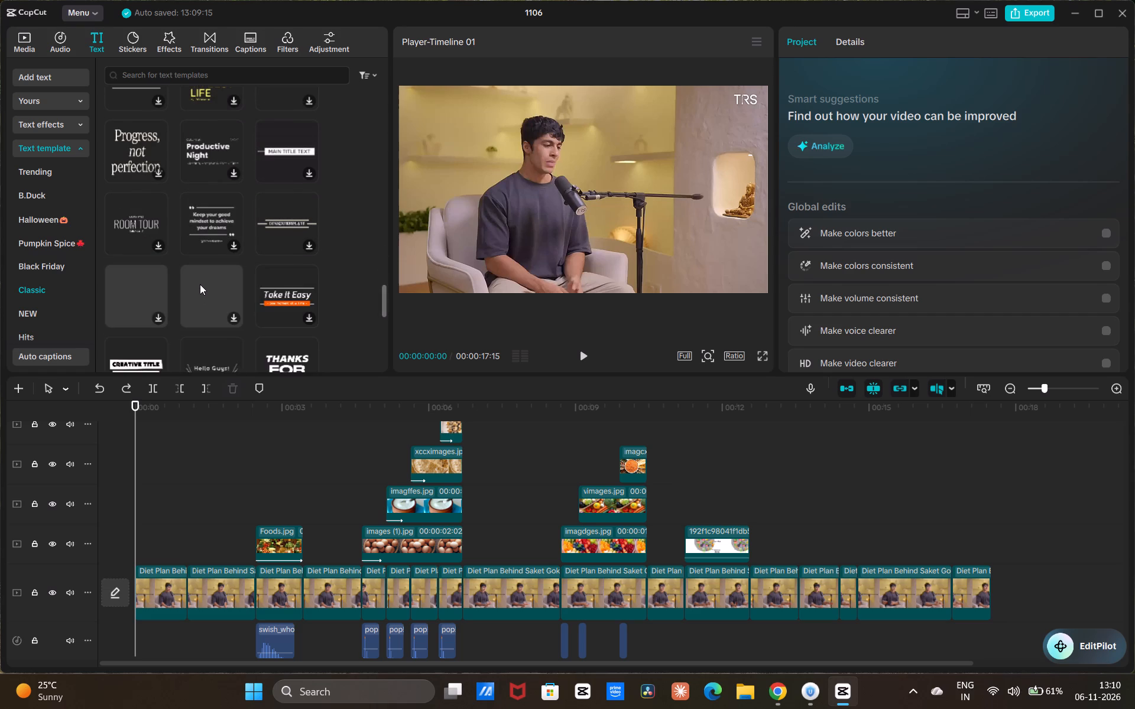
{"action": "scroll", "coordinate": [200, 284], "scroll_direction": "down", "scroll_amount": 5}
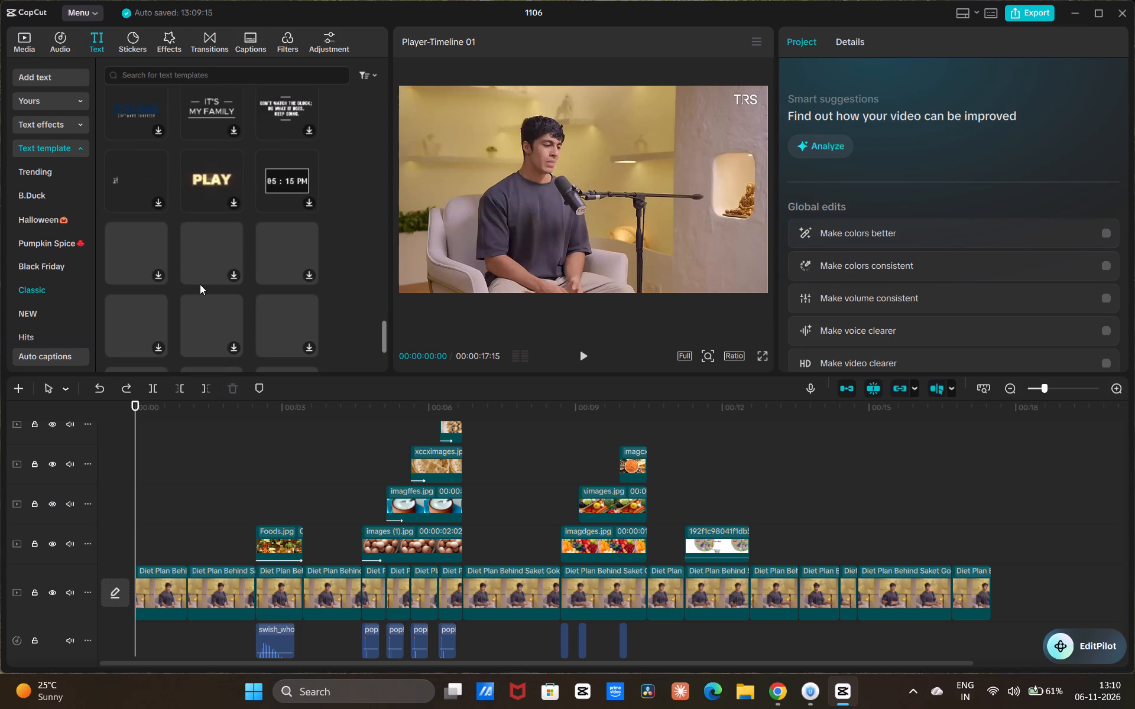
{"action": "scroll", "coordinate": [200, 284], "scroll_direction": "down", "scroll_amount": 11}
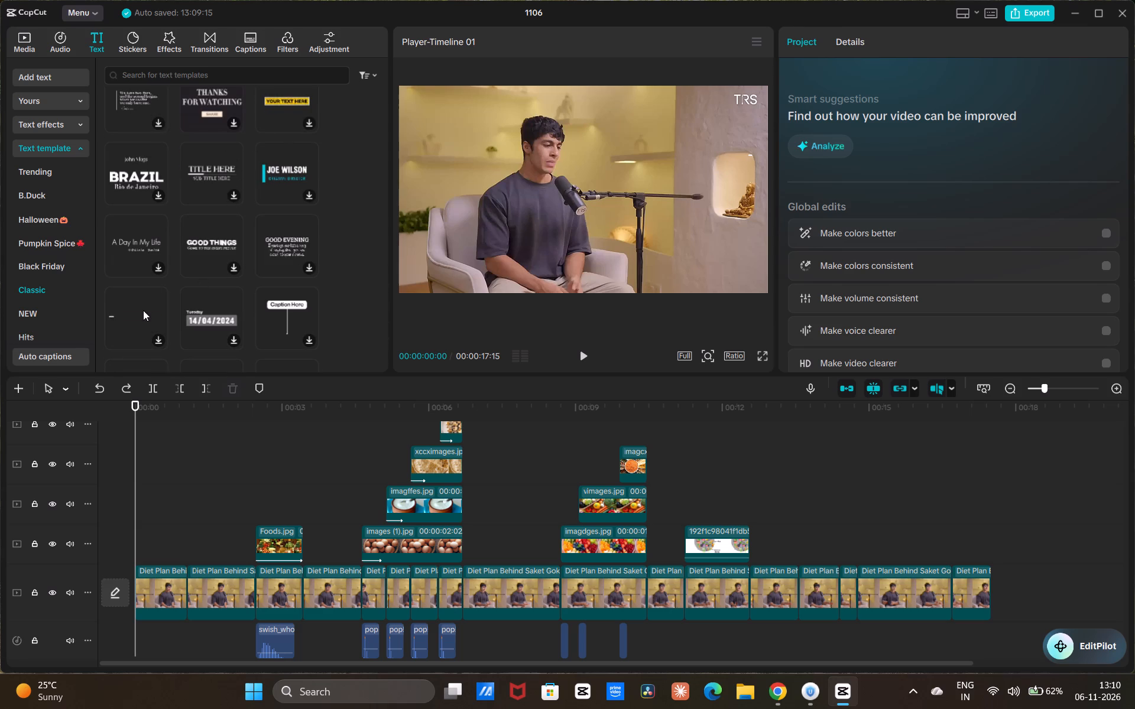
Check the NEW text templates and search the template library for "talking head".
{"action": "left_click", "coordinate": [45, 309]}
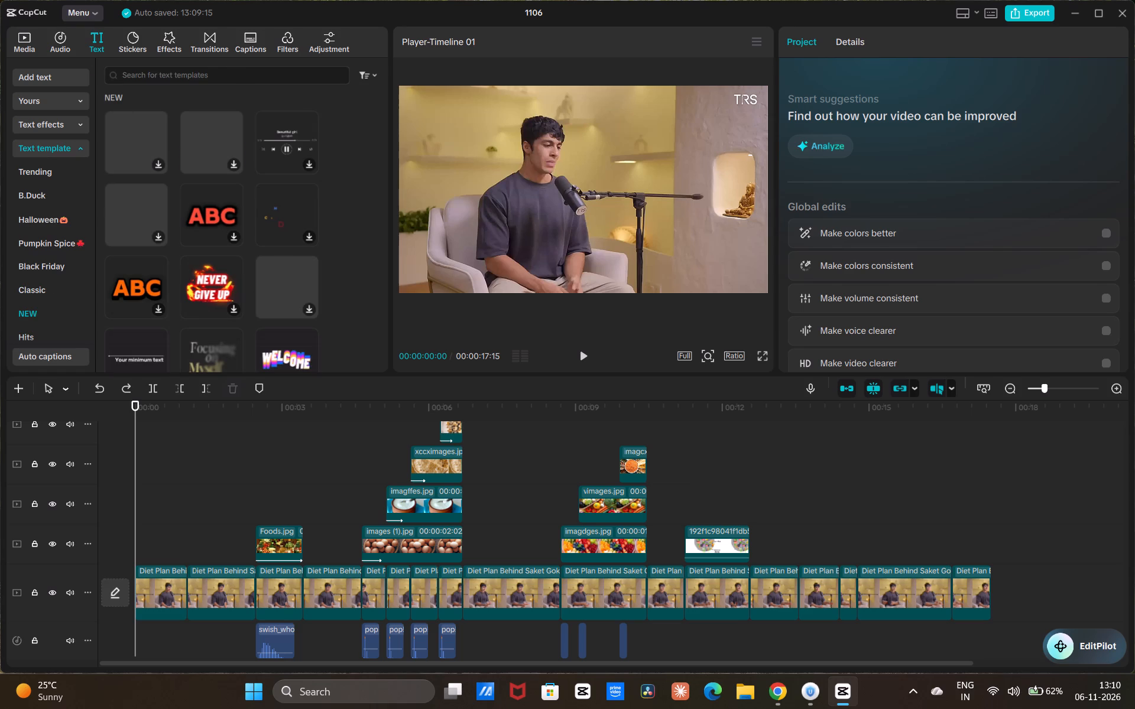
{"action": "left_click", "coordinate": [214, 56]}
{"action": "left_click", "coordinate": [214, 69]}
{"action": "key", "text": "t"}
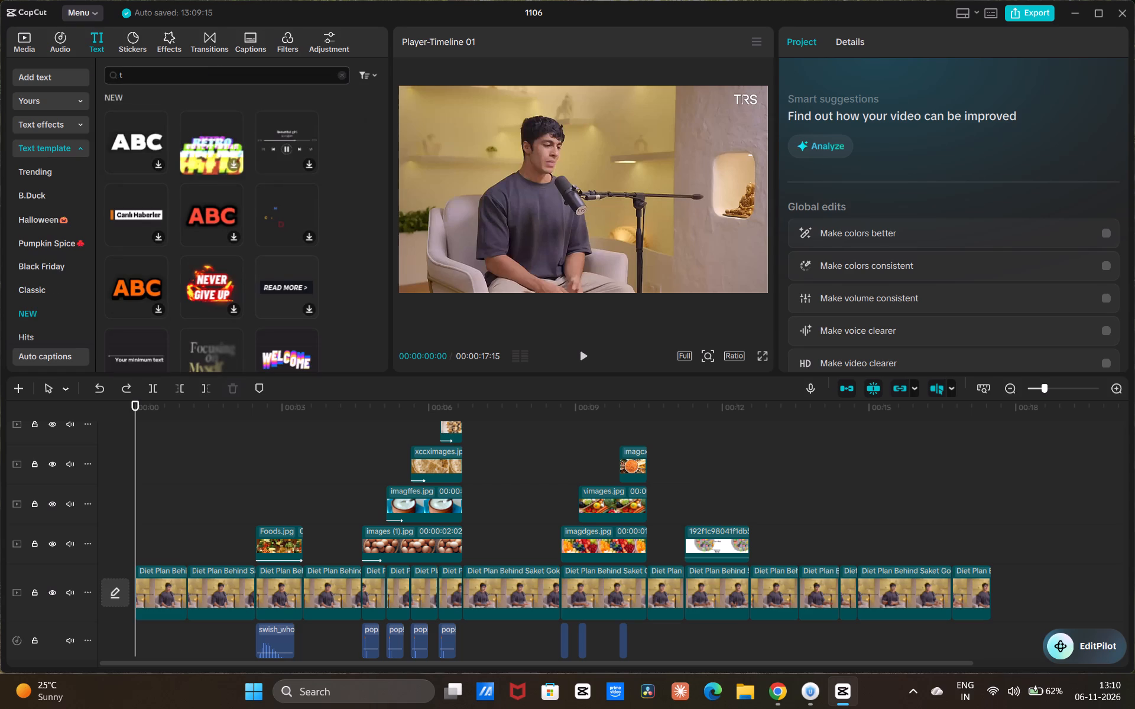
{"action": "type", "text": "alking head"}
{"action": "key", "text": "Return"}
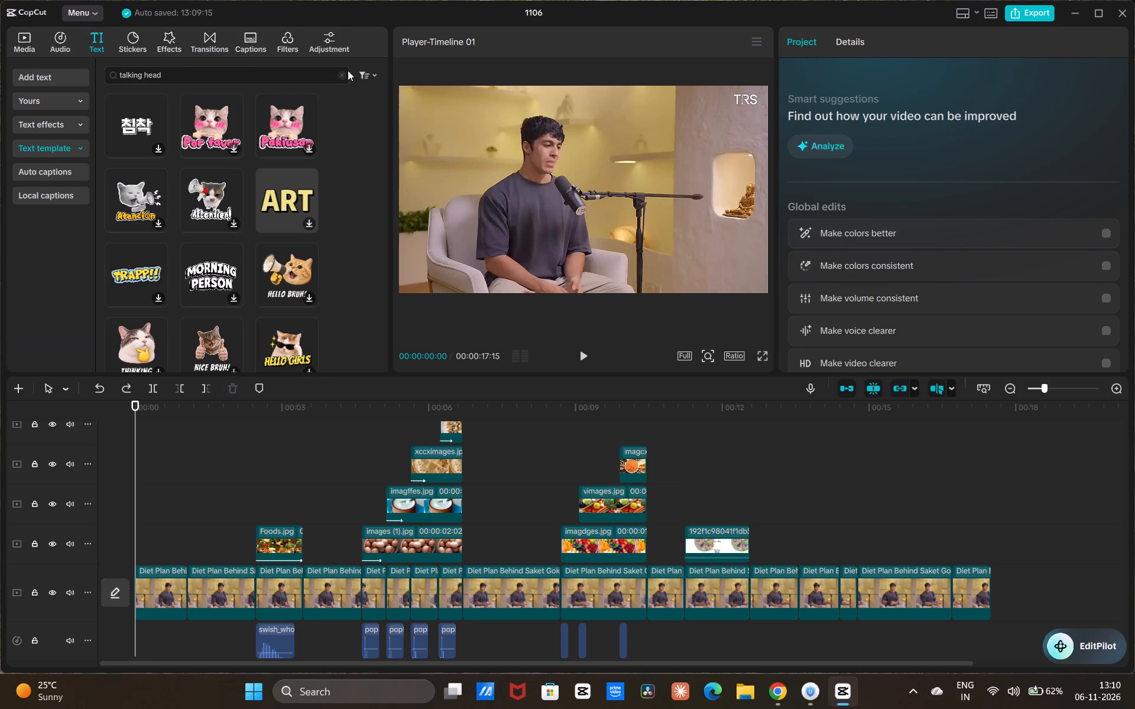
Look briefly through the Trending text effects.
{"action": "left_click", "coordinate": [53, 121]}
{"action": "scroll", "coordinate": [137, 135], "scroll_direction": "down", "scroll_amount": 4}
{"action": "scroll", "coordinate": [137, 138], "scroll_direction": "up", "scroll_amount": 1}
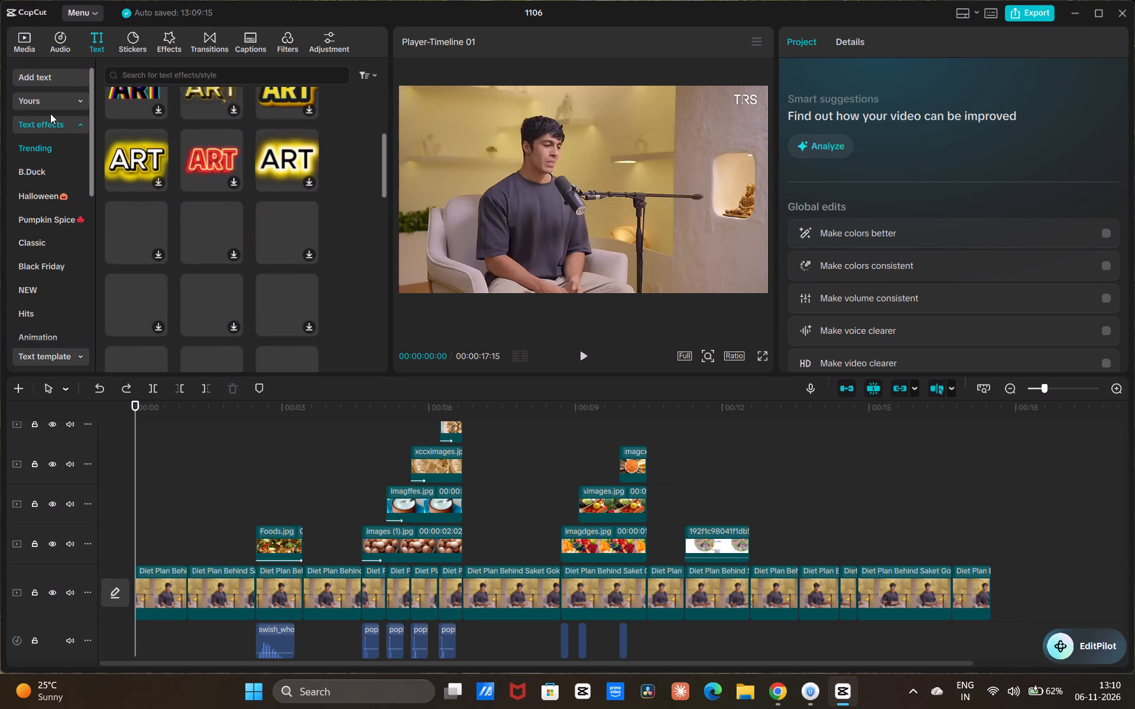
{"action": "left_click", "coordinate": [79, 123]}
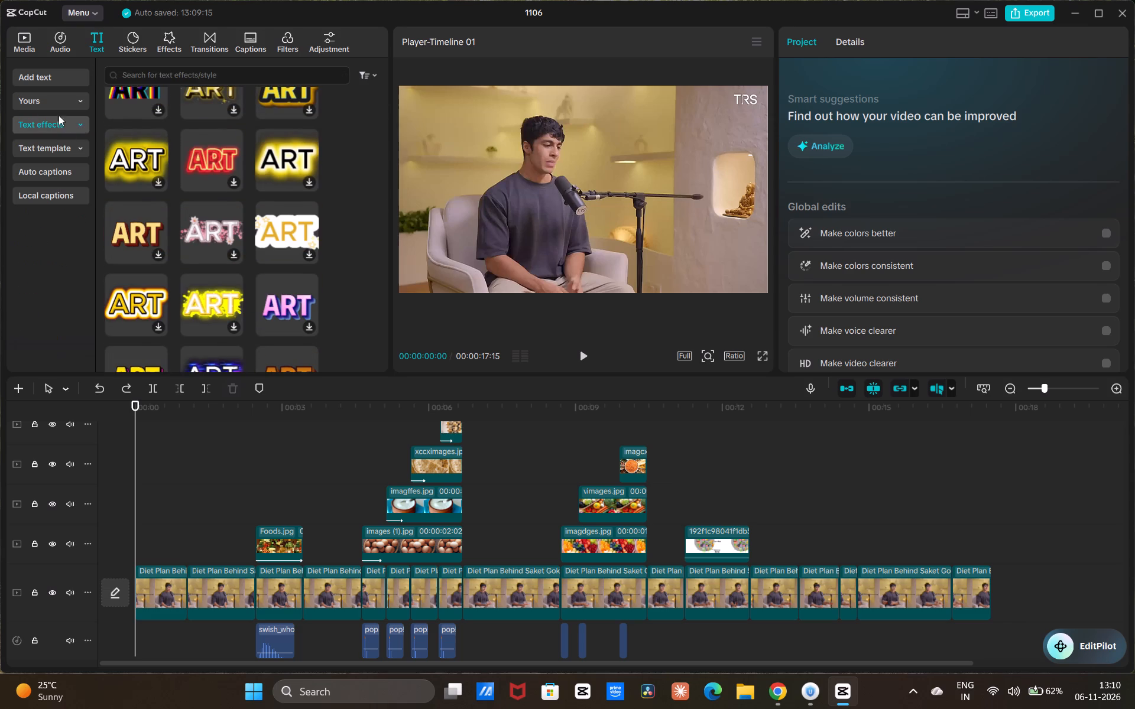
{"action": "left_click", "coordinate": [68, 61]}
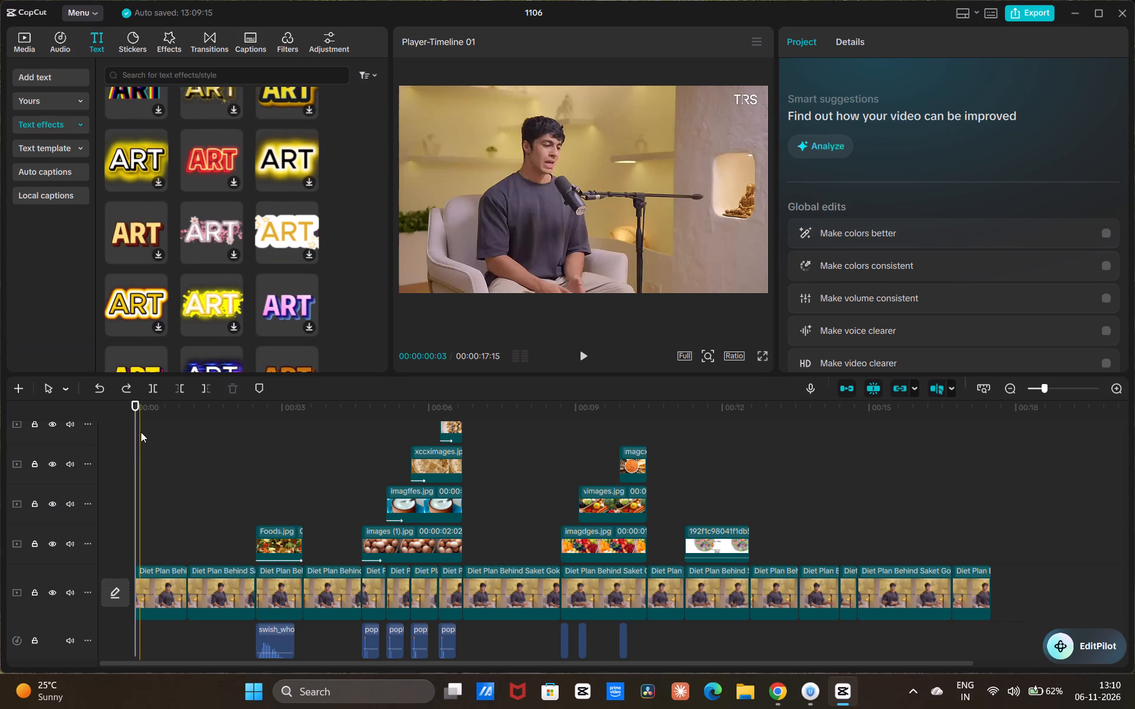
Play about the first second of the edit to hear the opening words, and return the playhead to the start.
{"action": "key", "text": "space"}
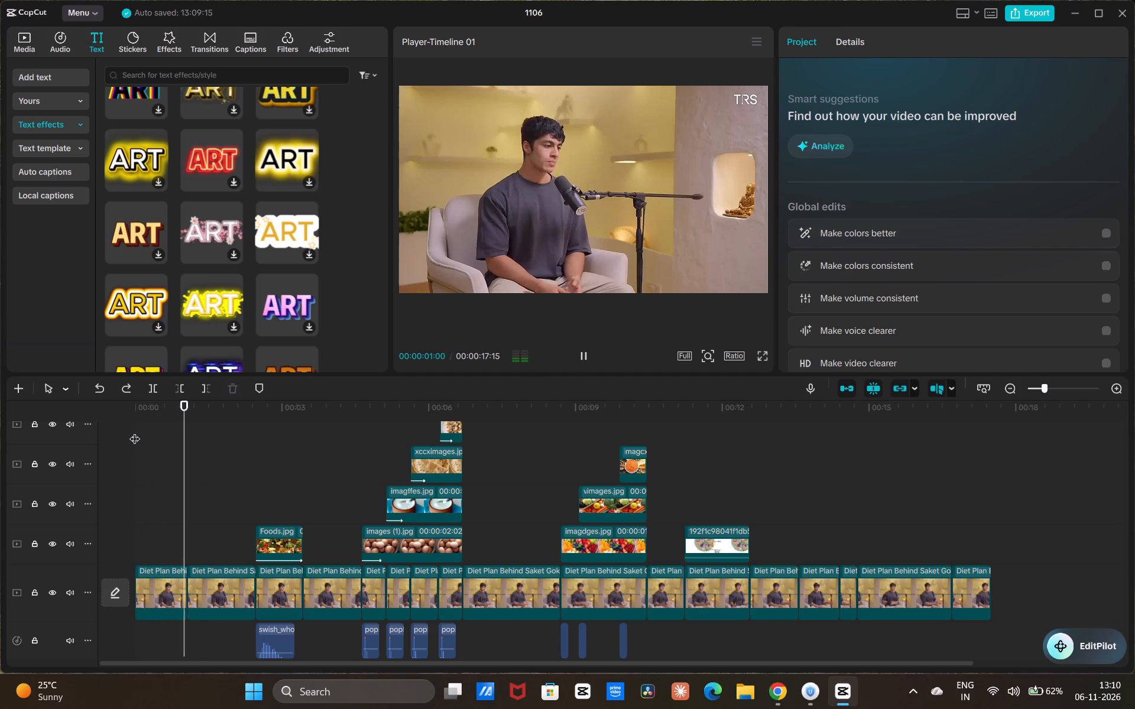
{"action": "key", "text": "space"}
{"action": "double_click", "coordinate": [142, 441]}
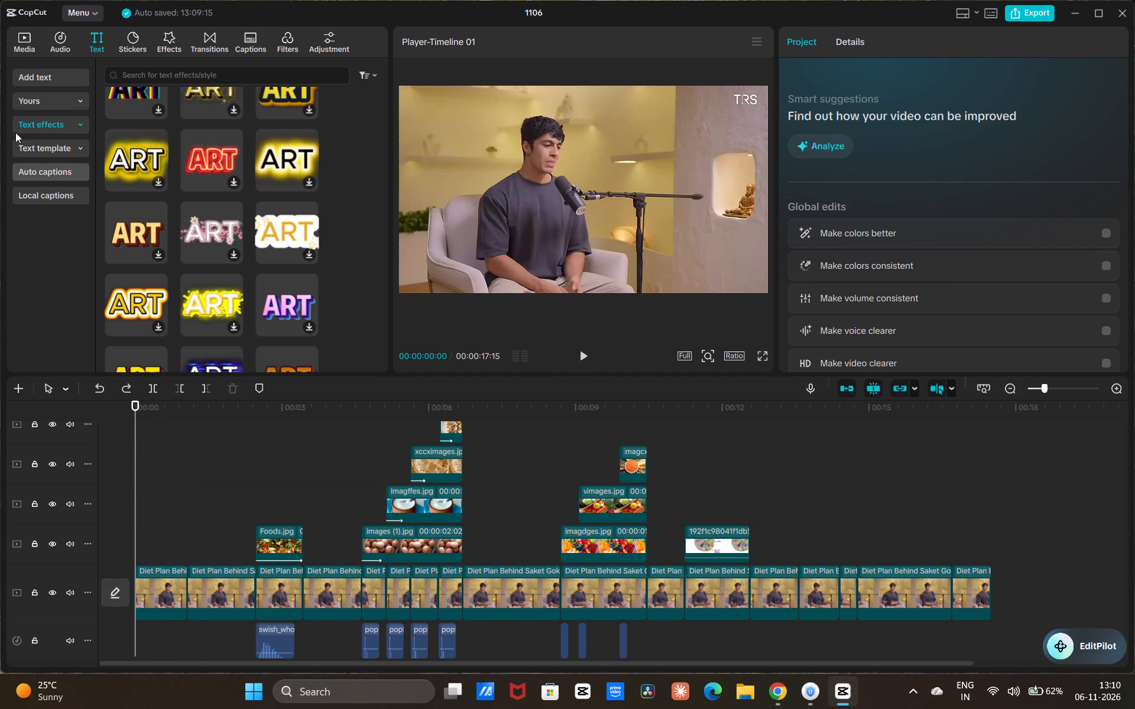
Add a default text clip at the timeline's start and trim its end to match the end of the first video clip.
{"action": "left_click", "coordinate": [43, 70]}
{"action": "left_click_drag", "start_coordinate": [153, 105], "coordinate": [137, 463]}
{"action": "left_click_drag", "start_coordinate": [283, 454], "coordinate": [164, 555]}
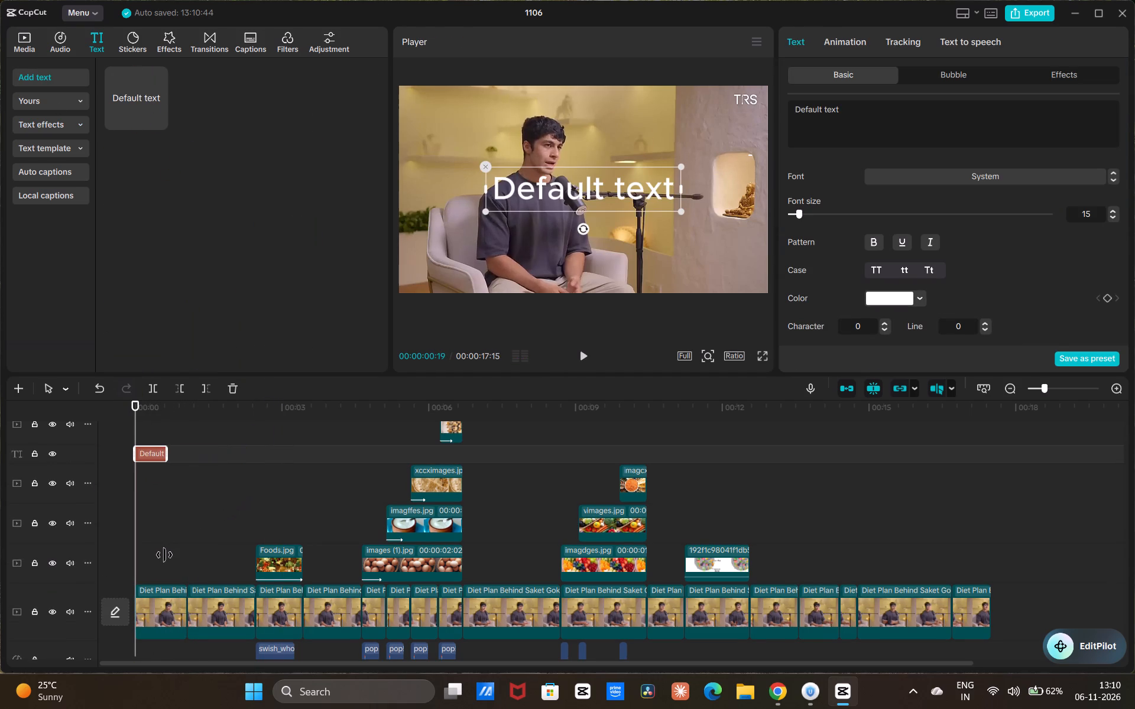
{"action": "left_click_drag", "start_coordinate": [164, 555], "coordinate": [180, 542]}
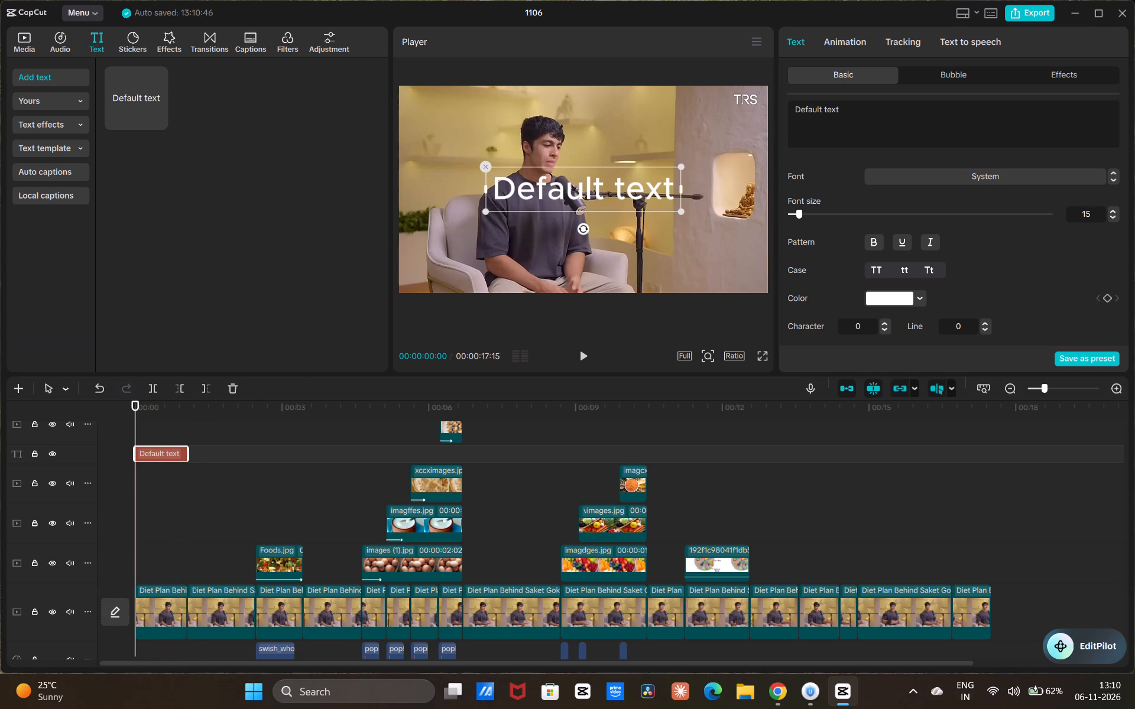
Replace the default text of the opening text clip with "Main Rule Ye Hai KI".
{"action": "left_click", "coordinate": [868, 119]}
{"action": "key", "text": "BackSpace"}
{"action": "key", "text": "BackSpace"}
{"action": "key", "text": "BackSpace"}
{"action": "key", "text": "BackSpace"}
{"action": "key", "text": "BackSpace"}
{"action": "key", "text": "BackSpace"}
{"action": "key", "text": "BackSpace"}
{"action": "key", "text": "BackSpace"}
{"action": "key", "text": "BackSpace"}
{"action": "key", "text": "BackSpace"}
{"action": "key", "text": "BackSpace"}
{"action": "key", "text": "BackSpace"}
{"action": "key", "text": "BackSpace"}
{"action": "key", "text": "BackSpace"}
{"action": "key", "text": "BackSpace"}
{"action": "key", "text": "BackSpace"}
{"action": "key", "text": "BackSpace"}
{"action": "key", "text": "BackSpace"}
{"action": "key", "text": "BackSpace"}
{"action": "key", "text": "BackSpace"}
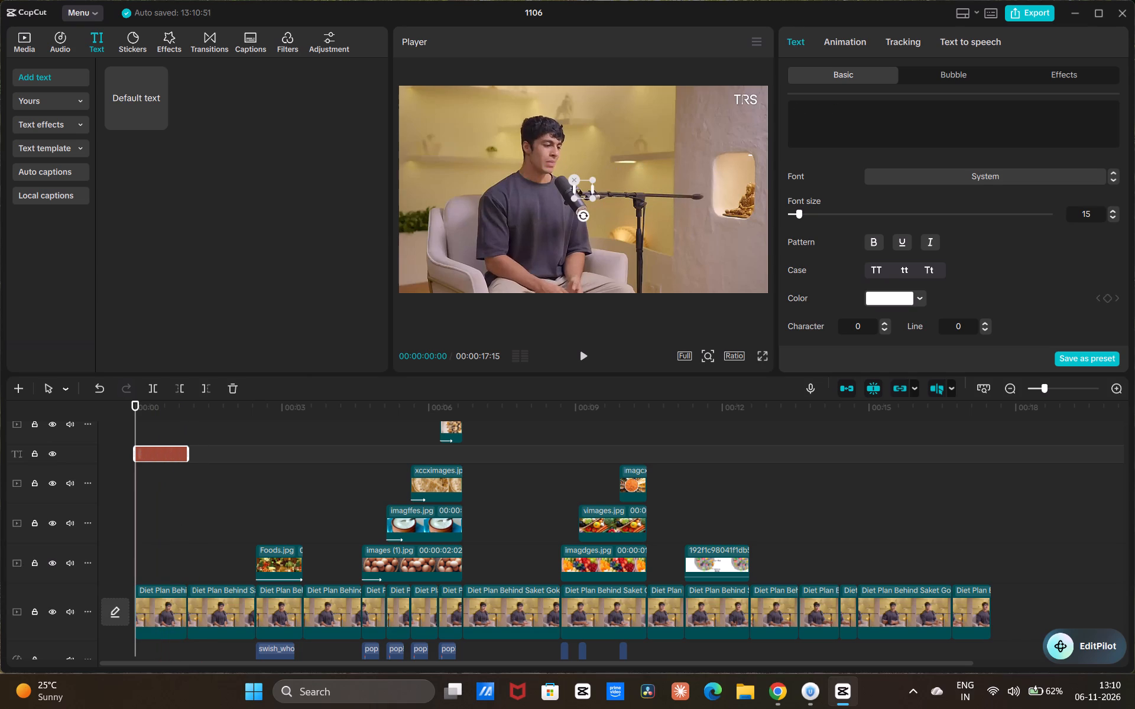
{"action": "key", "text": "shift+m"}
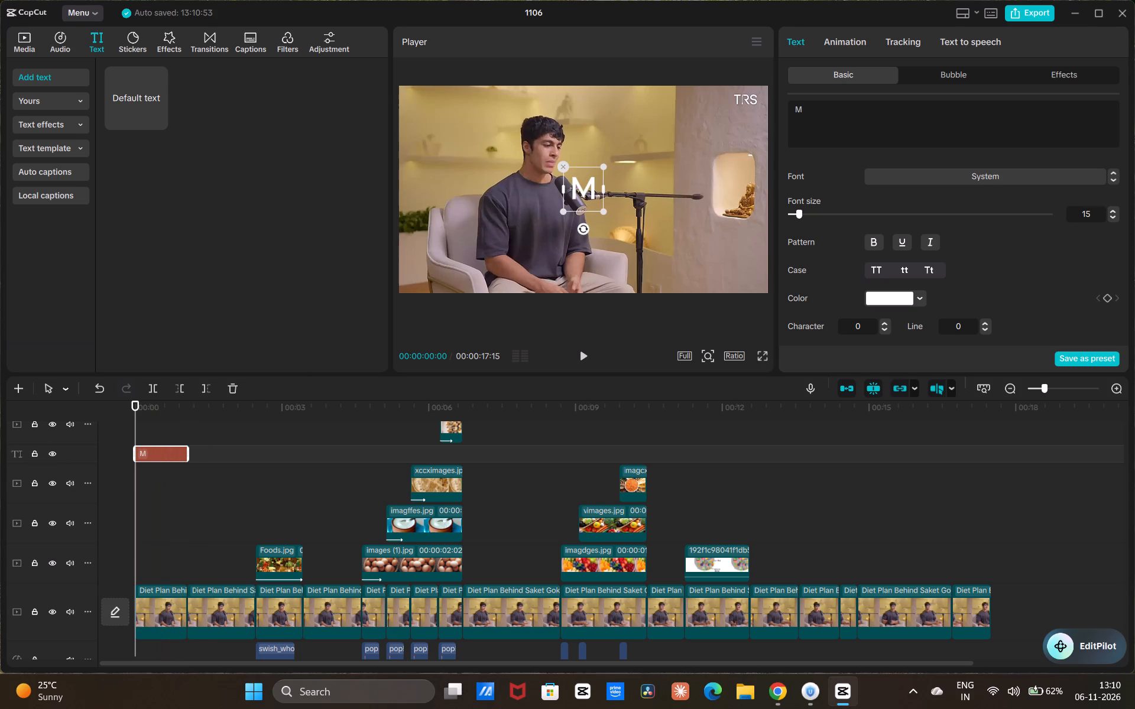
{"action": "type", "text": "ai"}
{"action": "type", "text": "n"}
{"action": "key", "text": "space"}
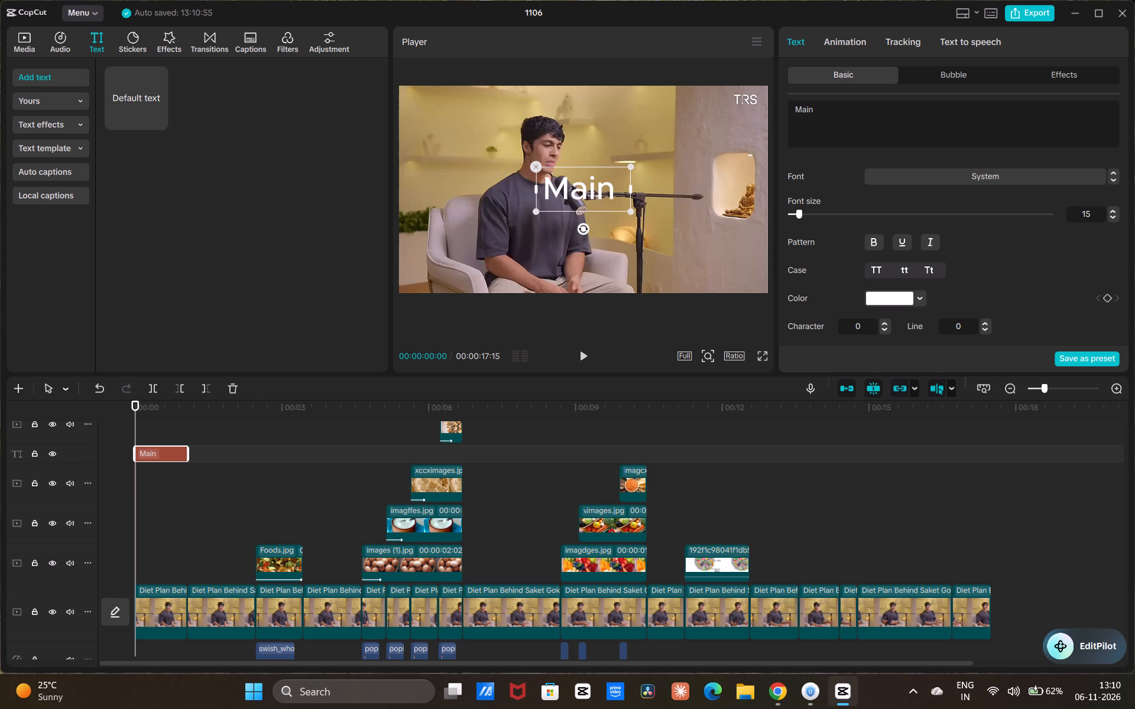
{"action": "type", "text": "Ru"}
{"action": "type", "text": "le"}
{"action": "key", "text": "space"}
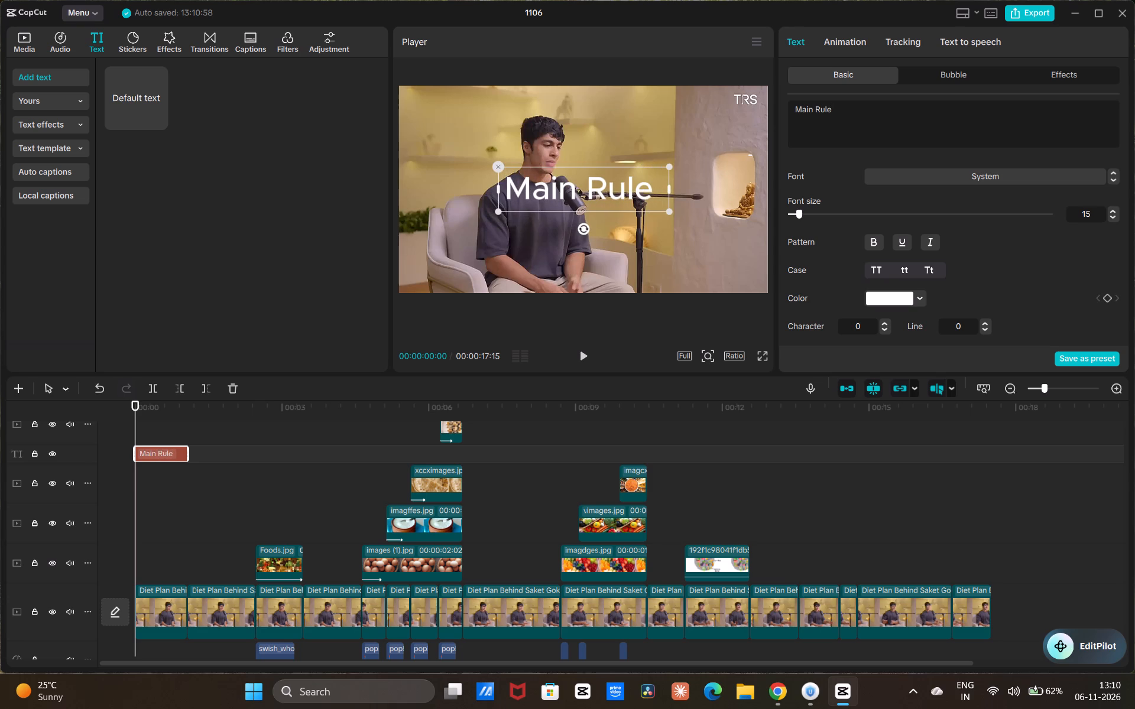
{"action": "type", "text": "YE hai"}
{"action": "key", "text": "n"}
{"action": "key", "text": "BackSpace"}
{"action": "key", "text": "BackSpace"}
{"action": "key", "text": "BackSpace"}
{"action": "key", "text": "BackSpace"}
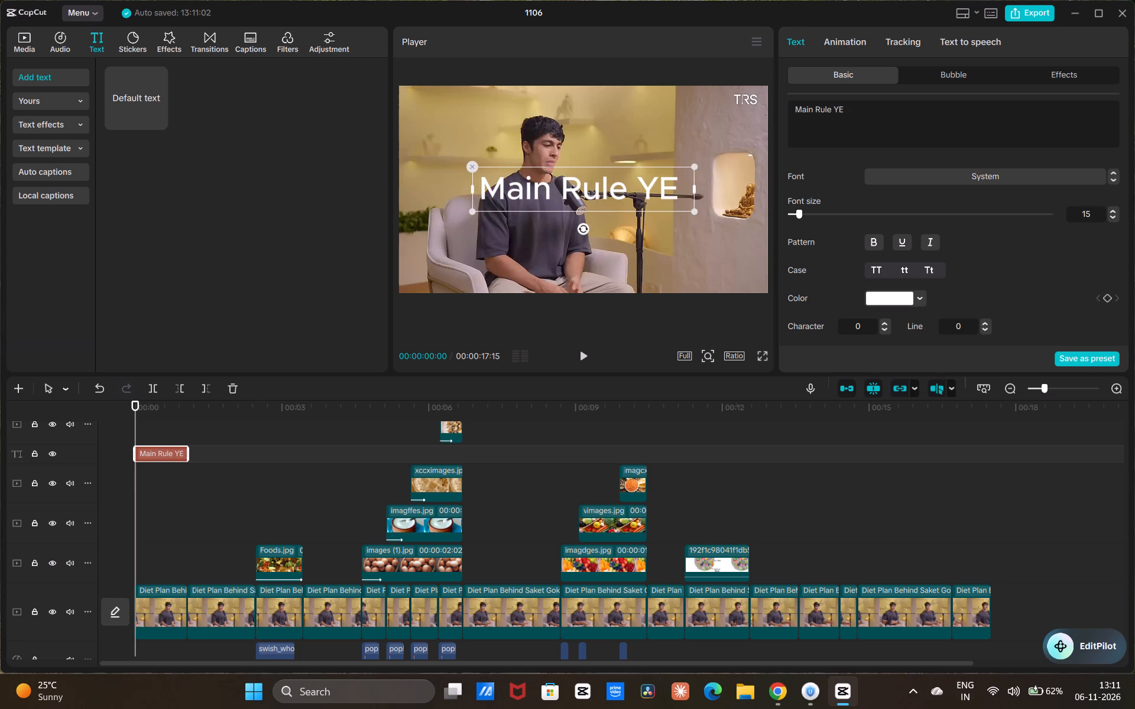
{"action": "key", "text": "BackSpace"}
{"action": "key", "text": "BackSpace"}
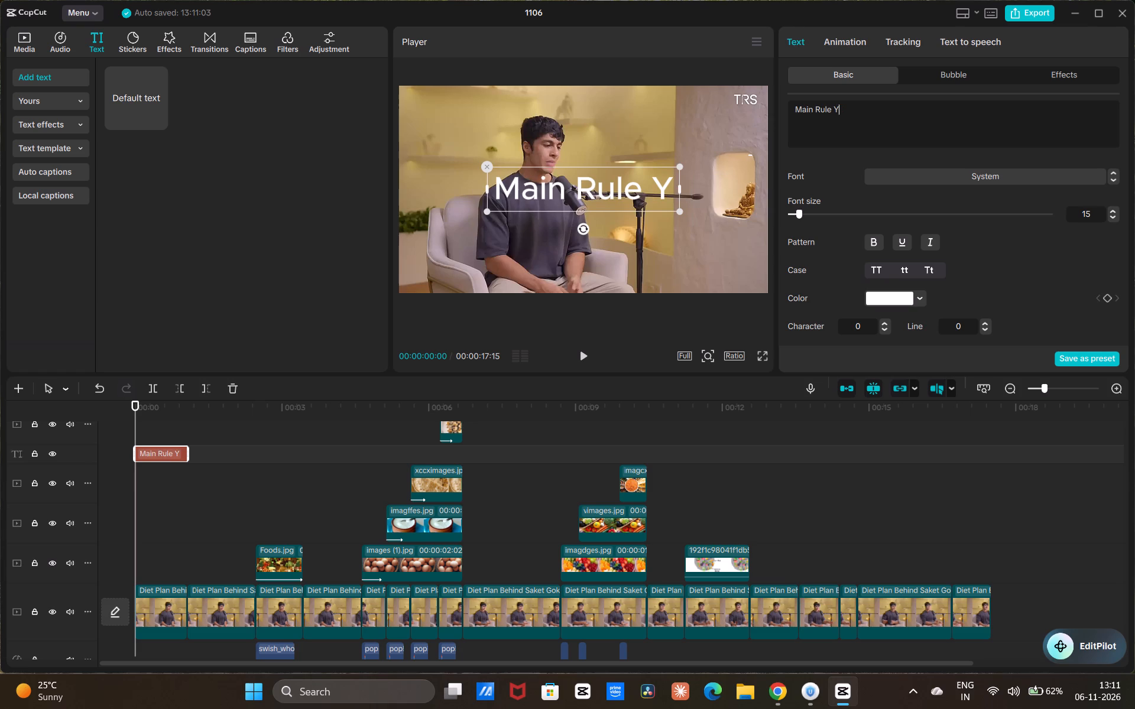
{"action": "type", "text": "e"}
{"action": "key", "text": "space"}
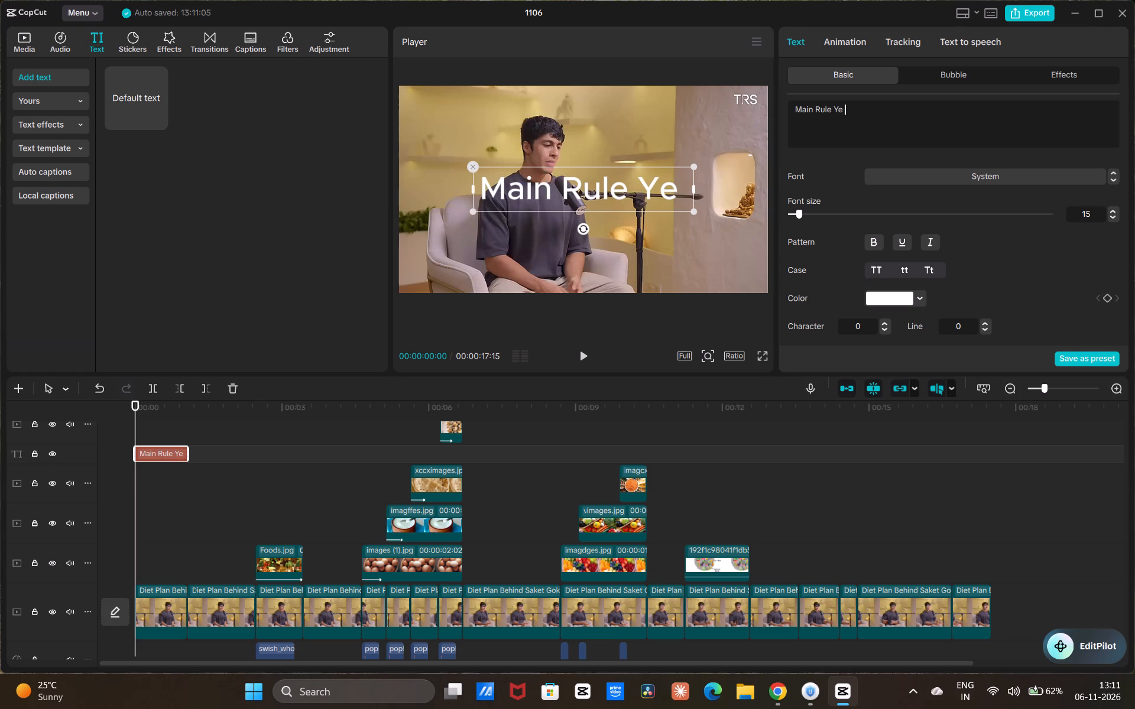
{"action": "type", "text": "HS"}
{"action": "key", "text": "BackSpace"}
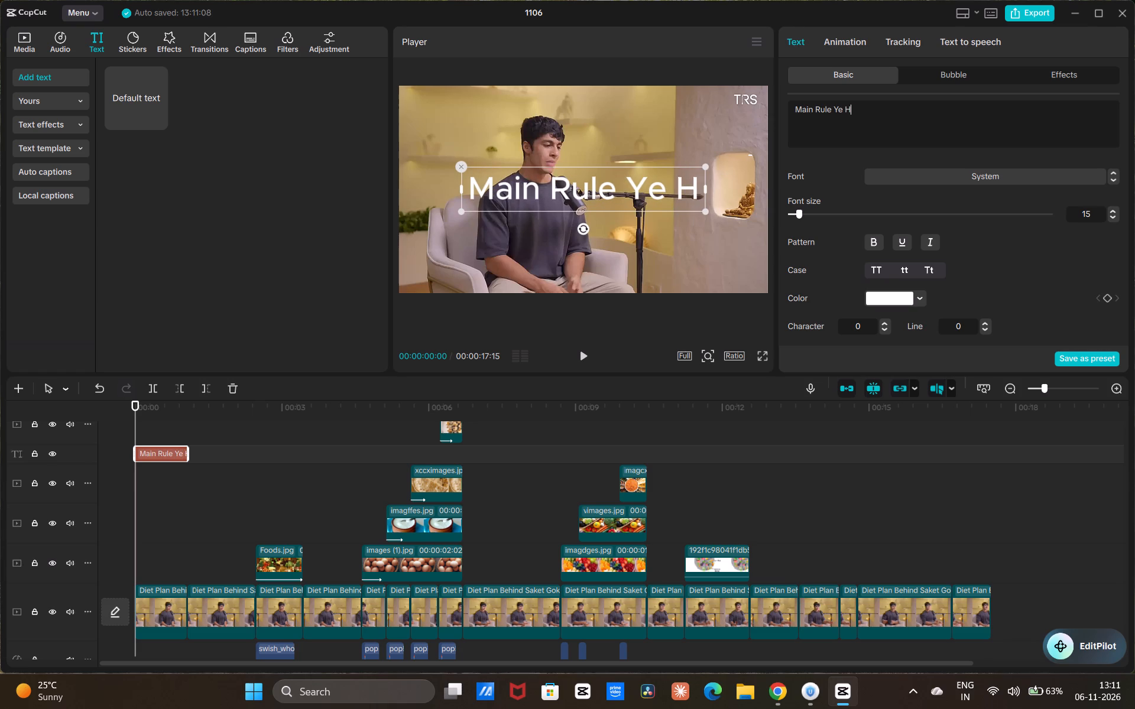
{"action": "type", "text": "ai"}
{"action": "key", "text": "space"}
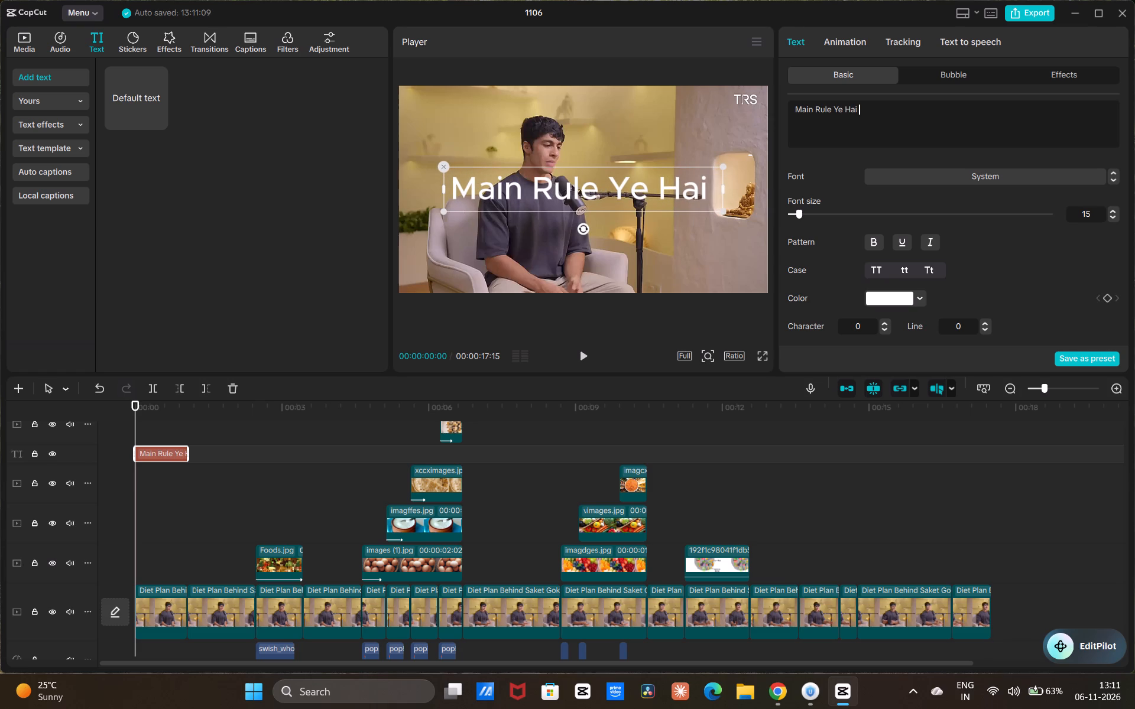
{"action": "type", "text": "KI"}
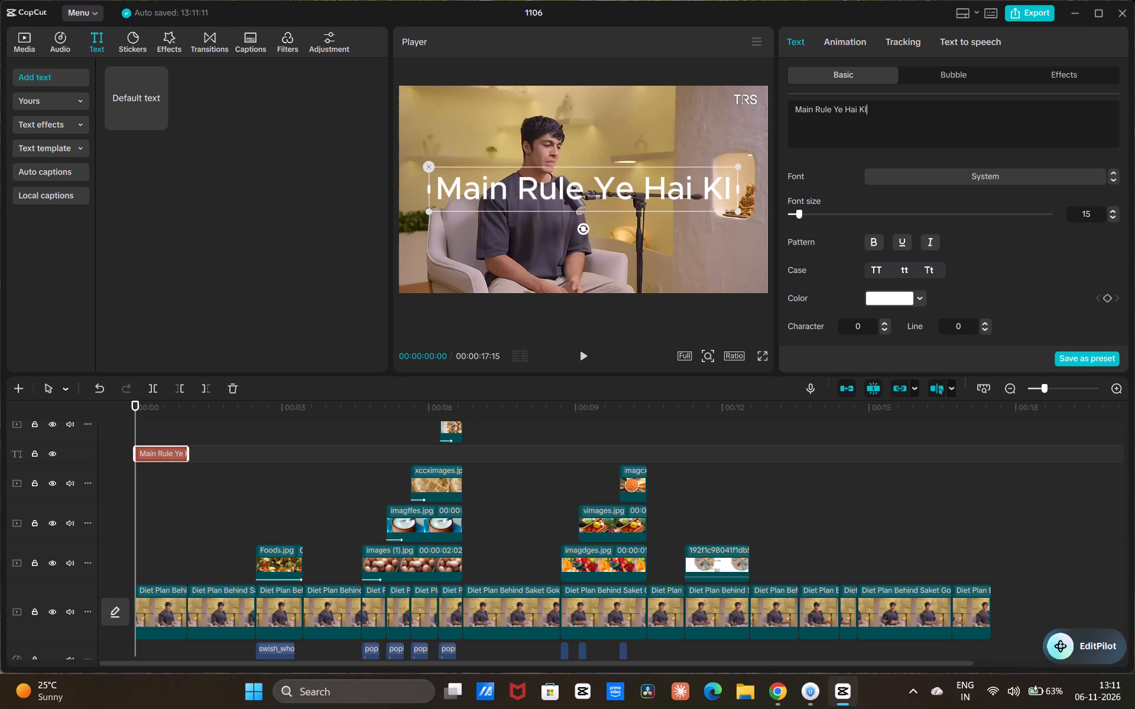
{"action": "key", "text": "space"}
{"action": "key", "text": "BackSpace"}
Shrink the "Main Rule Ye Hai KI" caption to about a third of the frame width and centre it horizontally near the frame's bottom.
{"action": "left_click_drag", "start_coordinate": [636, 190], "coordinate": [670, 246]}
{"action": "left_click_drag", "start_coordinate": [667, 245], "coordinate": [661, 245]}
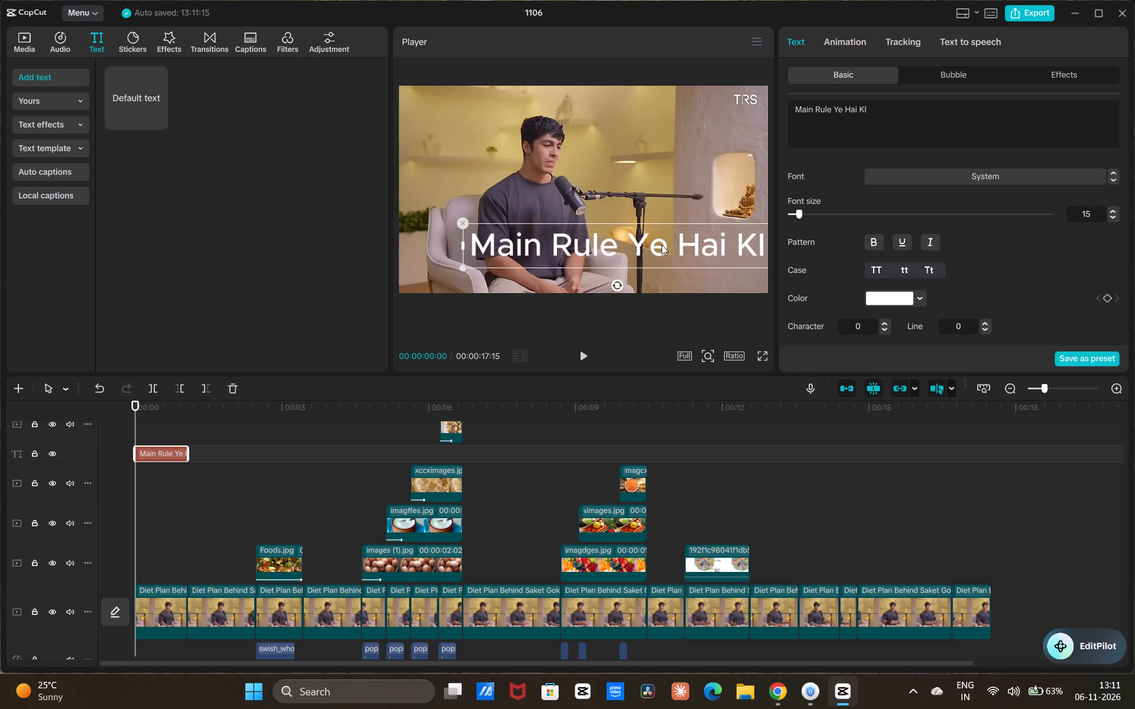
{"action": "left_click_drag", "start_coordinate": [661, 245], "coordinate": [631, 267]}
{"action": "left_click_drag", "start_coordinate": [740, 294], "coordinate": [504, 351]}
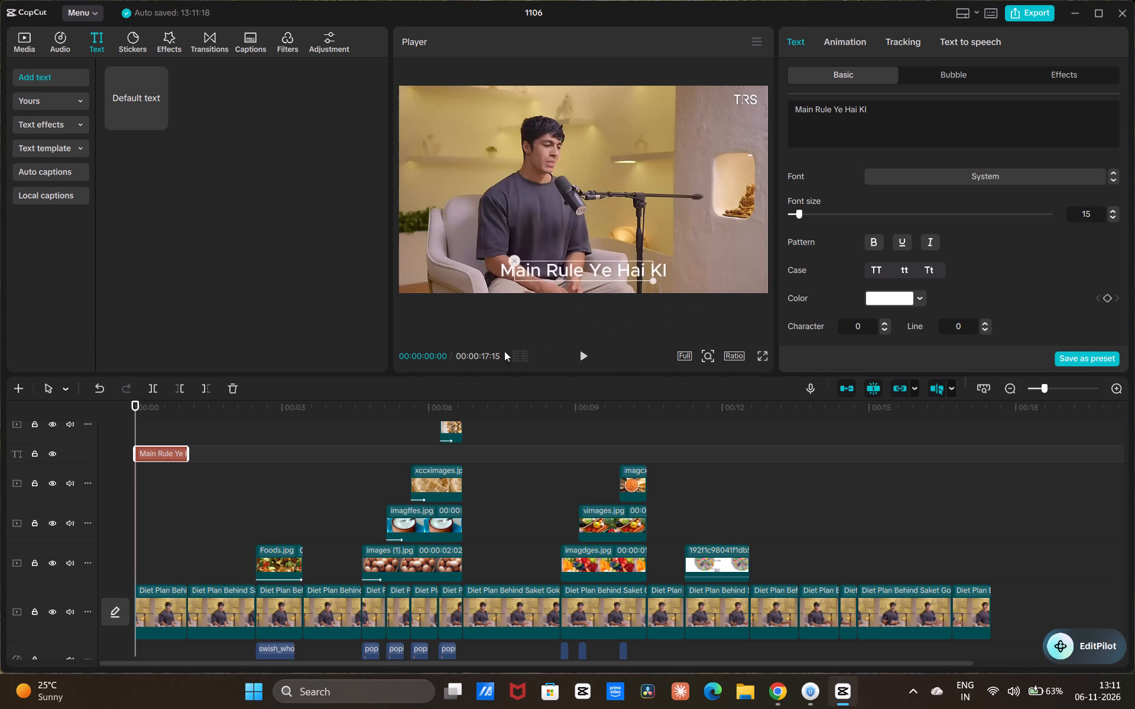
{"action": "left_click_drag", "start_coordinate": [504, 351], "coordinate": [496, 355]}
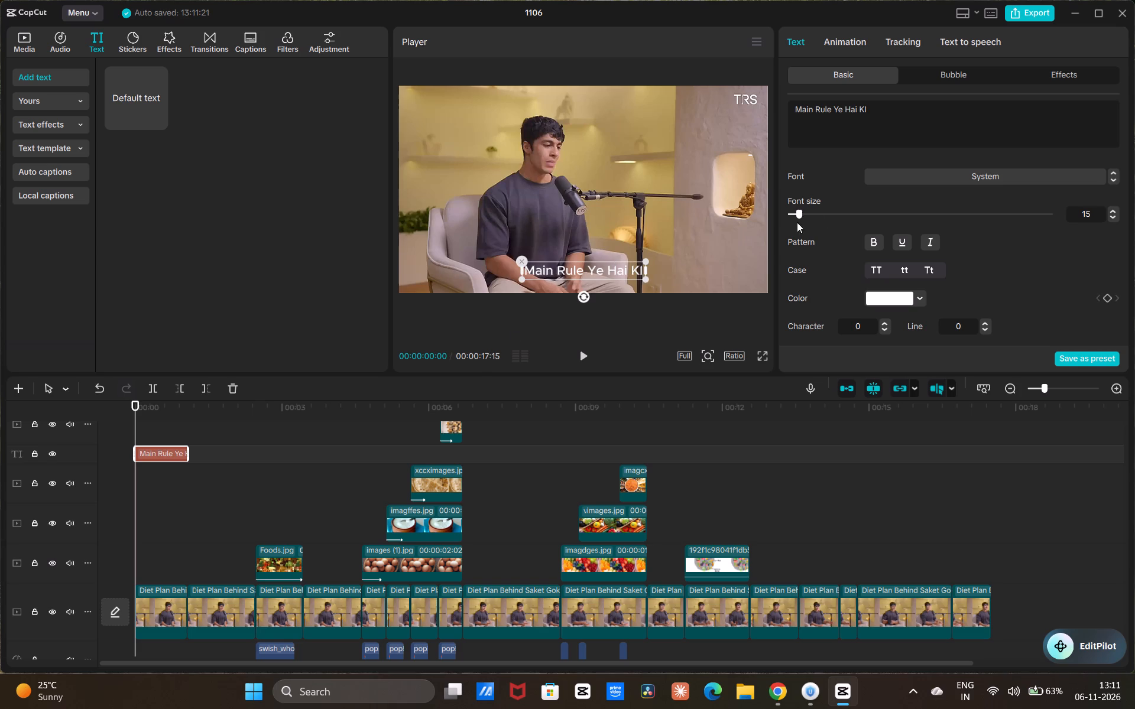
{"action": "left_click_drag", "start_coordinate": [598, 271], "coordinate": [597, 262]}
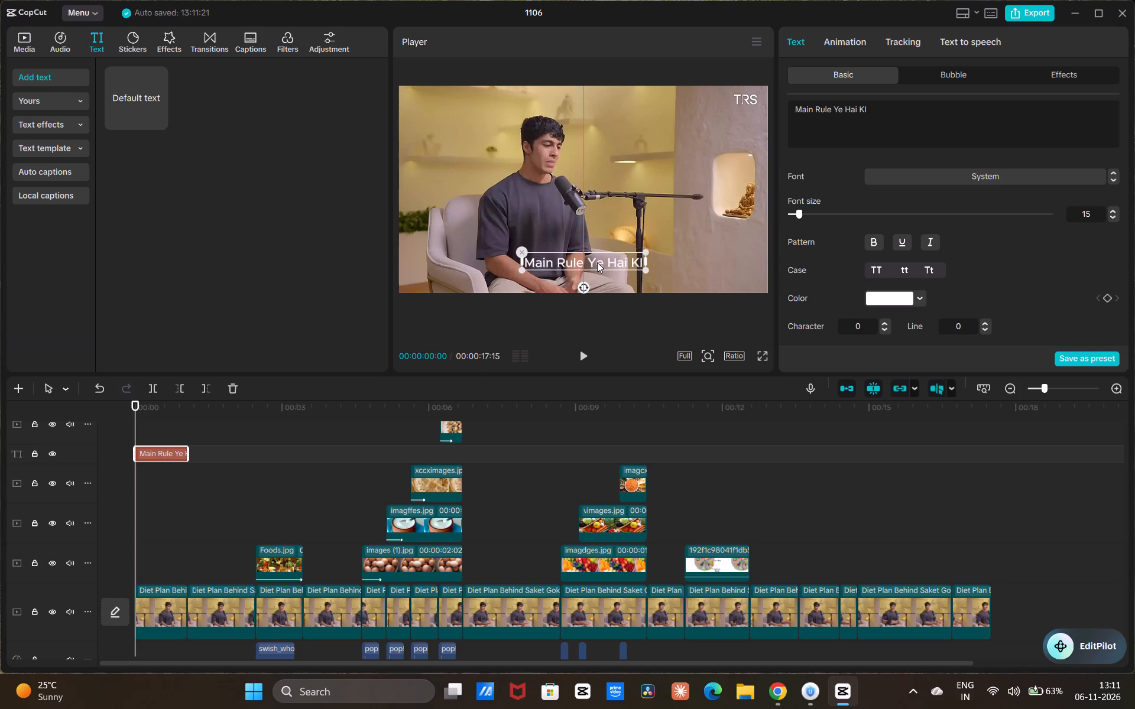
{"action": "left_click_drag", "start_coordinate": [597, 262], "coordinate": [596, 262]}
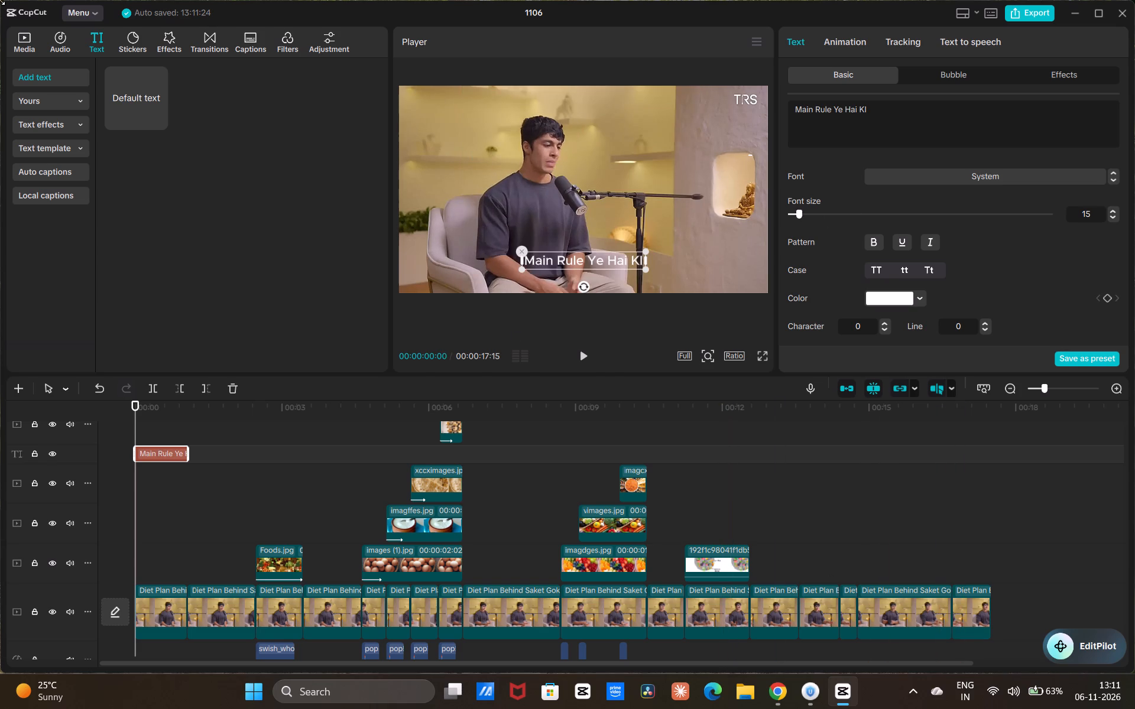
Set the caption's font to the bold روبيك and enlarge the text slightly in the preview.
{"action": "double_click", "coordinate": [1115, 178]}
{"action": "left_click", "coordinate": [1115, 178]}
{"action": "left_click", "coordinate": [1115, 178]}
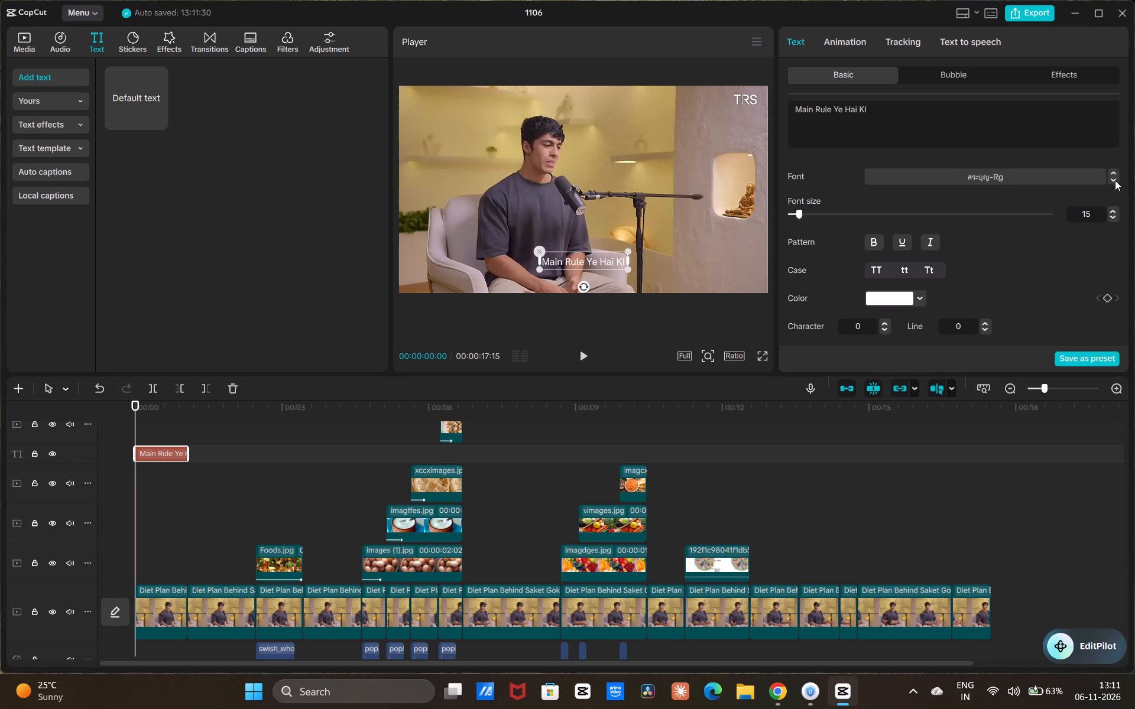
{"action": "left_click", "coordinate": [1115, 180]}
{"action": "double_click", "coordinate": [1114, 173]}
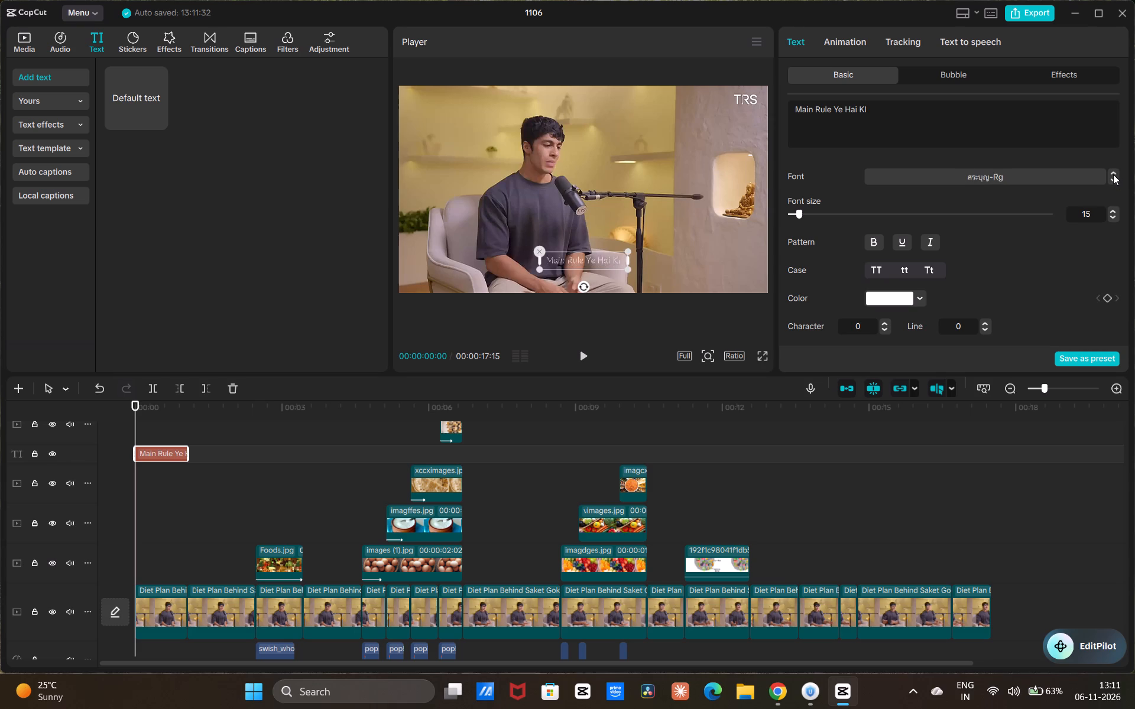
{"action": "left_click", "coordinate": [1113, 174]}
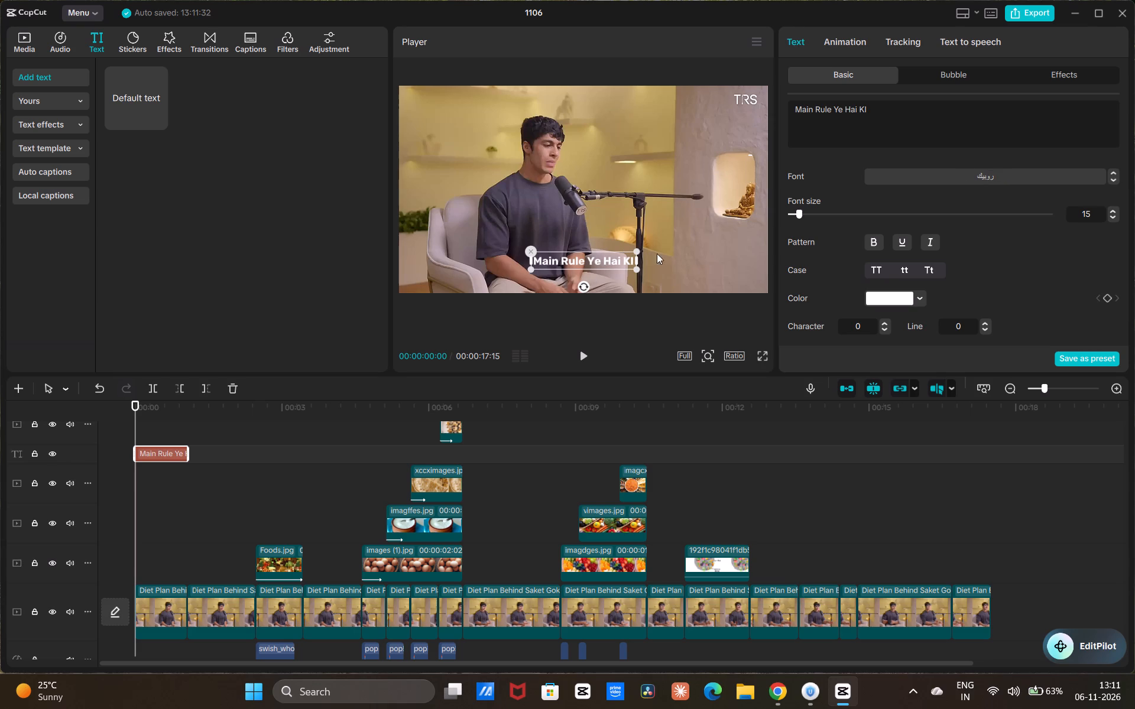
{"action": "left_click_drag", "start_coordinate": [638, 269], "coordinate": [638, 314]}
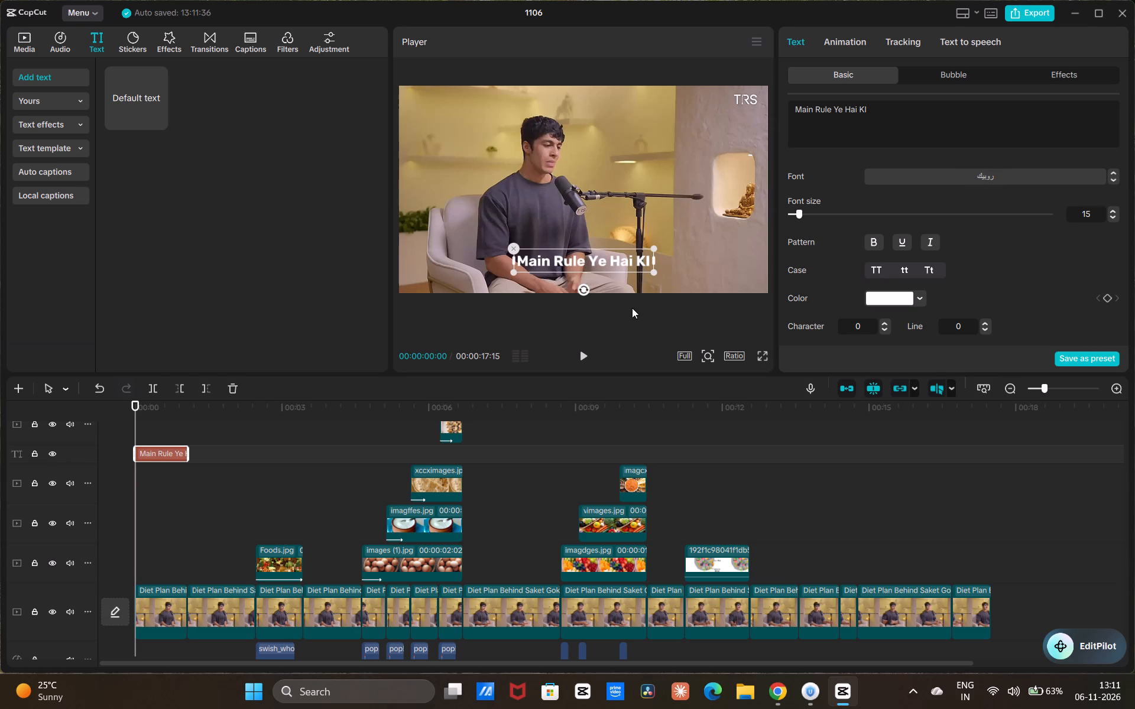
Clear the "talking head" search in the text templates and browse the Trending templates for a caption style.
{"action": "left_click", "coordinate": [49, 152]}
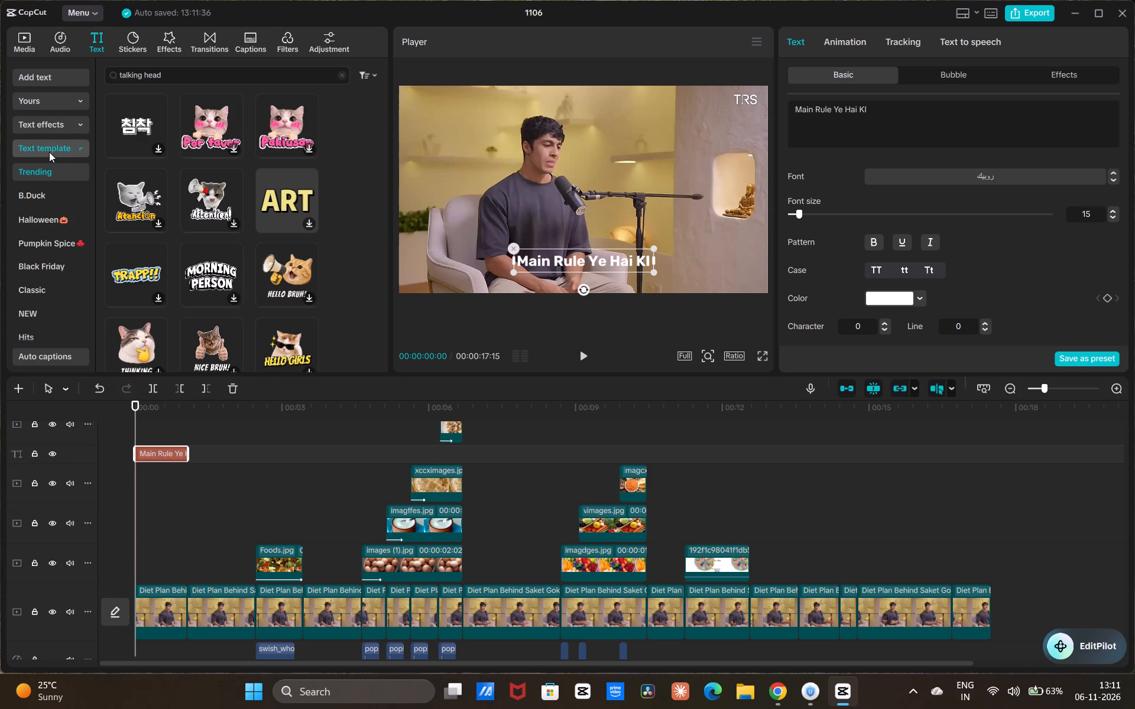
{"action": "double_click", "coordinate": [338, 76]}
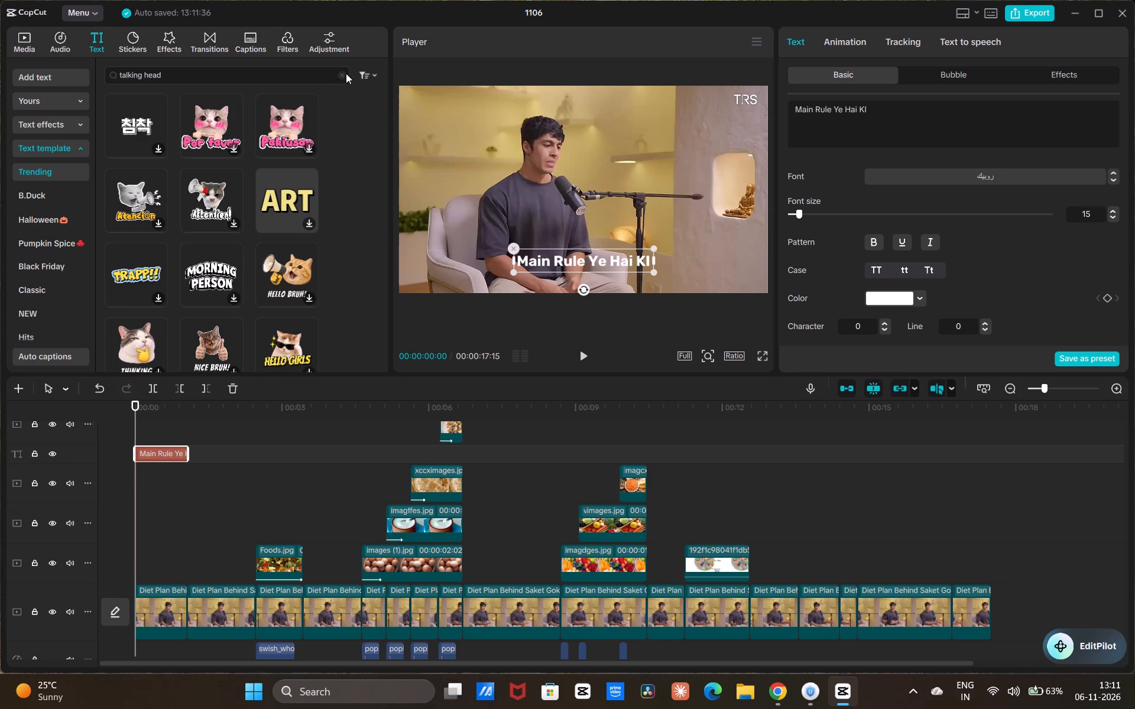
{"action": "left_click", "coordinate": [346, 73]}
{"action": "triple_click", "coordinate": [340, 73]}
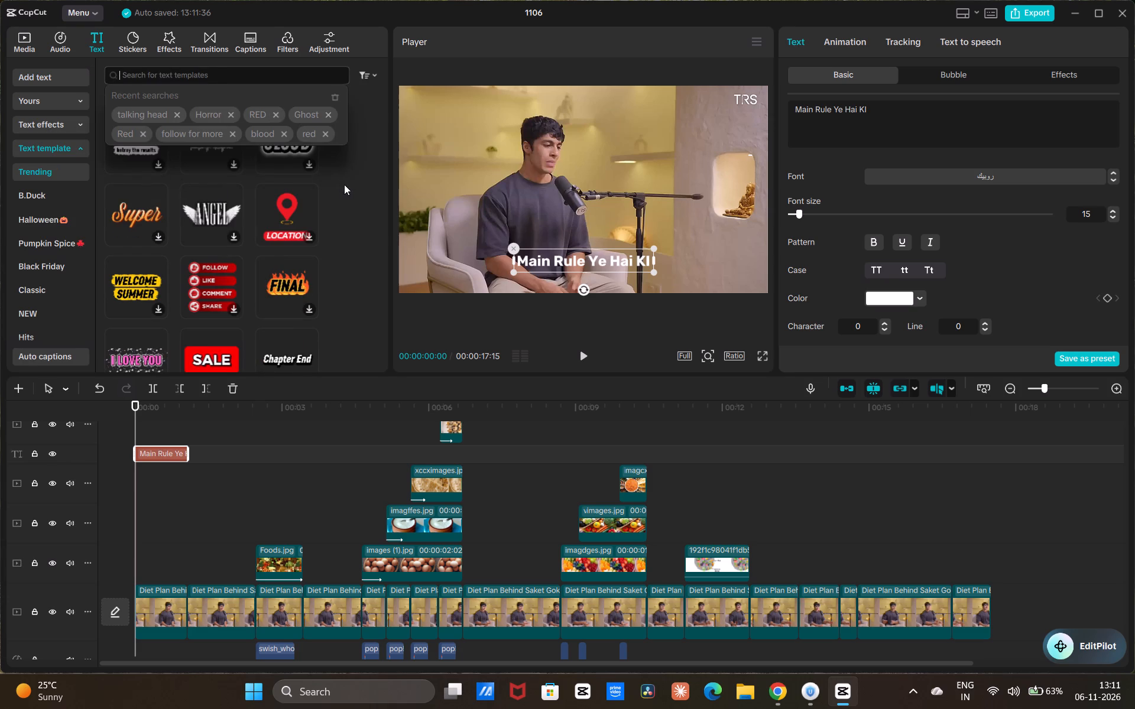
{"action": "left_click", "coordinate": [344, 184]}
{"action": "scroll", "coordinate": [244, 199], "scroll_direction": "down", "scroll_amount": 6}
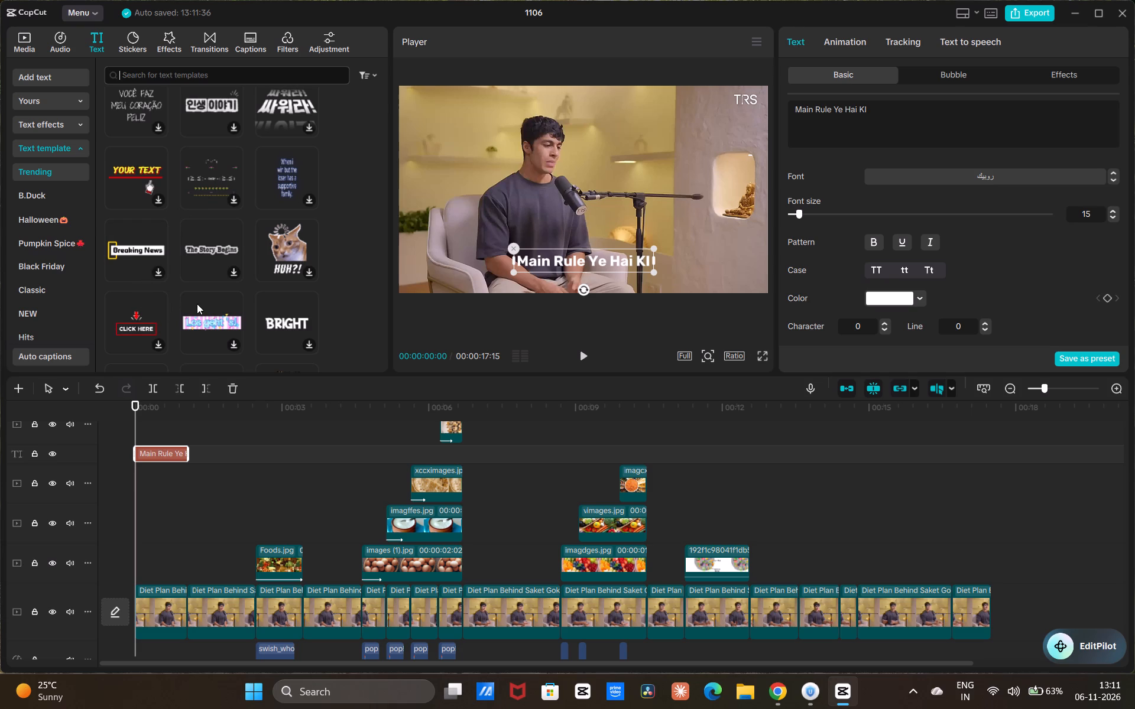
{"action": "scroll", "coordinate": [197, 304], "scroll_direction": "down", "scroll_amount": 3}
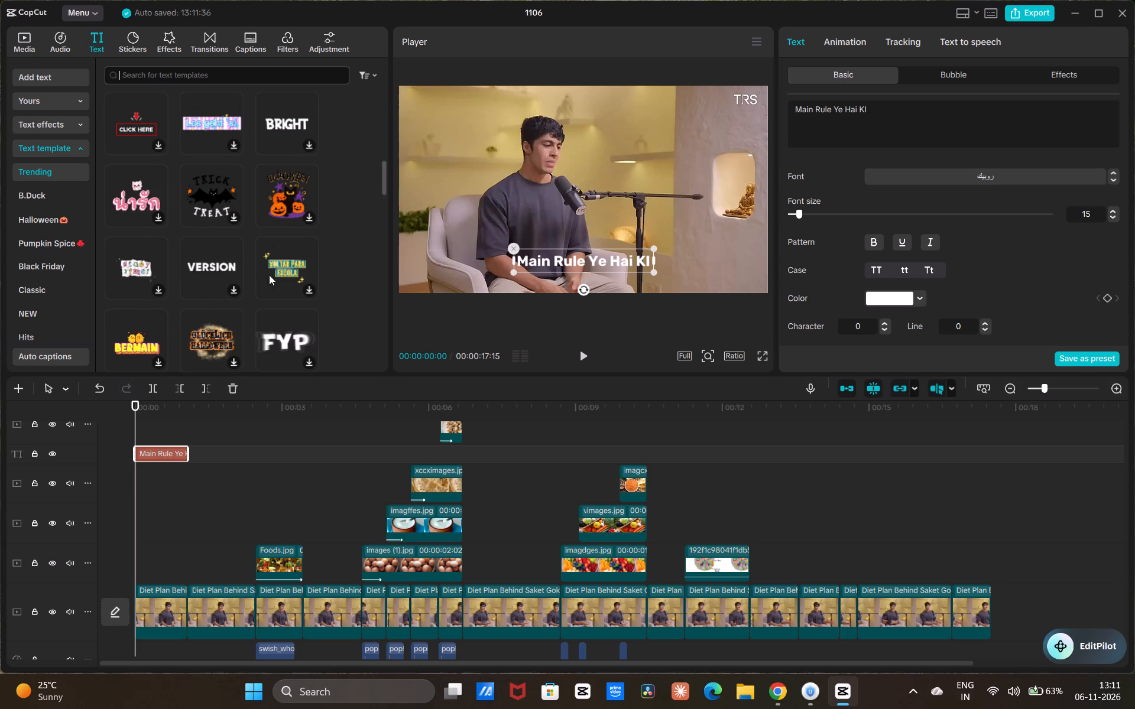
{"action": "scroll", "coordinate": [173, 327], "scroll_direction": "down", "scroll_amount": 2}
{"action": "scroll", "coordinate": [226, 269], "scroll_direction": "down", "scroll_amount": 4}
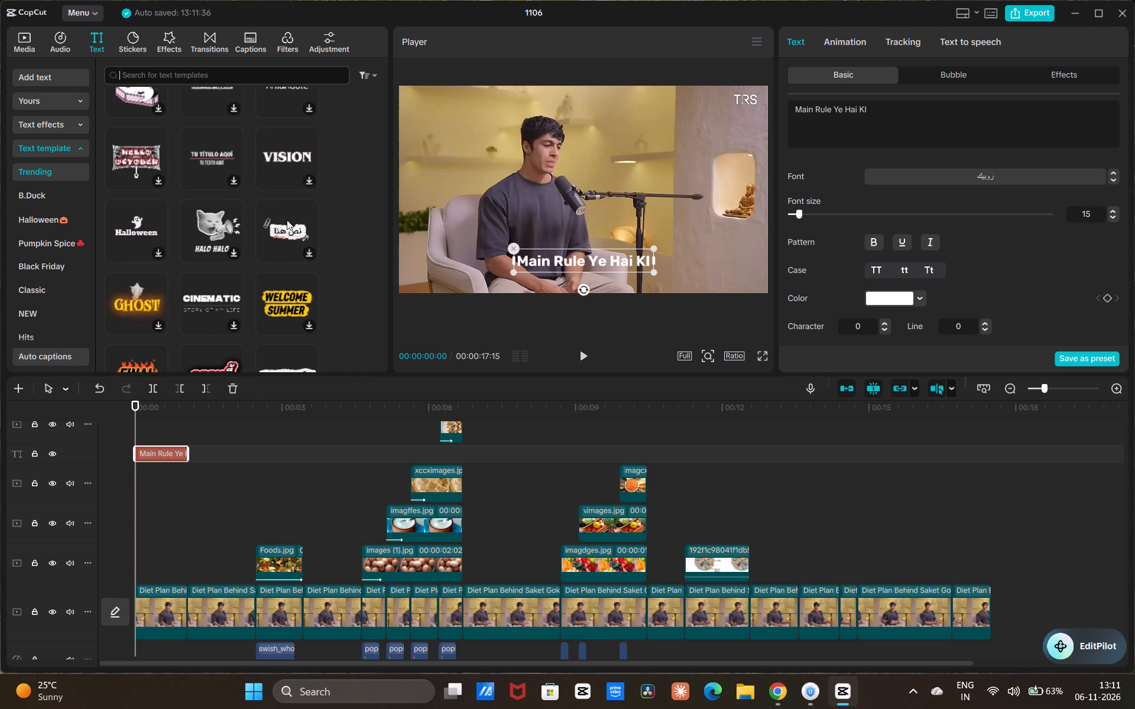
{"action": "scroll", "coordinate": [172, 304], "scroll_direction": "down", "scroll_amount": 3}
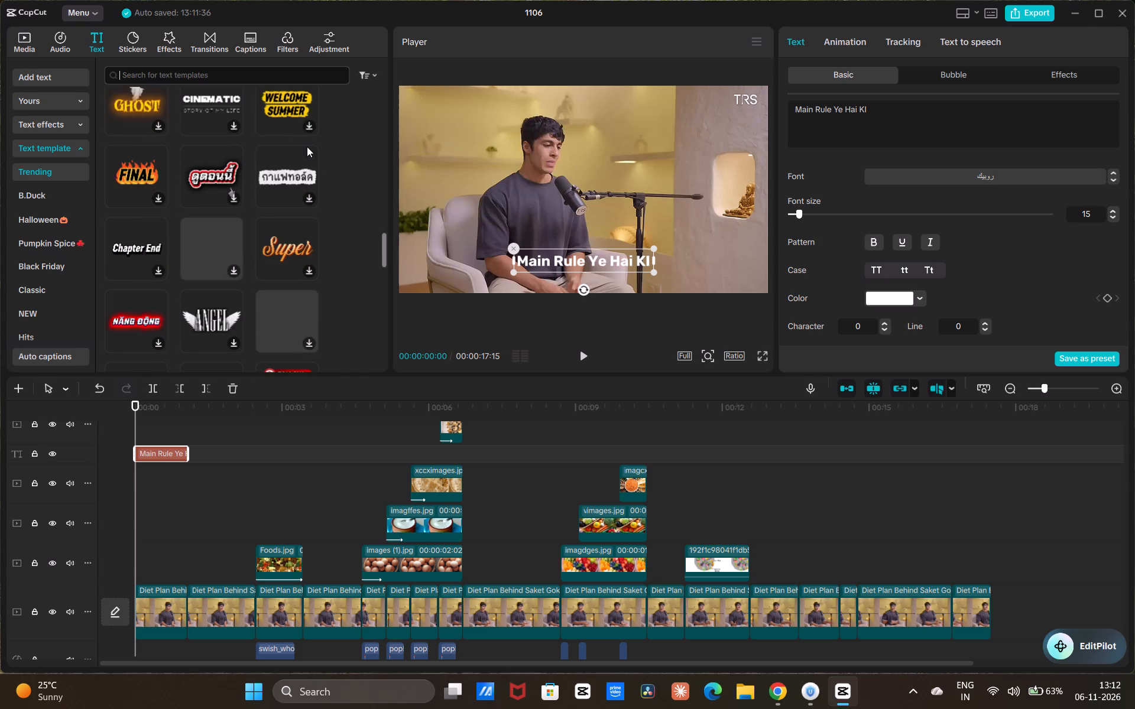
{"action": "scroll", "coordinate": [264, 229], "scroll_direction": "down", "scroll_amount": 4}
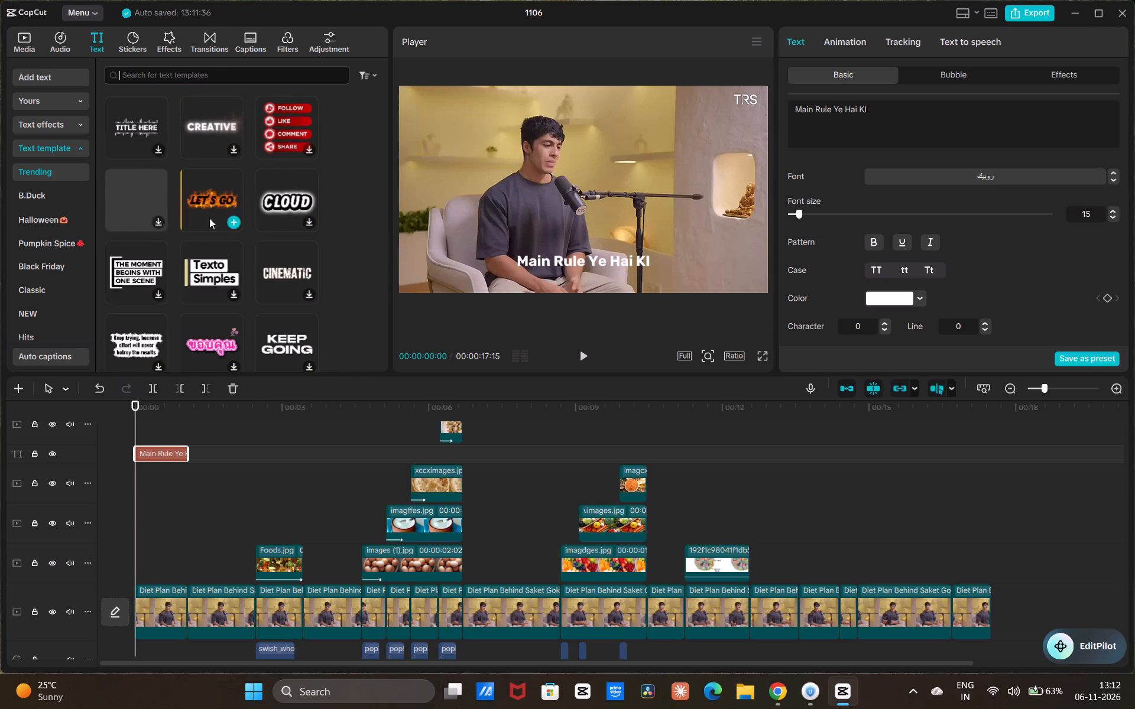
{"action": "scroll", "coordinate": [245, 226], "scroll_direction": "down", "scroll_amount": 4}
{"action": "scroll", "coordinate": [242, 230], "scroll_direction": "up", "scroll_amount": 3}
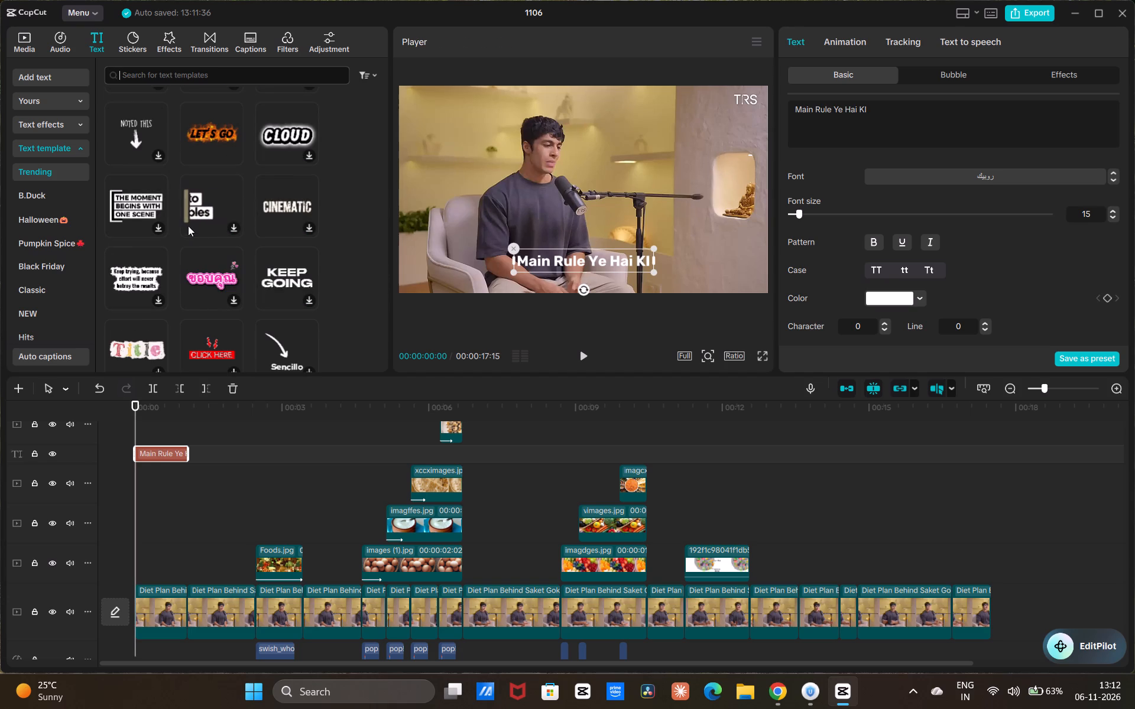
{"action": "scroll", "coordinate": [153, 215], "scroll_direction": "down", "scroll_amount": 5}
{"action": "scroll", "coordinate": [227, 212], "scroll_direction": "down", "scroll_amount": 5}
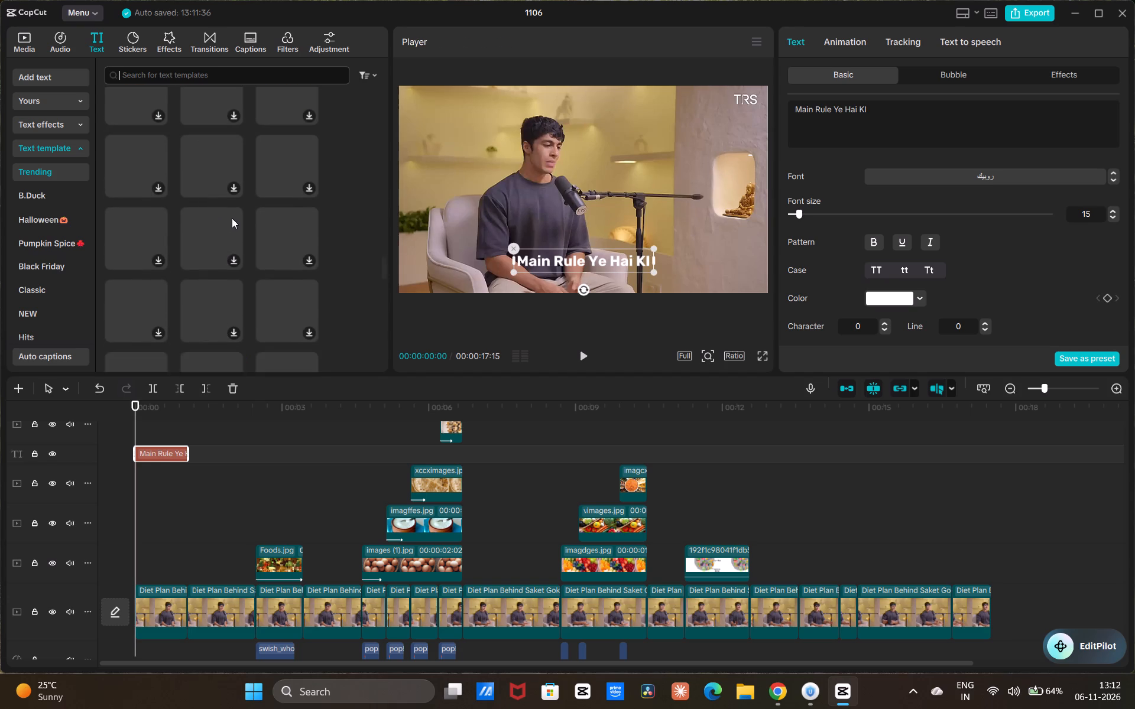
{"action": "scroll", "coordinate": [225, 219], "scroll_direction": "down", "scroll_amount": 5}
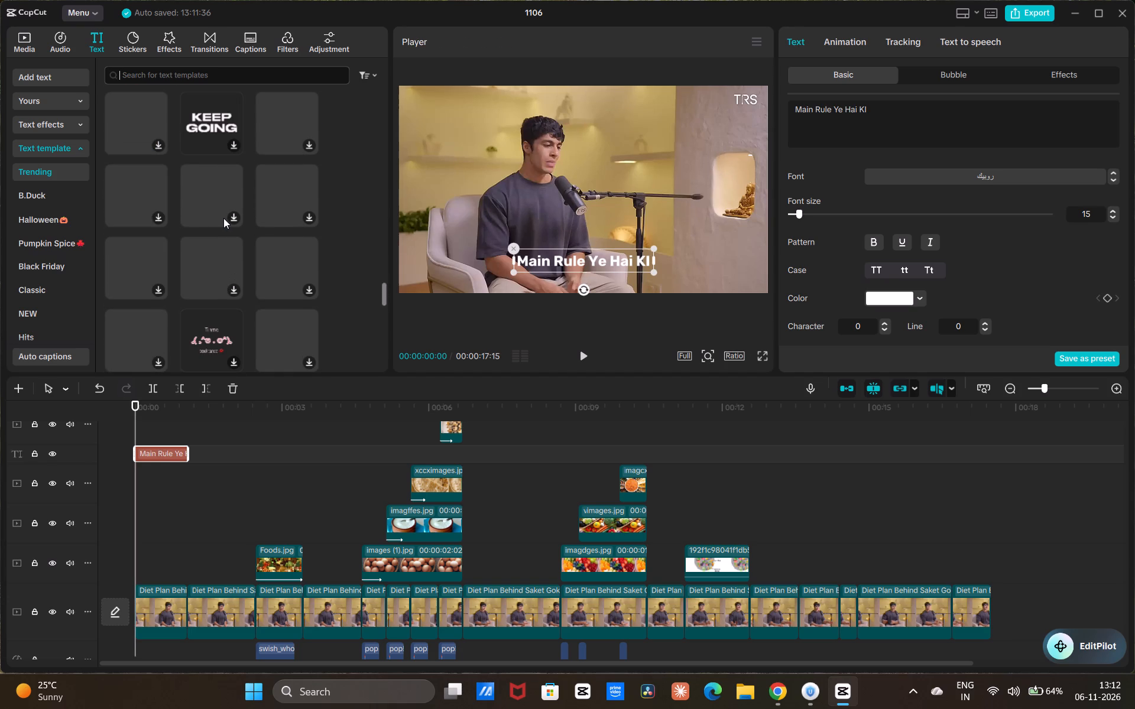
{"action": "scroll", "coordinate": [205, 237], "scroll_direction": "down", "scroll_amount": 8}
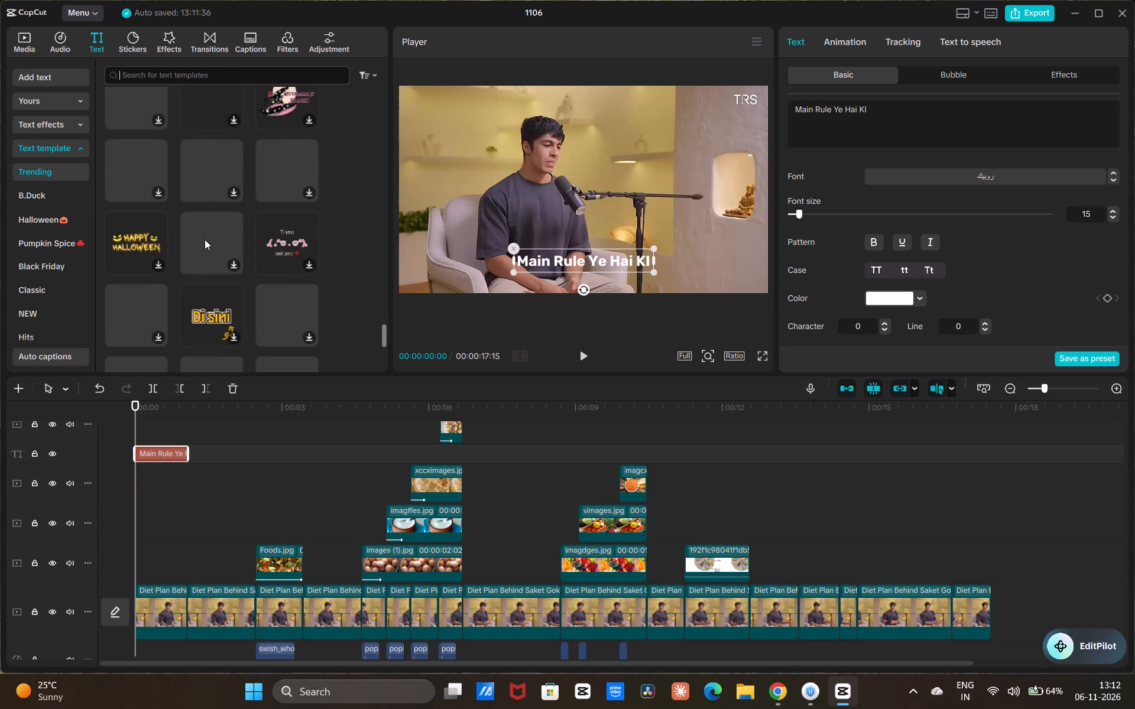
{"action": "scroll", "coordinate": [205, 239], "scroll_direction": "down", "scroll_amount": 10}
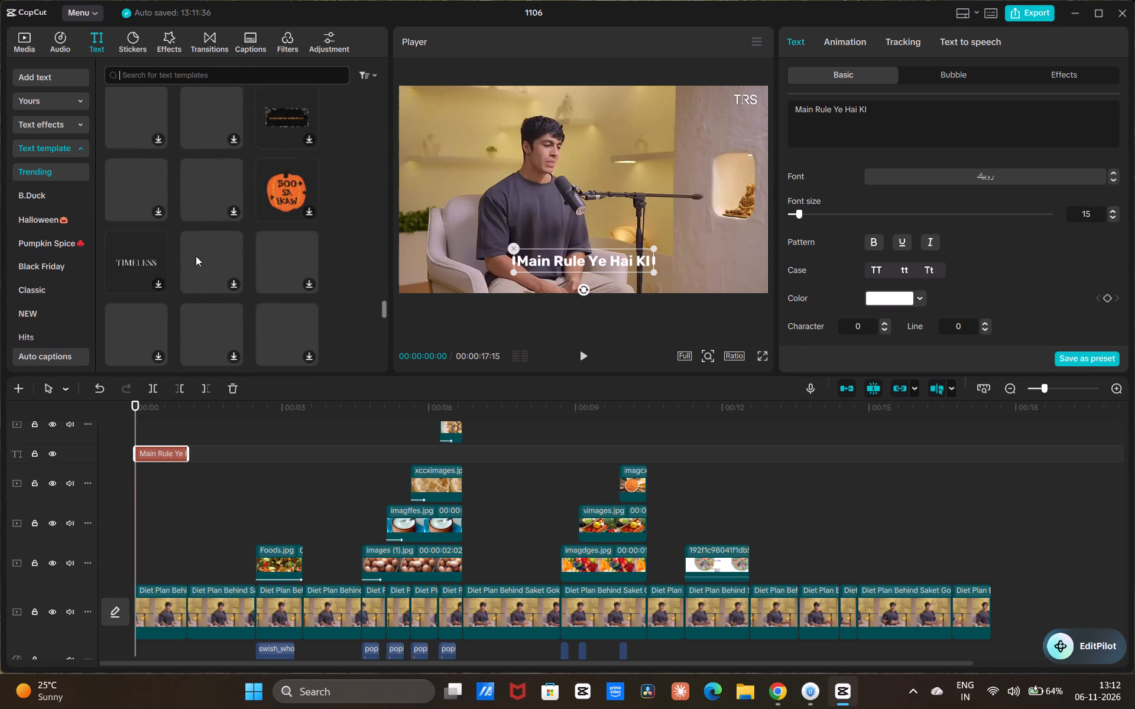
{"action": "scroll", "coordinate": [196, 256], "scroll_direction": "down", "scroll_amount": 15}
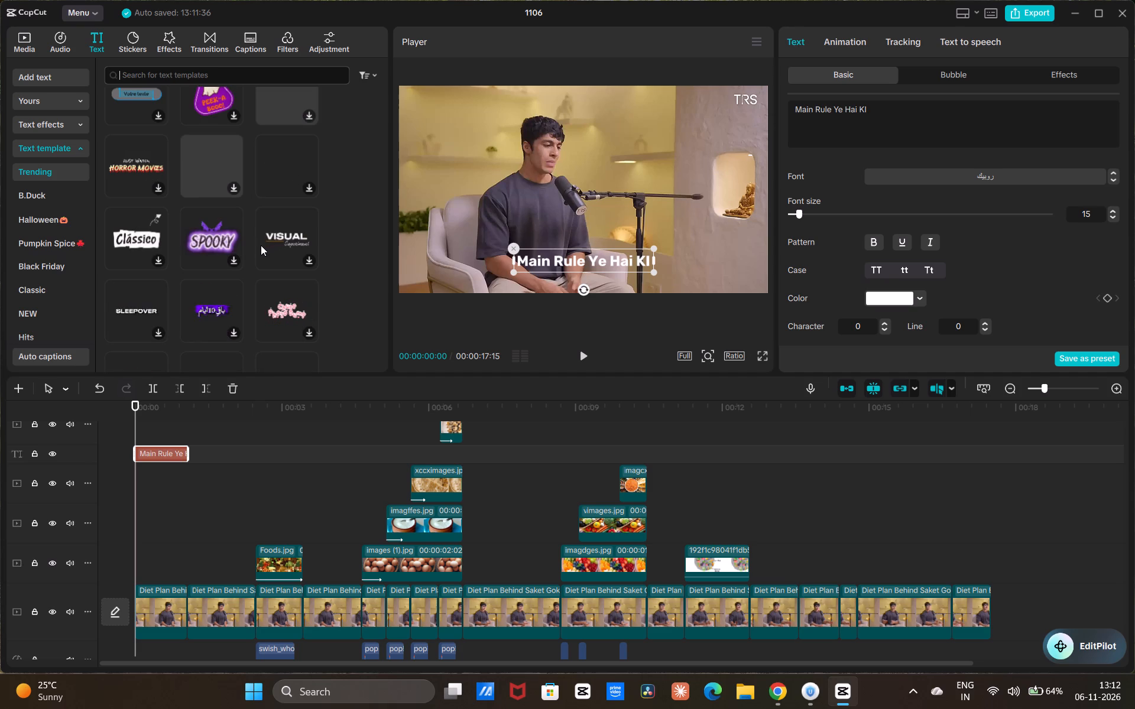
{"action": "scroll", "coordinate": [261, 245], "scroll_direction": "up", "scroll_amount": 4}
{"action": "scroll", "coordinate": [260, 246], "scroll_direction": "down", "scroll_amount": 6}
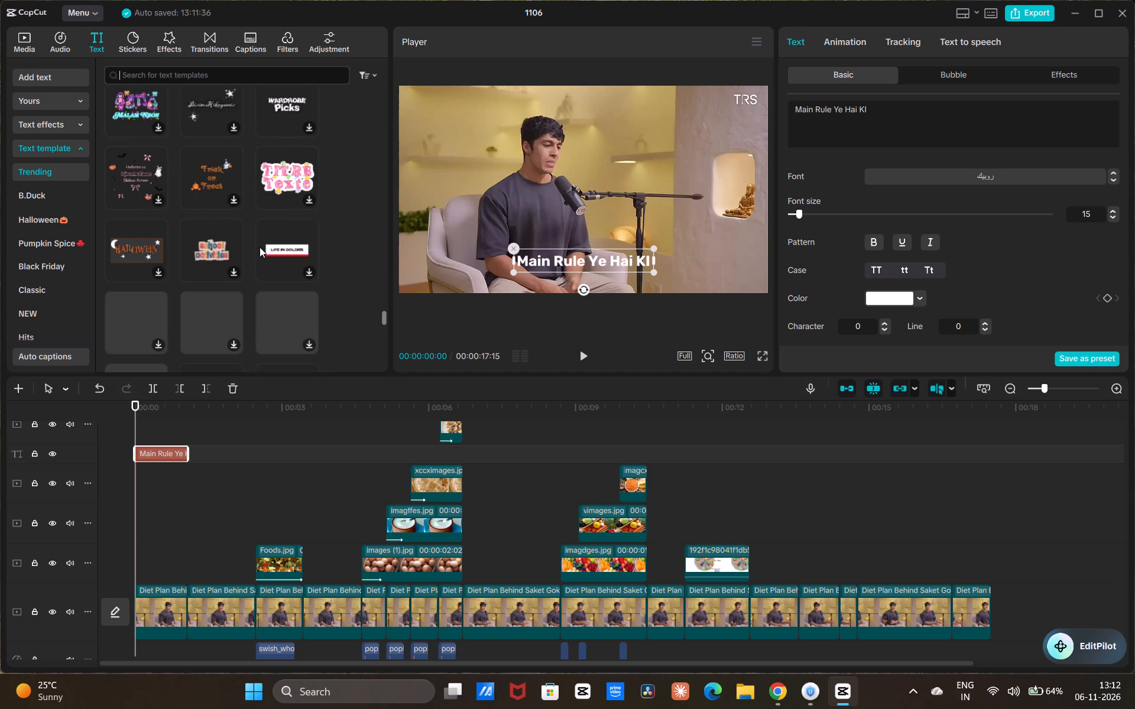
{"action": "scroll", "coordinate": [260, 247], "scroll_direction": "down", "scroll_amount": 2}
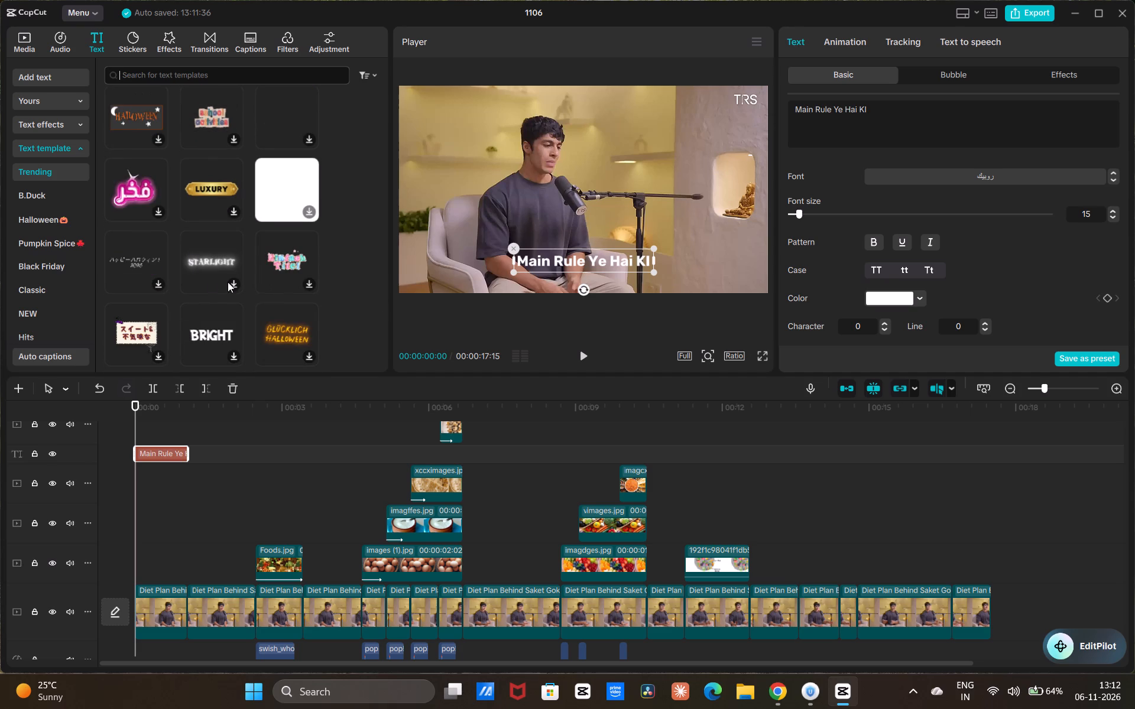
Add the glowing STARLIGHT text template at the start of the timeline on its own text track.
{"action": "left_click", "coordinate": [209, 281]}
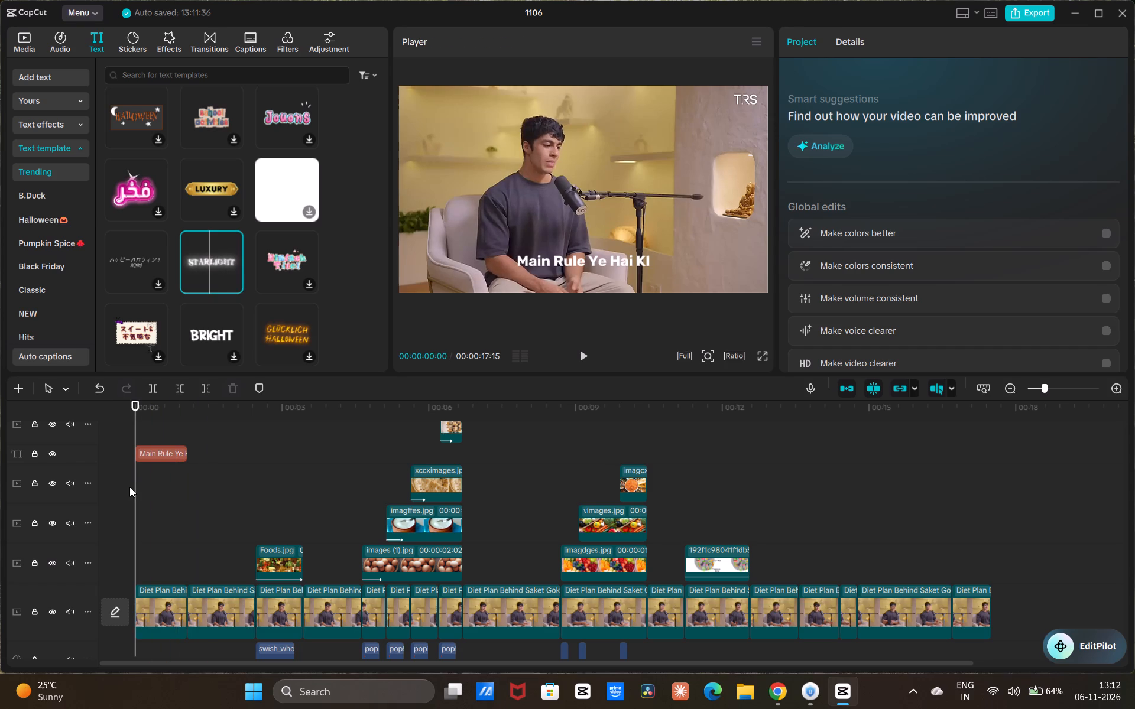
{"action": "scroll", "coordinate": [150, 449], "scroll_direction": "up", "scroll_amount": 3}
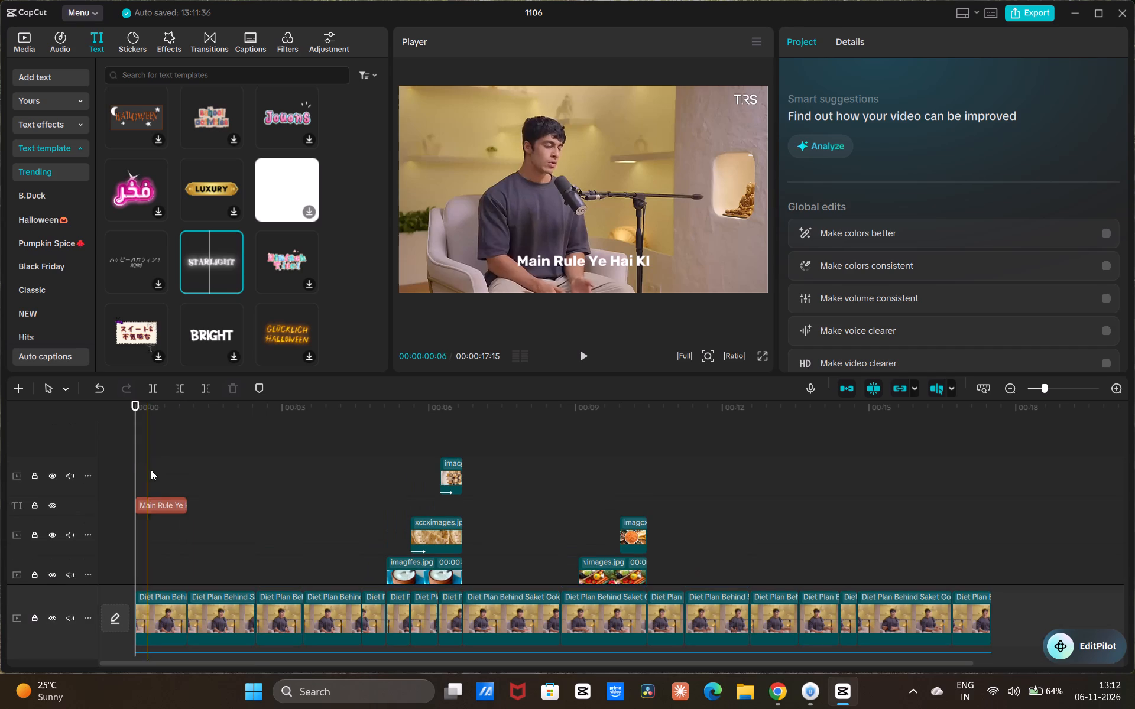
{"action": "scroll", "coordinate": [151, 470], "scroll_direction": "up", "scroll_amount": 4}
{"action": "scroll", "coordinate": [119, 464], "scroll_direction": "down", "scroll_amount": 9}
{"action": "scroll", "coordinate": [194, 512], "scroll_direction": "down", "scroll_amount": 5}
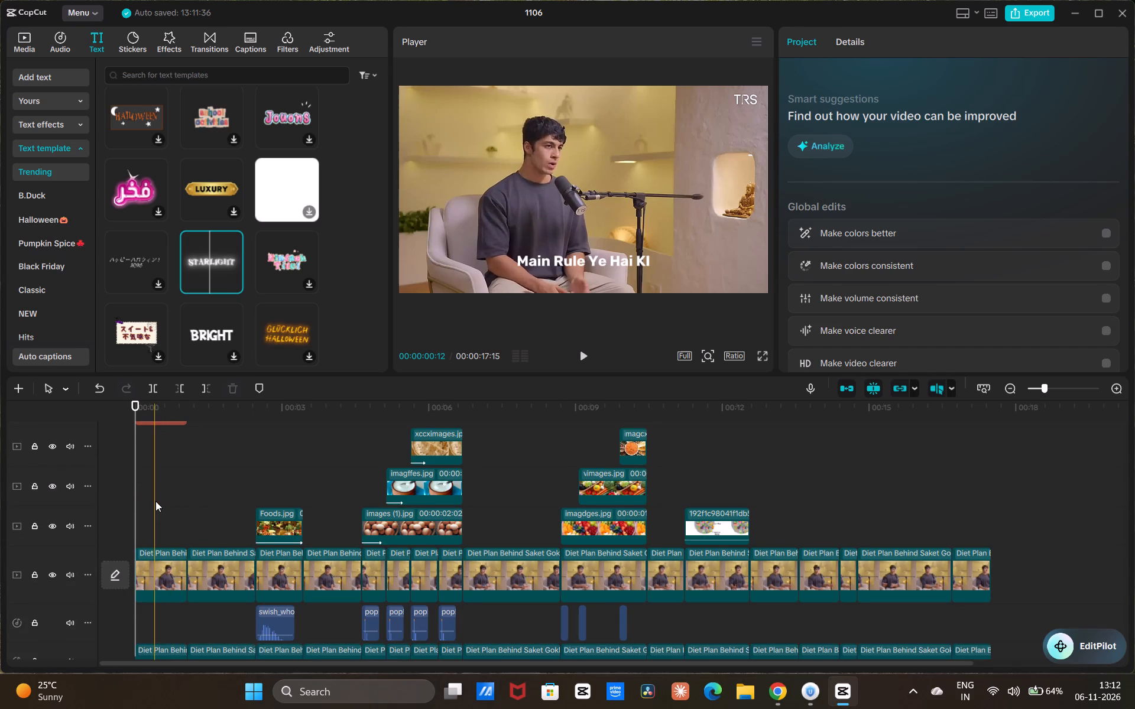
{"action": "scroll", "coordinate": [155, 501], "scroll_direction": "down", "scroll_amount": 9}
{"action": "scroll", "coordinate": [153, 496], "scroll_direction": "up", "scroll_amount": 2}
{"action": "left_click_drag", "start_coordinate": [208, 262], "coordinate": [125, 454]}
{"action": "scroll", "coordinate": [125, 454], "scroll_direction": "up", "scroll_amount": 3}
{"action": "left_click_drag", "start_coordinate": [125, 454], "coordinate": [128, 460]}
{"action": "scroll", "coordinate": [161, 463], "scroll_direction": "up", "scroll_amount": 7}
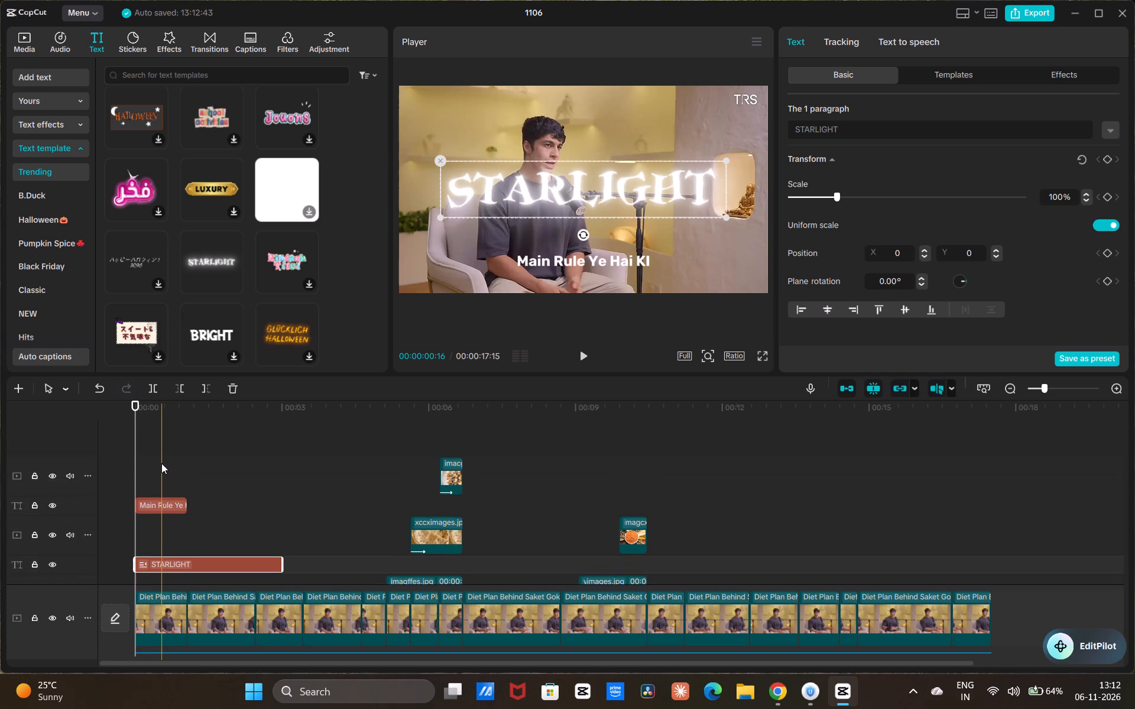
{"action": "scroll", "coordinate": [159, 463], "scroll_direction": "down", "scroll_amount": 2}
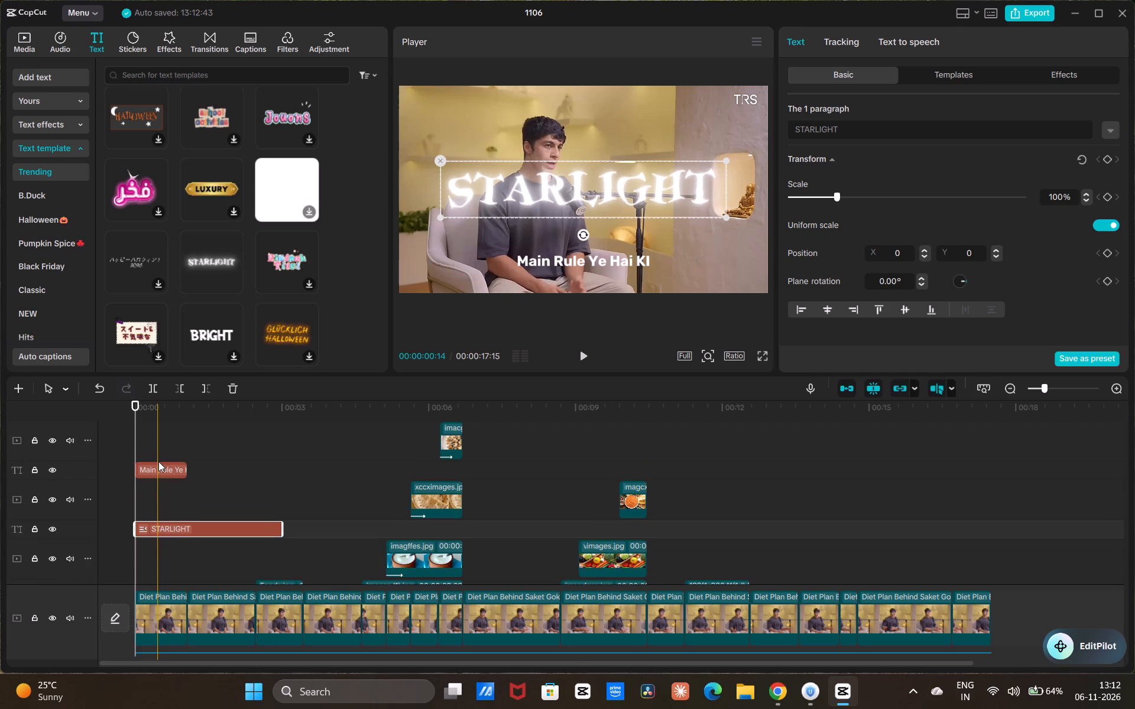
Browse the remaining Trending text templates and the B.Duck templates for another caption style.
{"action": "scroll", "coordinate": [189, 277], "scroll_direction": "down", "scroll_amount": 2}
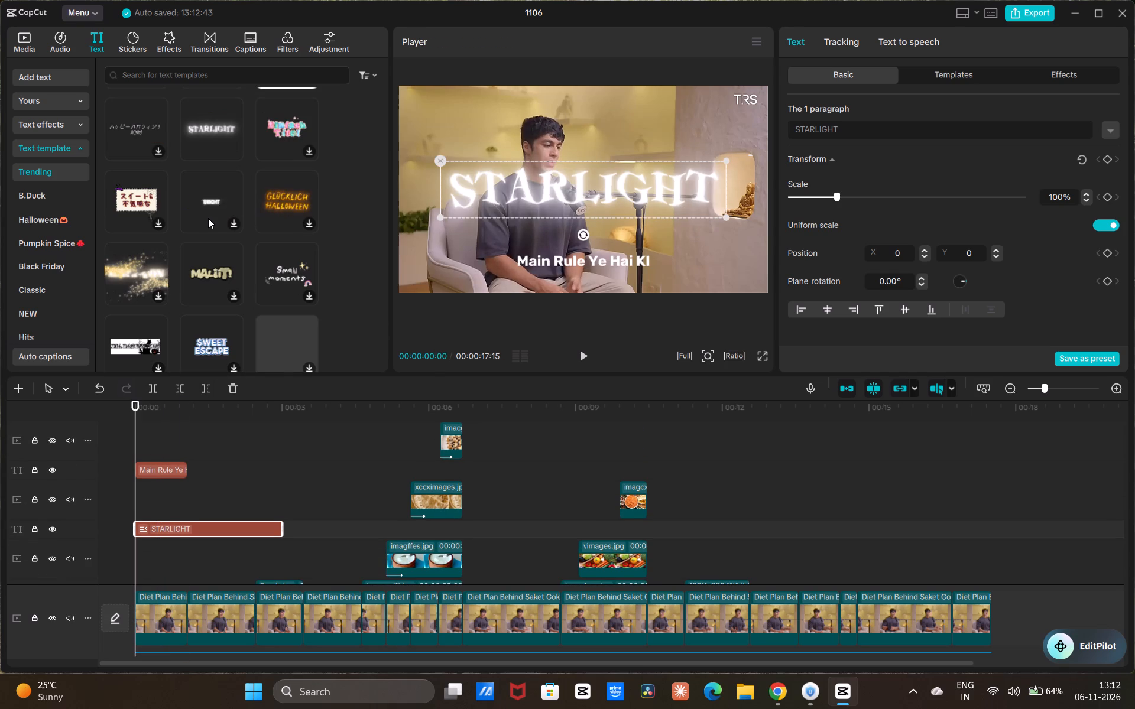
{"action": "scroll", "coordinate": [203, 295], "scroll_direction": "down", "scroll_amount": 7}
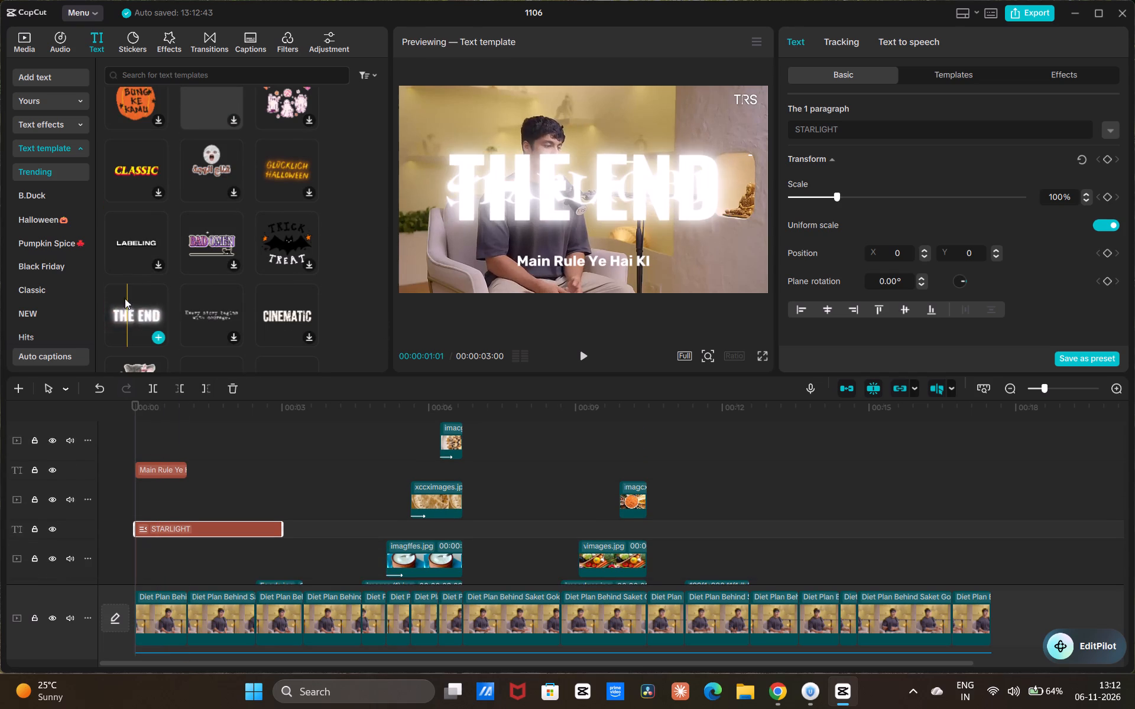
{"action": "scroll", "coordinate": [278, 258], "scroll_direction": "down", "scroll_amount": 1}
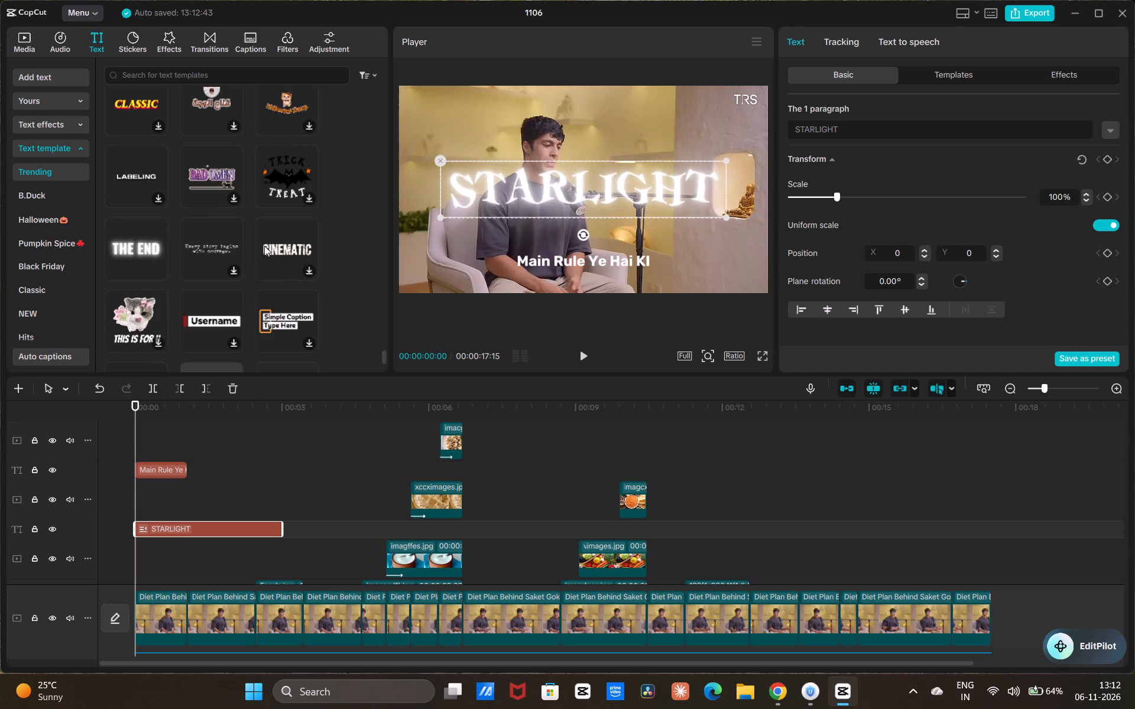
{"action": "scroll", "coordinate": [277, 242], "scroll_direction": "down", "scroll_amount": 2}
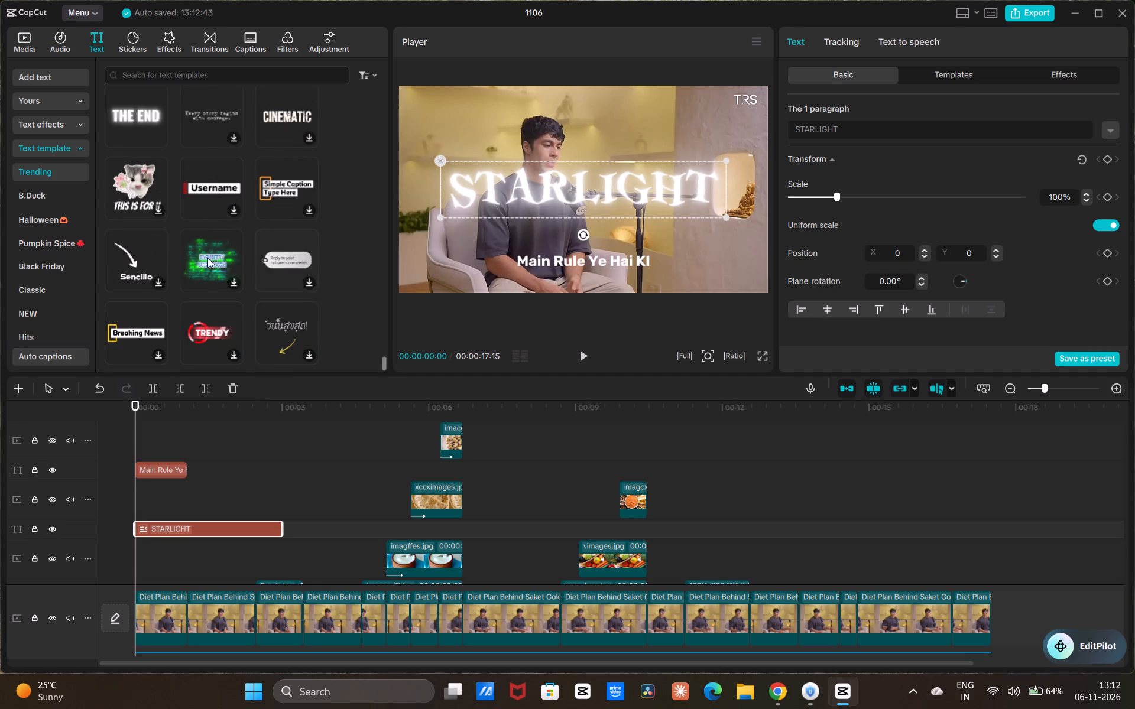
{"action": "scroll", "coordinate": [160, 288], "scroll_direction": "down", "scroll_amount": 5}
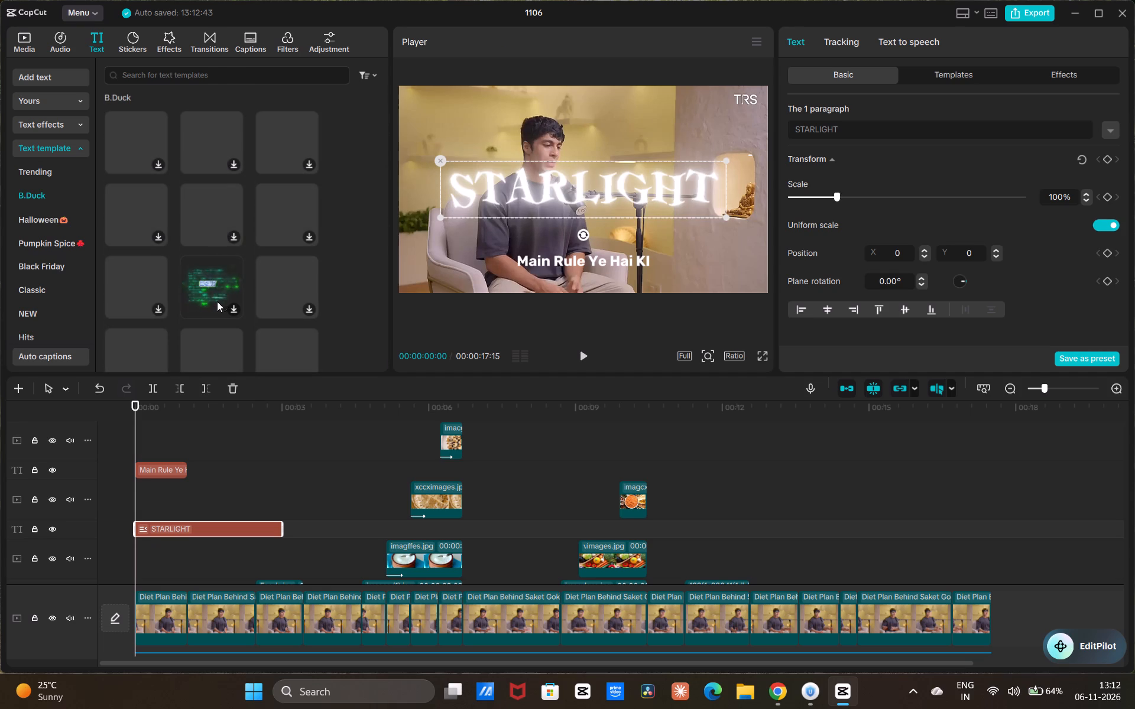
{"action": "scroll", "coordinate": [188, 288], "scroll_direction": "down", "scroll_amount": 4}
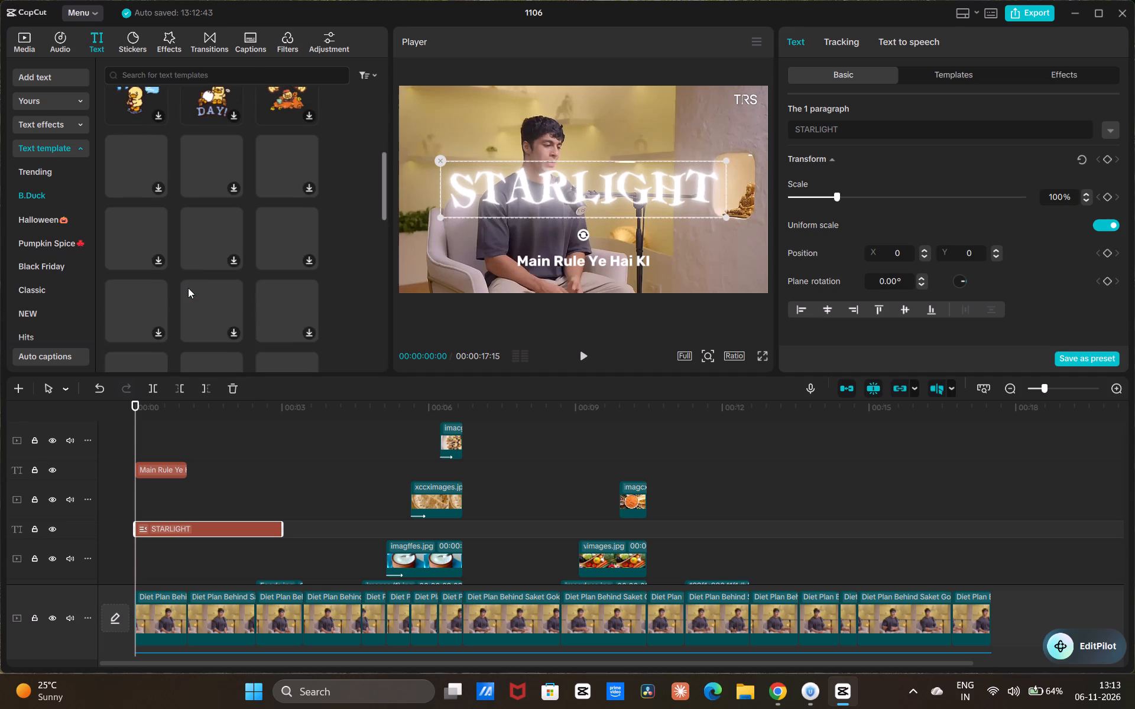
{"action": "scroll", "coordinate": [187, 287], "scroll_direction": "down", "scroll_amount": 2}
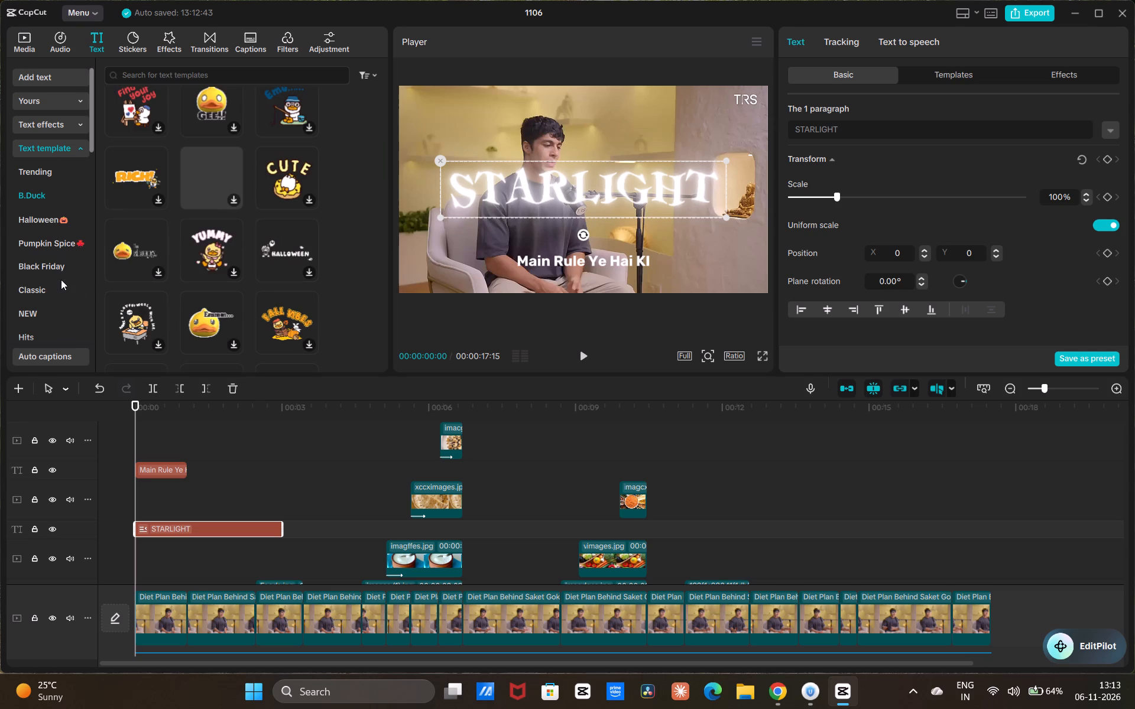
Look through the text template categories for a caption style, opening NEW and Social media.
{"action": "left_click_drag", "start_coordinate": [42, 334], "coordinate": [35, 367]}
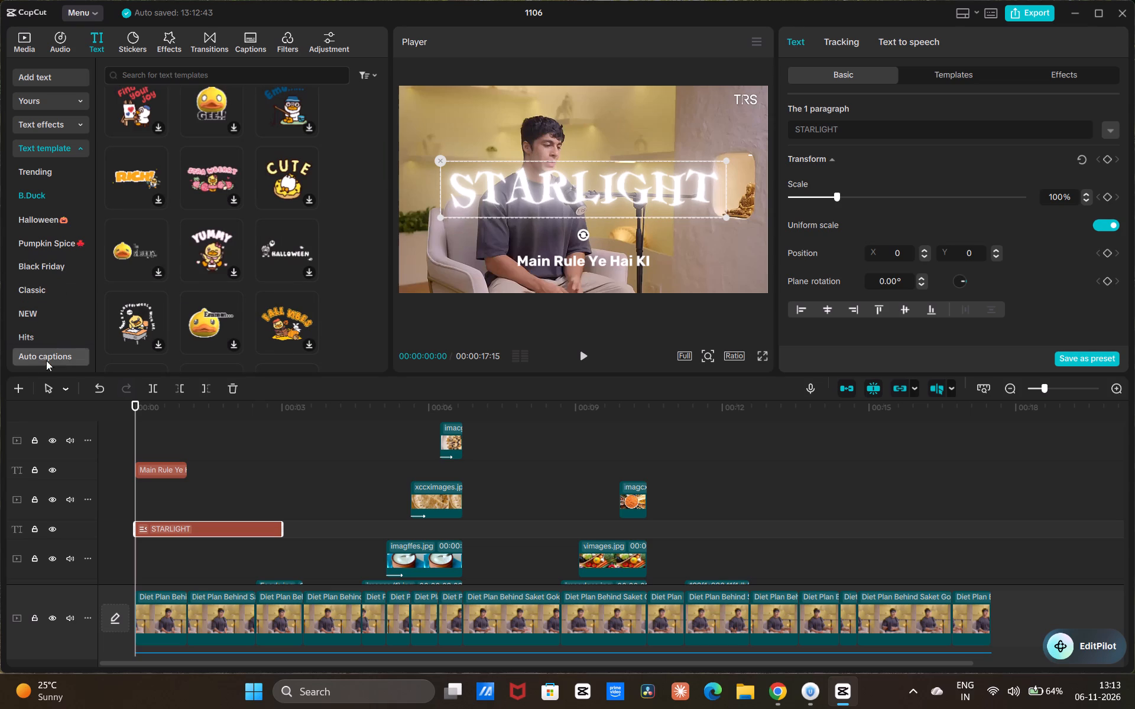
{"action": "left_click", "coordinate": [61, 319]}
{"action": "scroll", "coordinate": [61, 319], "scroll_direction": "down", "scroll_amount": 8}
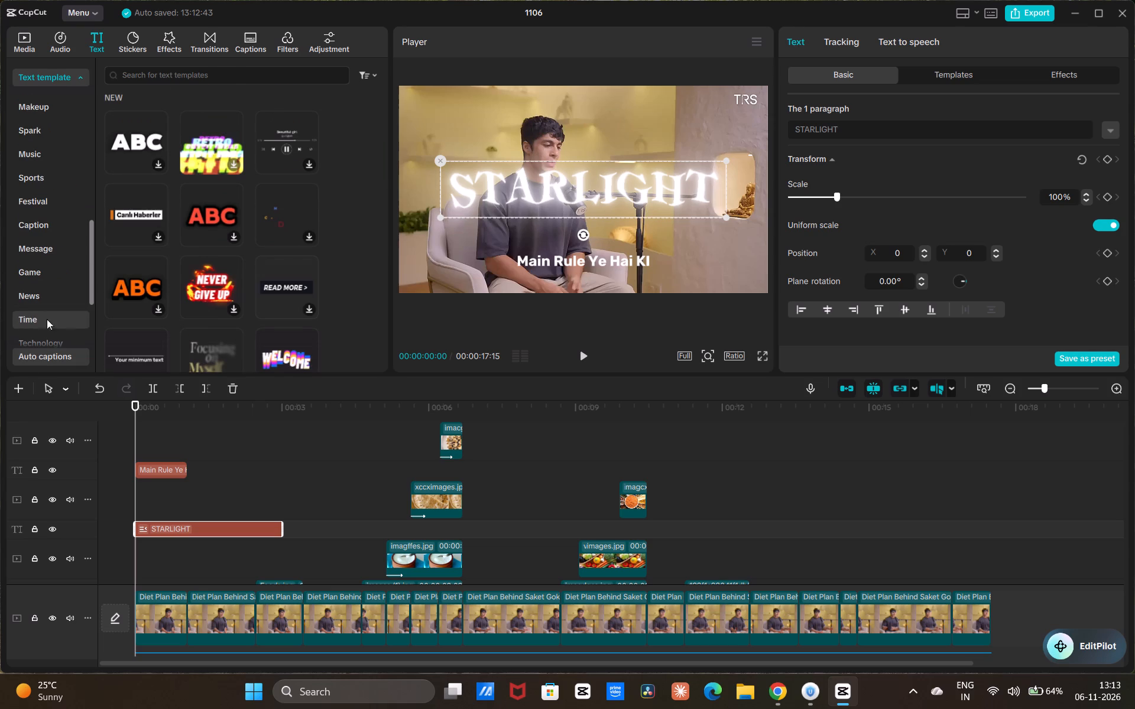
{"action": "scroll", "coordinate": [30, 266], "scroll_direction": "down", "scroll_amount": 1}
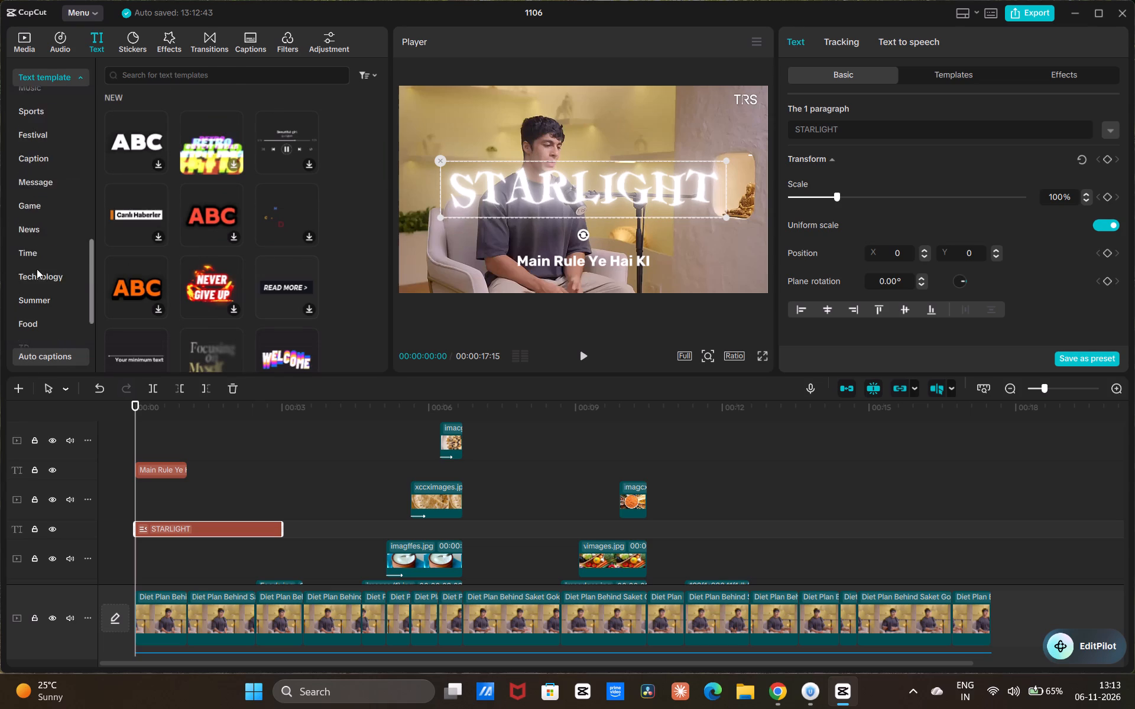
{"action": "scroll", "coordinate": [37, 269], "scroll_direction": "down", "scroll_amount": 3}
{"action": "scroll", "coordinate": [41, 301], "scroll_direction": "up", "scroll_amount": 1}
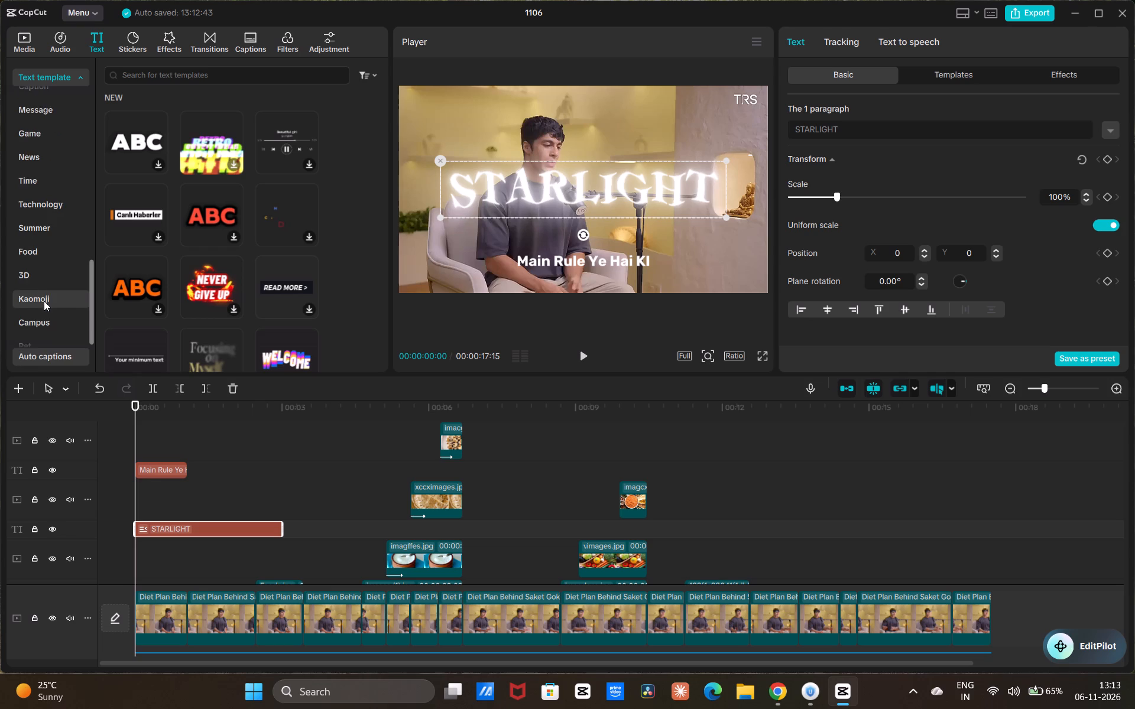
{"action": "scroll", "coordinate": [44, 290], "scroll_direction": "up", "scroll_amount": 3}
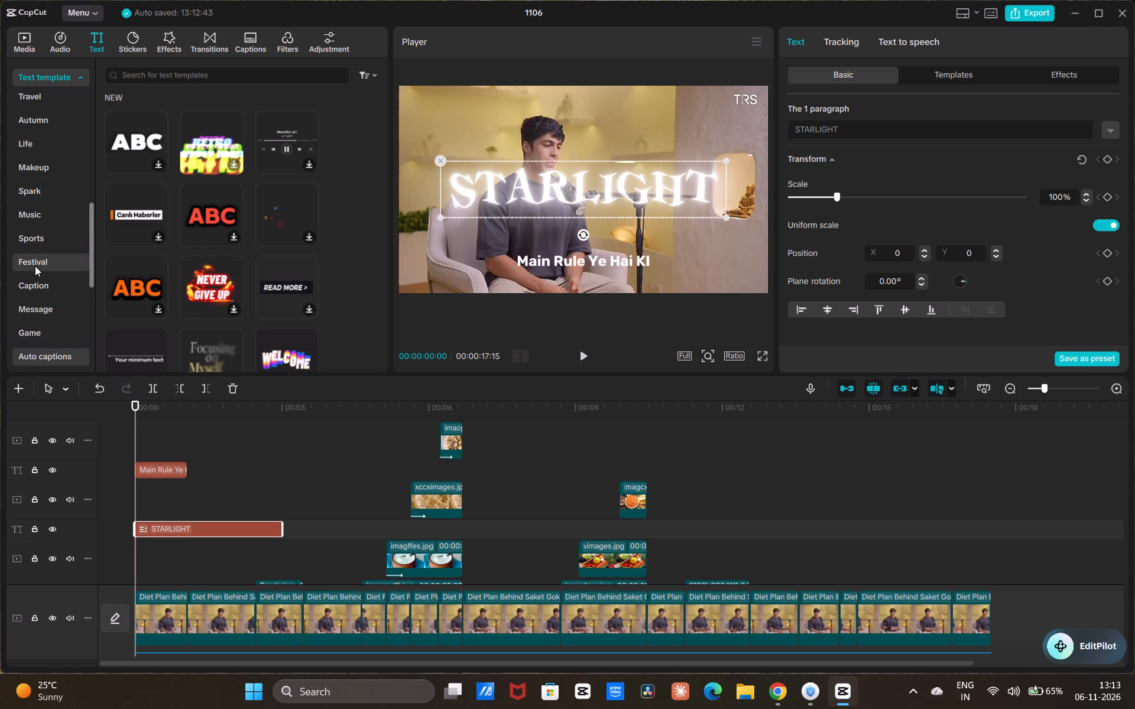
{"action": "scroll", "coordinate": [35, 265], "scroll_direction": "up", "scroll_amount": 2}
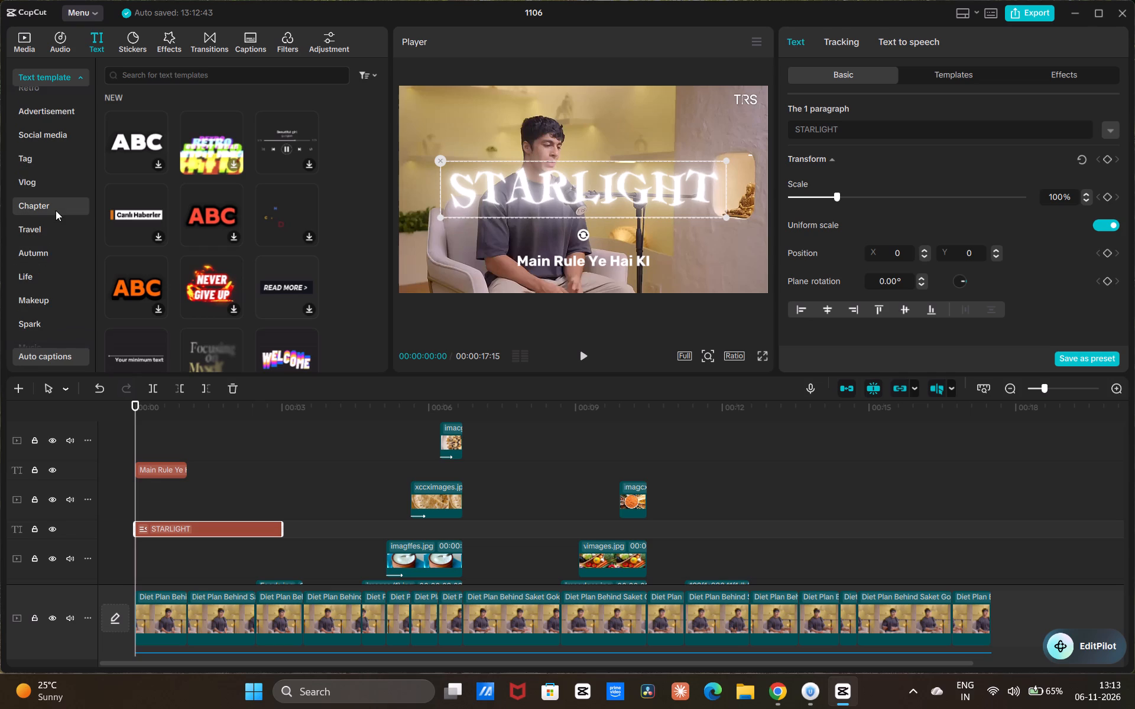
{"action": "left_click", "coordinate": [63, 134]}
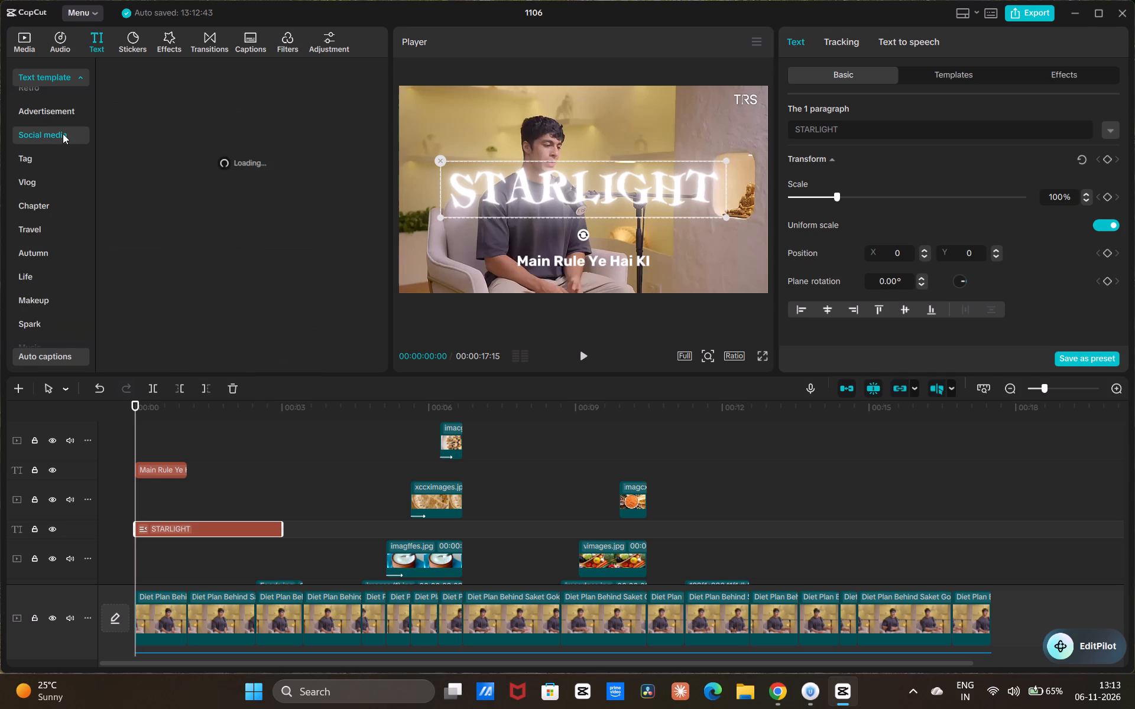